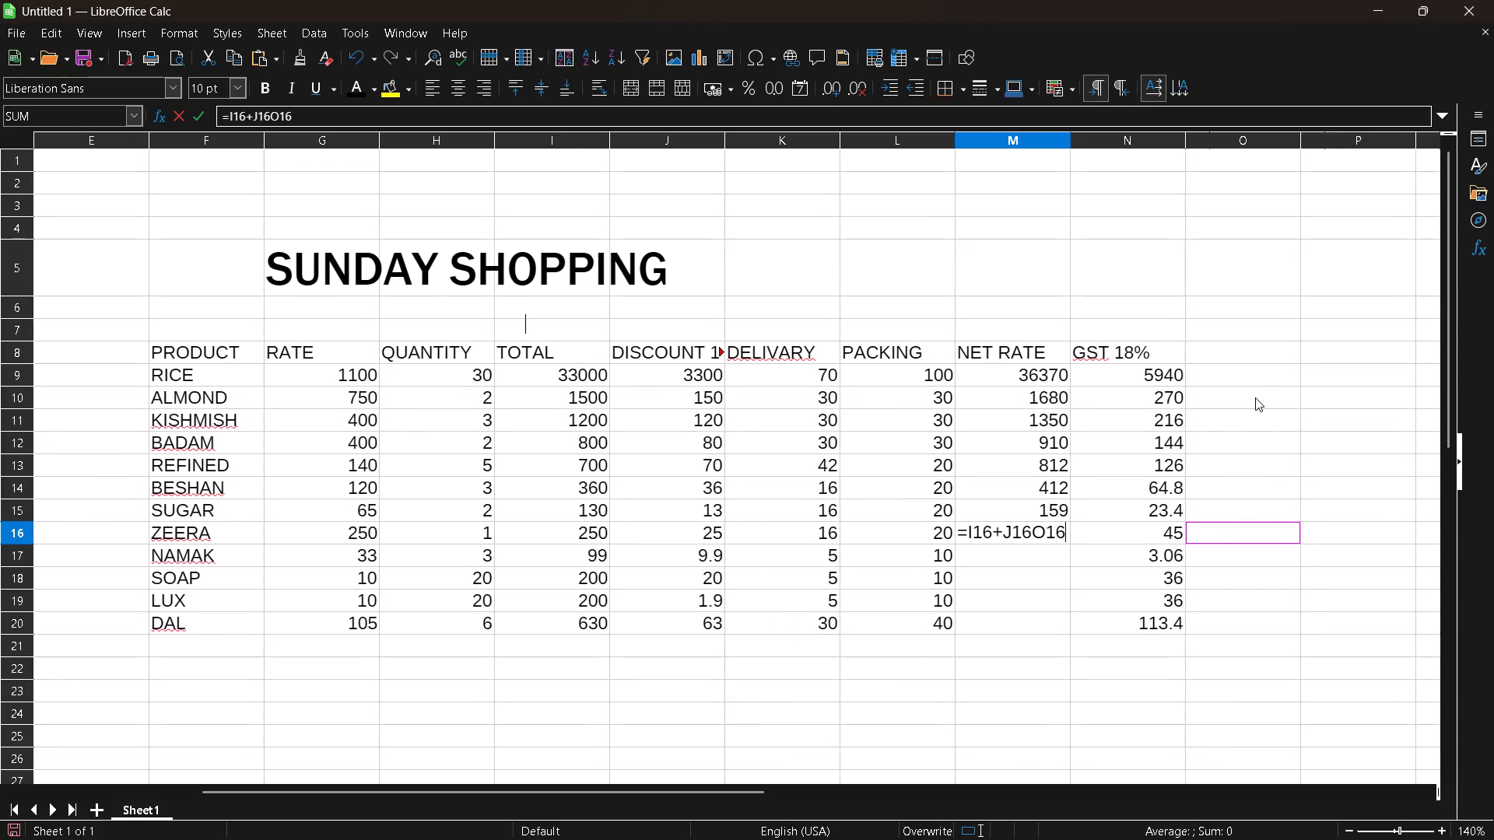
Correct and complete the NET RATE formula for ZEERA in M16 as =I16+J16+K16.
{"action": "left_click", "coordinate": [1222, 367]}
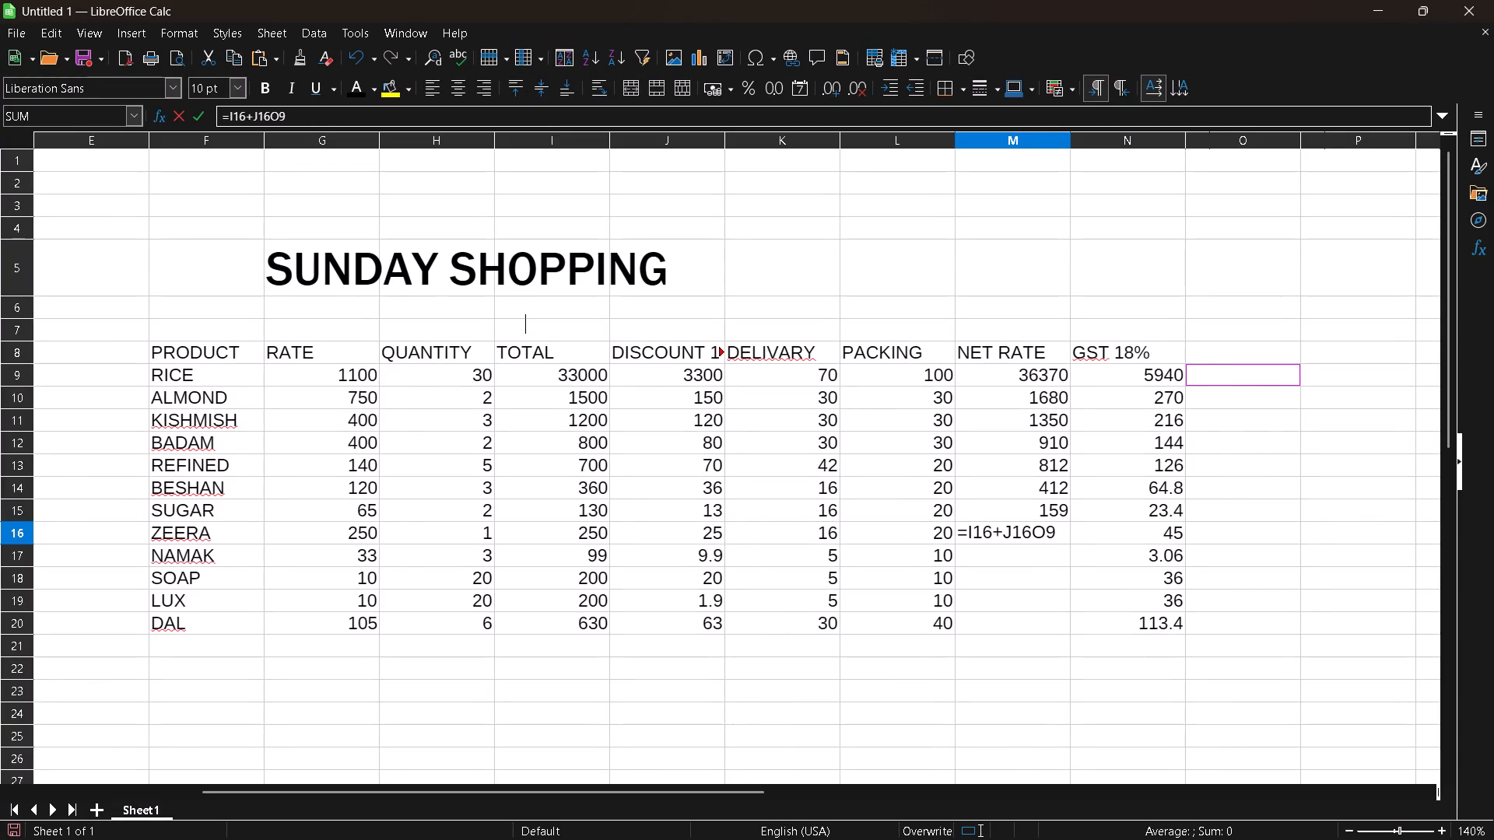
{"action": "key", "text": "BackSpace"}
{"action": "key", "text": "BackSpace"}
{"action": "key", "text": "BackSpace"}
{"action": "type", "text": "6+"}
{"action": "type", "text": "K16"}
{"action": "key", "text": "Return"}
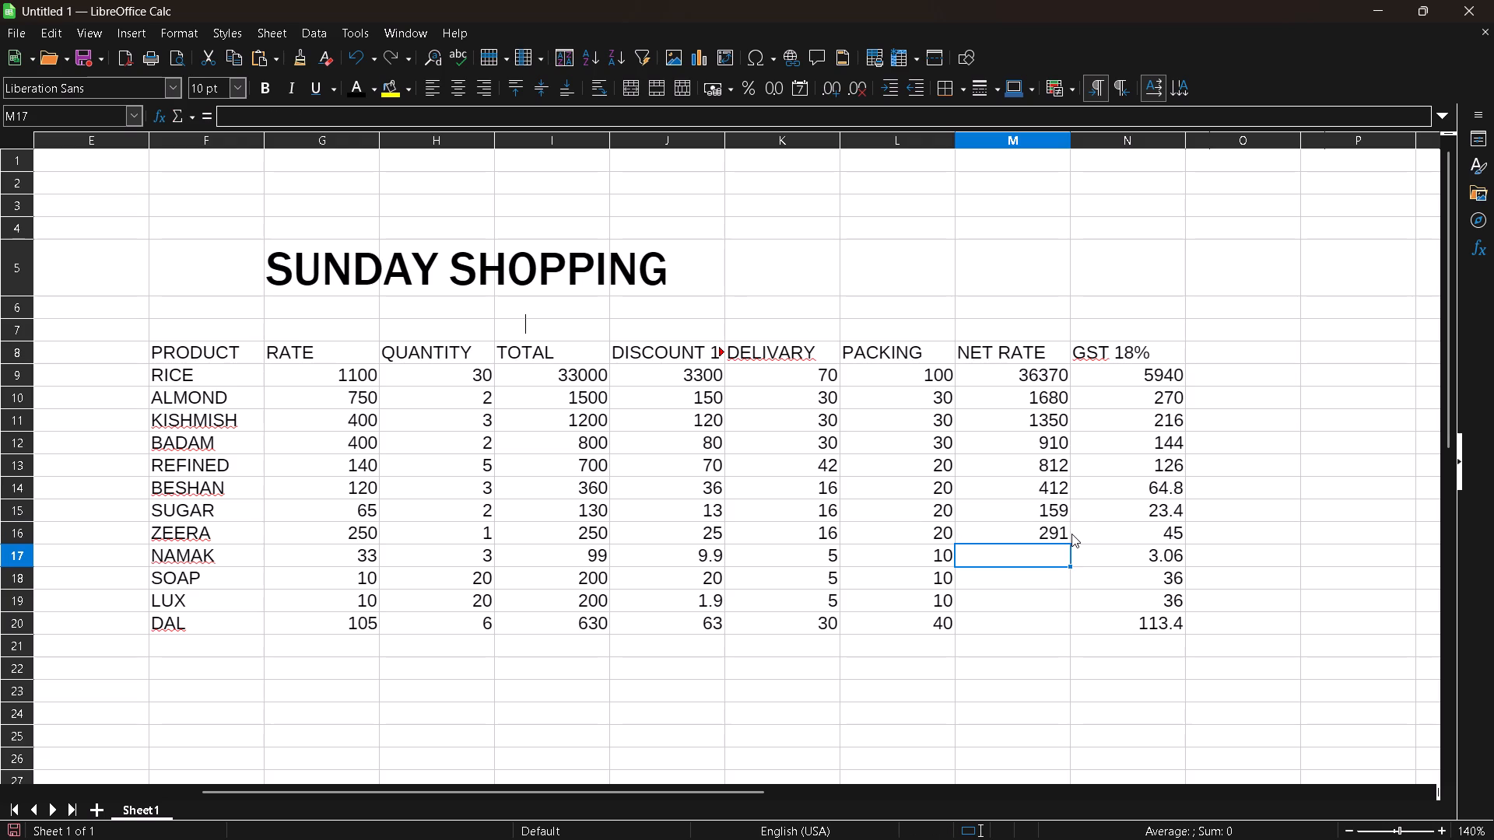
Enter the NET RATE formula =I17+J17+K17 for NAMAK in M17.
{"action": "key", "text": "equal"}
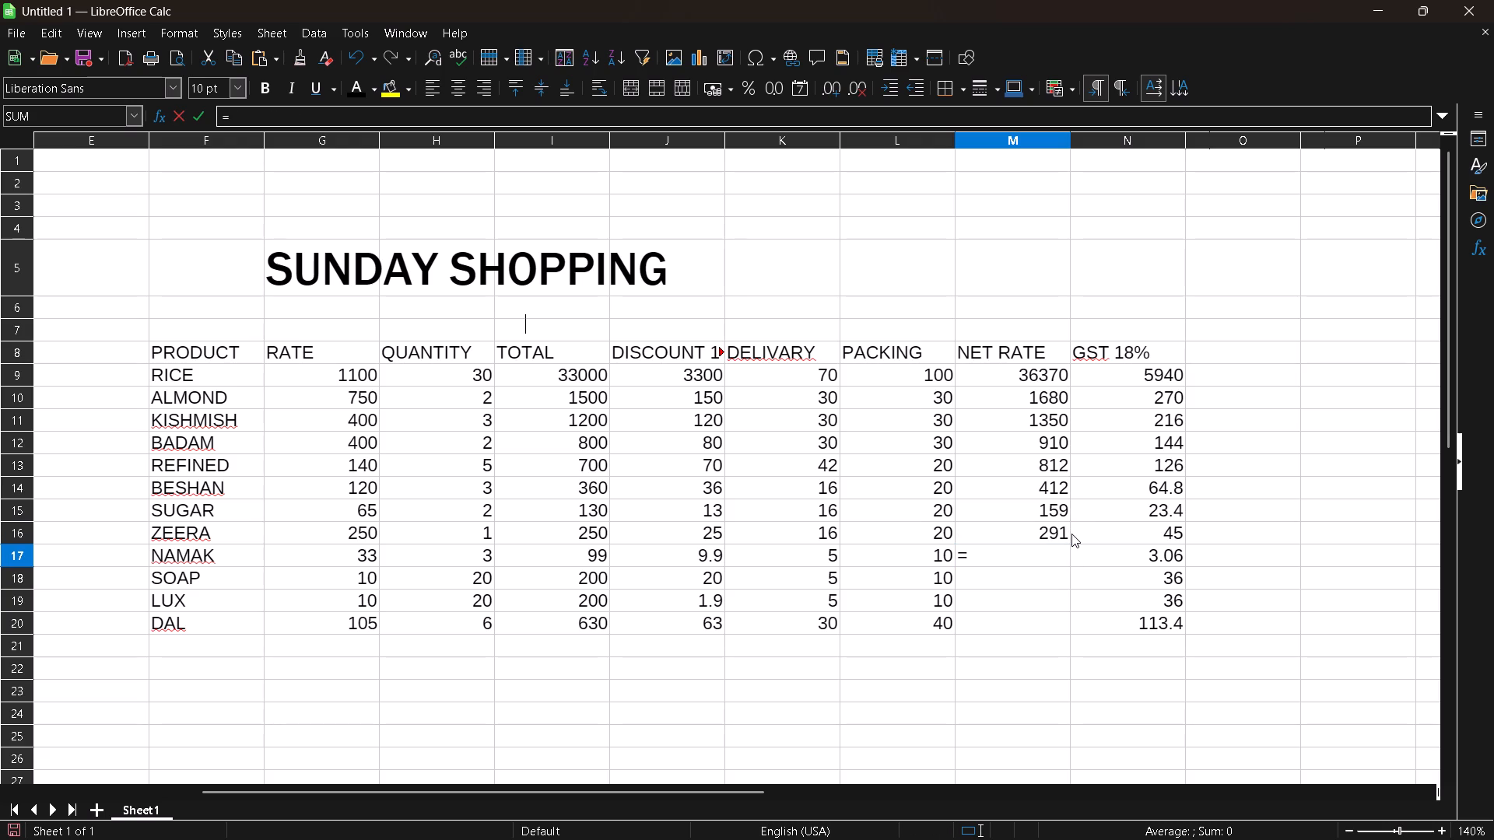
{"action": "type", "text": "I17"}
{"action": "key", "text": "plus"}
{"action": "key", "text": "j"}
{"action": "type", "text": "17"}
{"action": "key", "text": "plus"}
{"action": "type", "text": "K17"}
{"action": "key", "text": "Return"}
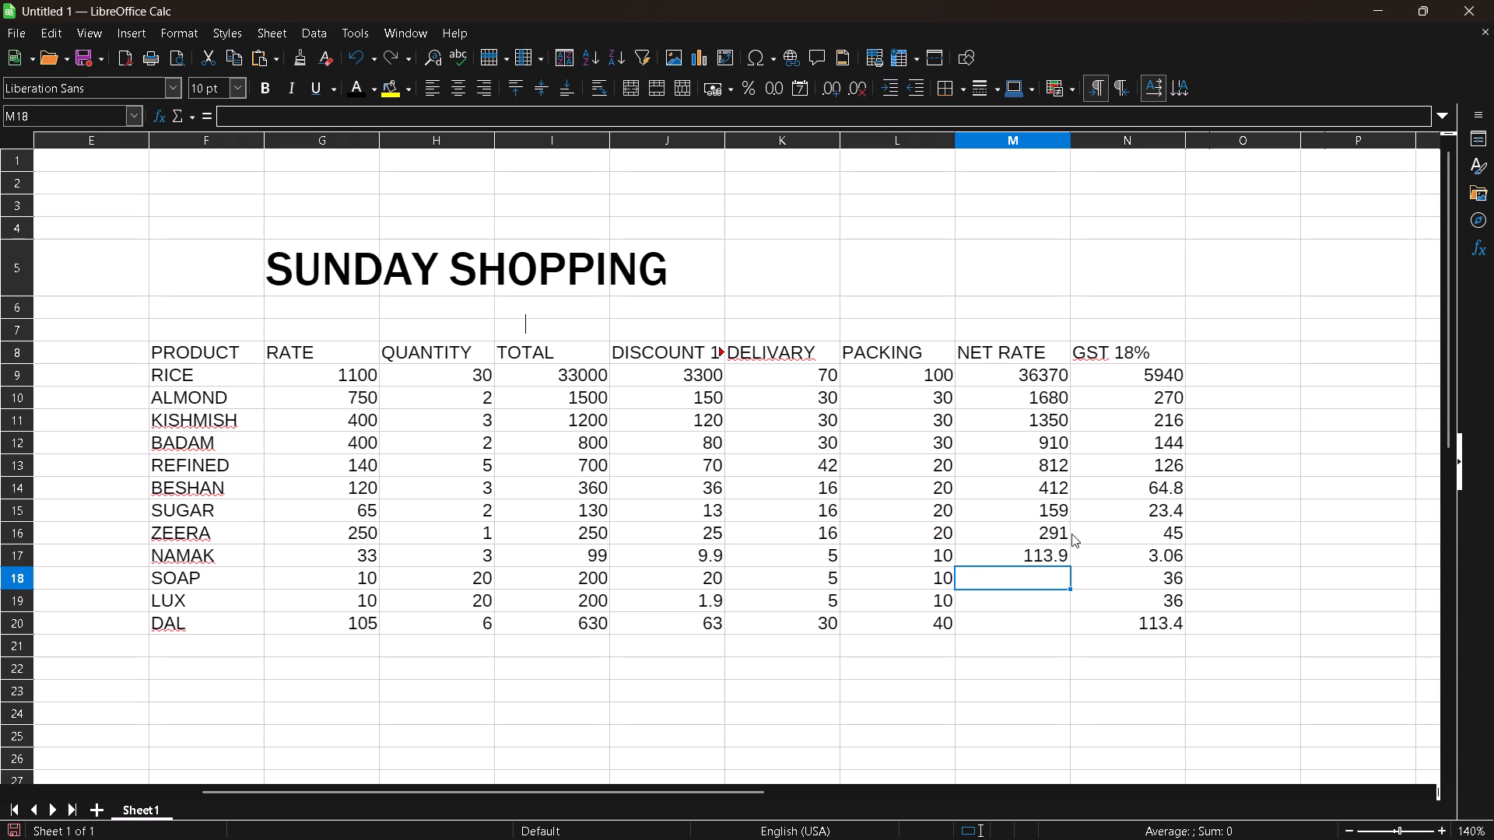
Enter the NET RATE formula =I18+J18+K18 for SOAP in M18.
{"action": "key", "text": "equal"}
{"action": "key", "text": "j"}
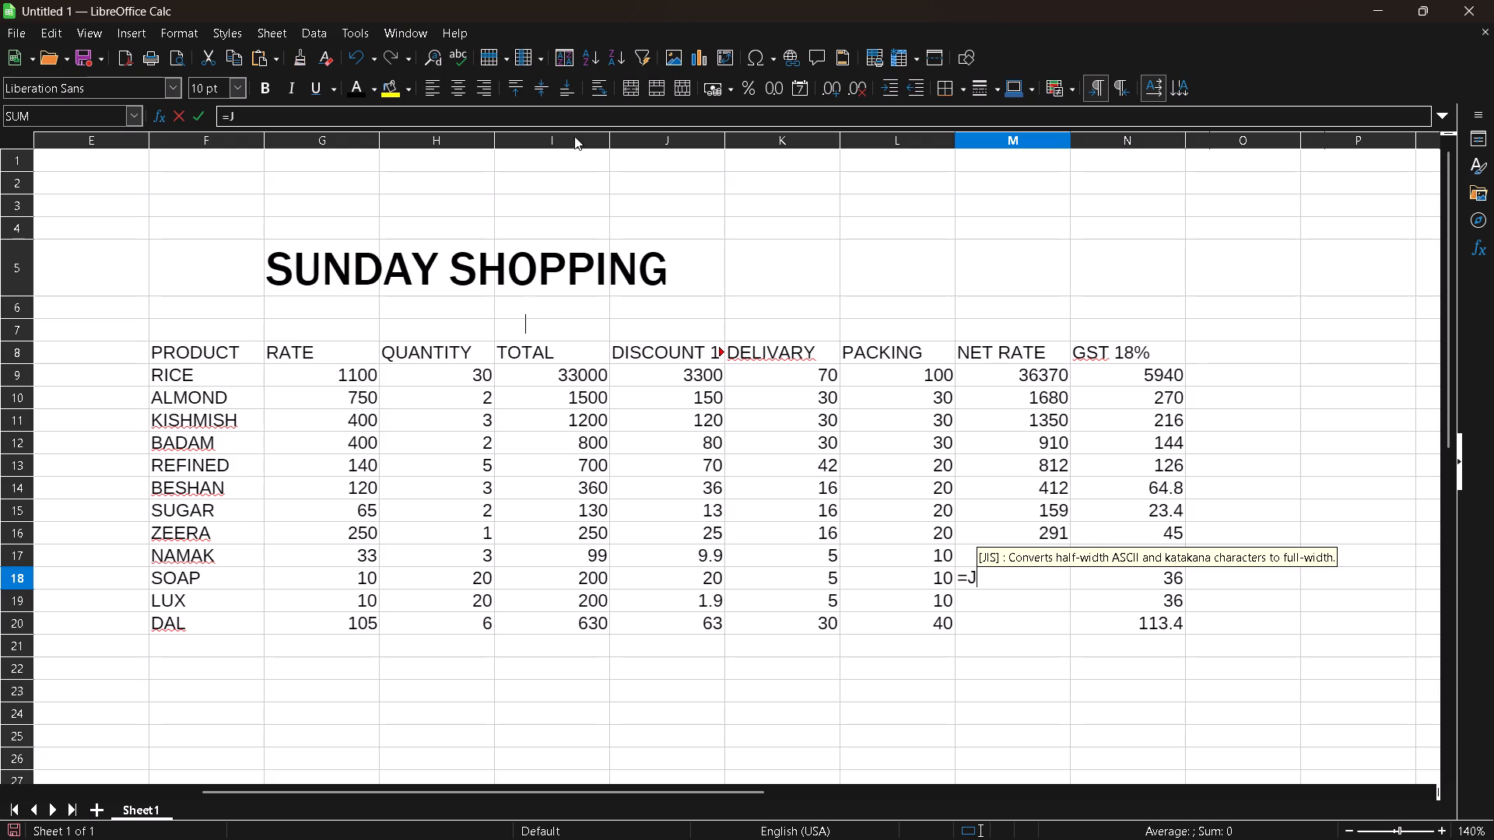
{"action": "left_click", "coordinate": [1055, 530]}
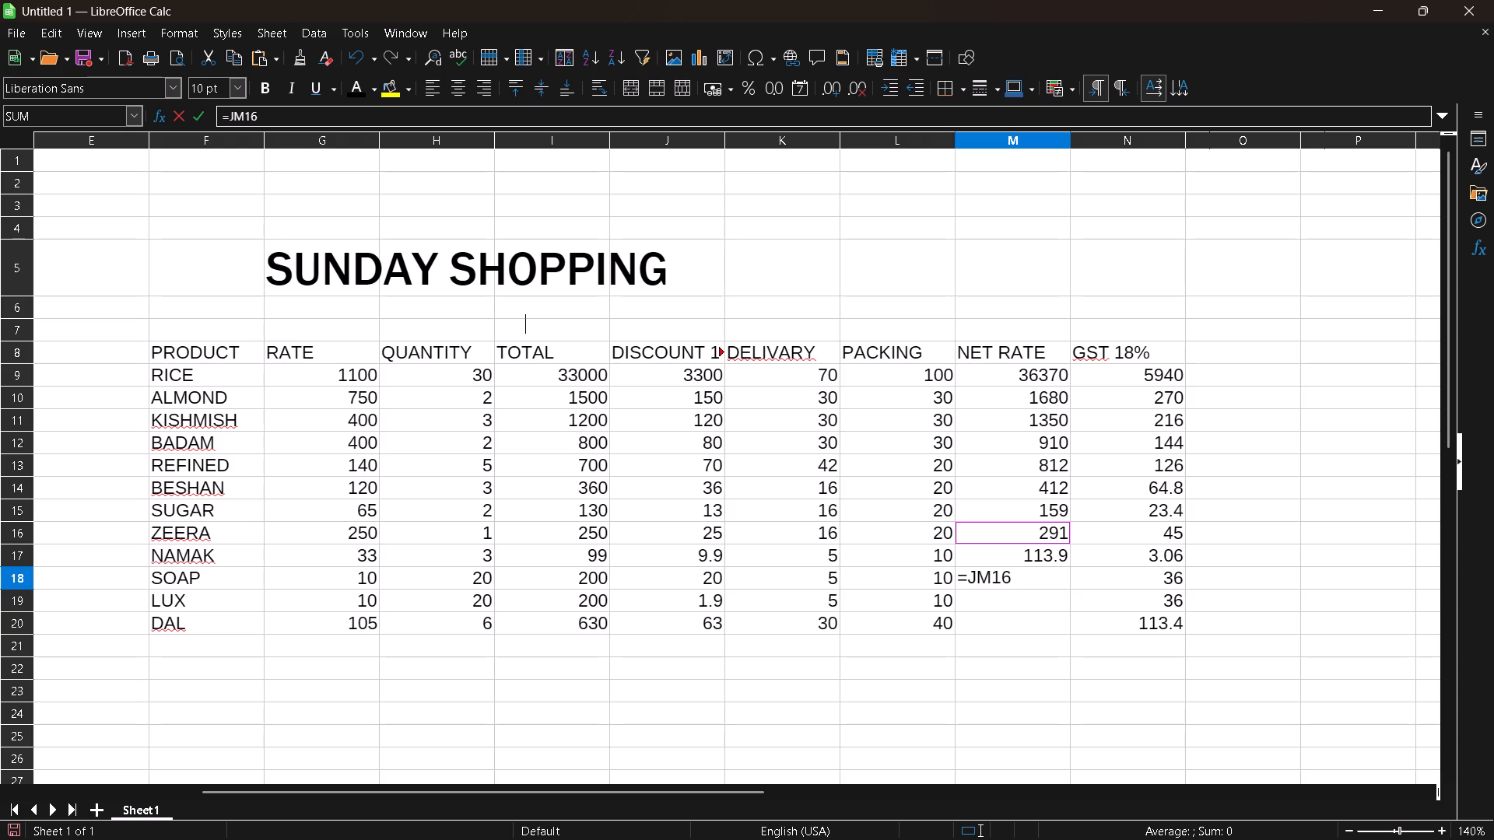
{"action": "key", "text": "BackSpace"}
{"action": "key", "text": "BackSpace"}
{"action": "key", "text": "BackSpace"}
{"action": "type", "text": "18"}
{"action": "key", "text": "BackSpace"}
{"action": "key", "text": "BackSpace"}
{"action": "key", "text": "BackSpace"}
{"action": "key", "text": "i"}
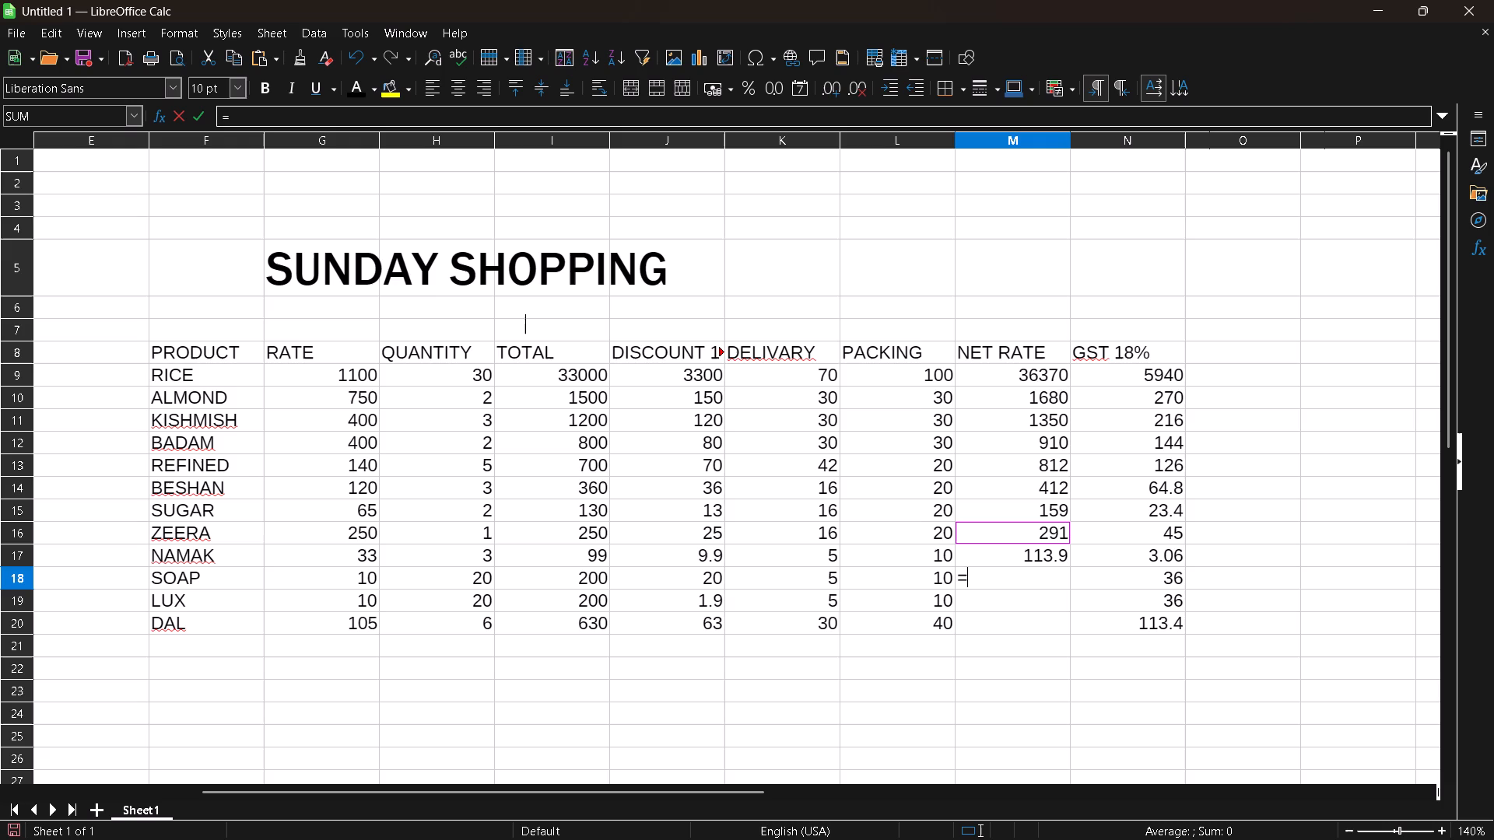
{"action": "type", "text": "18+"}
{"action": "type", "text": "J18+"}
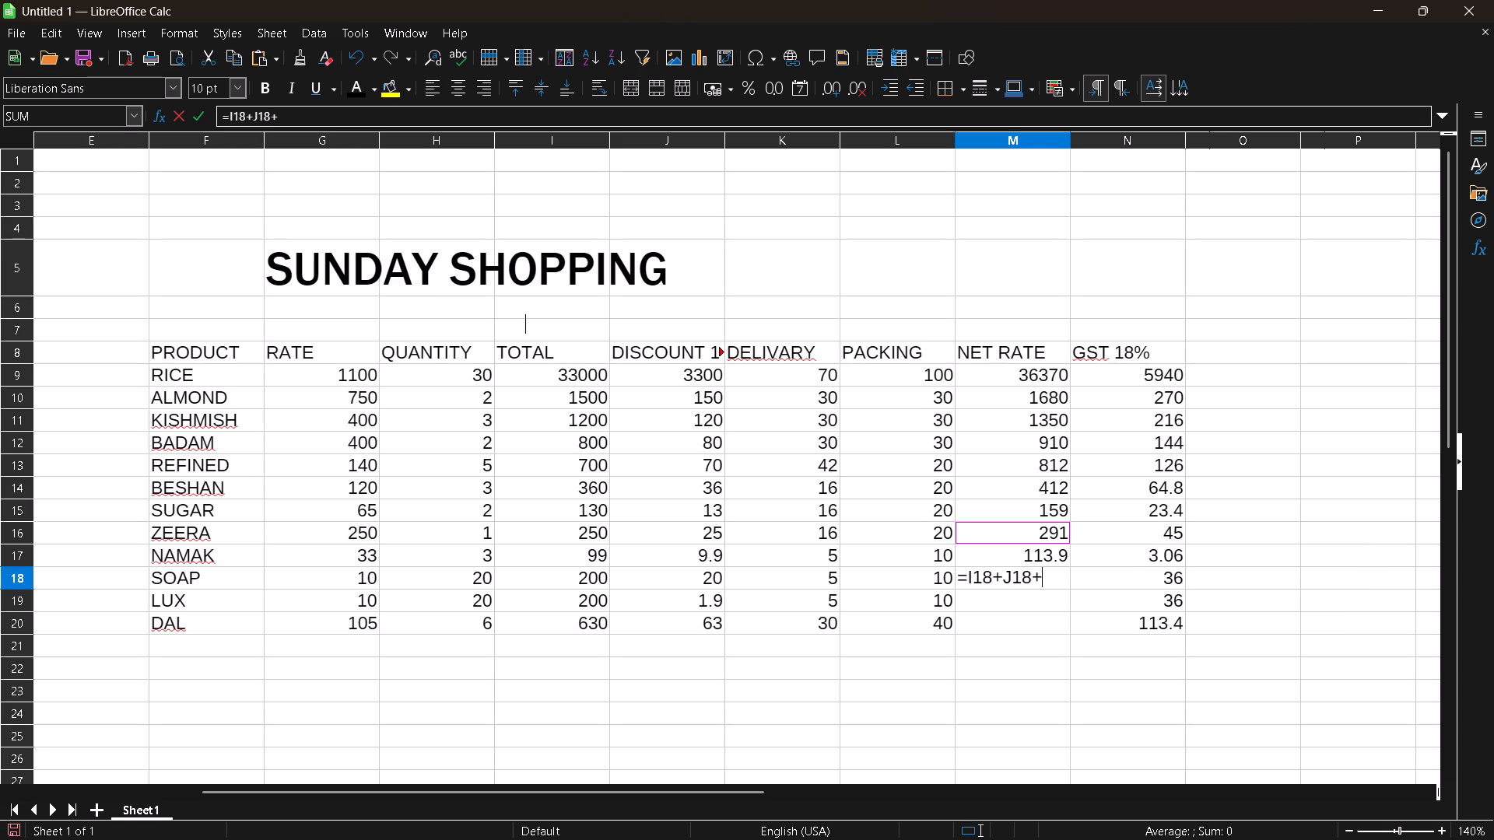
{"action": "type", "text": "K18"}
{"action": "key", "text": "Return"}
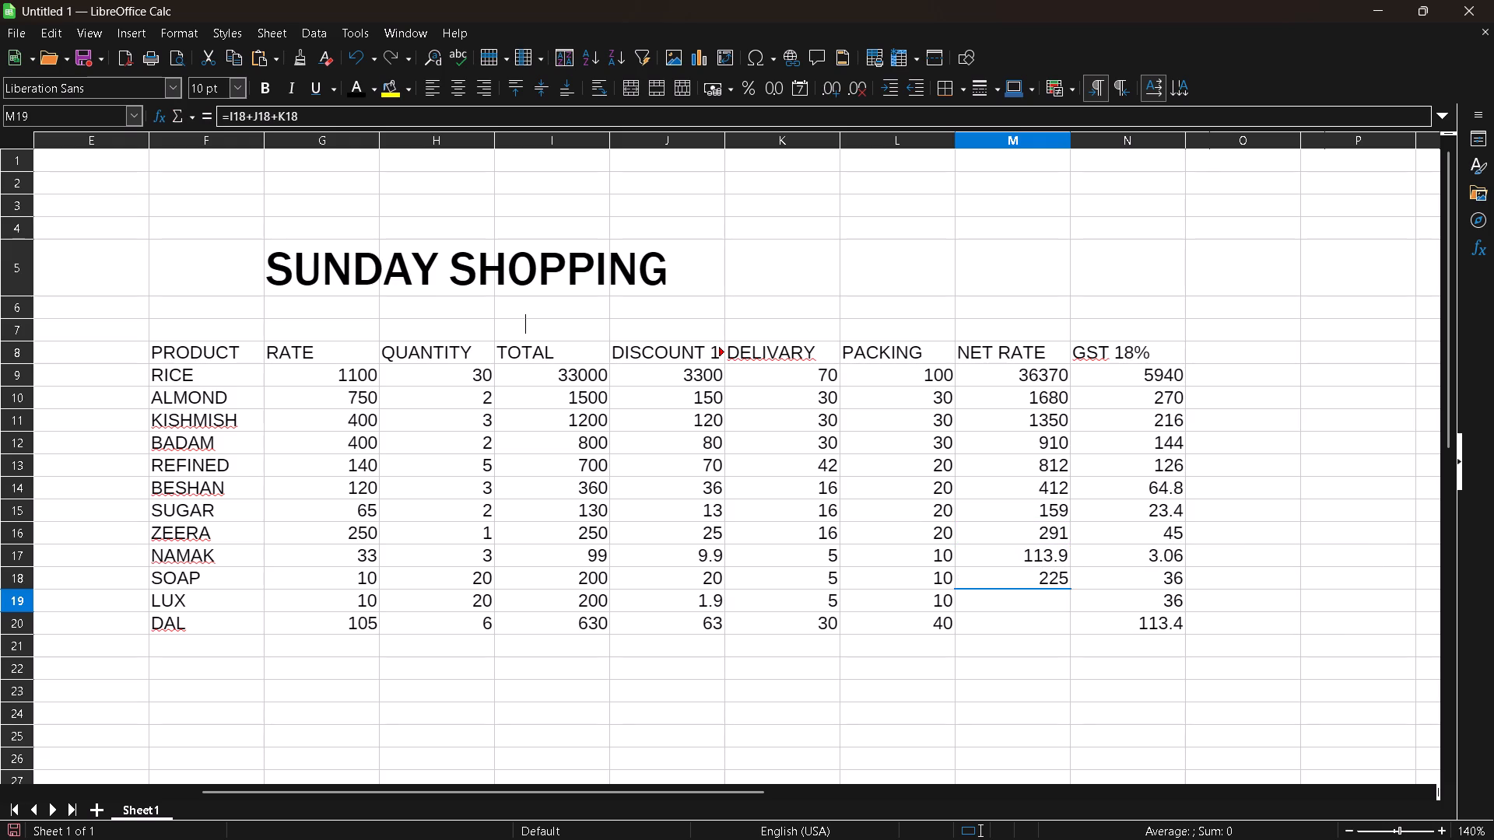
Enter the NET RATE formula =I19+J19+K16 for LUX in M19.
{"action": "key", "text": "equal"}
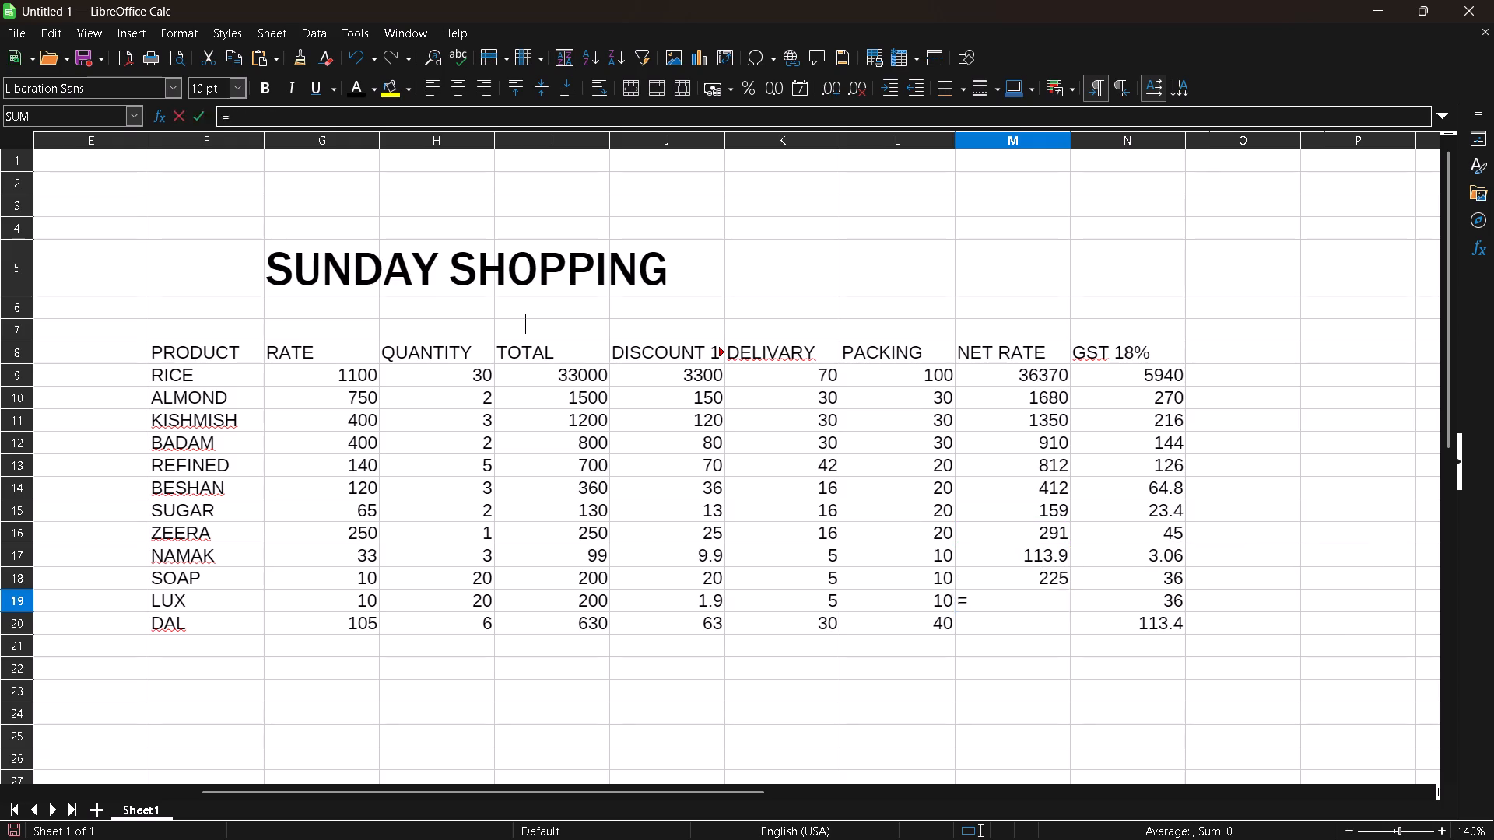
{"action": "key", "text": "i"}
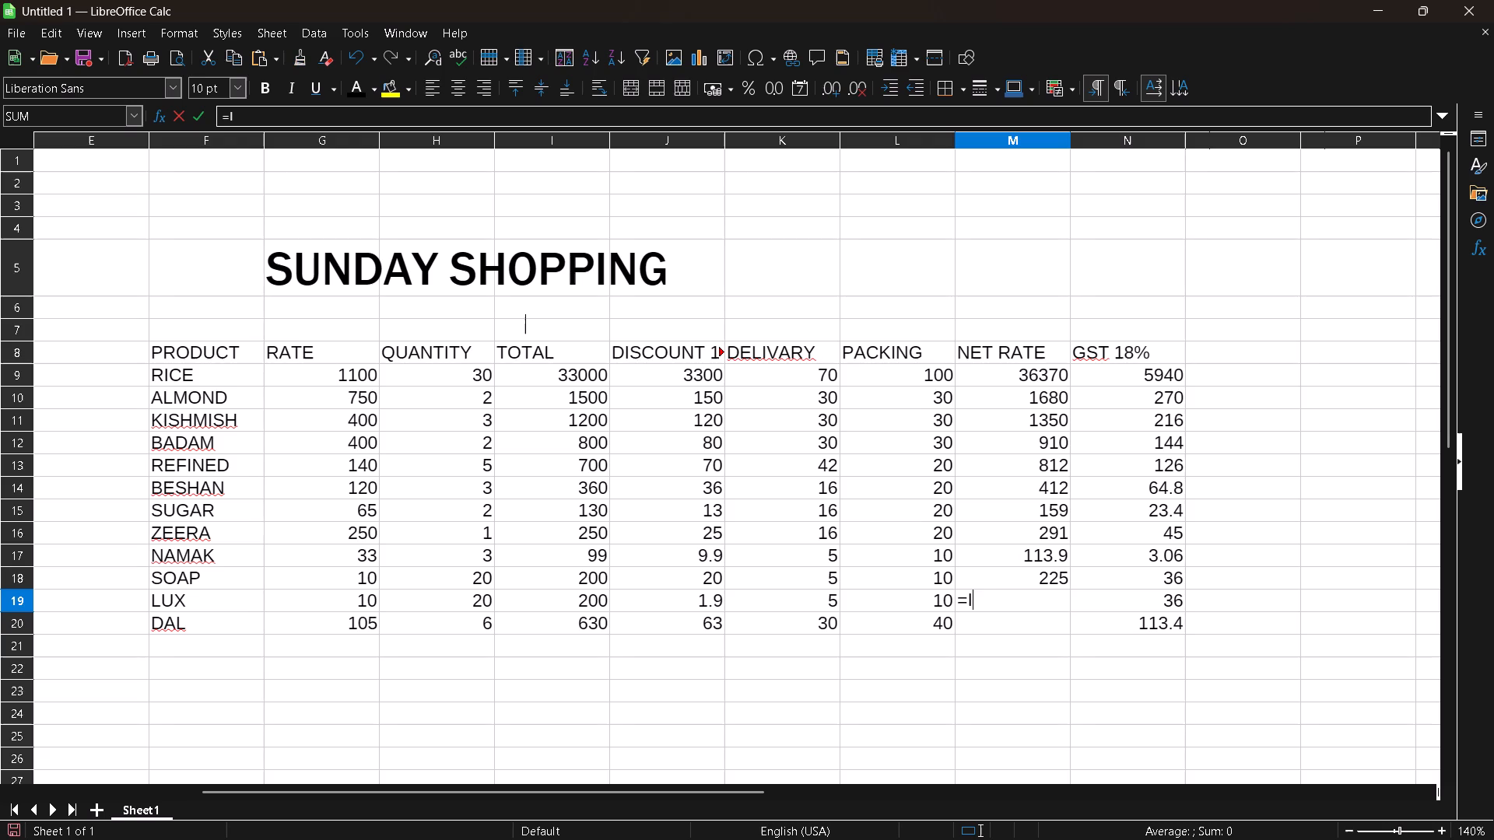
{"action": "type", "text": "19+"}
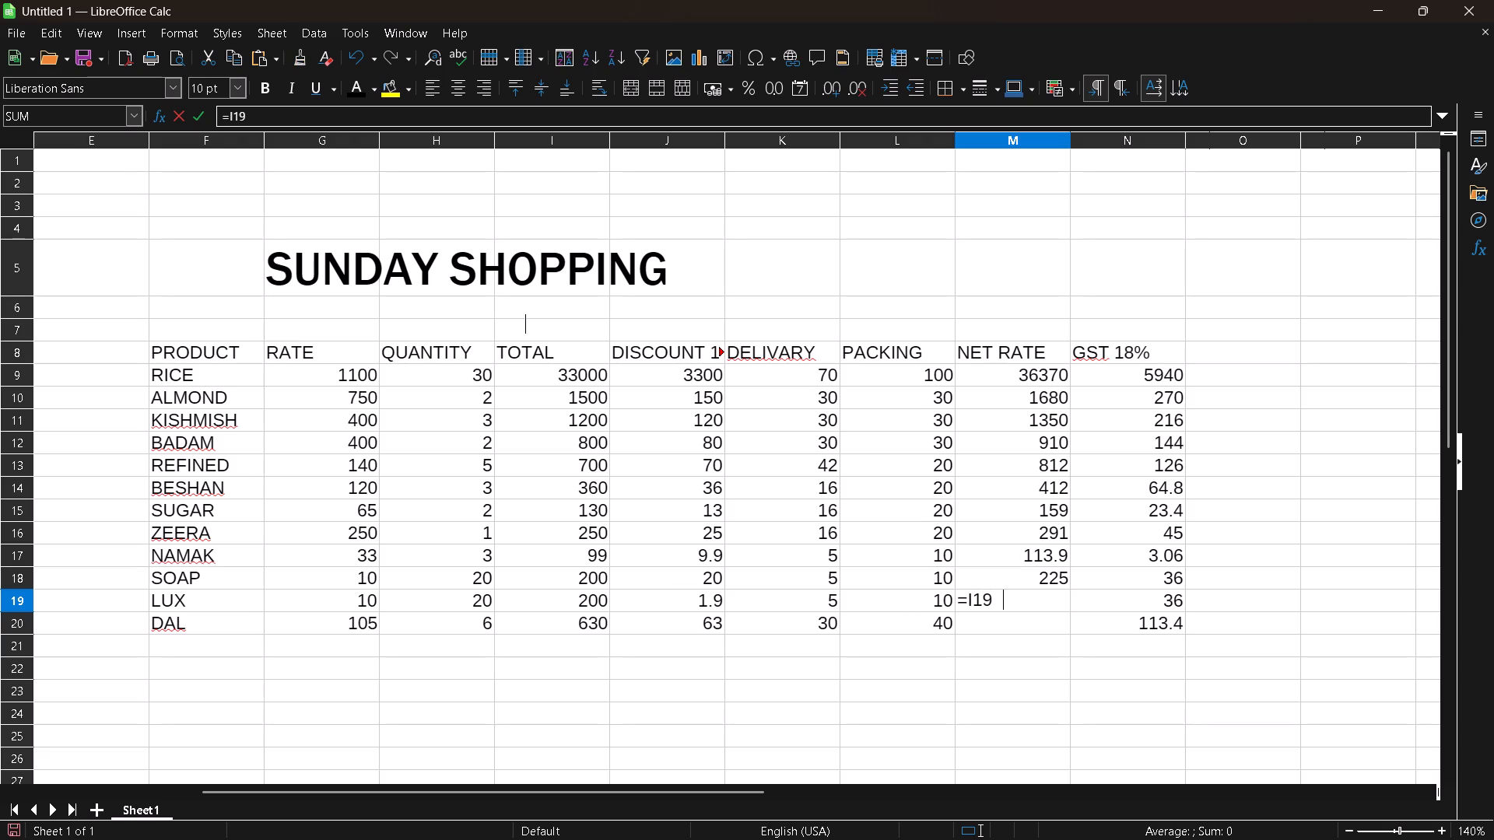
{"action": "key", "text": "j"}
{"action": "type", "text": "19+"}
{"action": "type", "text": "K16"}
{"action": "key", "text": "Return"}
Enter the NET RATE formula =I20+J20+K20 for DAL in M20.
{"action": "key", "text": "equal"}
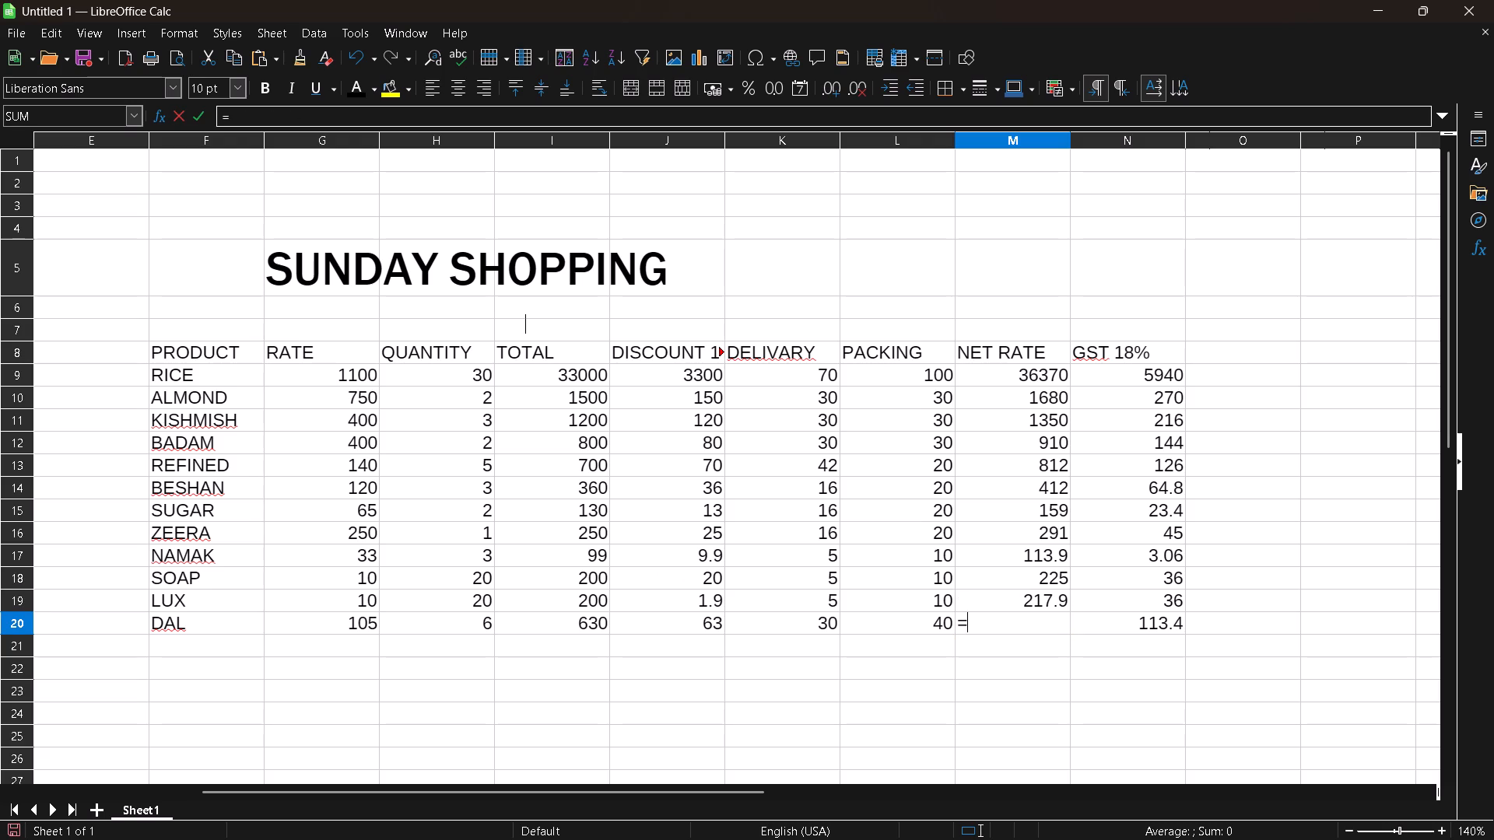
{"action": "type", "text": "I20"}
{"action": "key", "text": "plus"}
{"action": "type", "text": "J20+"}
{"action": "type", "text": "K20"}
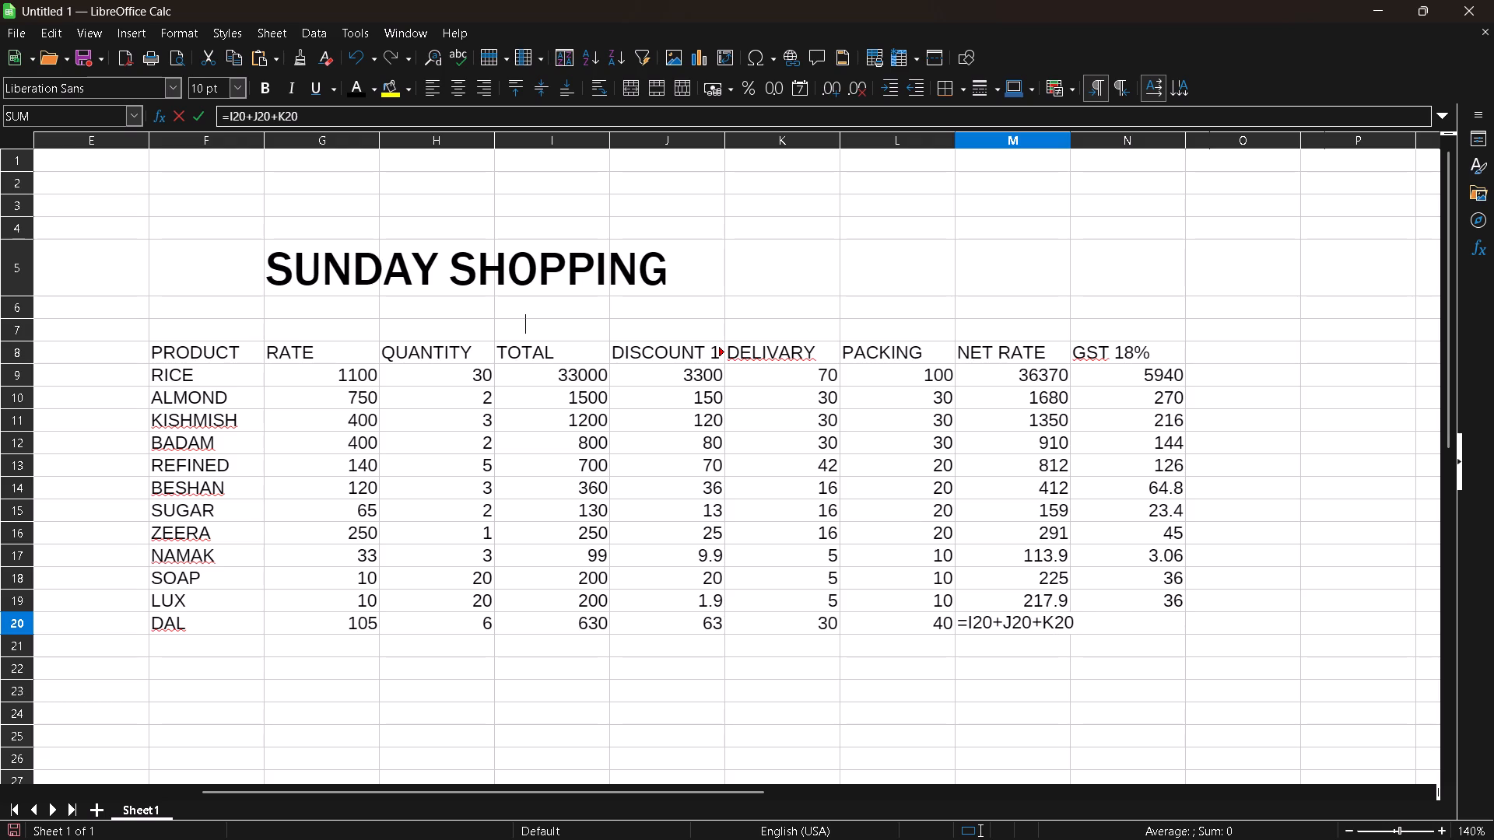
{"action": "key", "text": "Return"}
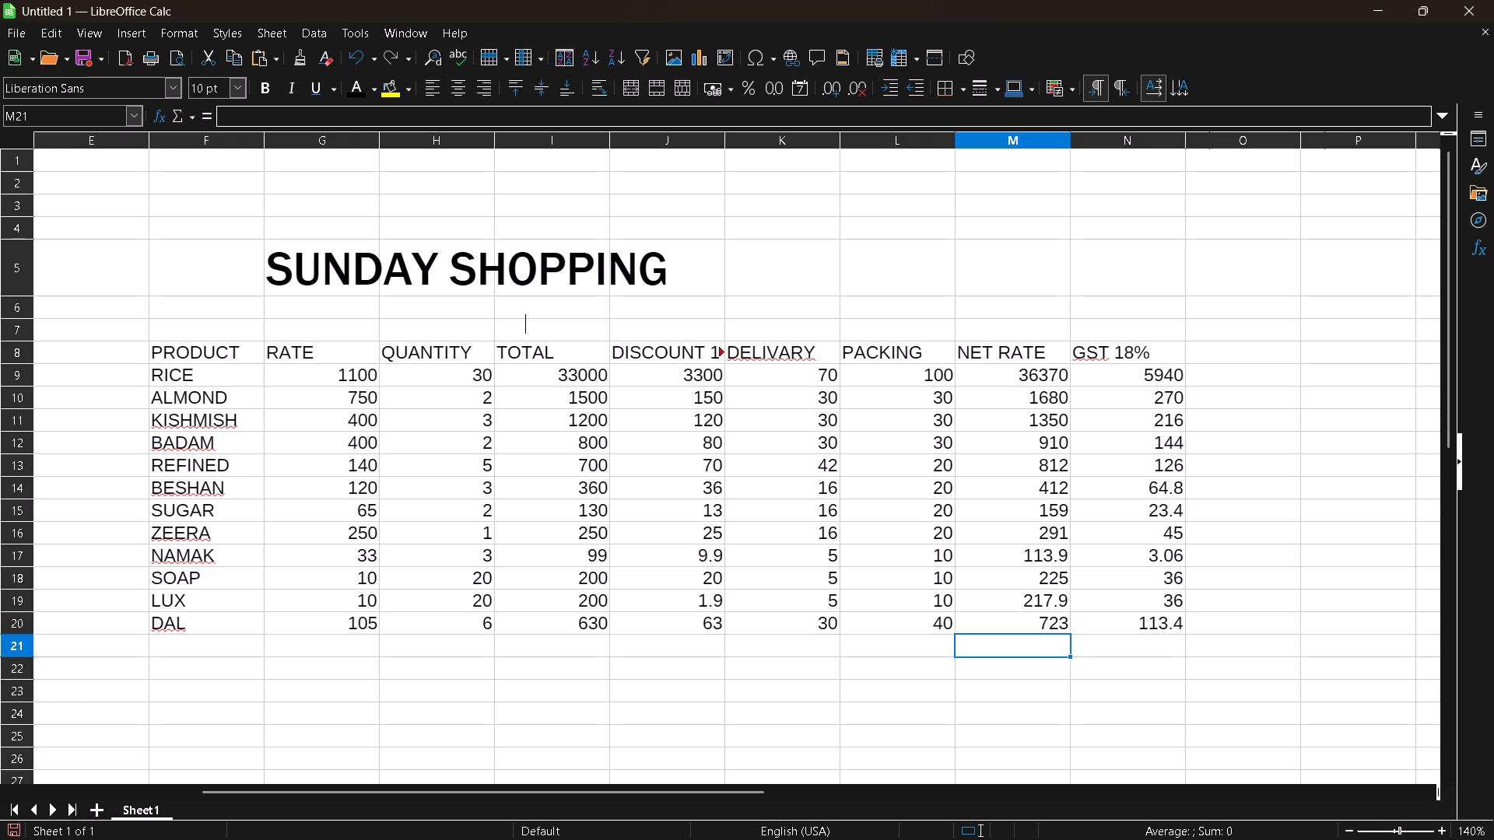
Add the column header GROSS RATE in O8, beside the GST 18% header.
{"action": "key", "text": "Up"}
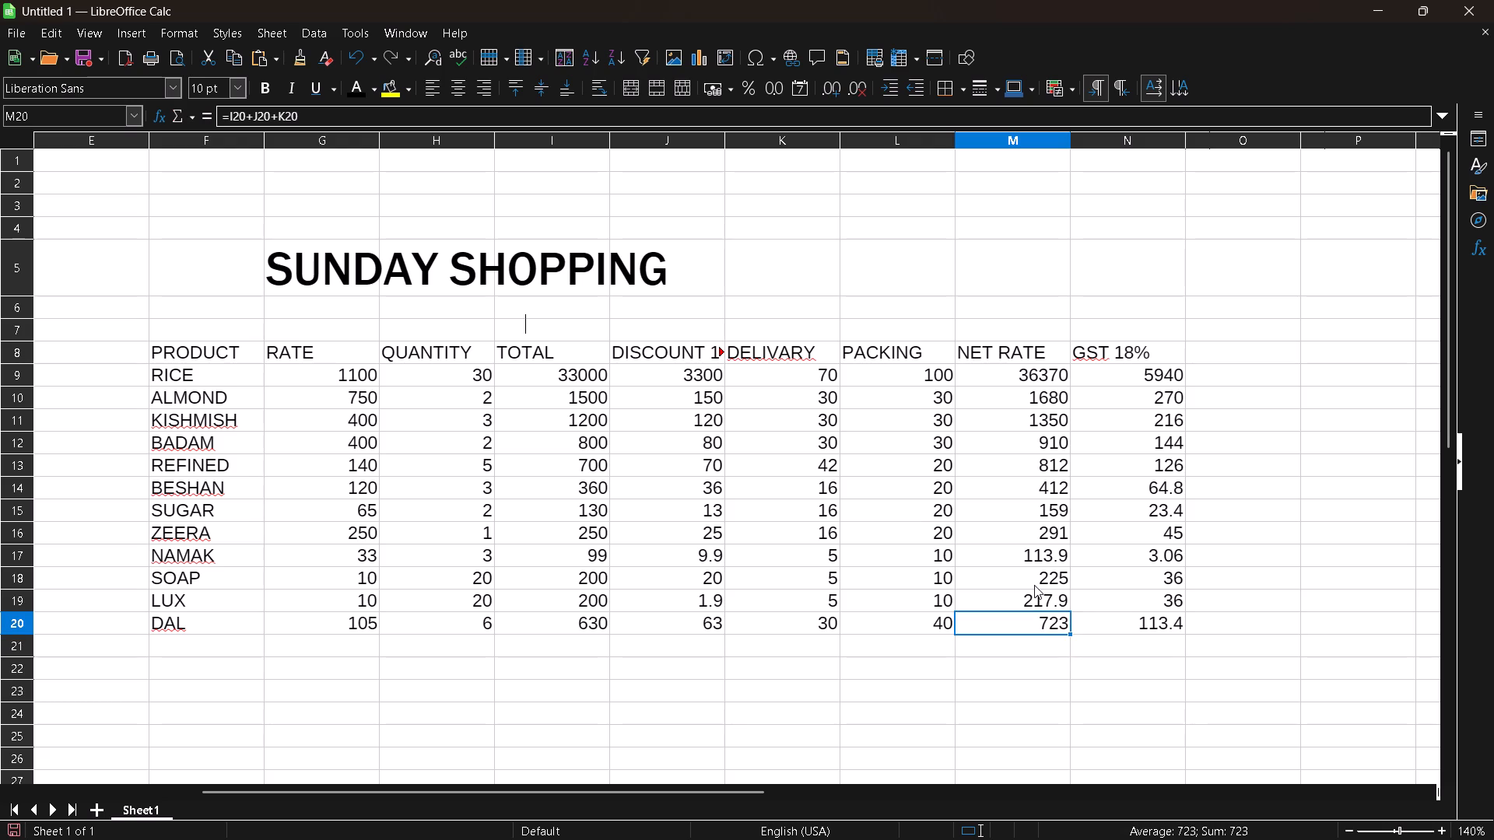
{"action": "key", "text": "Up"}
{"action": "key", "text": "Up"}
{"action": "key", "text": "Down"}
{"action": "key", "text": "Up"}
{"action": "key", "text": "Up"}
{"action": "key", "text": "Up"}
{"action": "key", "text": "Up"}
{"action": "key", "text": "Up"}
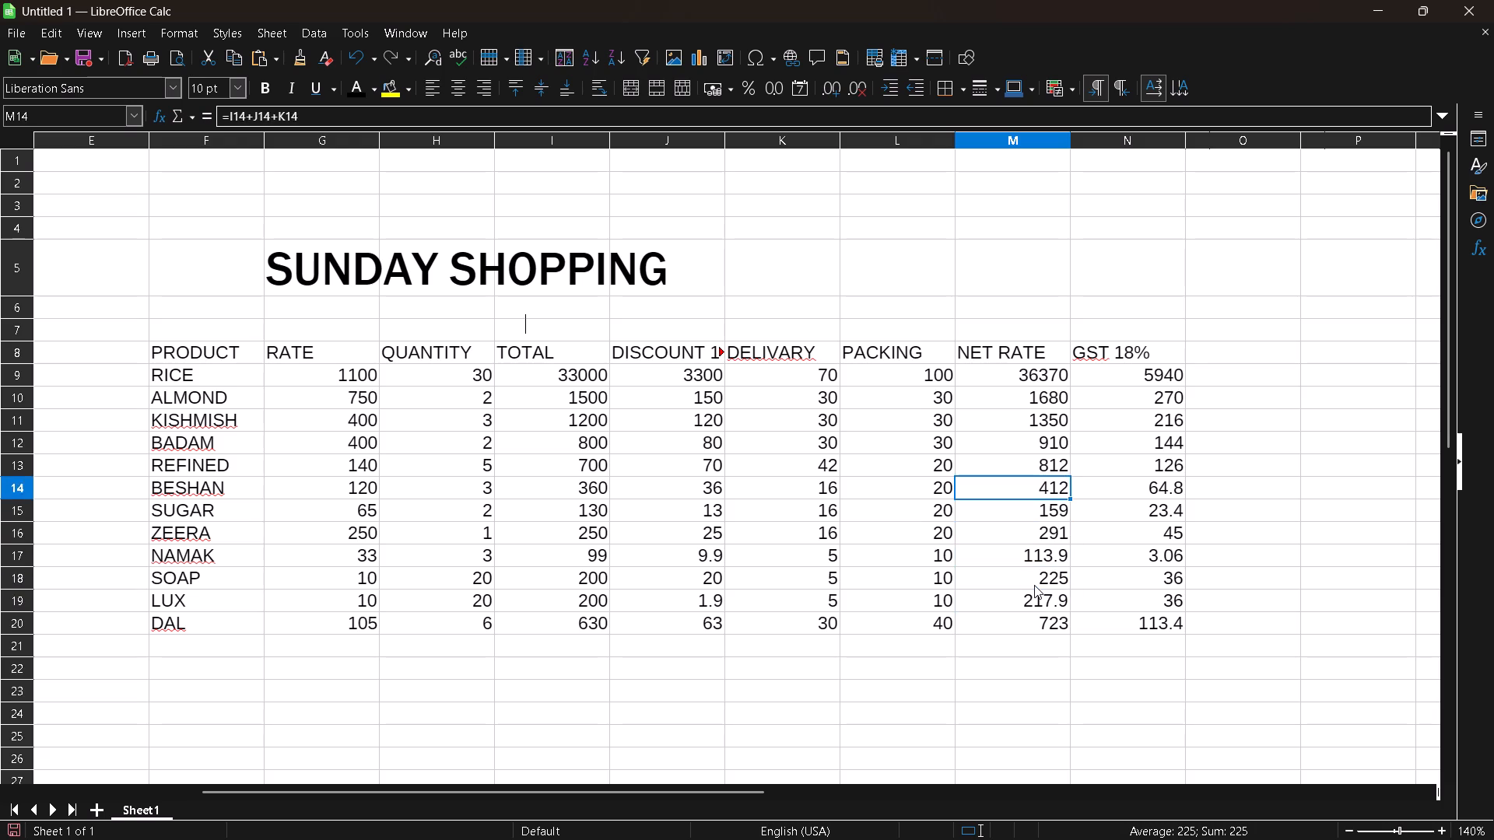
{"action": "key", "text": "Up"}
{"action": "key", "text": "Up"}
{"action": "key", "text": "Up"}
{"action": "key", "text": "Up"}
{"action": "key", "text": "Up"}
{"action": "key", "text": "Up"}
{"action": "key", "text": "Up"}
{"action": "key", "text": "Right"}
{"action": "key", "text": "Right"}
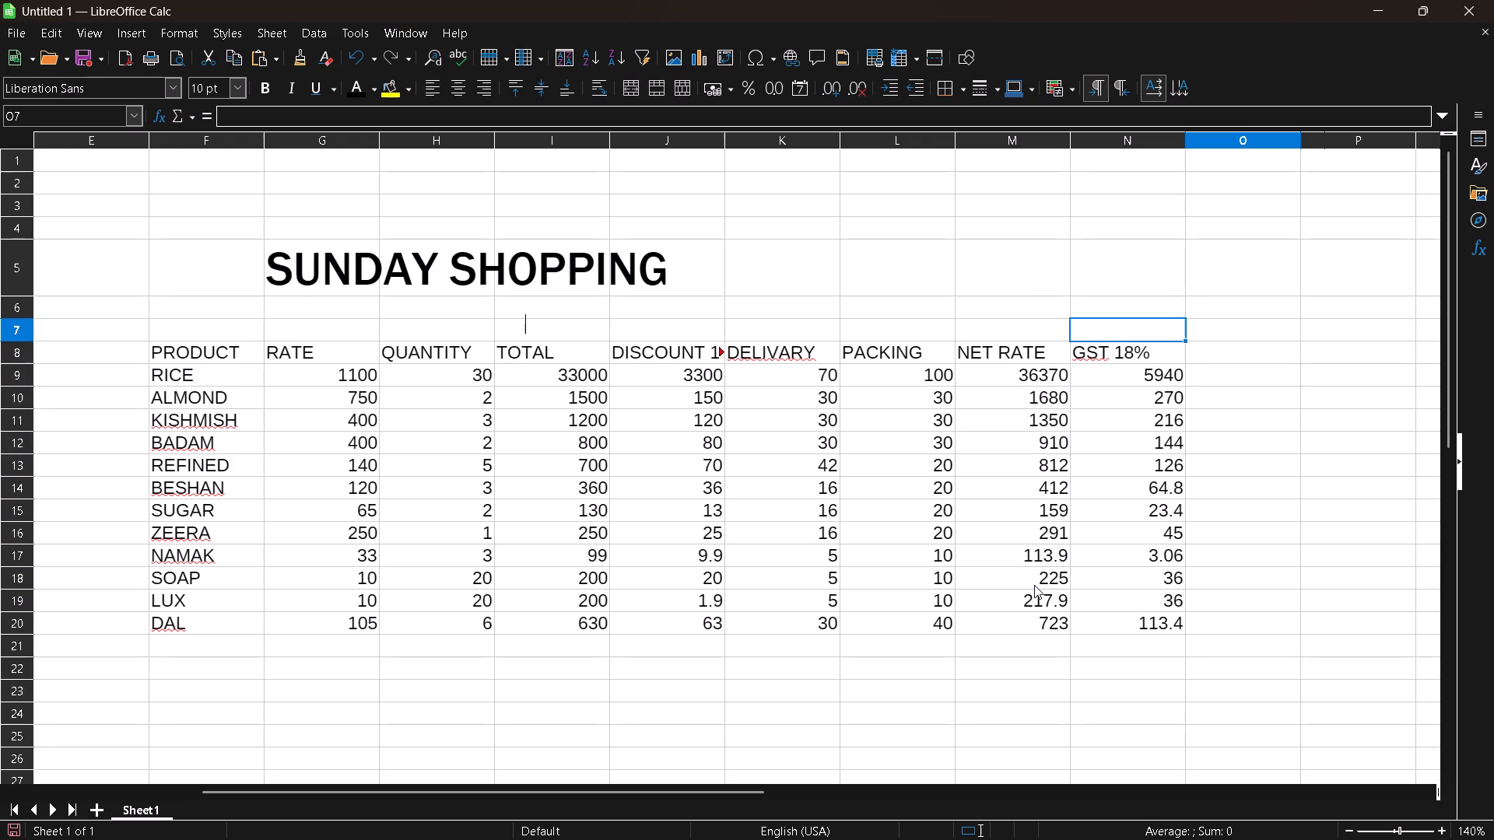
{"action": "key", "text": "Down"}
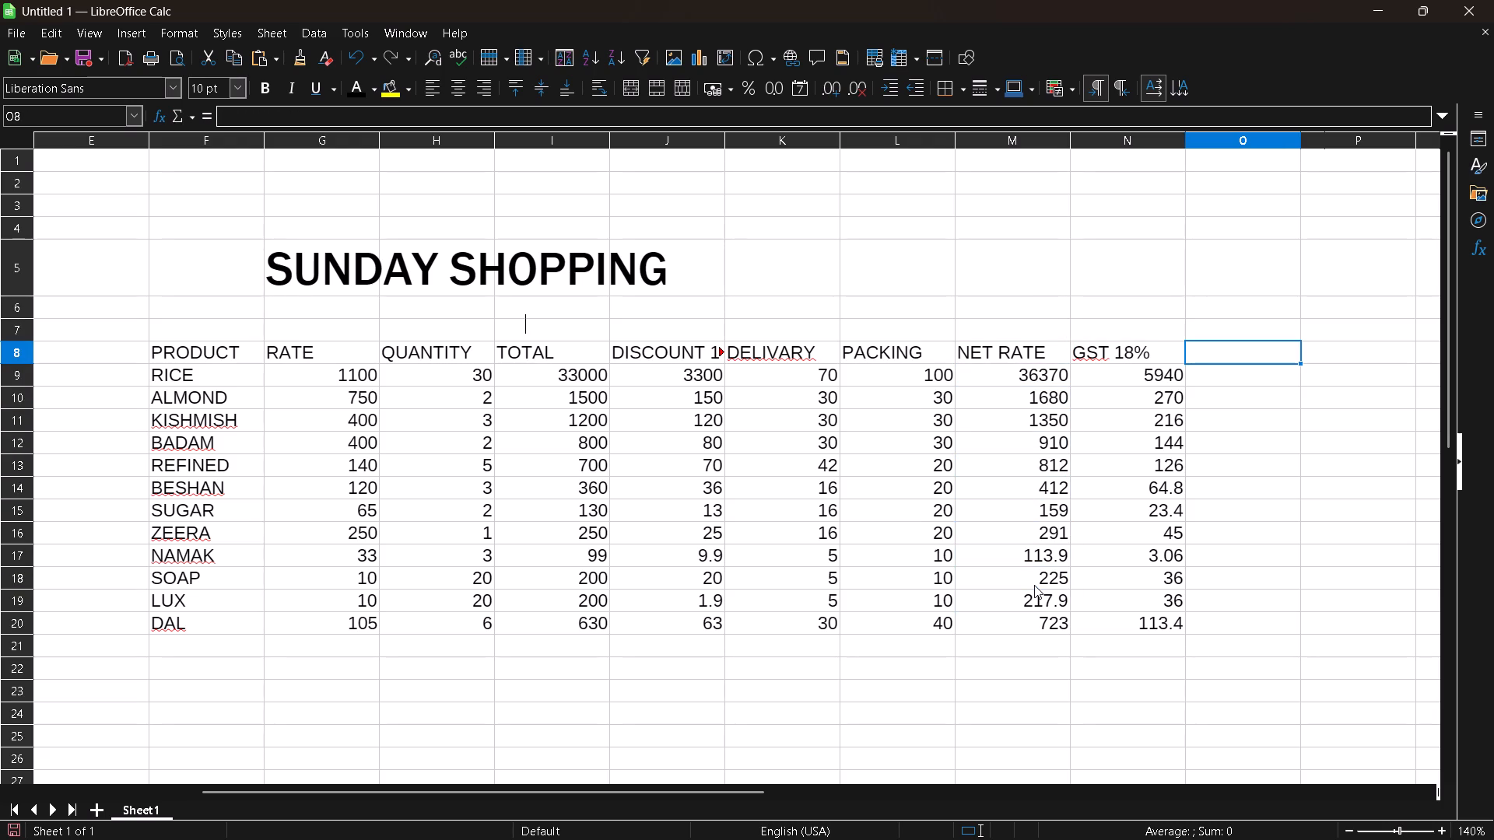
{"action": "type", "text": "GROSS"}
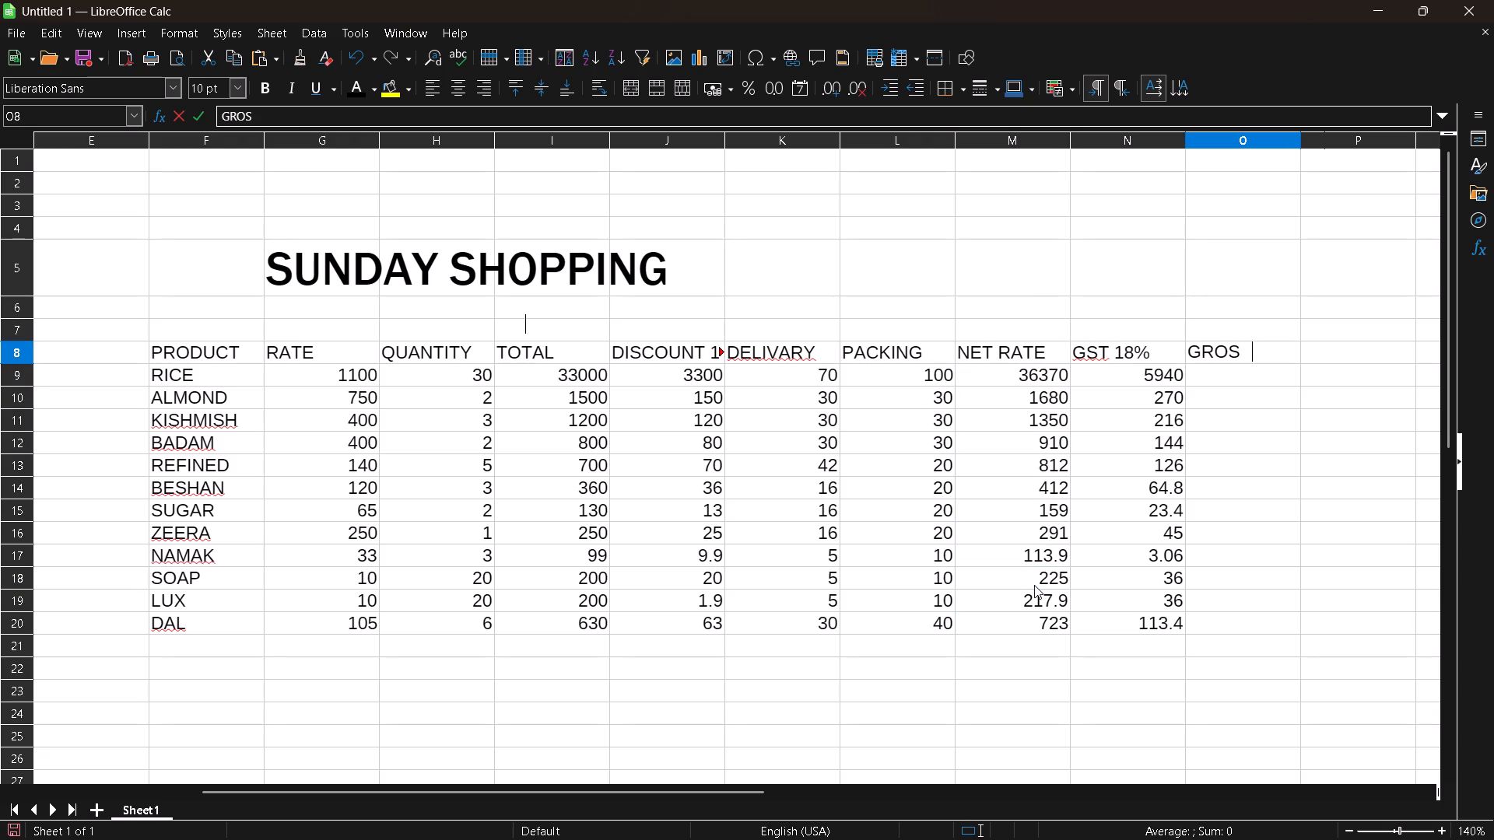
{"action": "key", "text": "space"}
{"action": "type", "text": "RATE"}
{"action": "key", "text": "Down"}
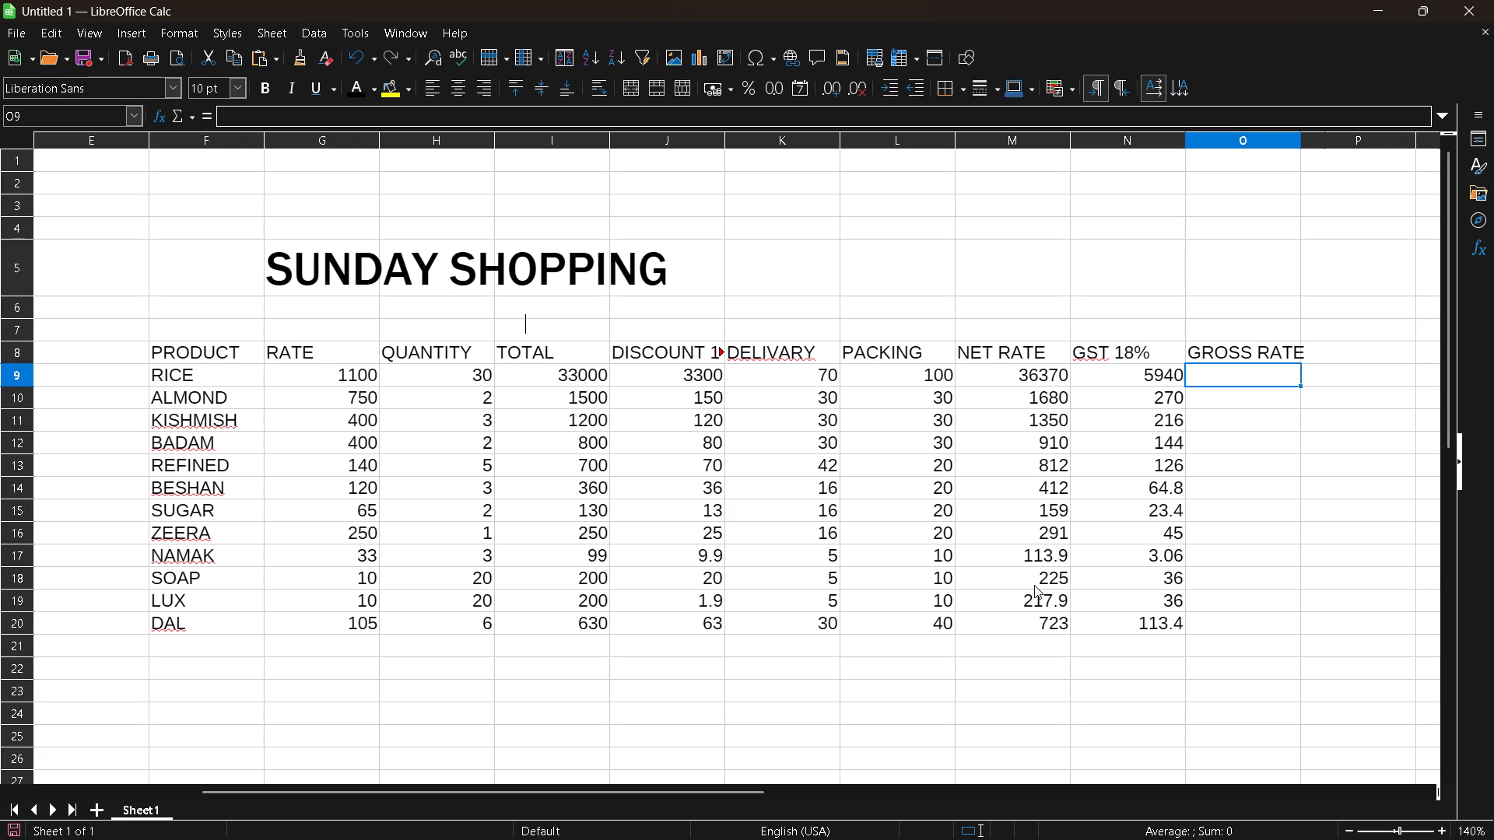
Enter the GROSS RATE formula =M9+N9 for RICE in O9.
{"action": "key", "text": "m"}
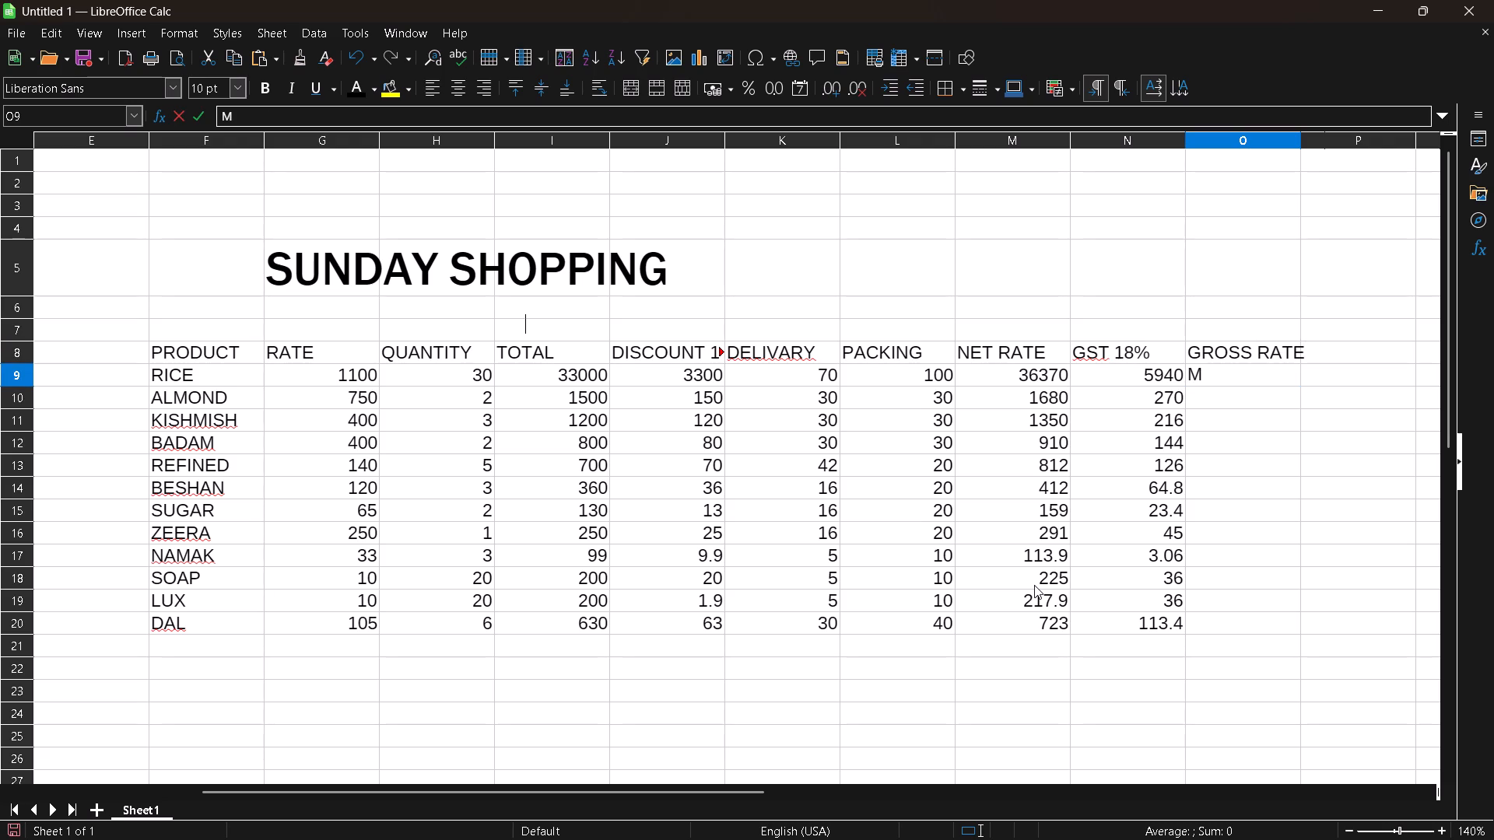
{"action": "type", "text": "9+"}
{"action": "key", "text": "BackSpace"}
{"action": "key", "text": "BackSpace"}
{"action": "key", "text": "BackSpace"}
{"action": "key", "text": "BackSpace"}
{"action": "key", "text": "equal"}
{"action": "key", "text": "m"}
{"action": "key", "text": "9"}
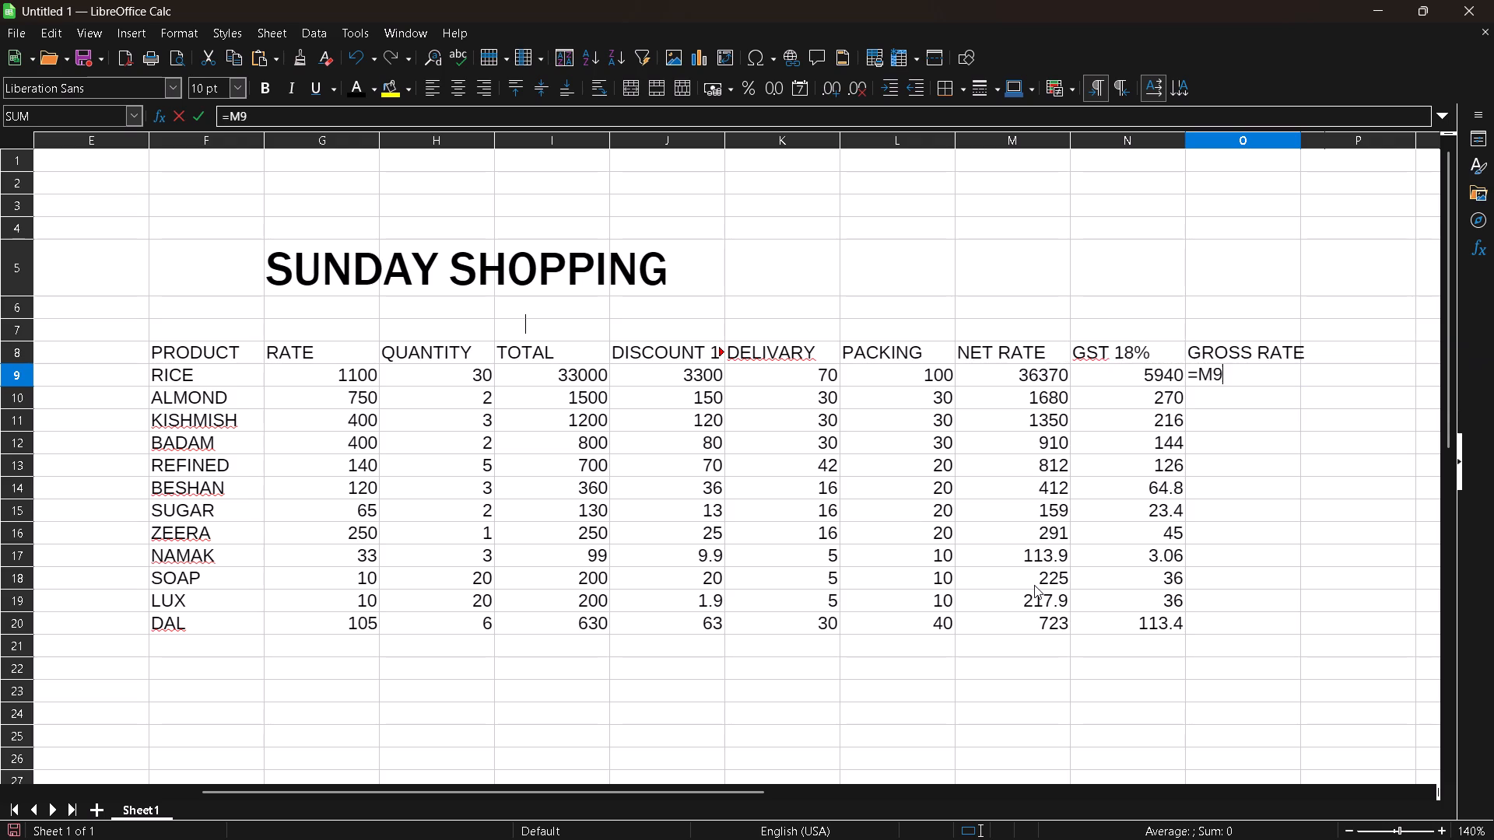
{"action": "key", "text": "shift+plus"}
{"action": "type", "text": "N9"}
{"action": "key", "text": "Return"}
Enter the GROSS RATE formula =M10+N10 for ALMOND in O10.
{"action": "key", "text": "equal"}
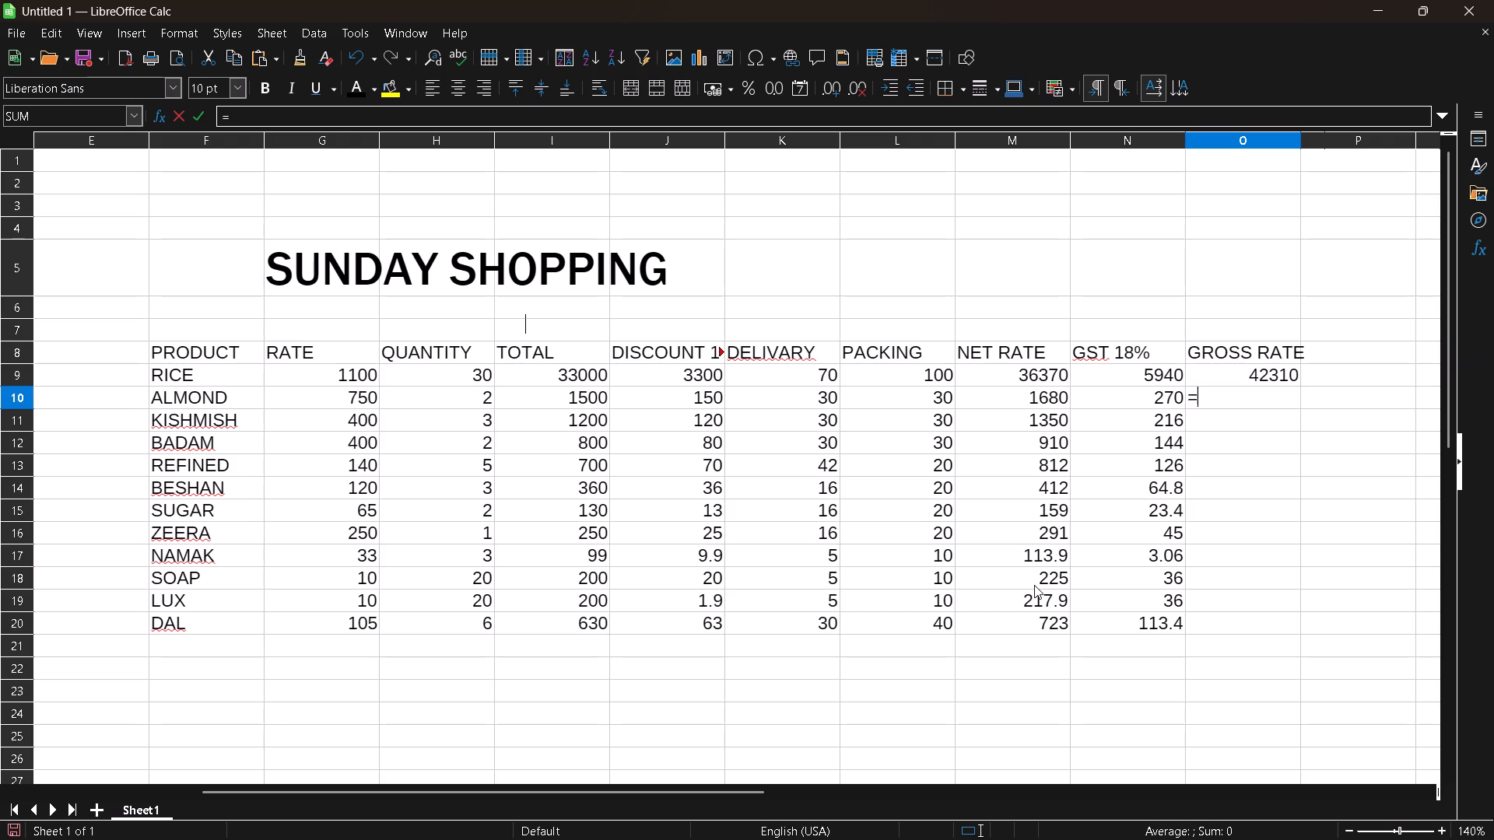
{"action": "type", "text": "M10+"}
{"action": "key", "text": "n"}
{"action": "type", "text": "10"}
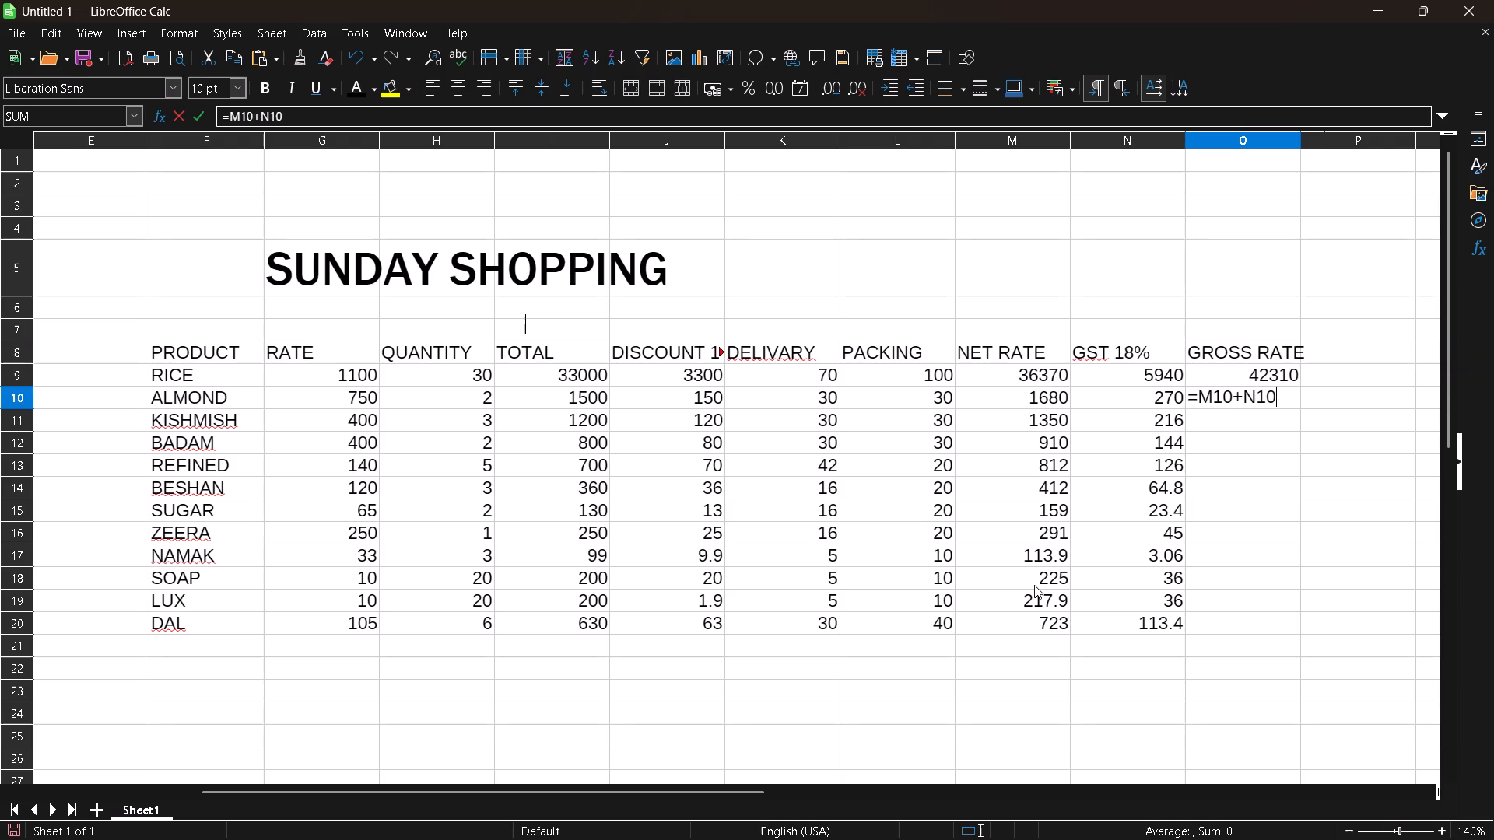
{"action": "key", "text": "Return"}
Enter the GROSS RATE formula =M11+N11 for KISHMISH in O11.
{"action": "key", "text": "equal"}
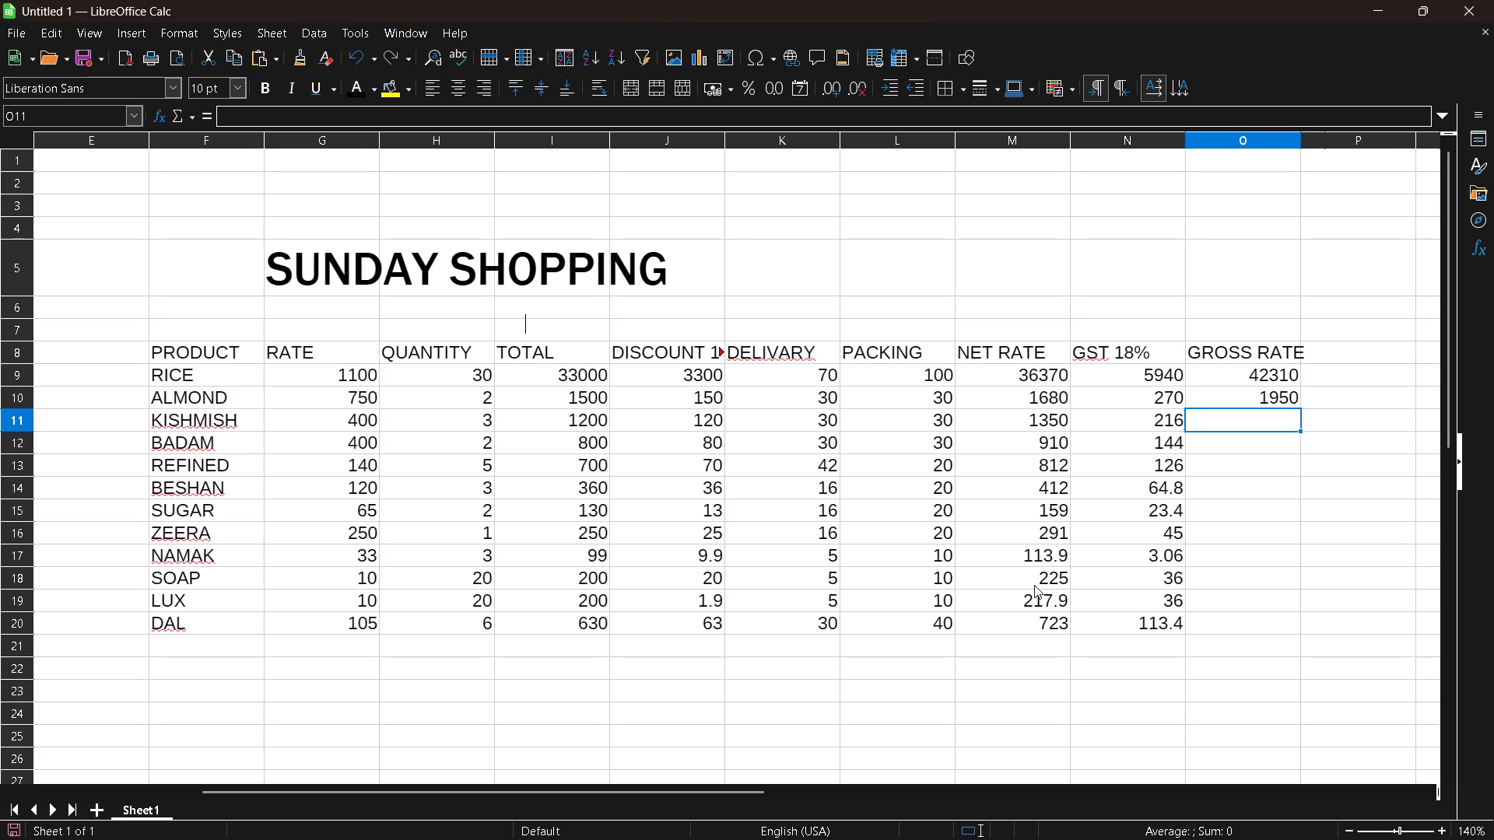
{"action": "key", "text": "m"}
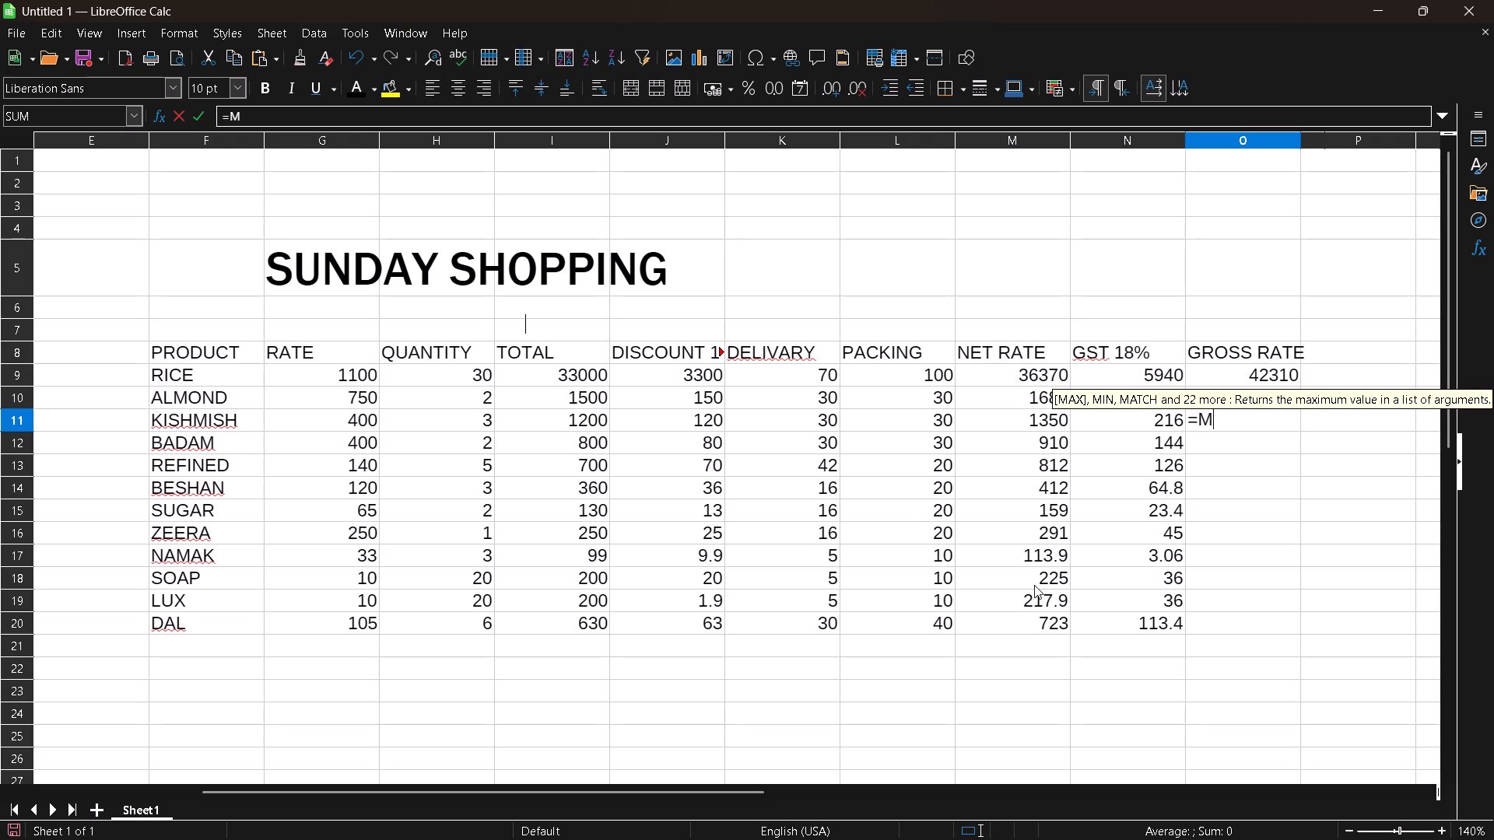
{"action": "type", "text": "11"}
{"action": "key", "text": "shift+plus"}
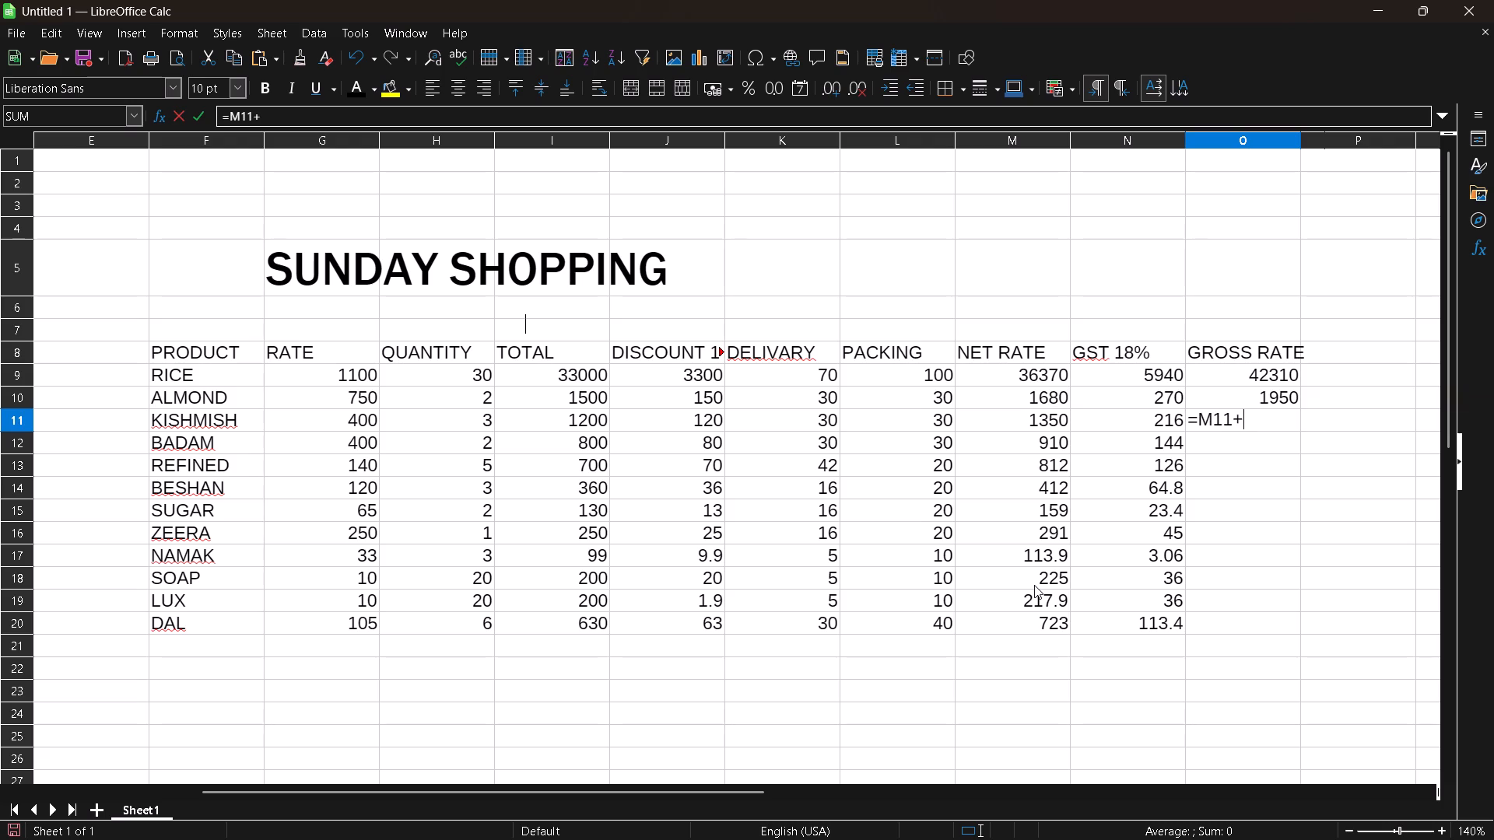
{"action": "type", "text": "N11"}
{"action": "key", "text": "Return"}
Enter the GROSS RATE formula =M12+N12 for BADAM in O12.
{"action": "key", "text": "shift+plus"}
{"action": "key", "text": "BackSpace"}
{"action": "key", "text": "equal"}
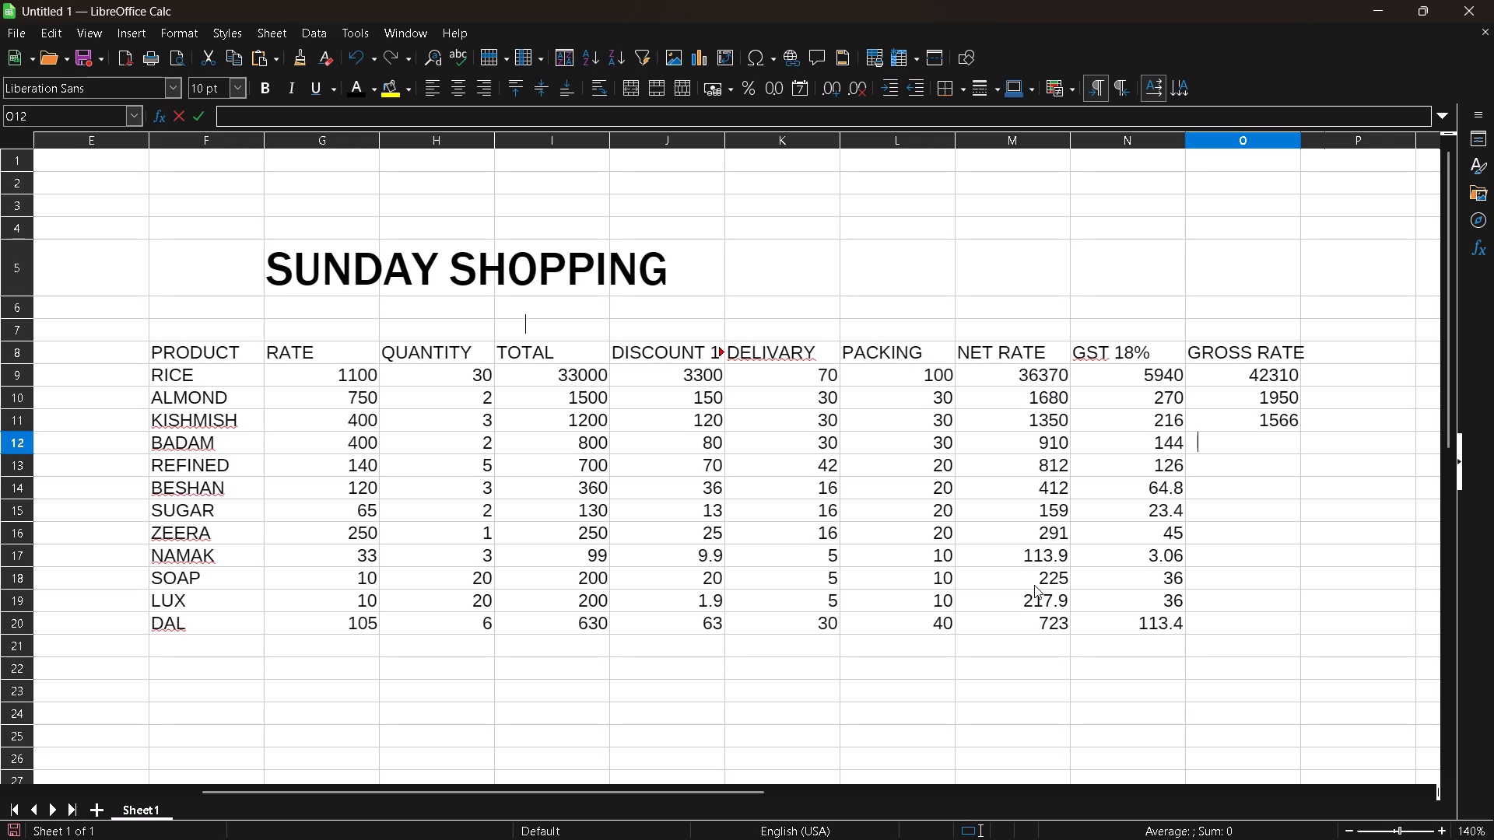
{"action": "type", "text": "M,"}
{"action": "key", "text": "BackSpace"}
{"action": "type", "text": "12"}
{"action": "key", "text": "equal"}
{"action": "key", "text": "Insert"}
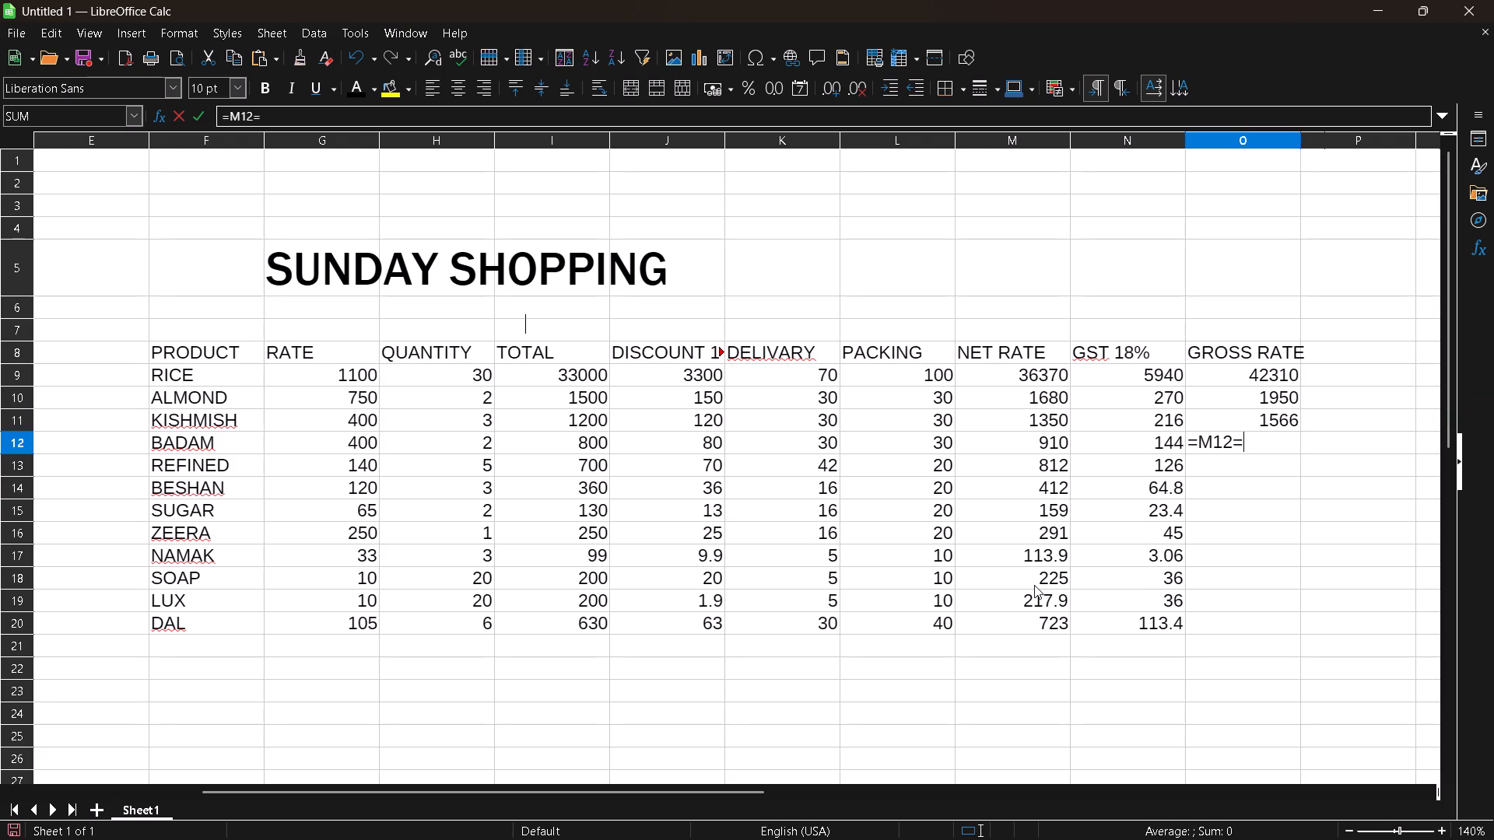
{"action": "key", "text": "BackSpace"}
{"action": "key", "text": "shift+plus"}
{"action": "type", "text": "N12"}
{"action": "key", "text": "Return"}
Enter the GROSS RATE formula =M13+N13 for REFINED in O13.
{"action": "key", "text": "equal"}
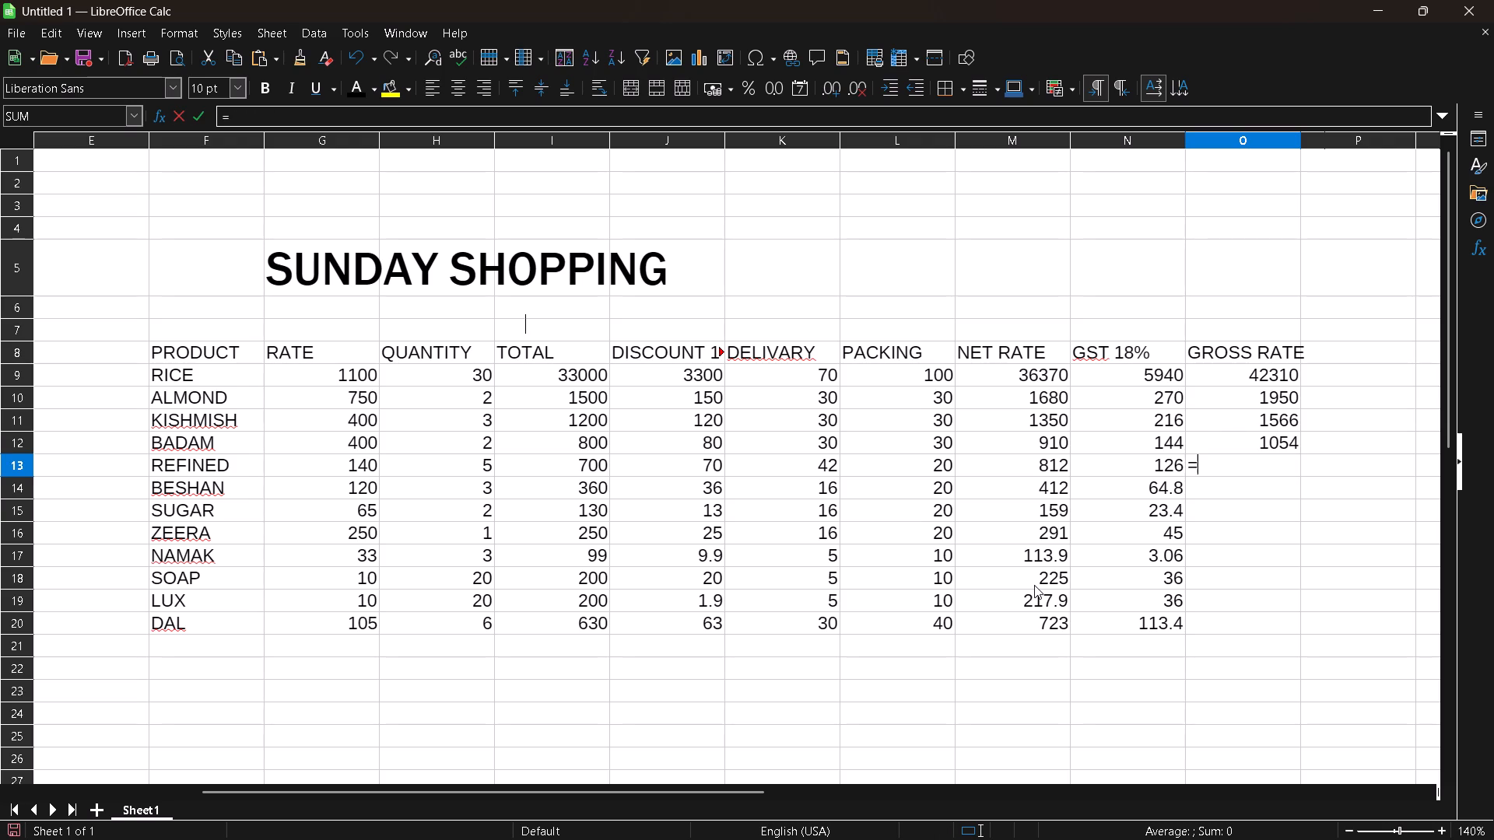
{"action": "type", "text": "M13+N13"}
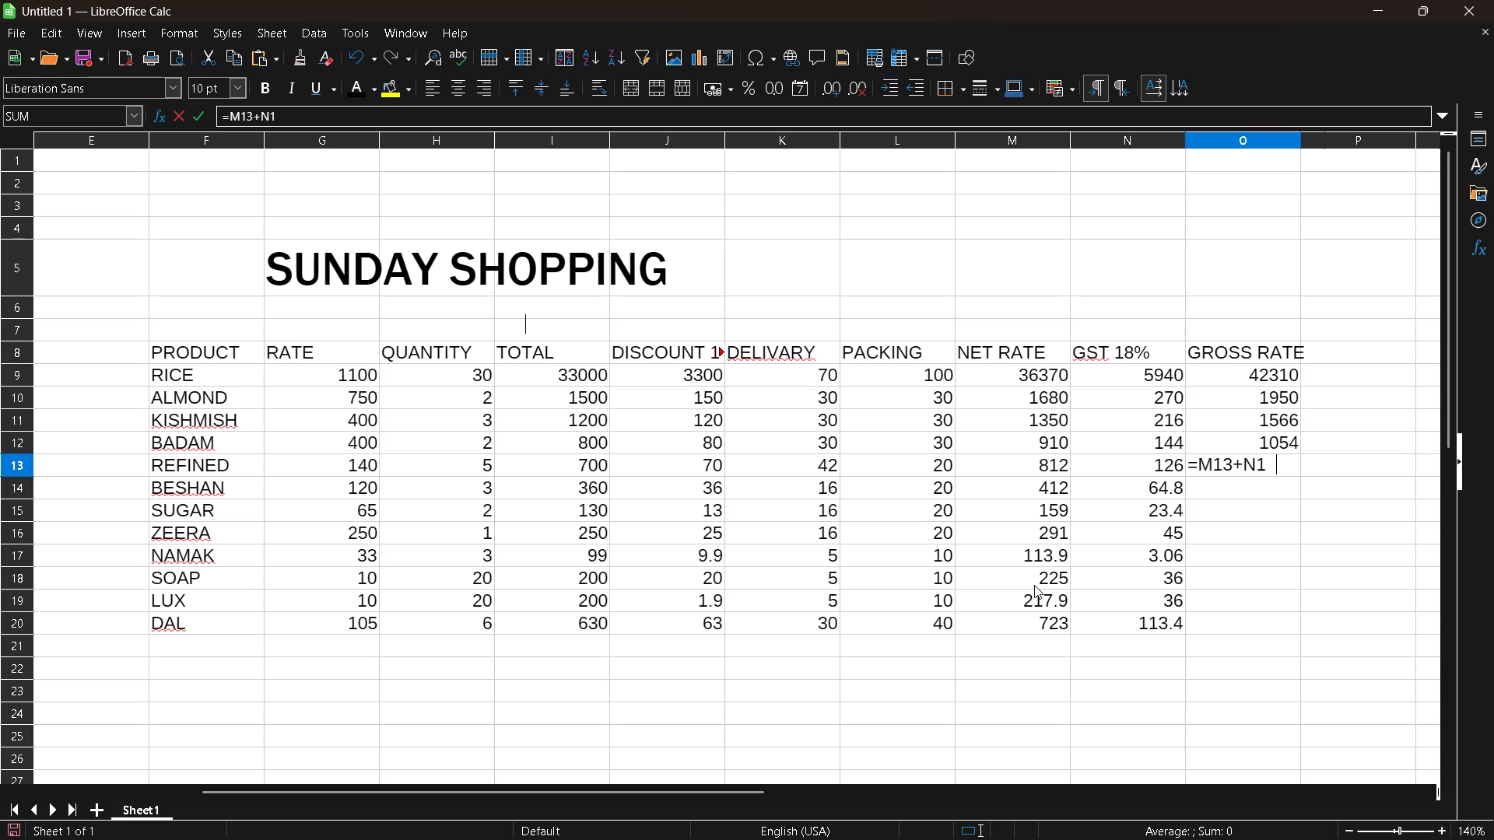
{"action": "key", "text": "Return"}
Enter the GROSS RATE formula =M14+N14 for BESHAN in O14.
{"action": "key", "text": "shift+plus"}
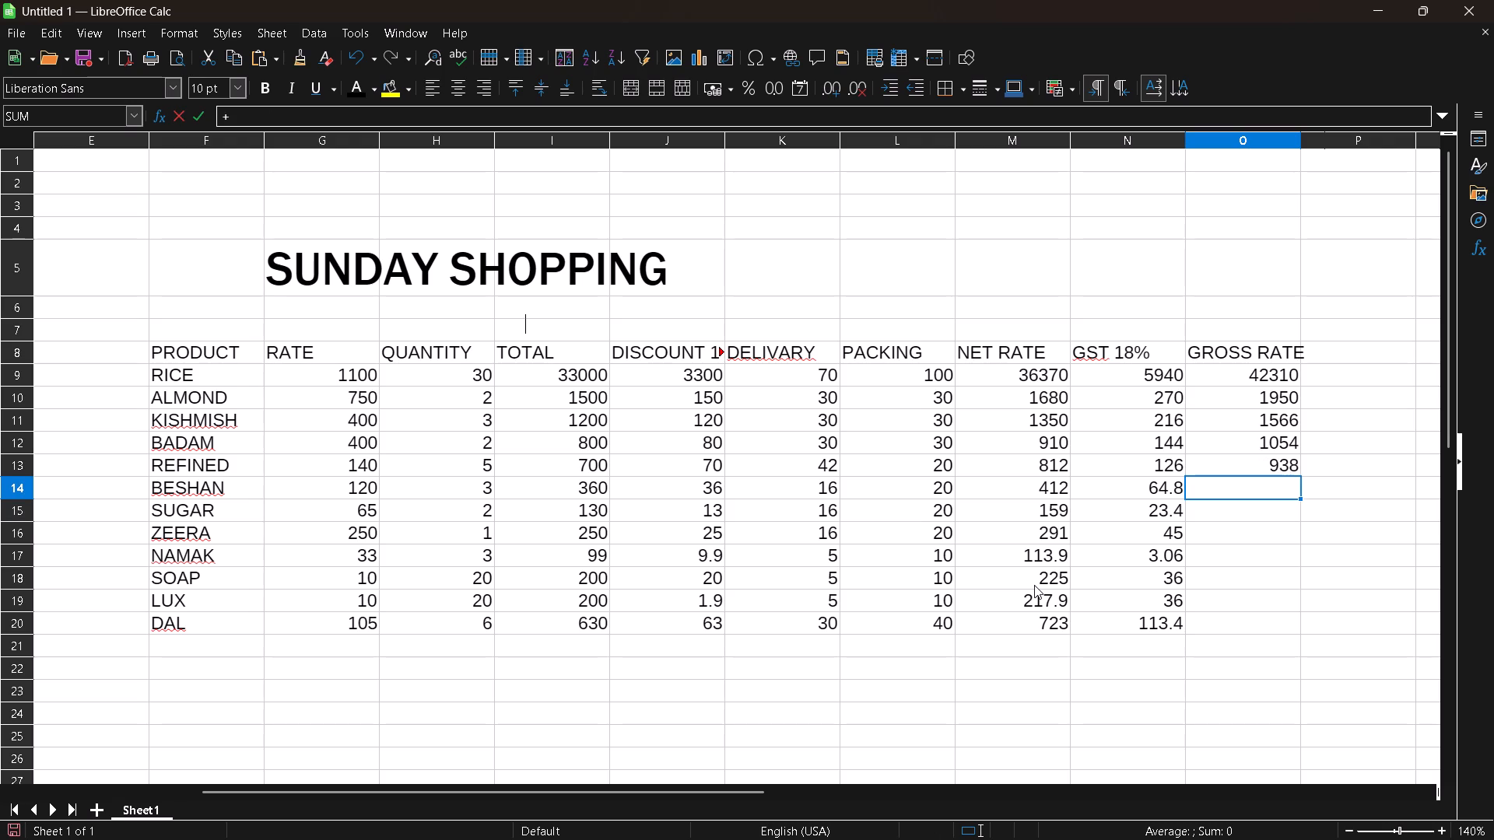
{"action": "key", "text": "BackSpace"}
{"action": "type", "text": "=M14"}
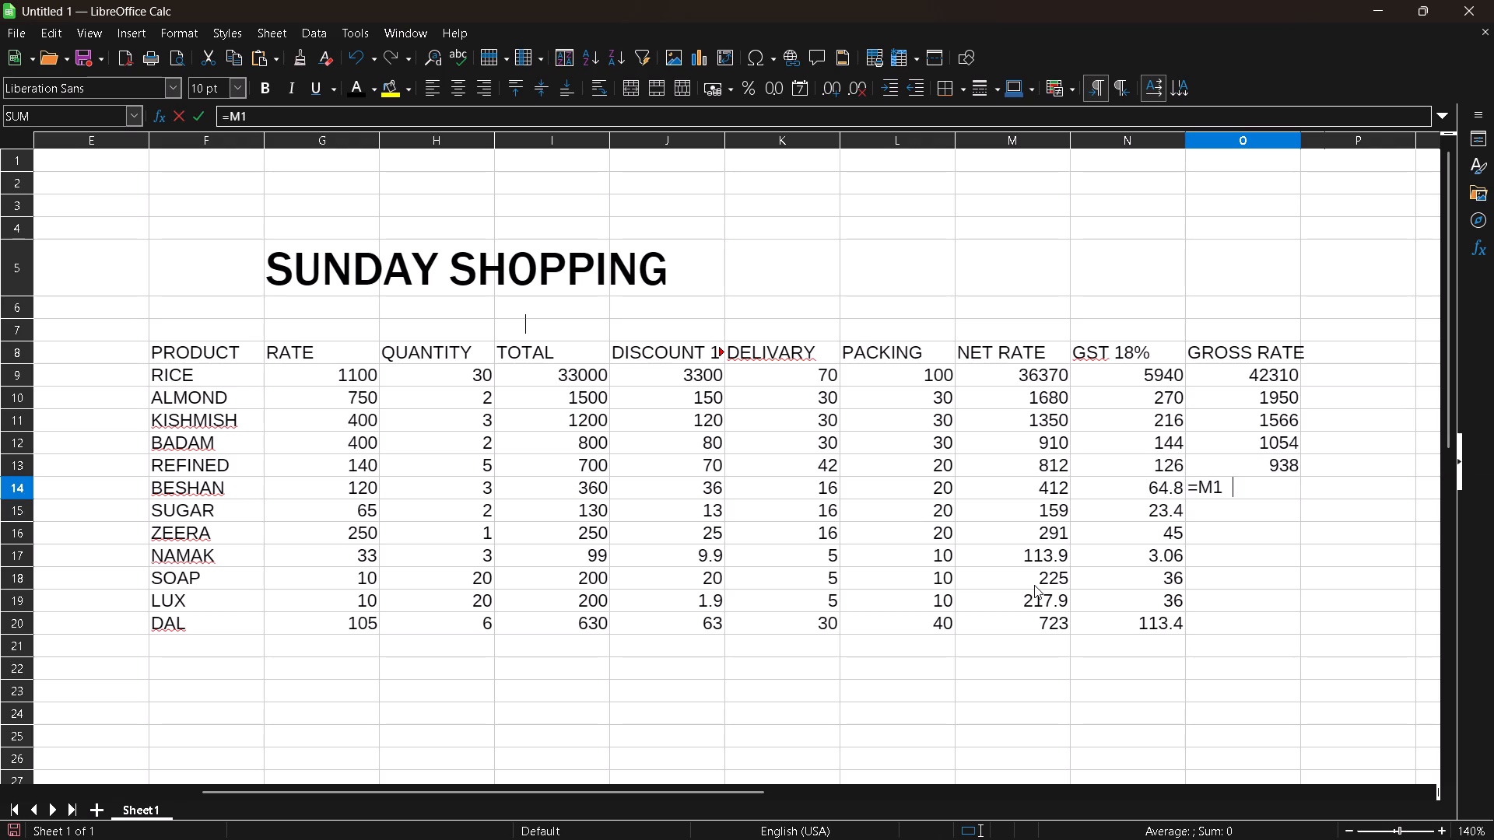
{"action": "key", "text": "equal"}
{"action": "key", "text": "BackSpace"}
{"action": "key", "text": "equal"}
{"action": "key", "text": "BackSpace"}
{"action": "key", "text": "shift+plus"}
{"action": "type", "text": "N14"}
{"action": "key", "text": "Return"}
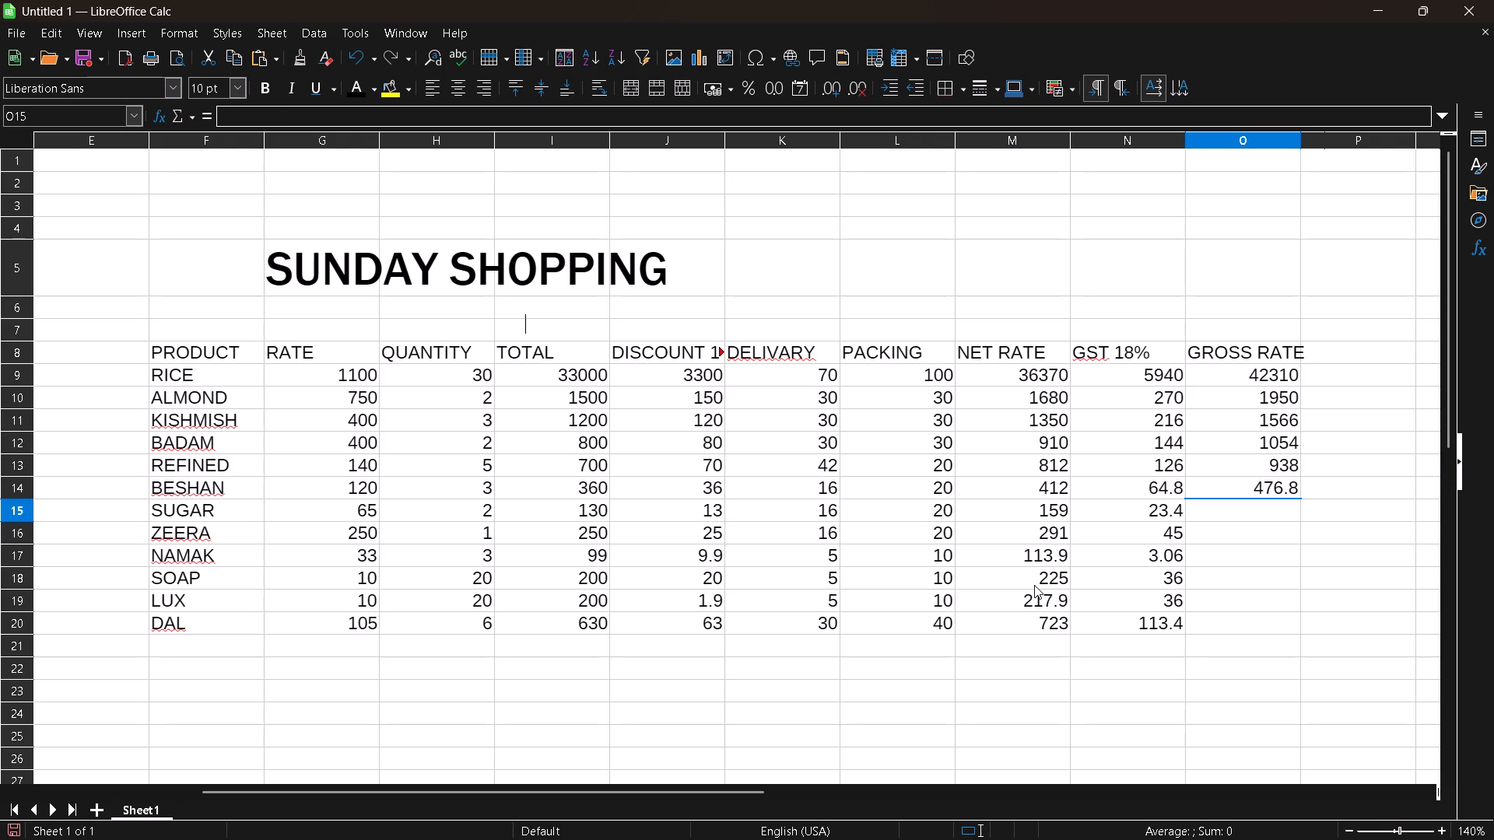
Enter the GROSS RATE formula =M15+N15 for SUGAR in O15.
{"action": "key", "text": "equal"}
{"action": "type", "text": "M15+"}
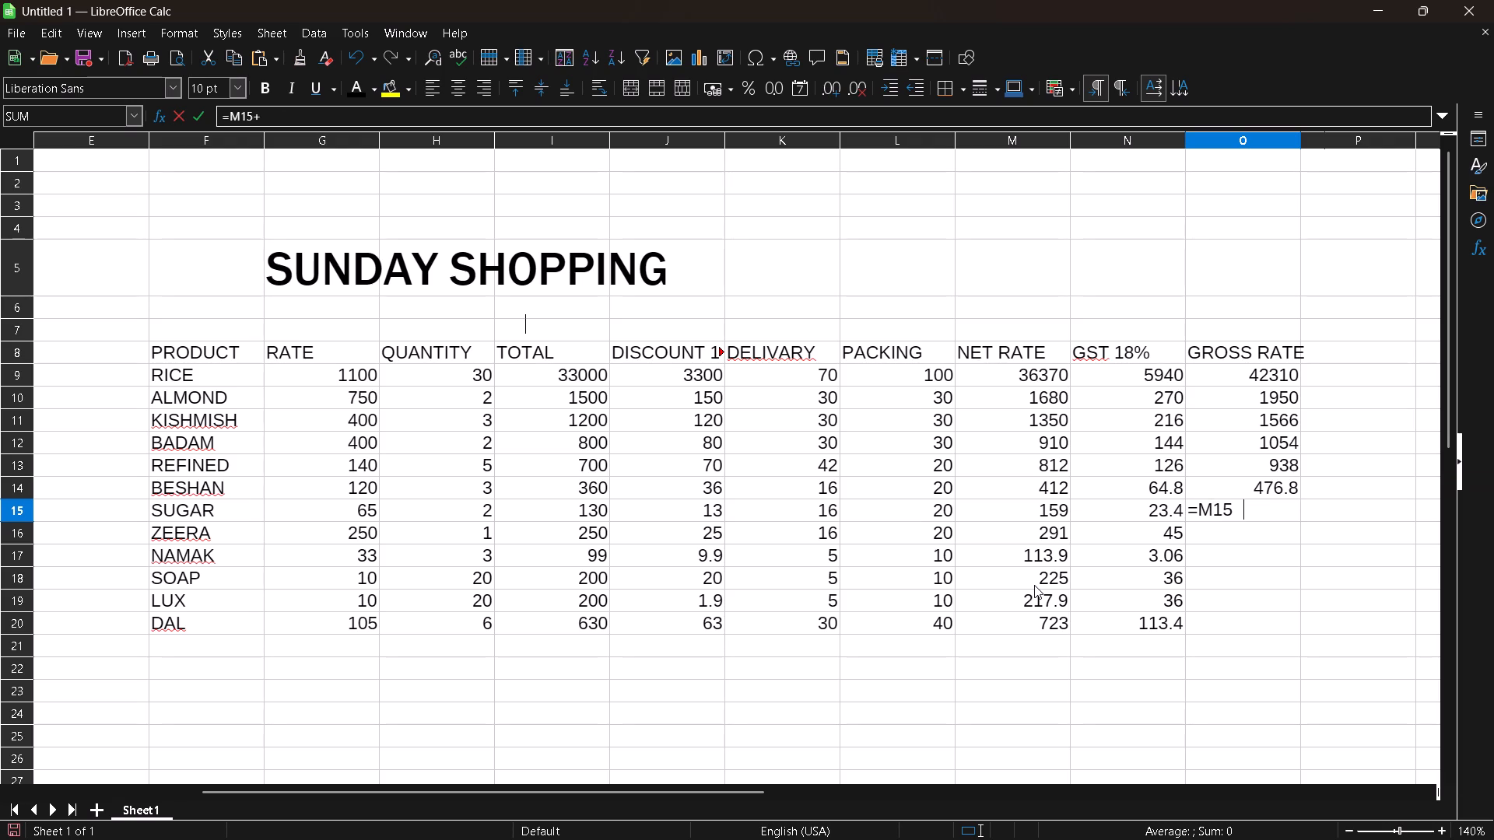
{"action": "type", "text": "N15"}
{"action": "key", "text": "Return"}
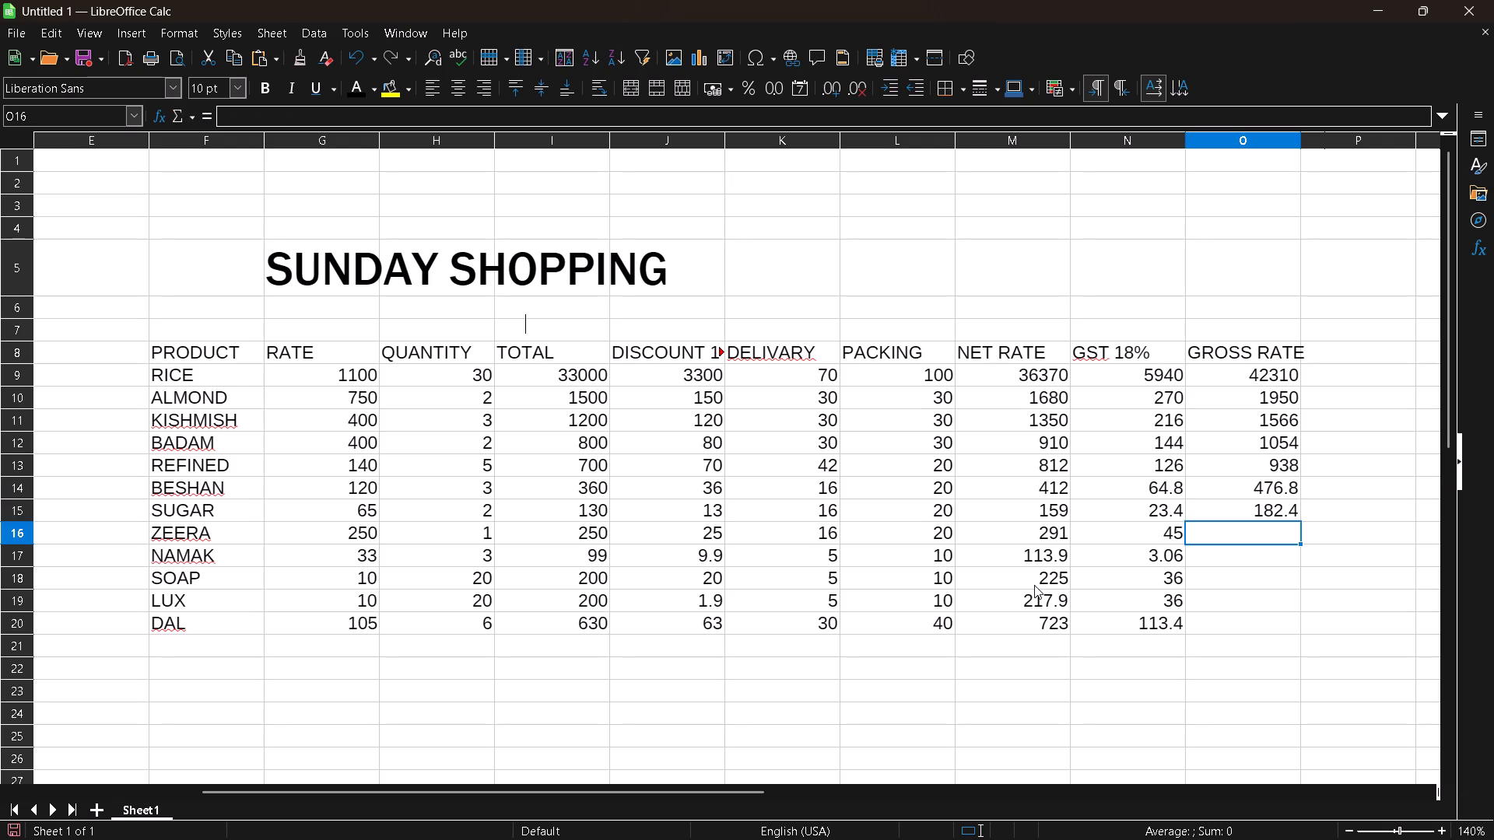
Enter the GROSS RATE formula =M16+N16 for ZEERA in O16.
{"action": "key", "text": "shift+plus"}
{"action": "key", "text": "BackSpace"}
{"action": "key", "text": "equal"}
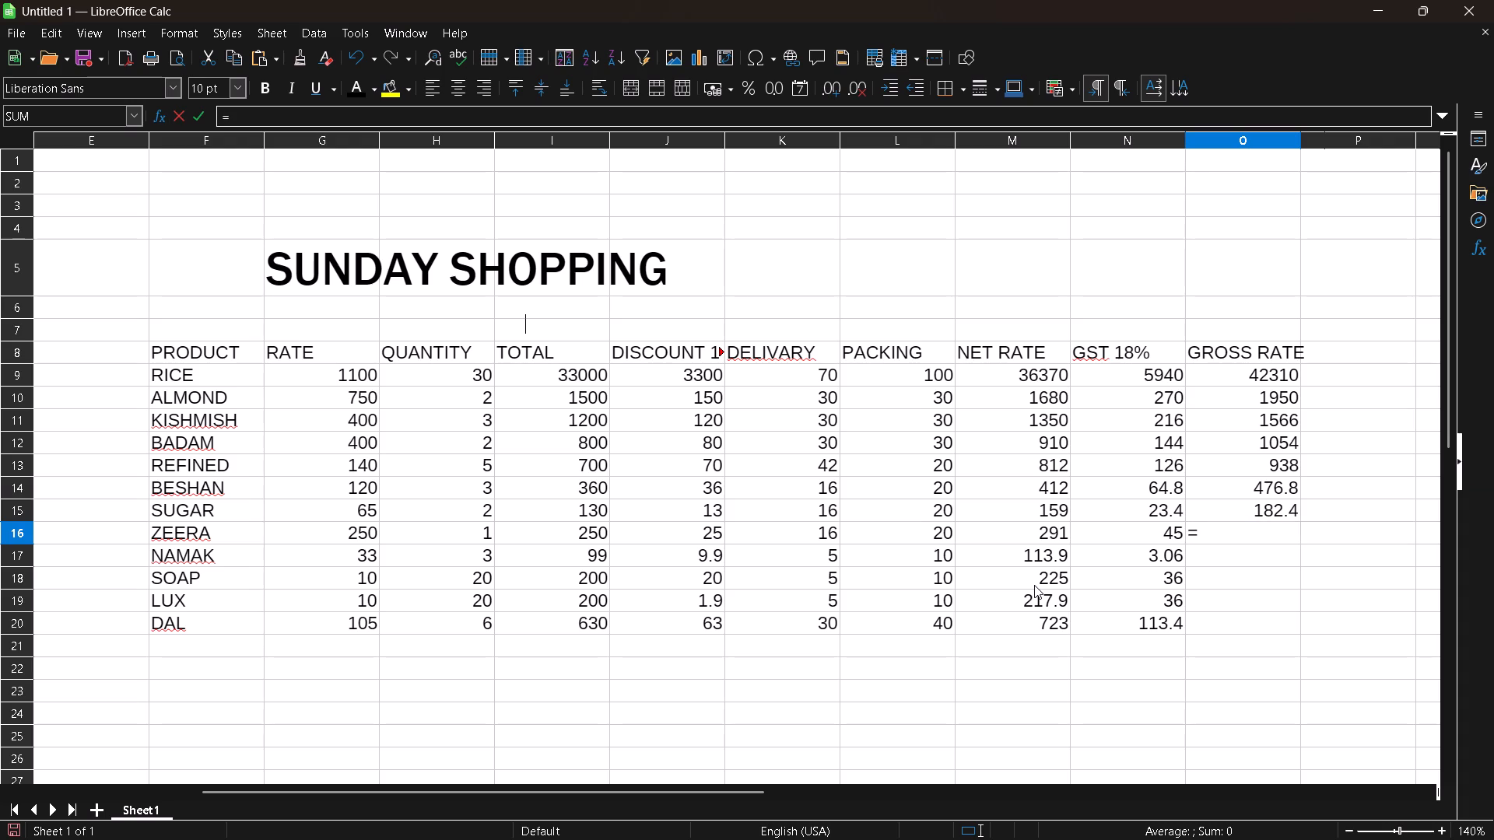
{"action": "type", "text": "M1"}
{"action": "key", "text": "6"}
{"action": "key", "text": "shift+plus"}
{"action": "key", "text": "n"}
{"action": "type", "text": "16"}
{"action": "key", "text": "Return"}
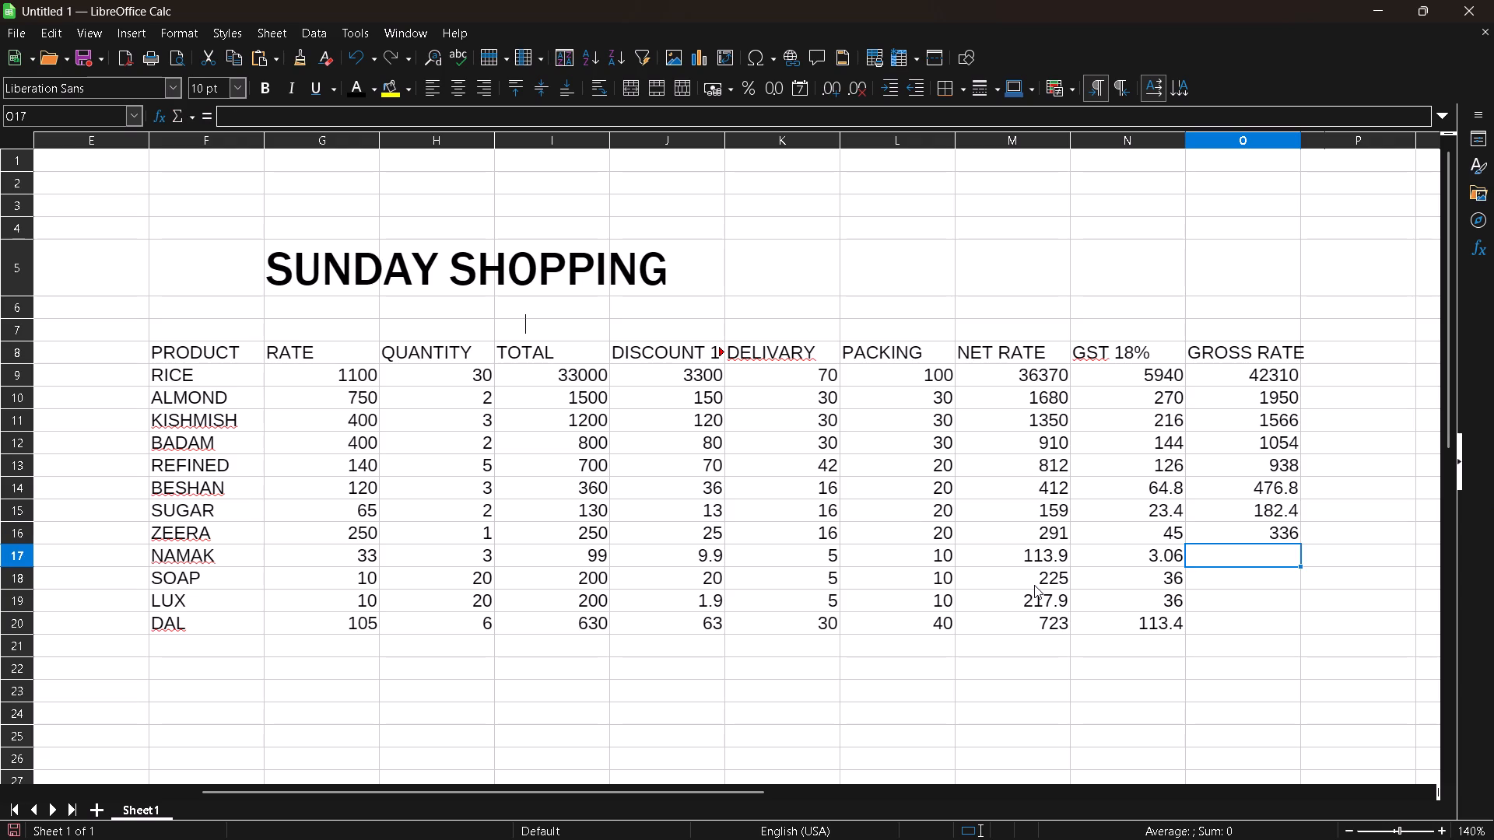
Enter the GROSS RATE formula =M17+N17 for NAMAK in O17.
{"action": "key", "text": "equal"}
{"action": "key", "text": "m"}
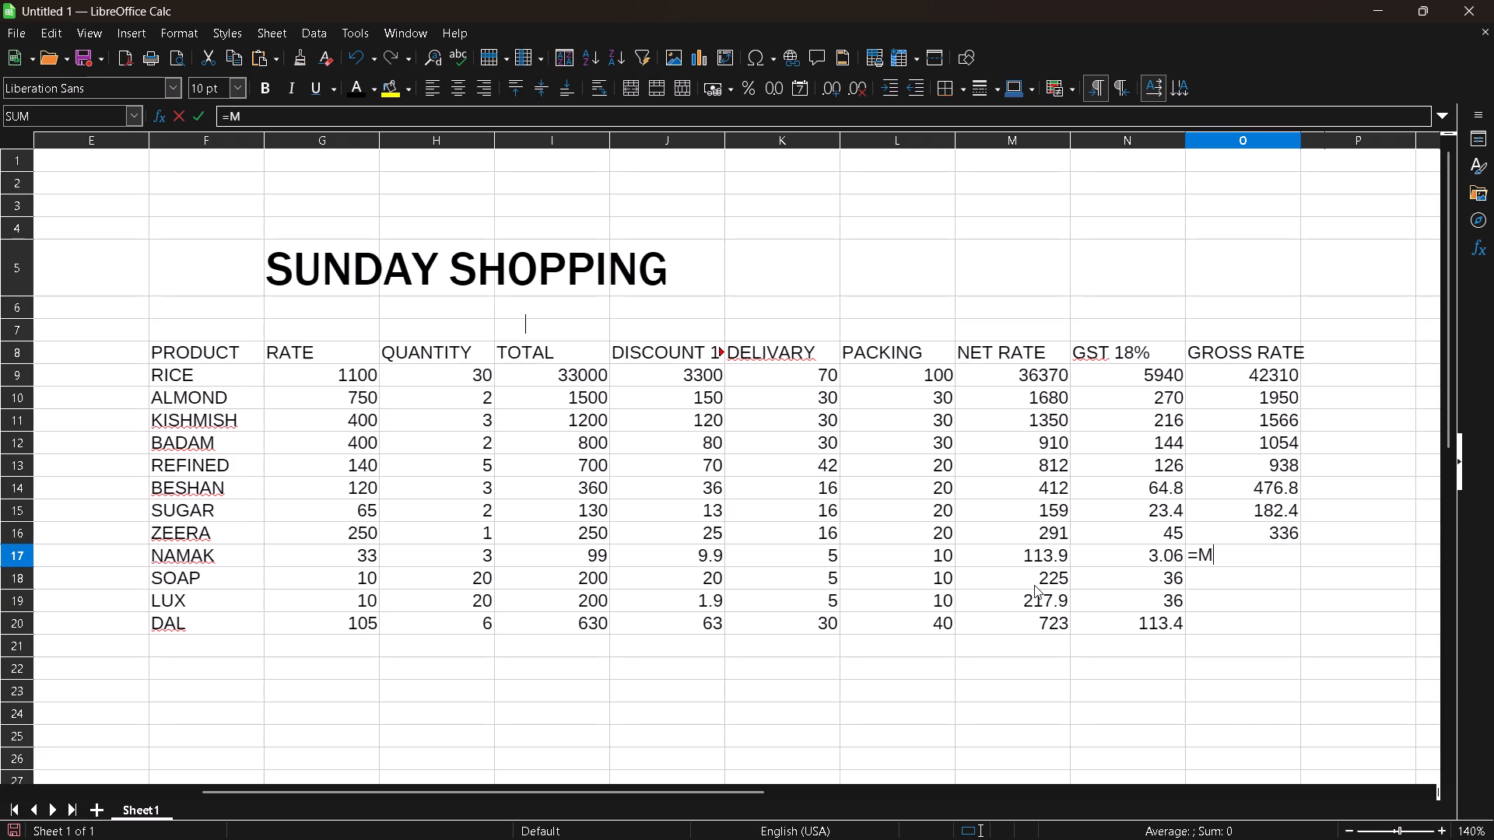
{"action": "type", "text": "17"}
{"action": "key", "text": "shift+plus"}
{"action": "key", "text": "n"}
{"action": "type", "text": "17"}
{"action": "key", "text": "Return"}
Enter the GROSS RATE formula =M18+N18 for SOAP in O18.
{"action": "key", "text": "equal"}
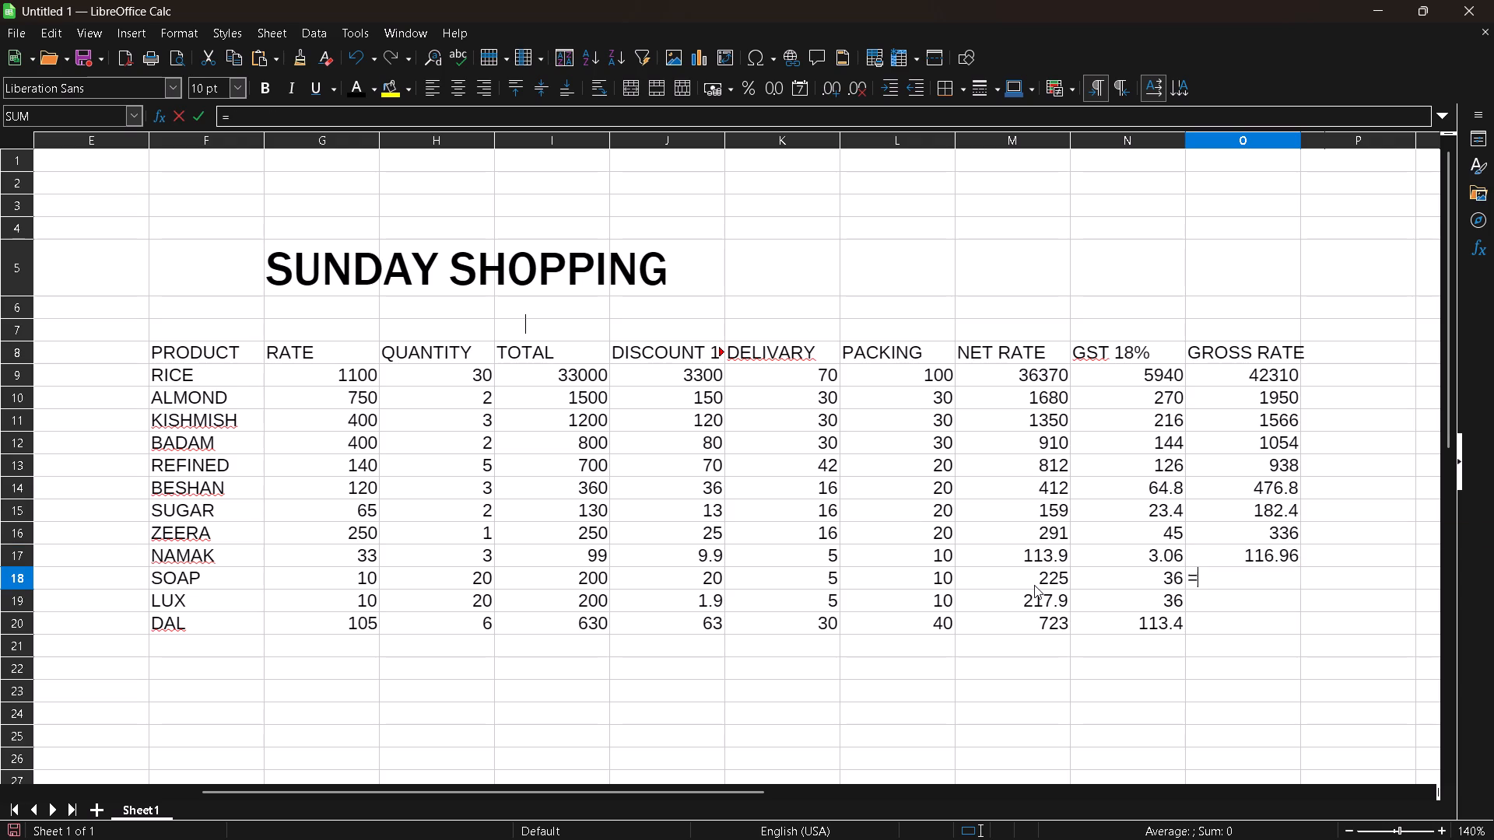
{"action": "type", "text": "M18+"}
{"action": "type", "text": "N18"}
{"action": "key", "text": "Return"}
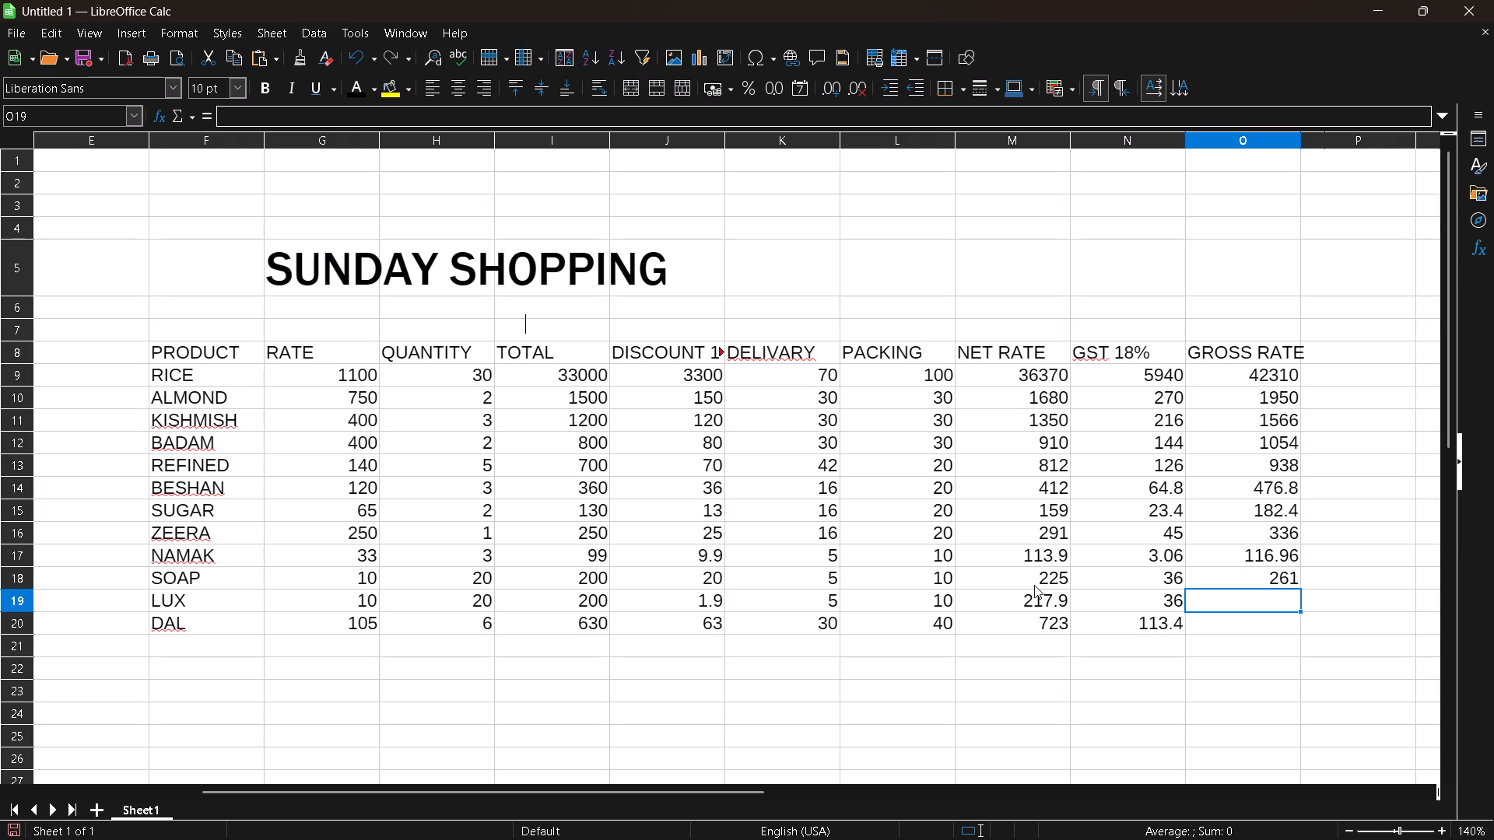
Enter the GROSS RATE formula =M19+N19 for LUX in O19.
{"action": "key", "text": "shift+plus"}
{"action": "key", "text": "BackSpace"}
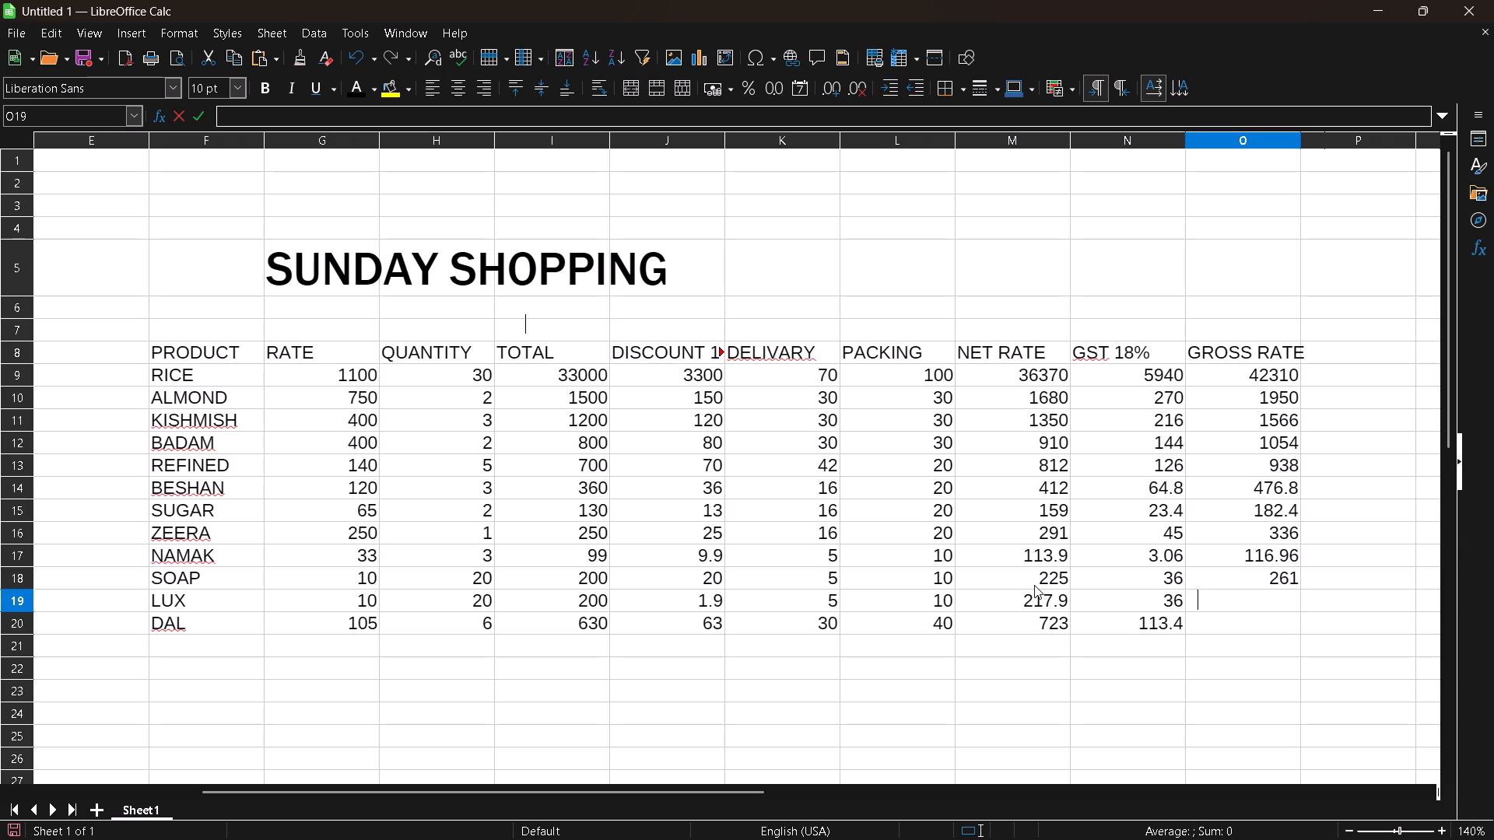
{"action": "key", "text": "equal"}
{"action": "key", "text": "m"}
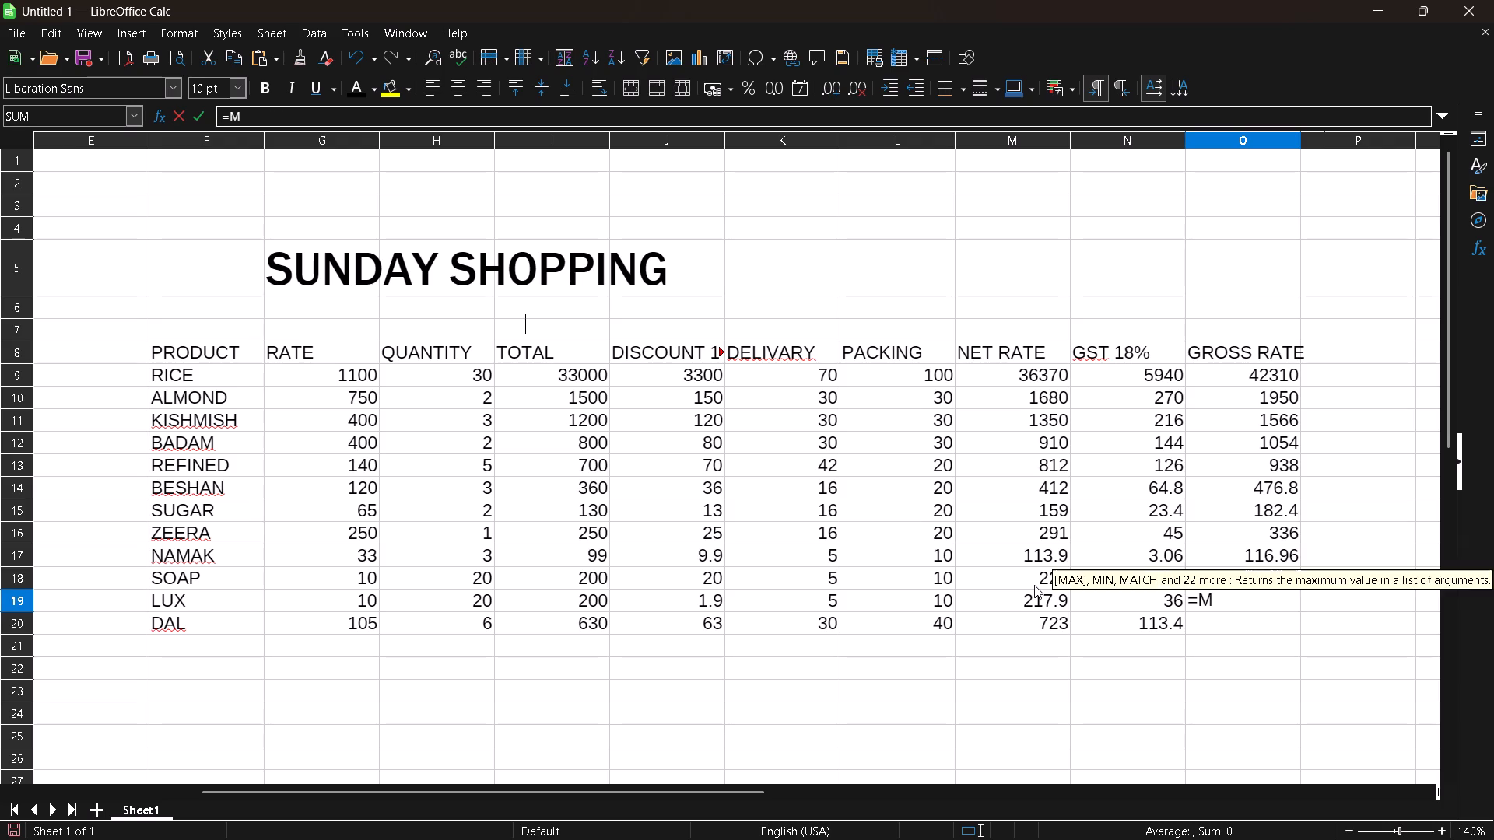
{"action": "type", "text": "19"}
{"action": "key", "text": "shift+plus"}
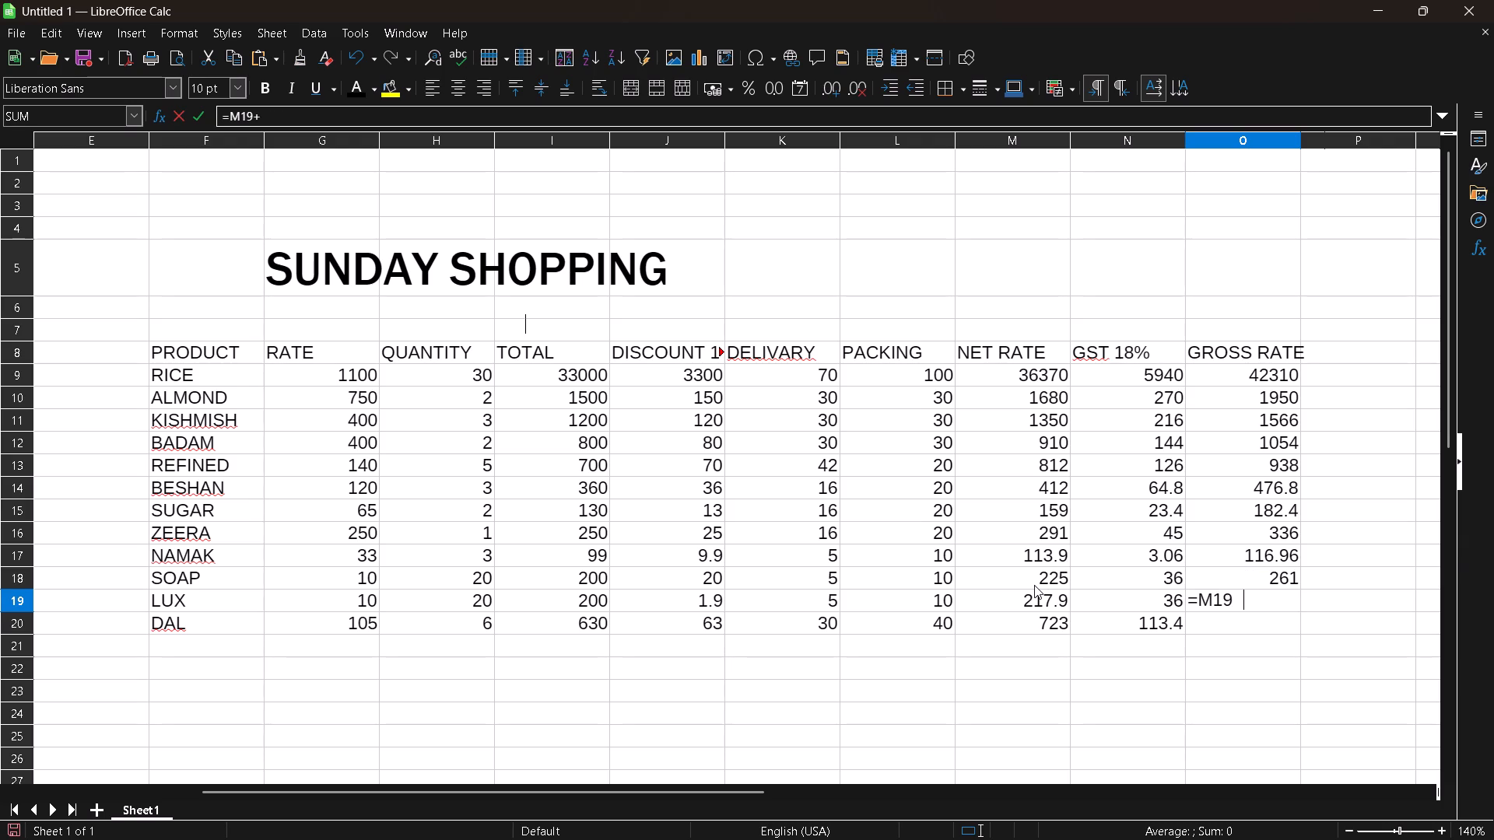
{"action": "type", "text": "N19"}
{"action": "key", "text": "Return"}
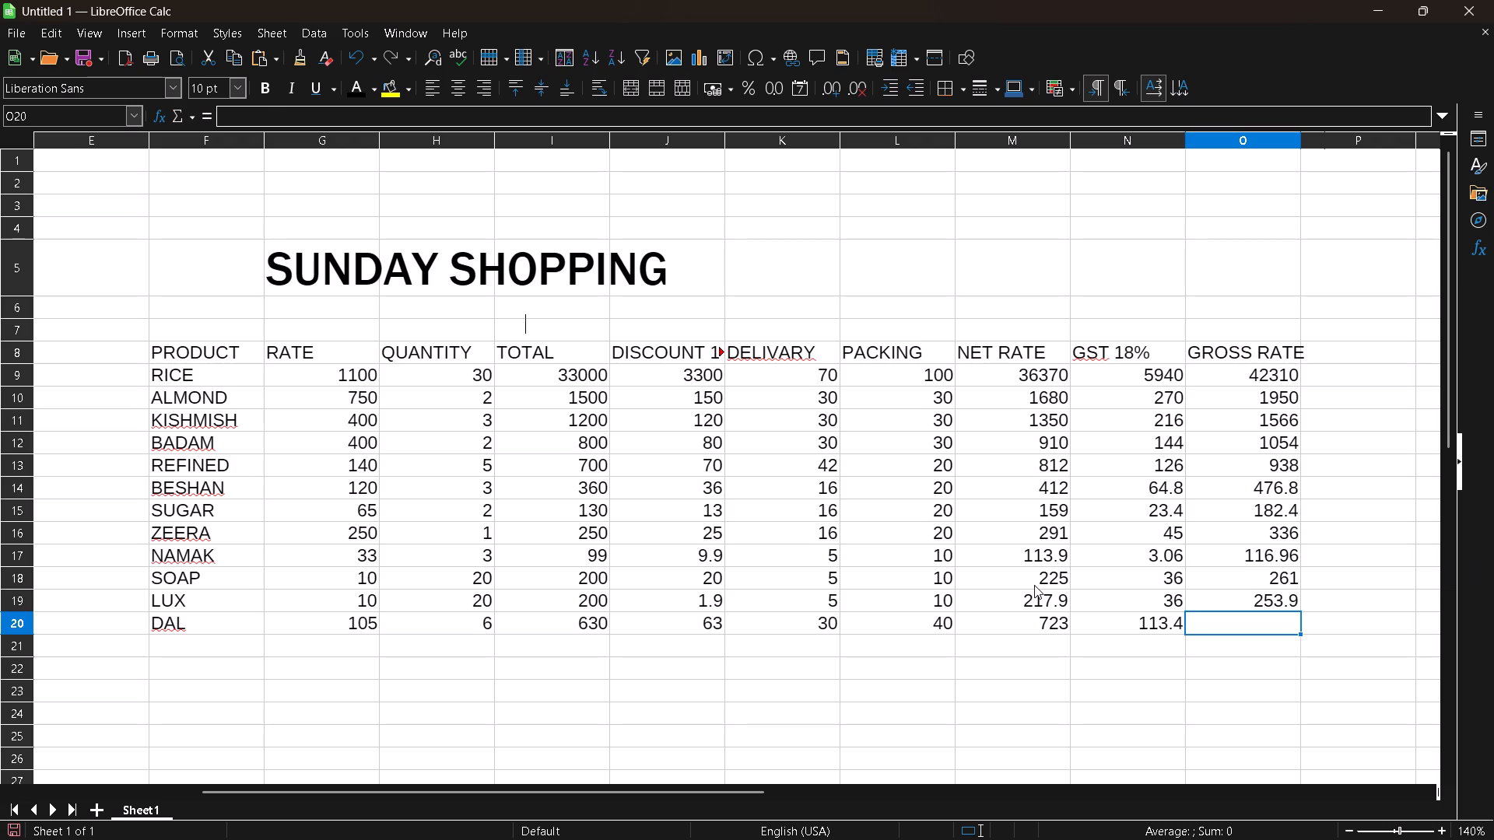
Enter the GROSS RATE formula =M20+N20 for DAL in O20.
{"action": "key", "text": "equal"}
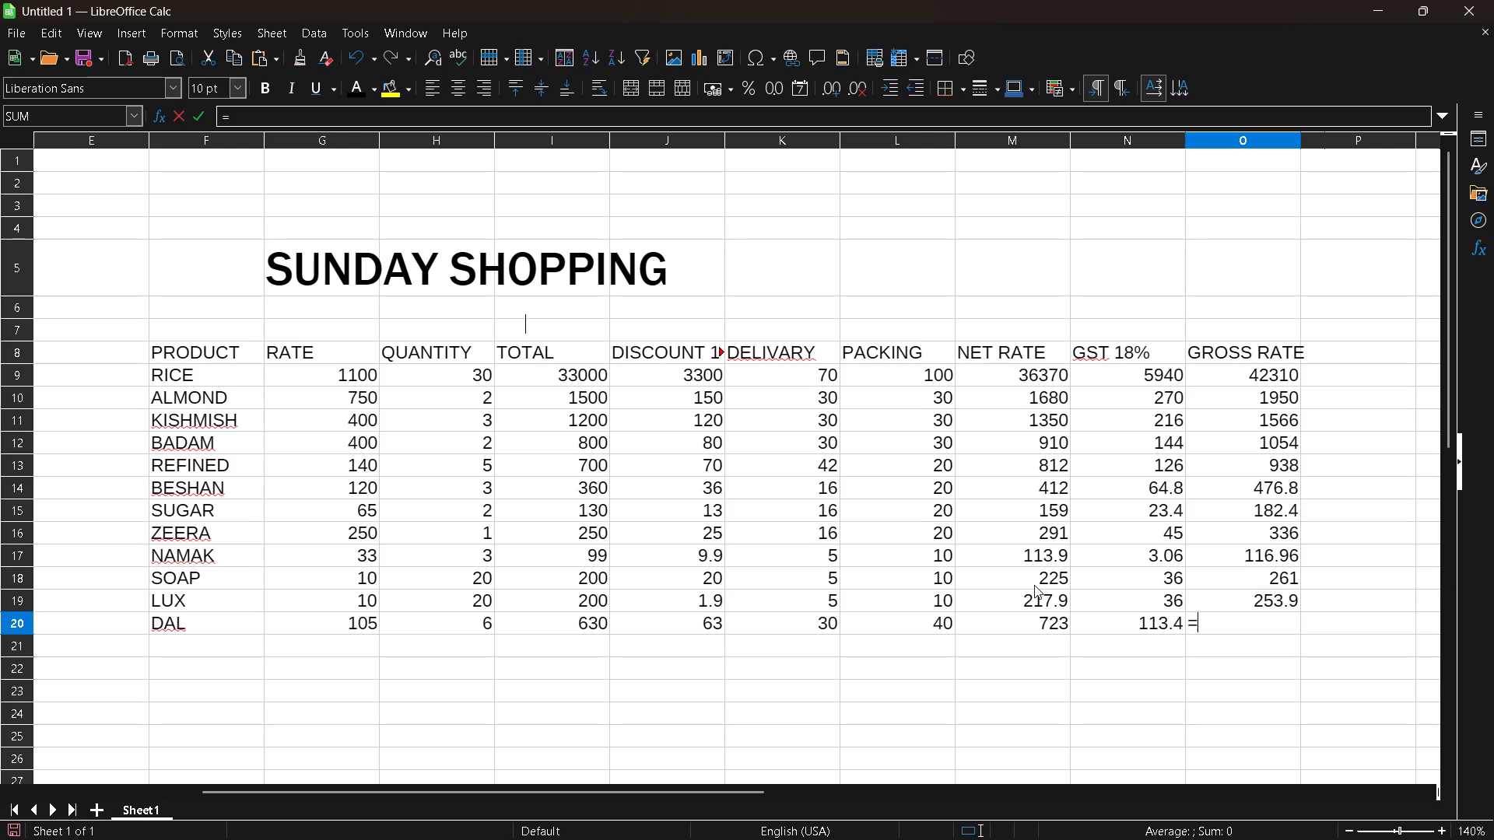
{"action": "key", "text": "m"}
{"action": "type", "text": "20"}
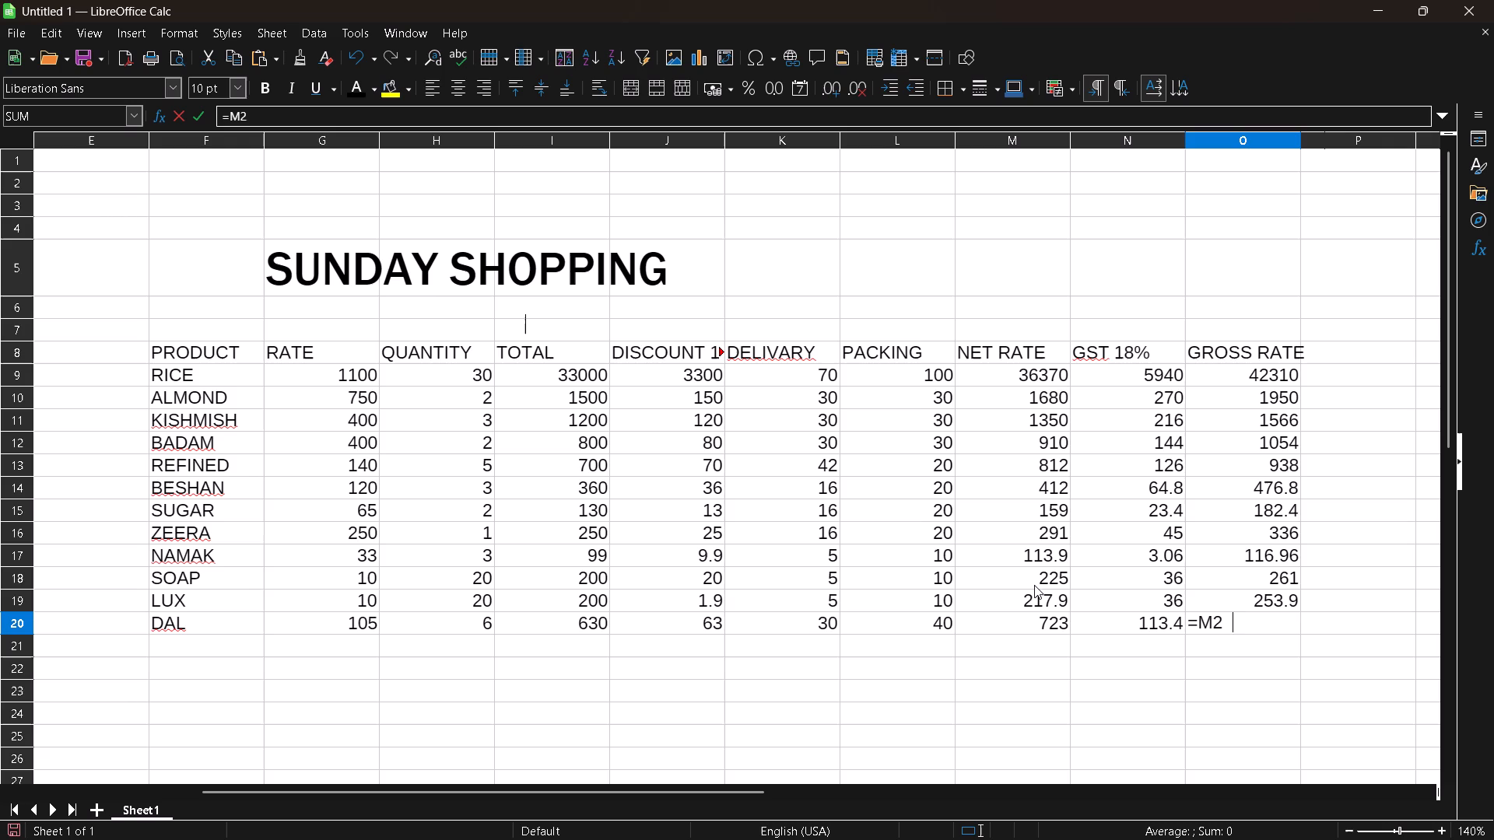
{"action": "key", "text": "shift+plus"}
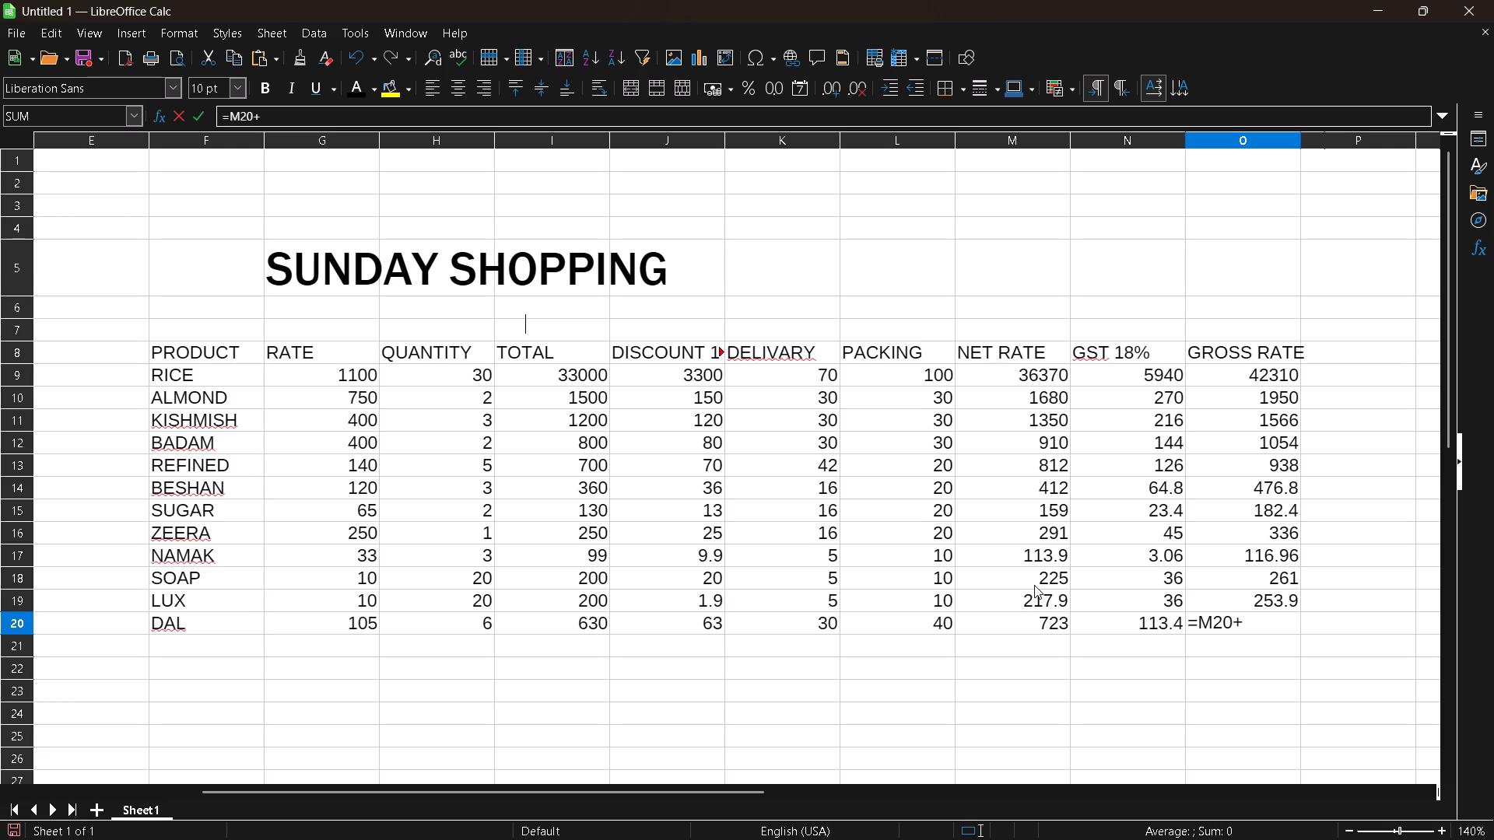
{"action": "type", "text": "N20"}
{"action": "key", "text": "Return"}
Add the column header CASH DISCKOUNT in P8, next to GROSS RATE.
{"action": "key", "text": "Right"}
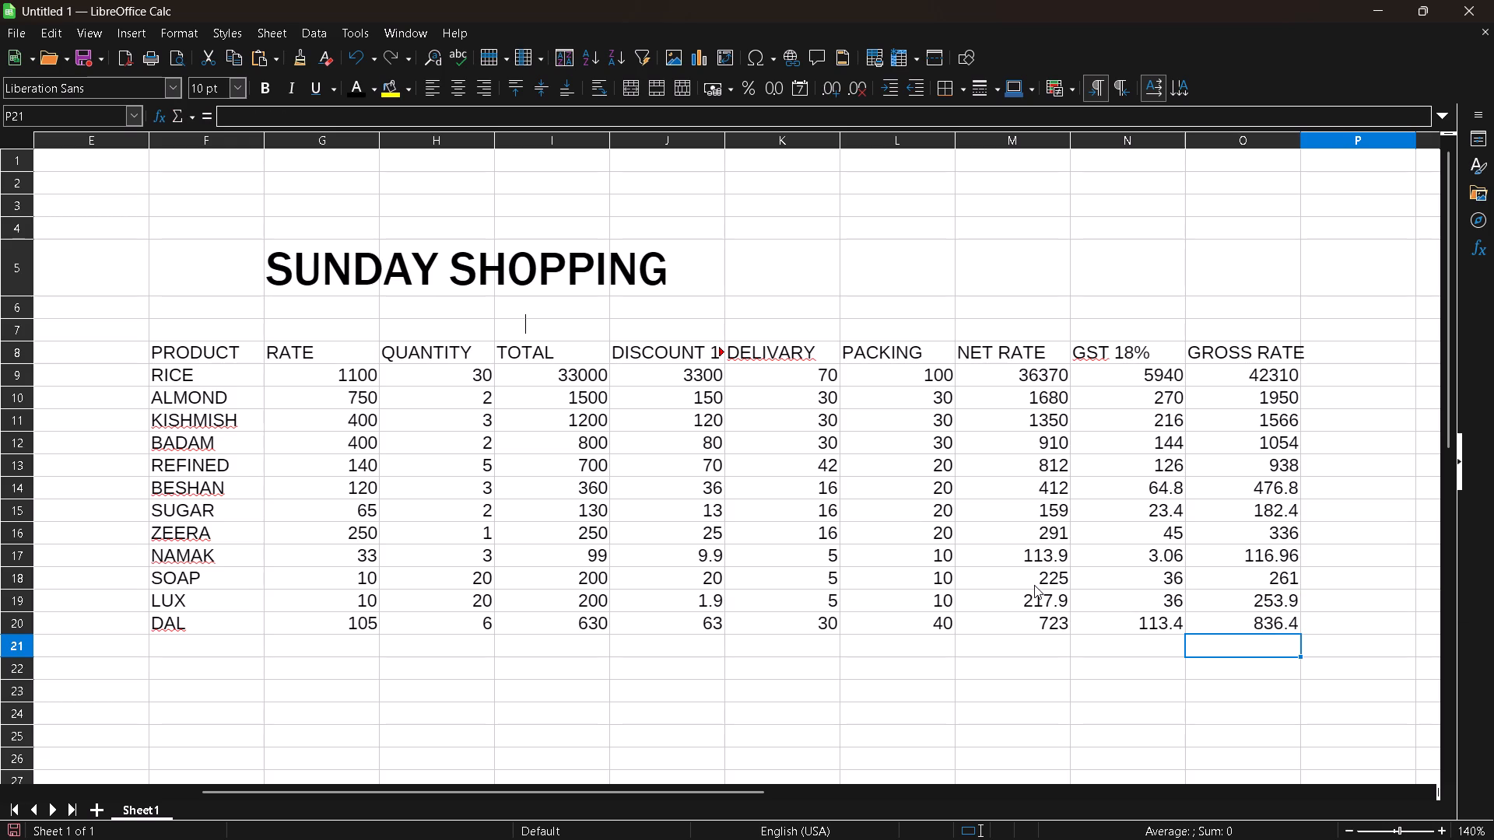
{"action": "key", "text": "Up"}
{"action": "key", "text": "Up"}
{"action": "key", "text": "Up"}
{"action": "key", "text": "Up"}
{"action": "key", "text": "Up"}
{"action": "key", "text": "Up"}
{"action": "key", "text": "Up"}
{"action": "key", "text": "Up"}
{"action": "key", "text": "Up"}
{"action": "key", "text": "Up"}
{"action": "key", "text": "Up"}
{"action": "key", "text": "Up"}
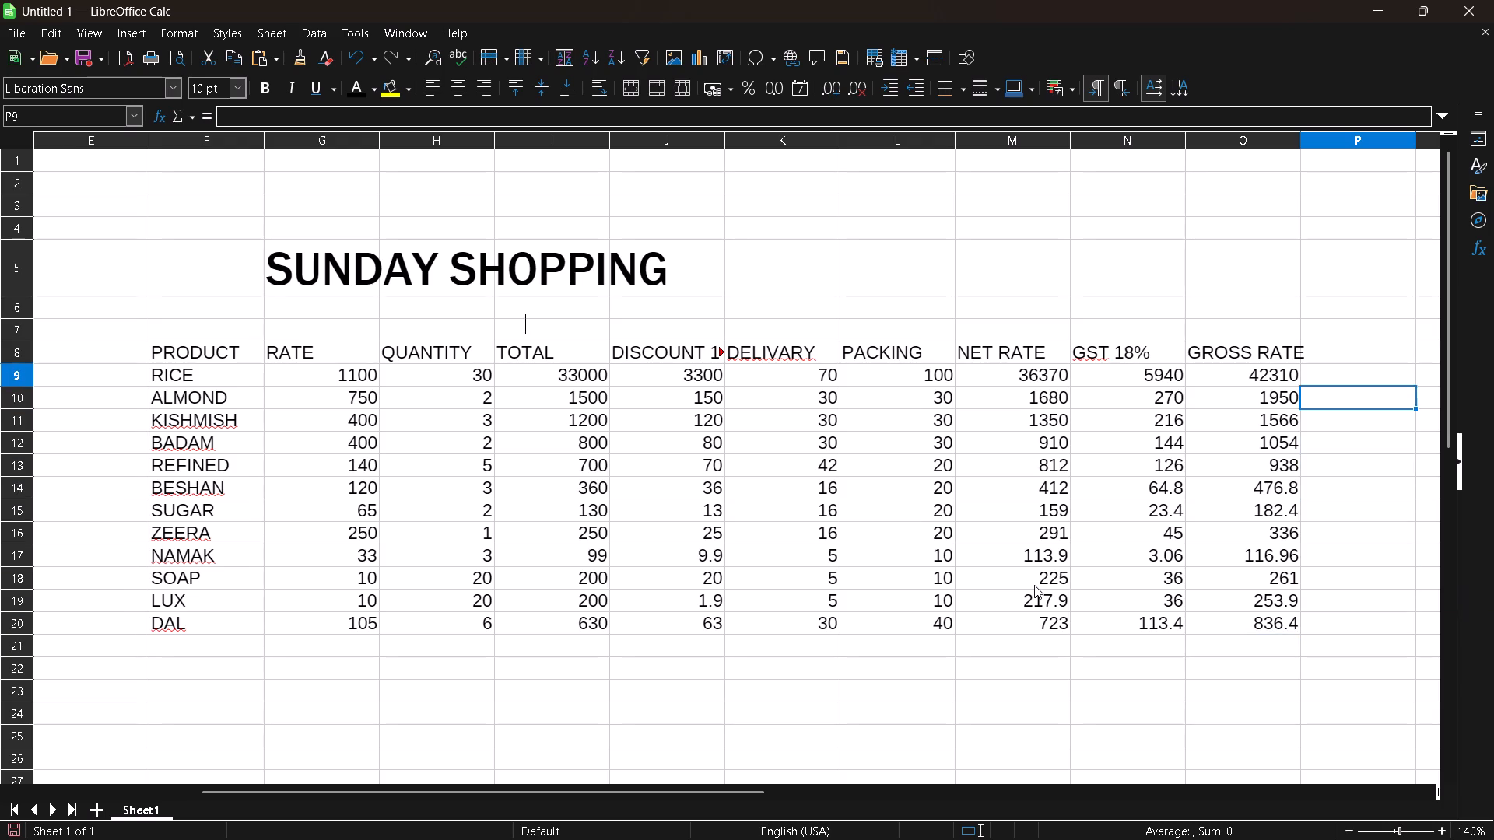
{"action": "key", "text": "Left"}
{"action": "key", "text": "Right"}
{"action": "key", "text": "Right"}
{"action": "key", "text": "Right"}
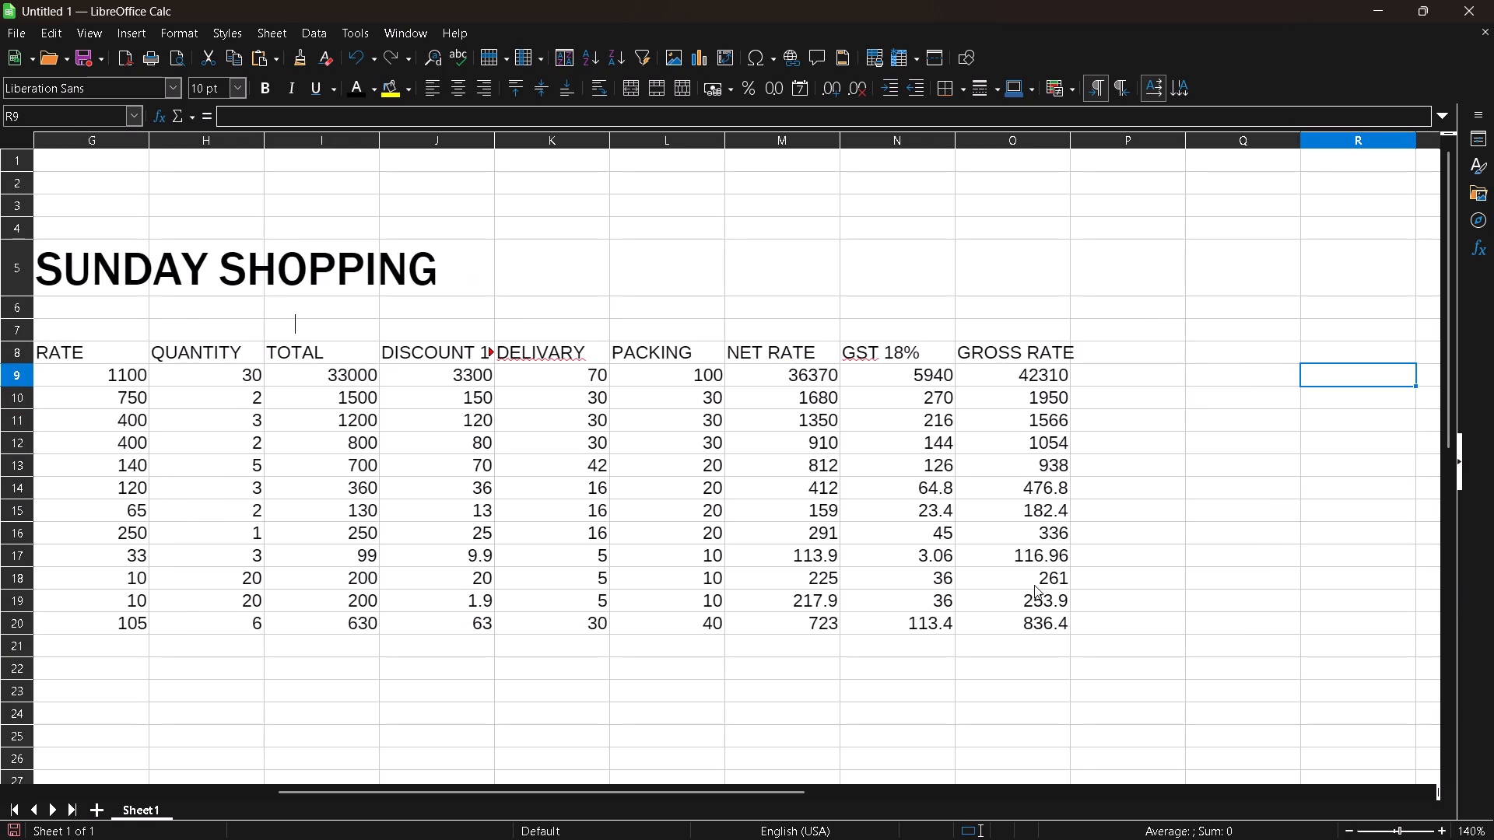
{"action": "key", "text": "Left"}
{"action": "key", "text": "Right"}
{"action": "key", "text": "Right"}
{"action": "key", "text": "Left"}
{"action": "key", "text": "Left"}
{"action": "key", "text": "Left"}
{"action": "key", "text": "Left"}
{"action": "key", "text": "Up"}
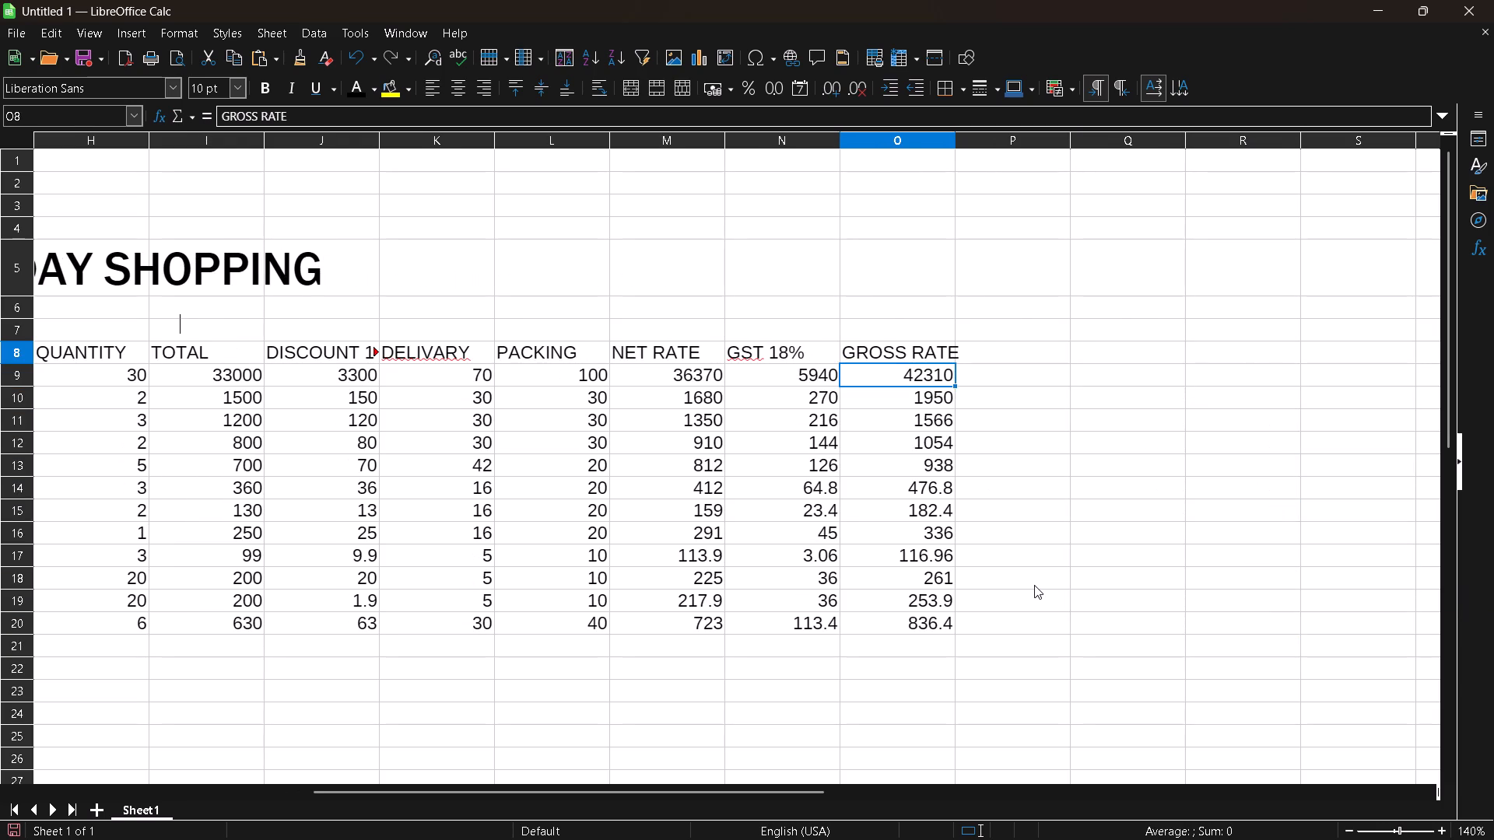
{"action": "key", "text": "Right"}
{"action": "type", "text": "CASG"}
{"action": "key", "text": "BackSpace"}
{"action": "type", "text": "H"}
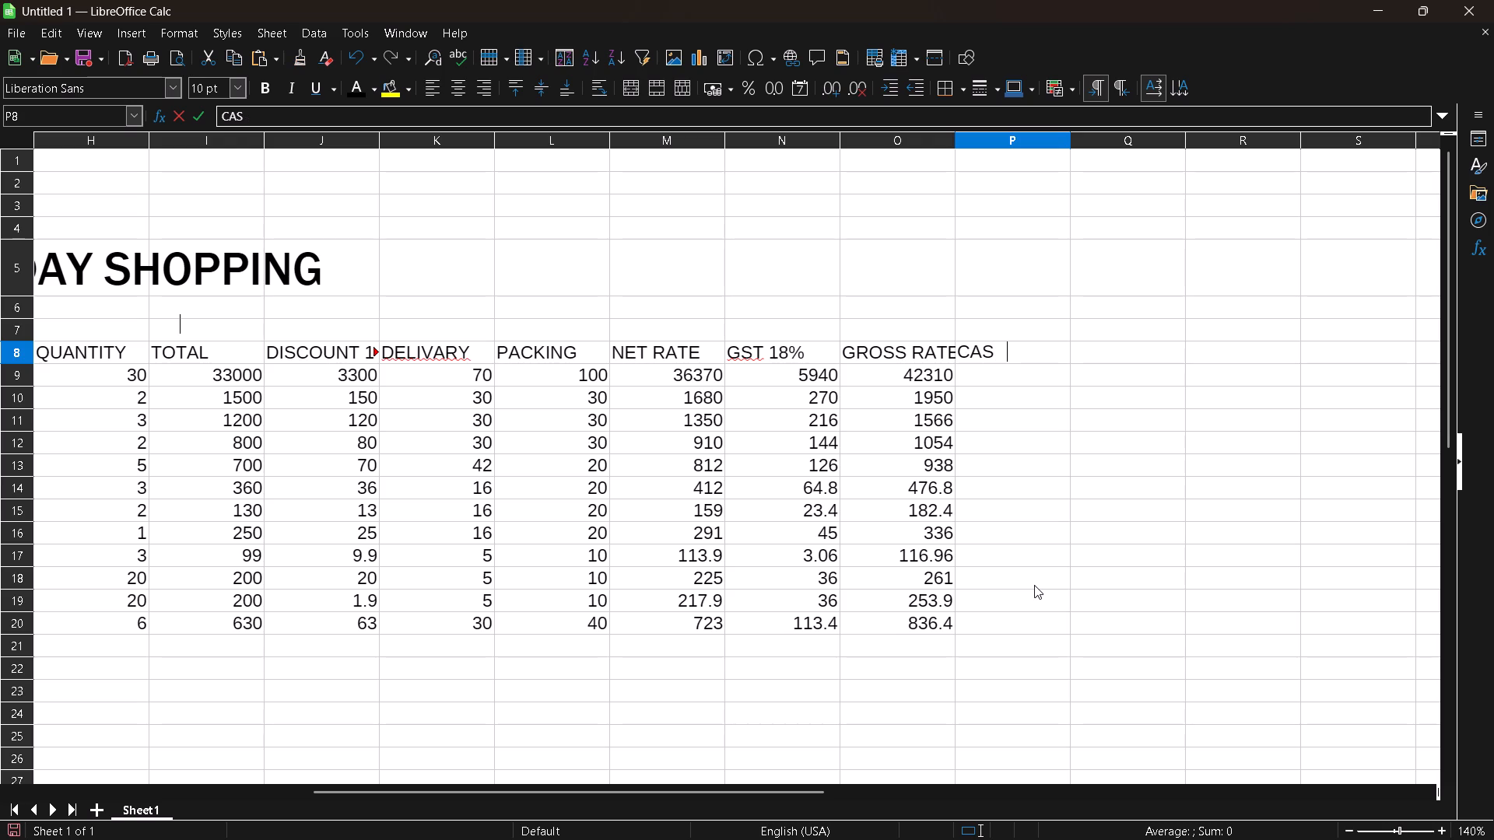
{"action": "key", "text": "space"}
{"action": "type", "text": "SI"}
{"action": "key", "text": "BackSpace"}
{"action": "key", "text": "BackSpace"}
{"action": "type", "text": "DIS"}
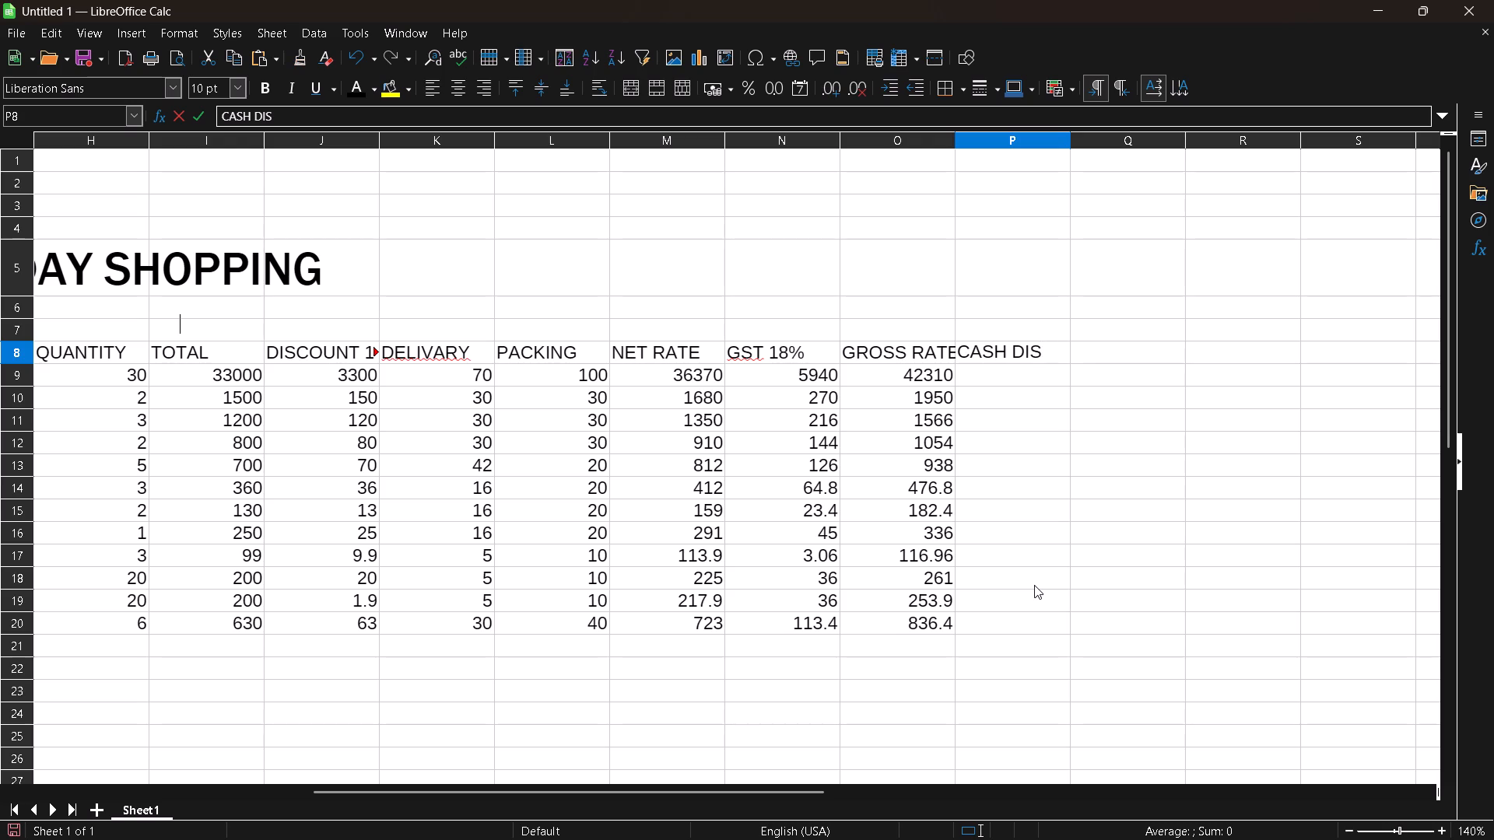
{"action": "type", "text": "CKO"}
{"action": "type", "text": "UNT"}
{"action": "key", "text": "Down"}
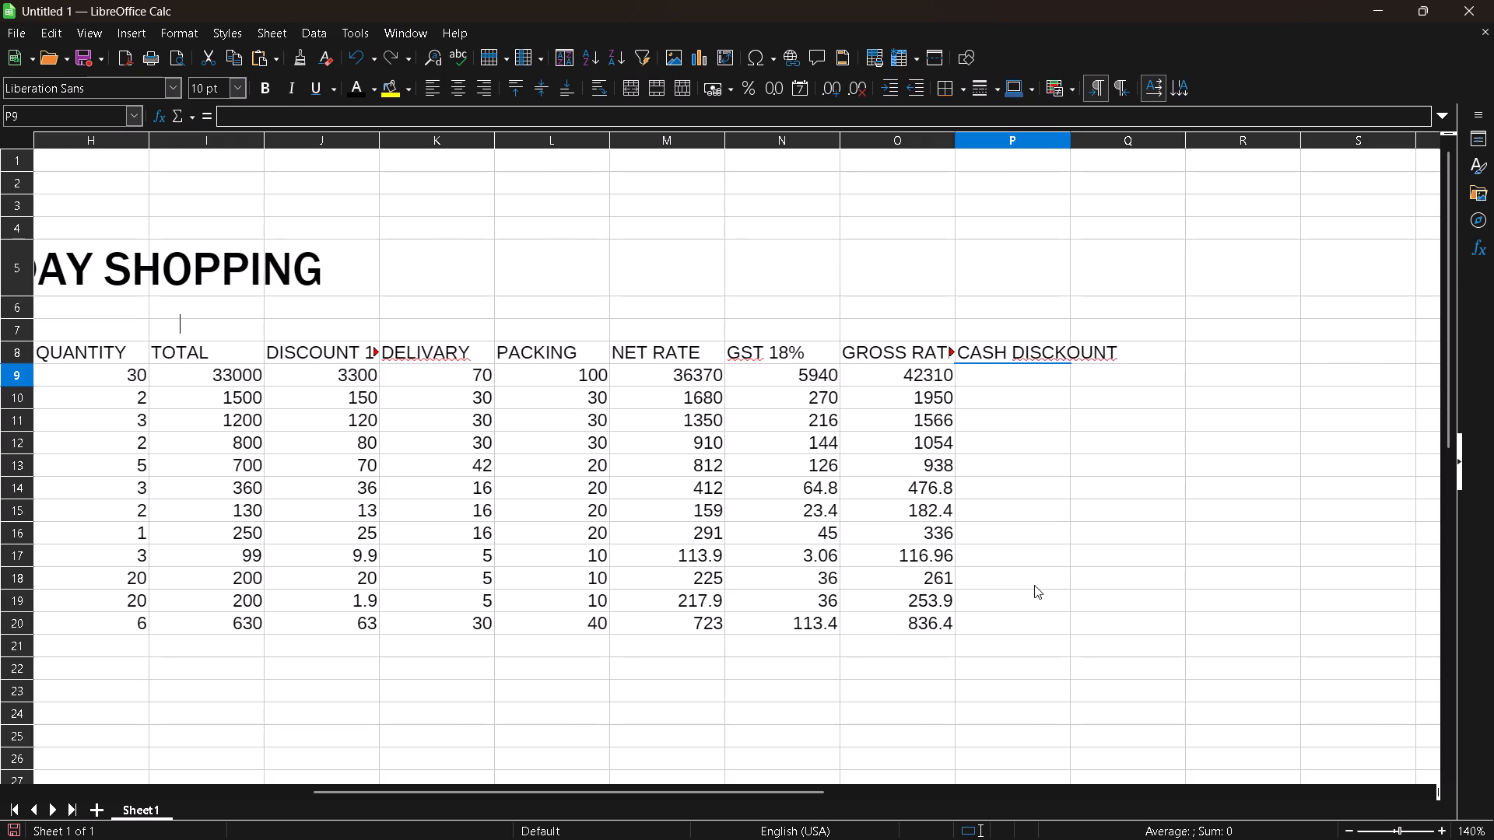
Add the column header UPI DISCOUNT in Q8.
{"action": "key", "text": "Right"}
{"action": "key", "text": "Up"}
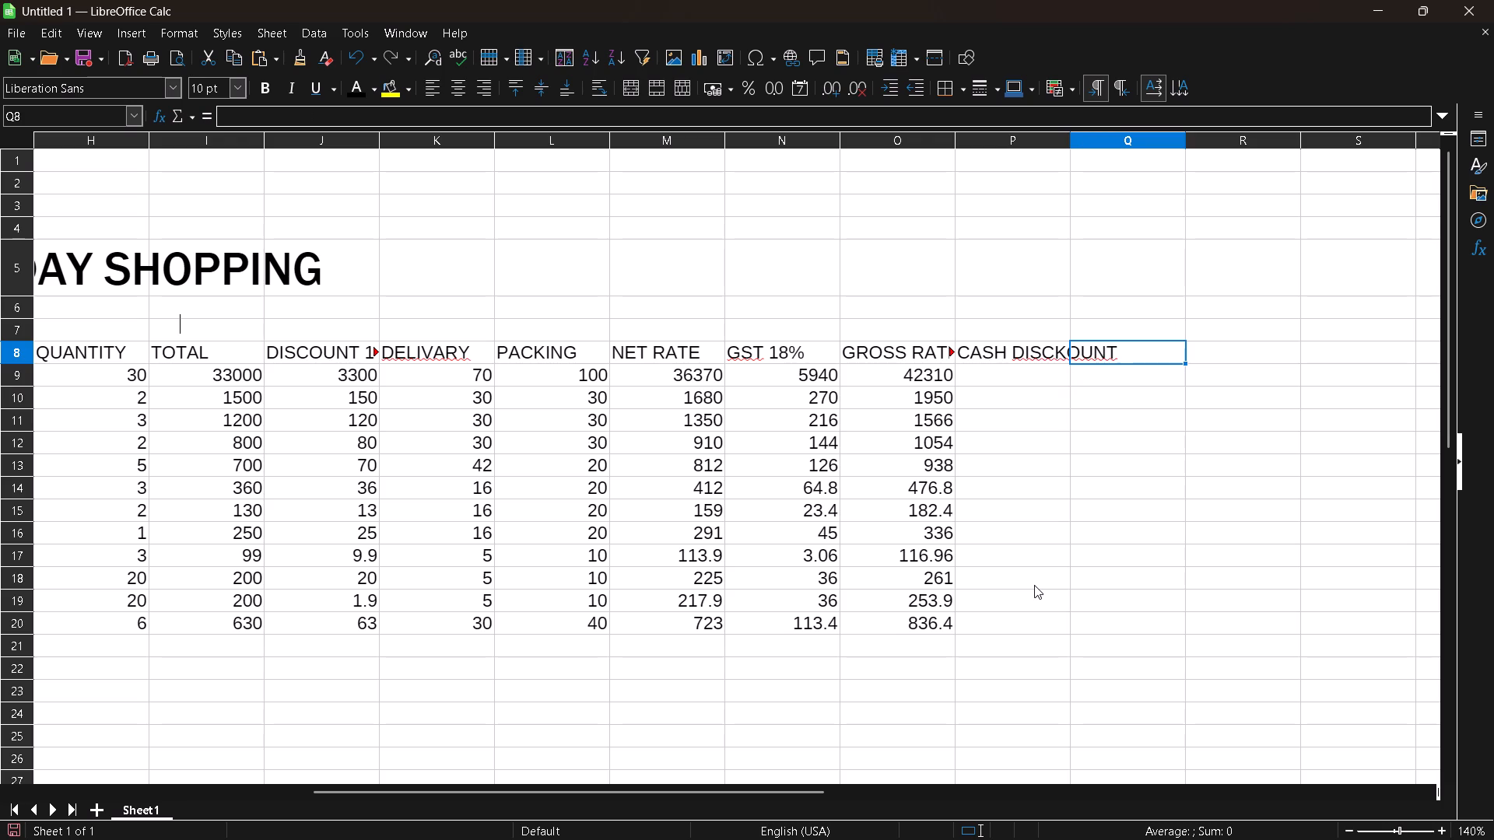
{"action": "type", "text": "UPI"}
{"action": "key", "text": "space"}
{"action": "type", "text": "DISCOUNT"}
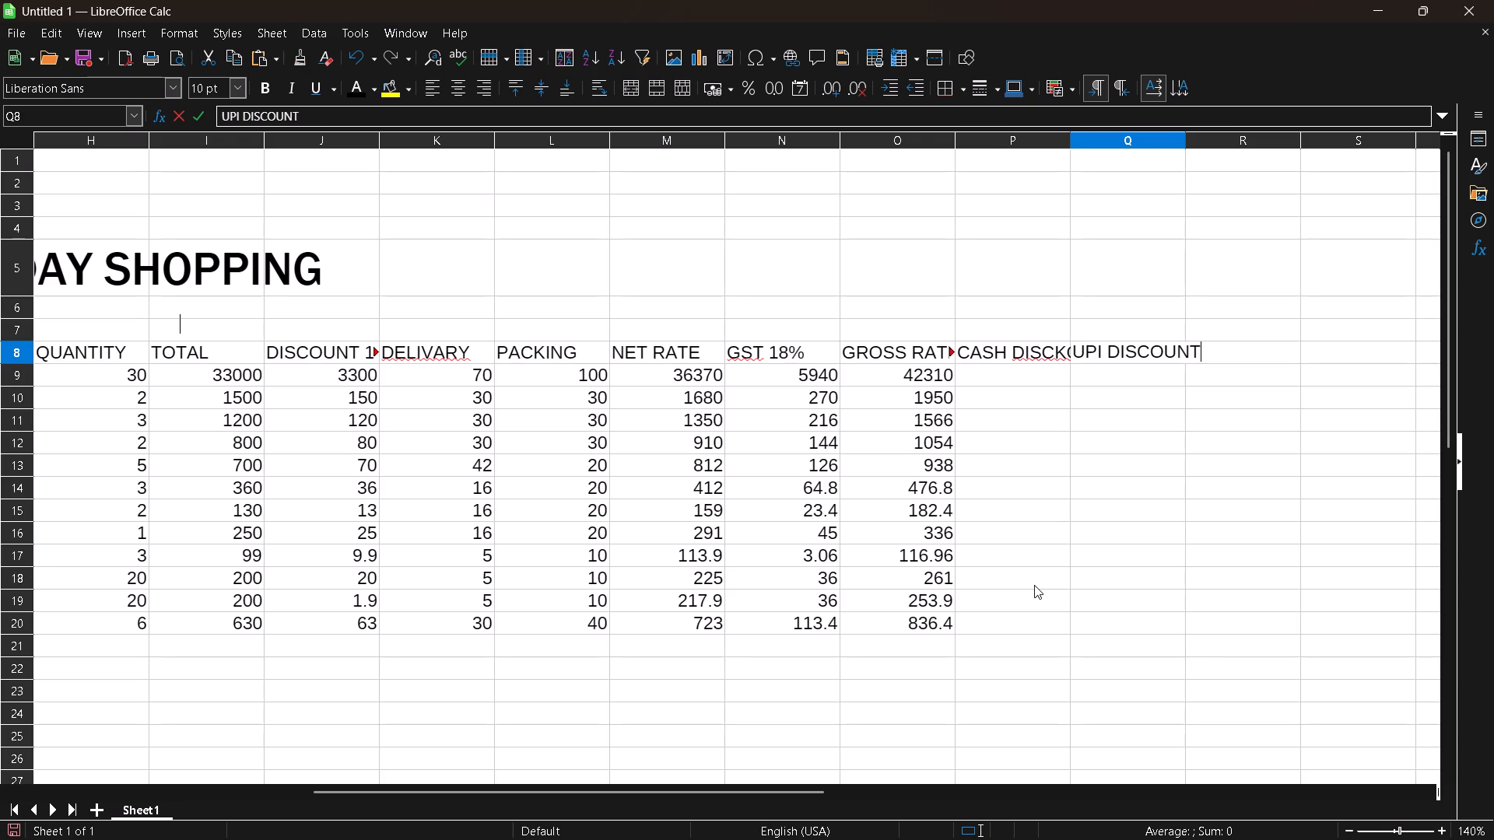
{"action": "key", "text": "Right"}
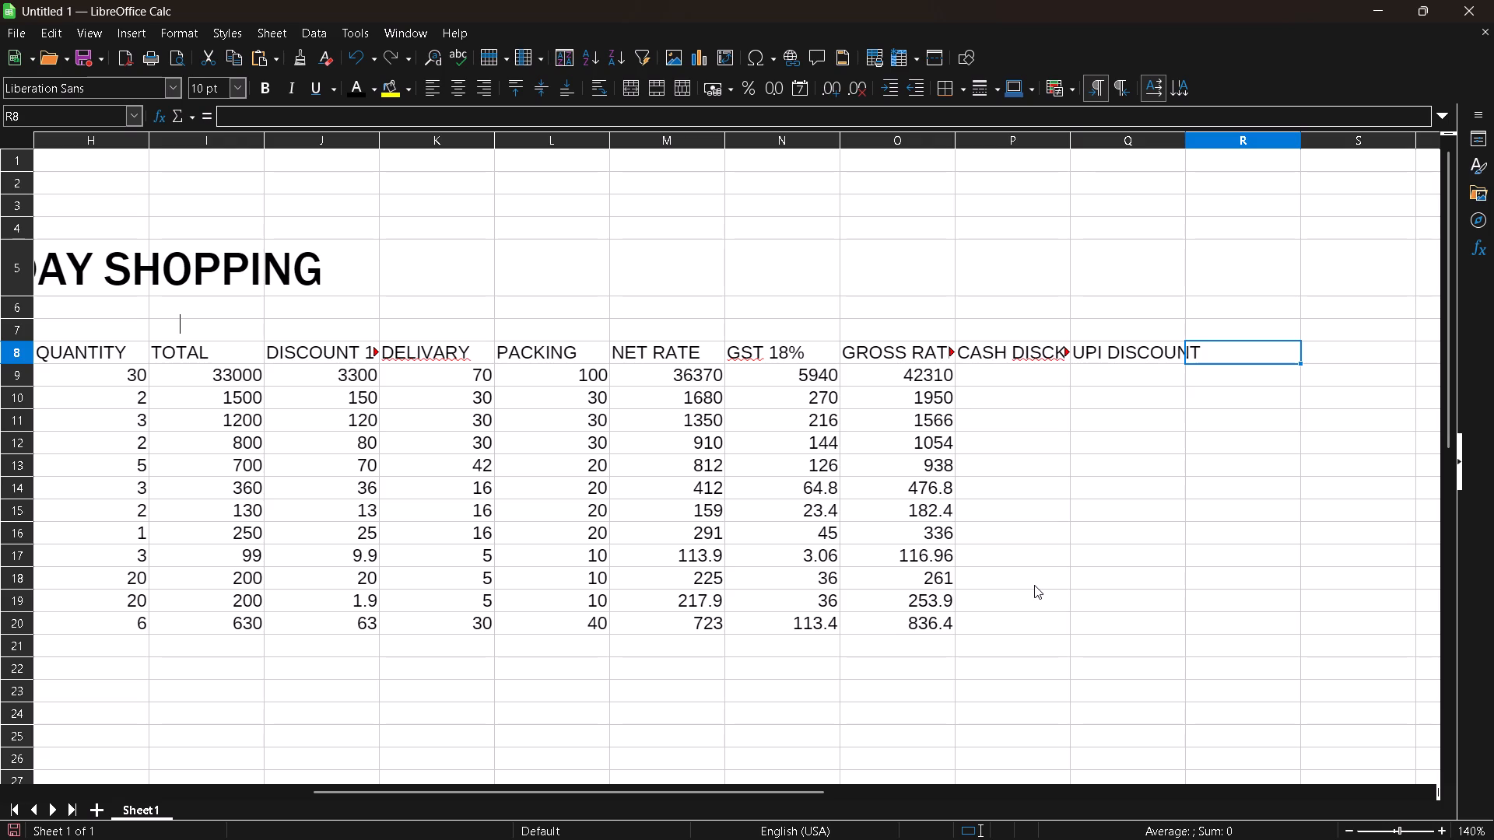
Add the column header CREDIT in R8.
{"action": "type", "text": "CREDIT"}
{"action": "key", "text": "space"}
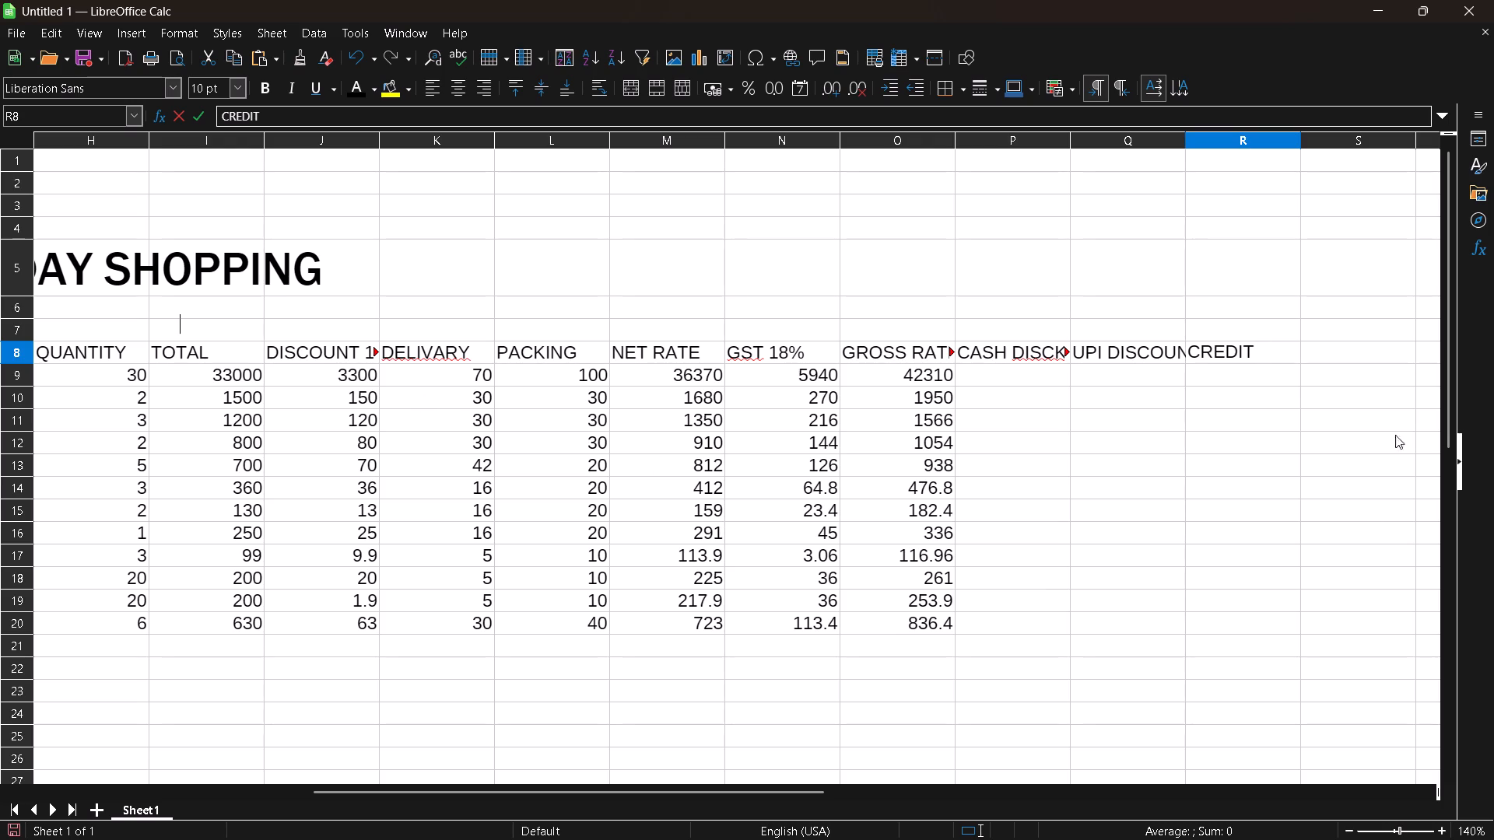
Widen column J until the DISCOUNT 10% header fits, and widen the DELIVARY column K slightly.
{"action": "left_click_drag", "start_coordinate": [459, 795], "coordinate": [377, 806]}
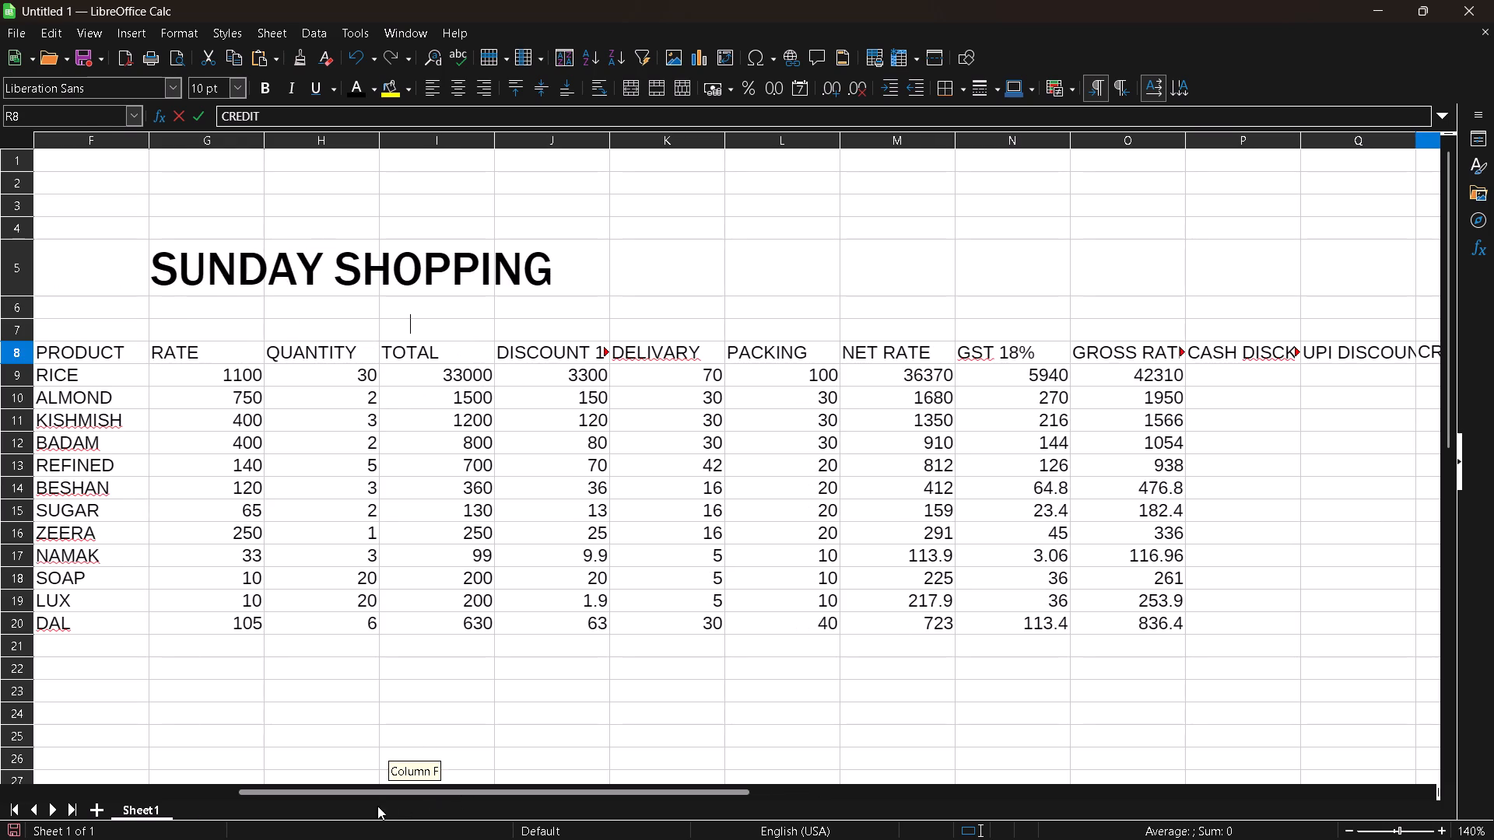
{"action": "left_click_drag", "start_coordinate": [377, 806], "coordinate": [374, 806]}
{"action": "left_click_drag", "start_coordinate": [404, 789], "coordinate": [384, 789]}
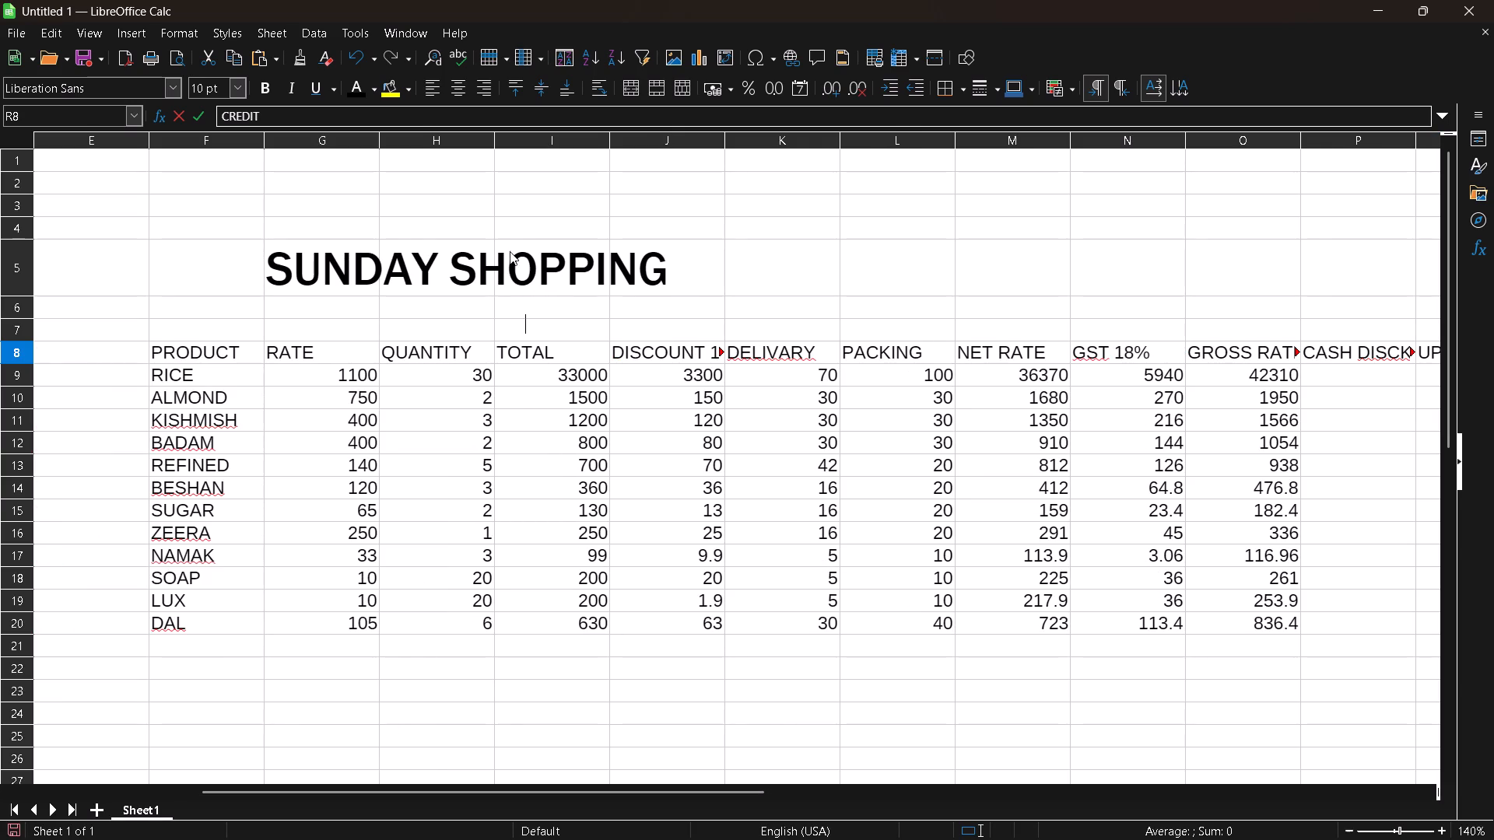
{"action": "left_click", "coordinate": [724, 139]}
{"action": "left_click_drag", "start_coordinate": [724, 139], "coordinate": [741, 142]}
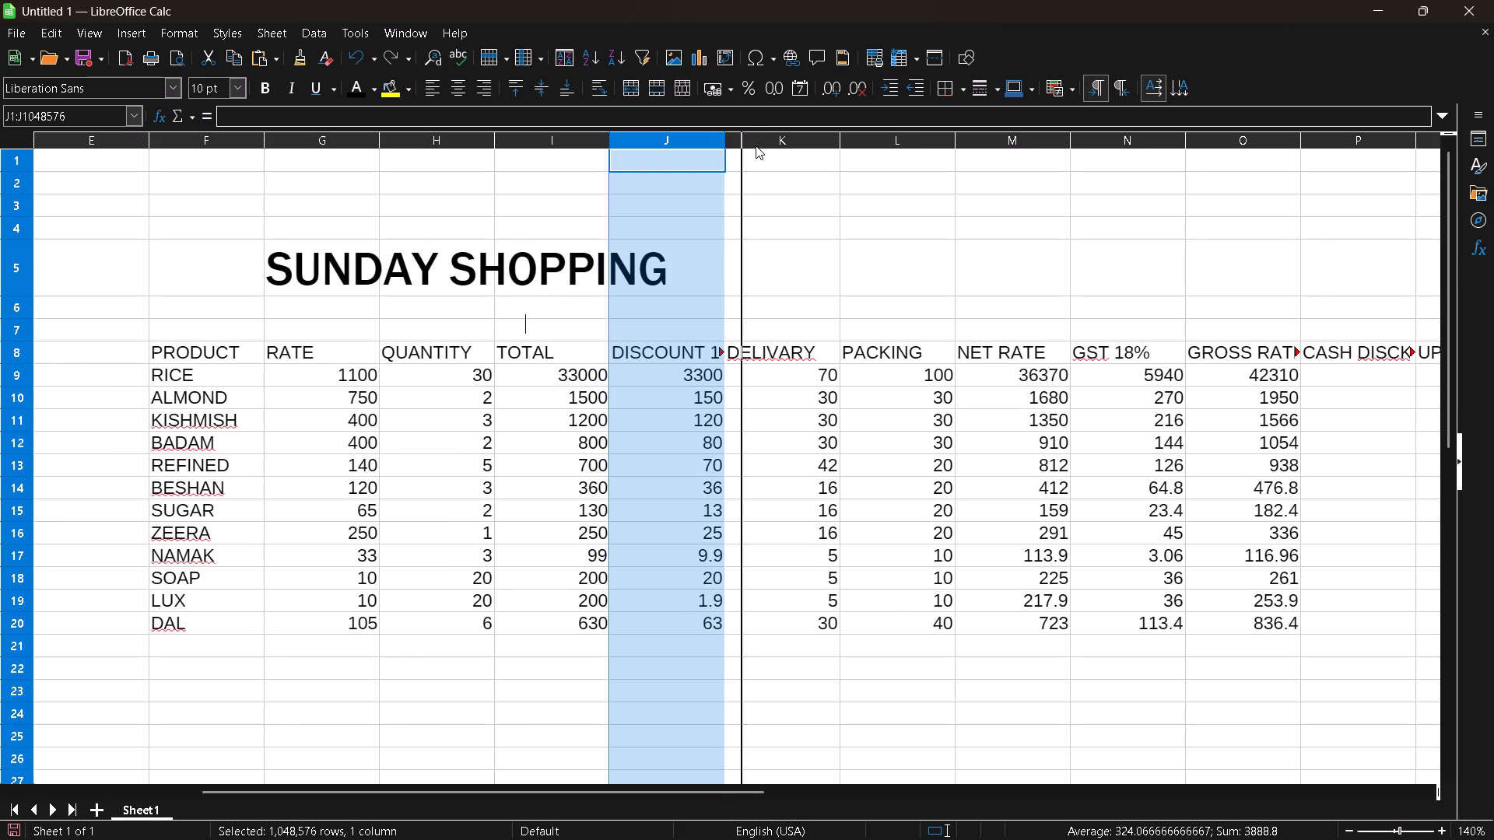
{"action": "left_click_drag", "start_coordinate": [742, 142], "coordinate": [768, 145]}
{"action": "left_click_drag", "start_coordinate": [768, 145], "coordinate": [766, 149]}
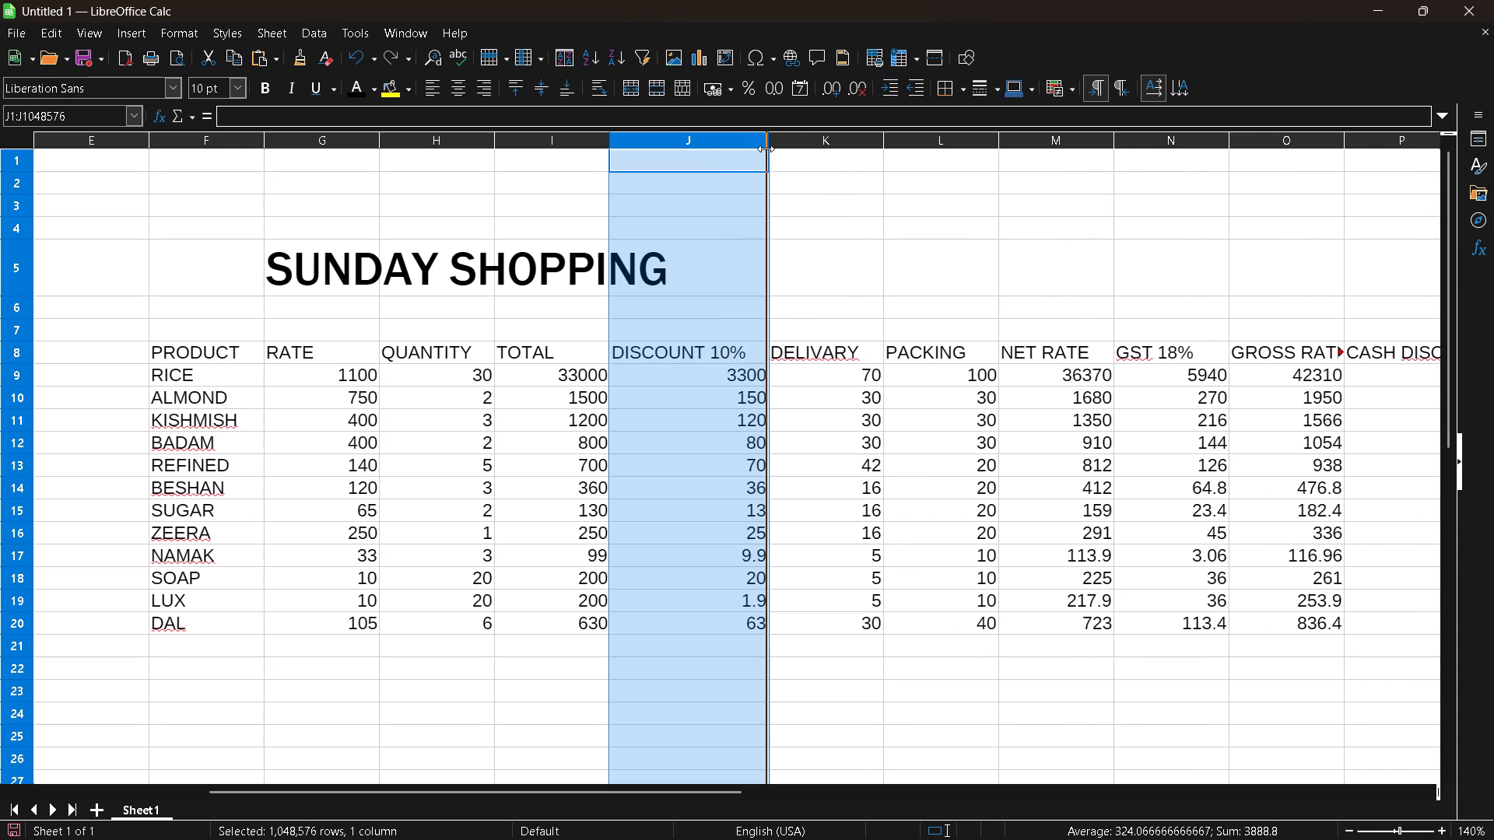
{"action": "left_click_drag", "start_coordinate": [766, 149], "coordinate": [756, 152]}
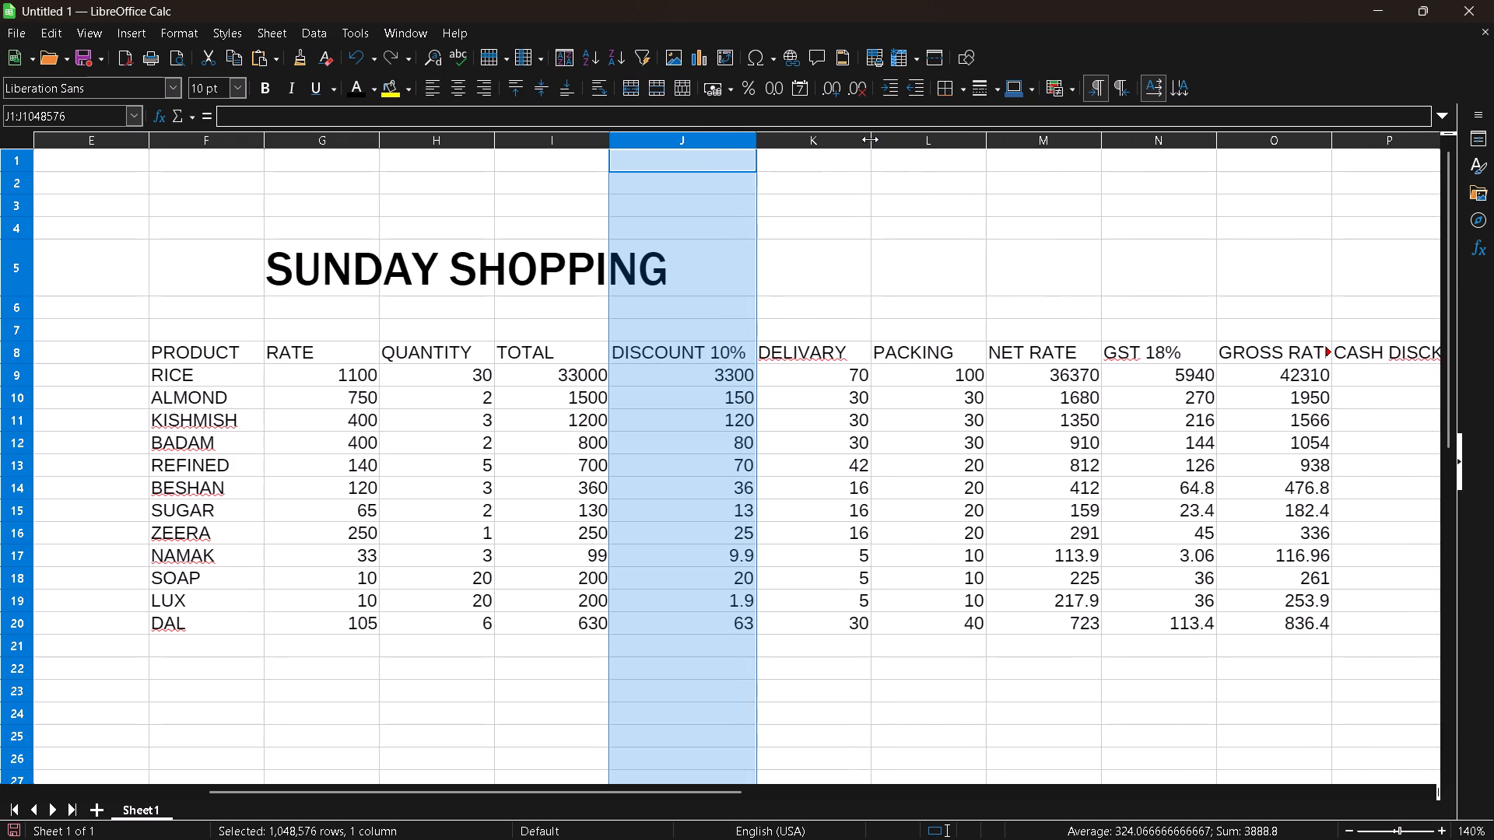
{"action": "left_click_drag", "start_coordinate": [870, 139], "coordinate": [877, 139]}
{"action": "left_click", "coordinate": [877, 139]}
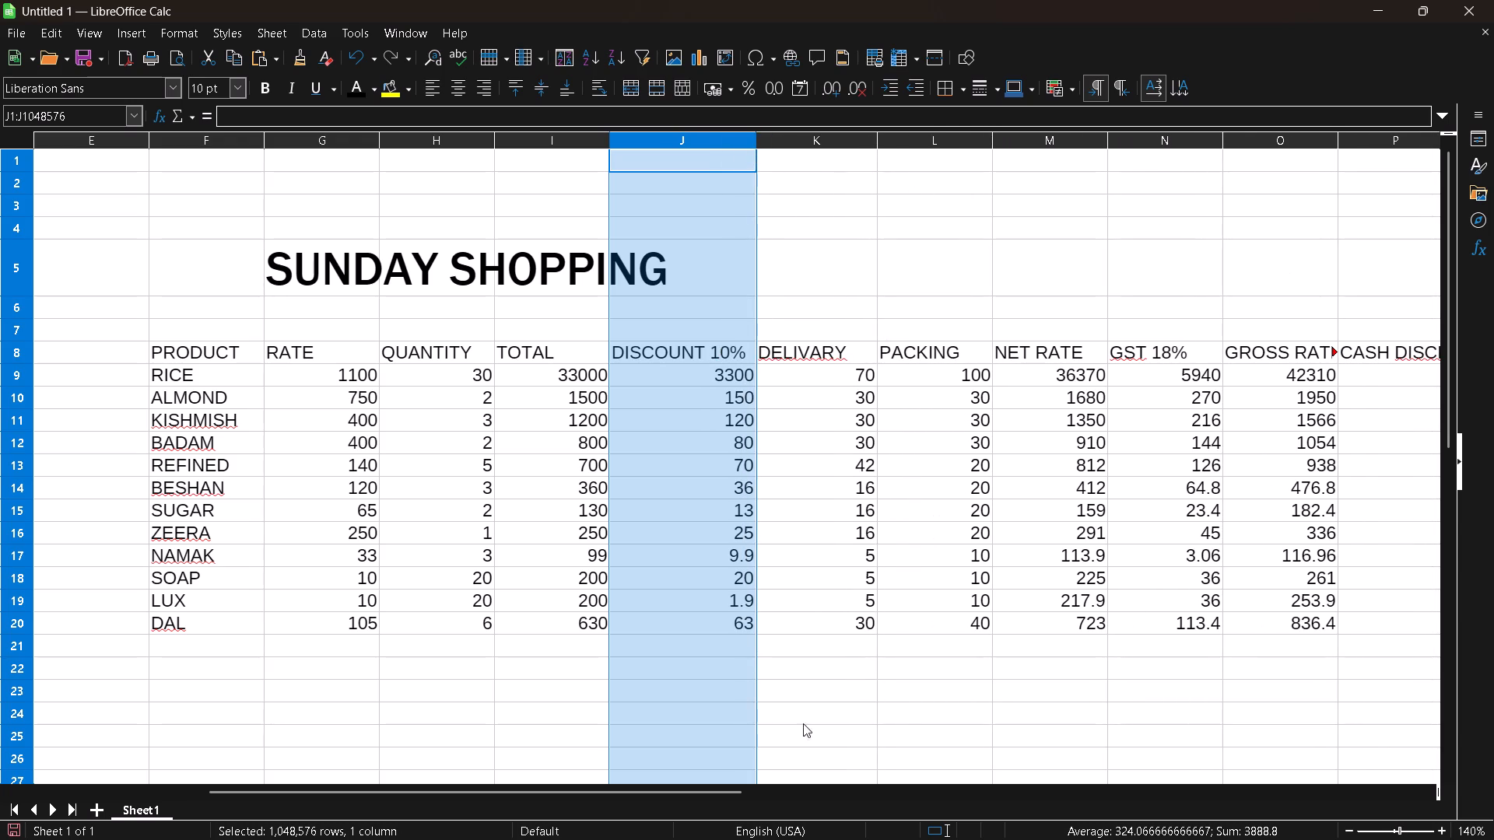
Widen columns O, P and Q until the GROSS RATE, CASH DISCKOUNT and UPI DISCOUNT headers fit.
{"action": "left_click_drag", "start_coordinate": [717, 795], "coordinate": [861, 786]}
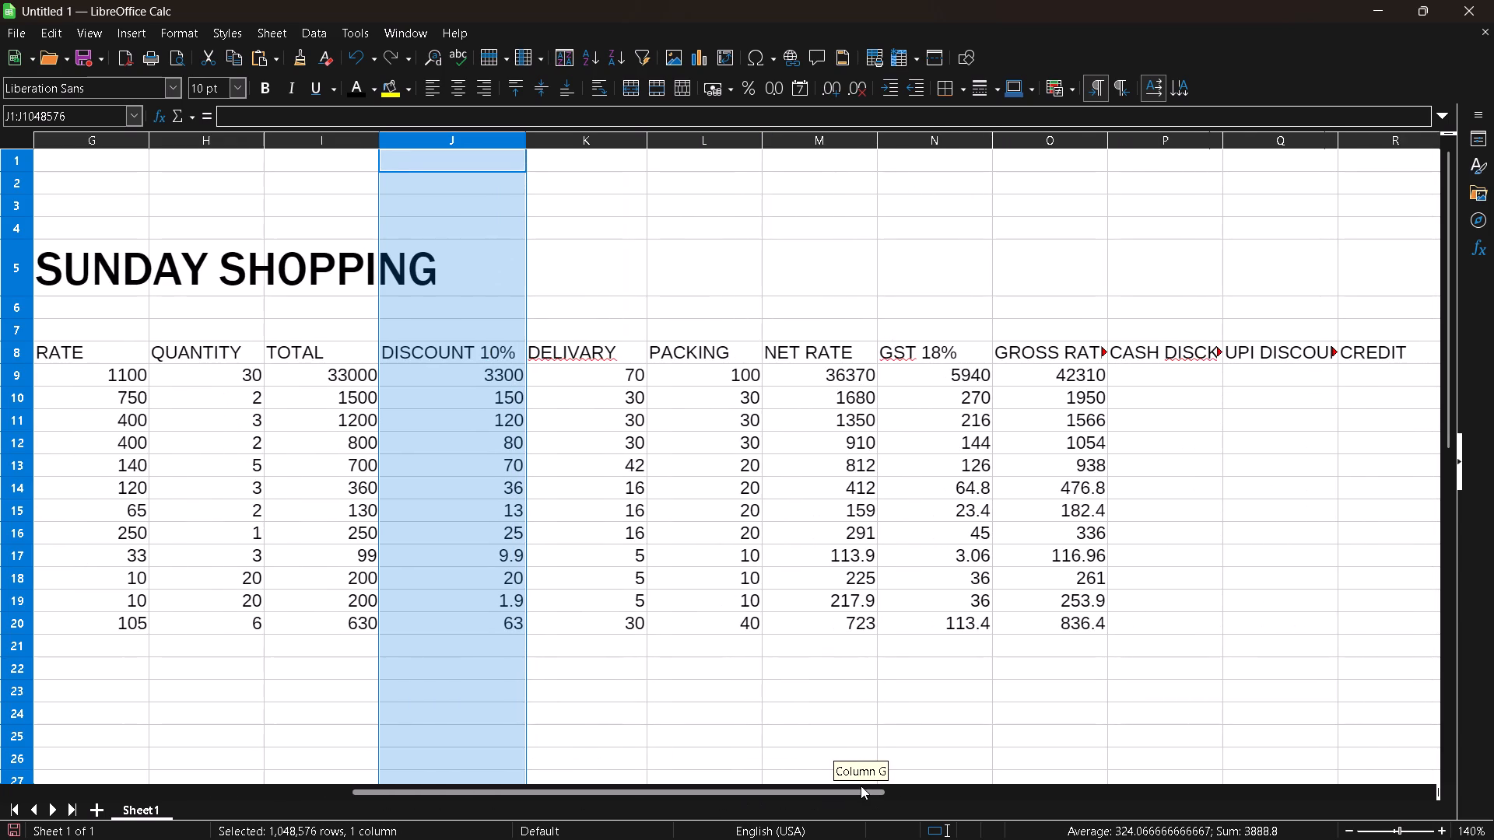
{"action": "left_click_drag", "start_coordinate": [861, 786], "coordinate": [870, 782]}
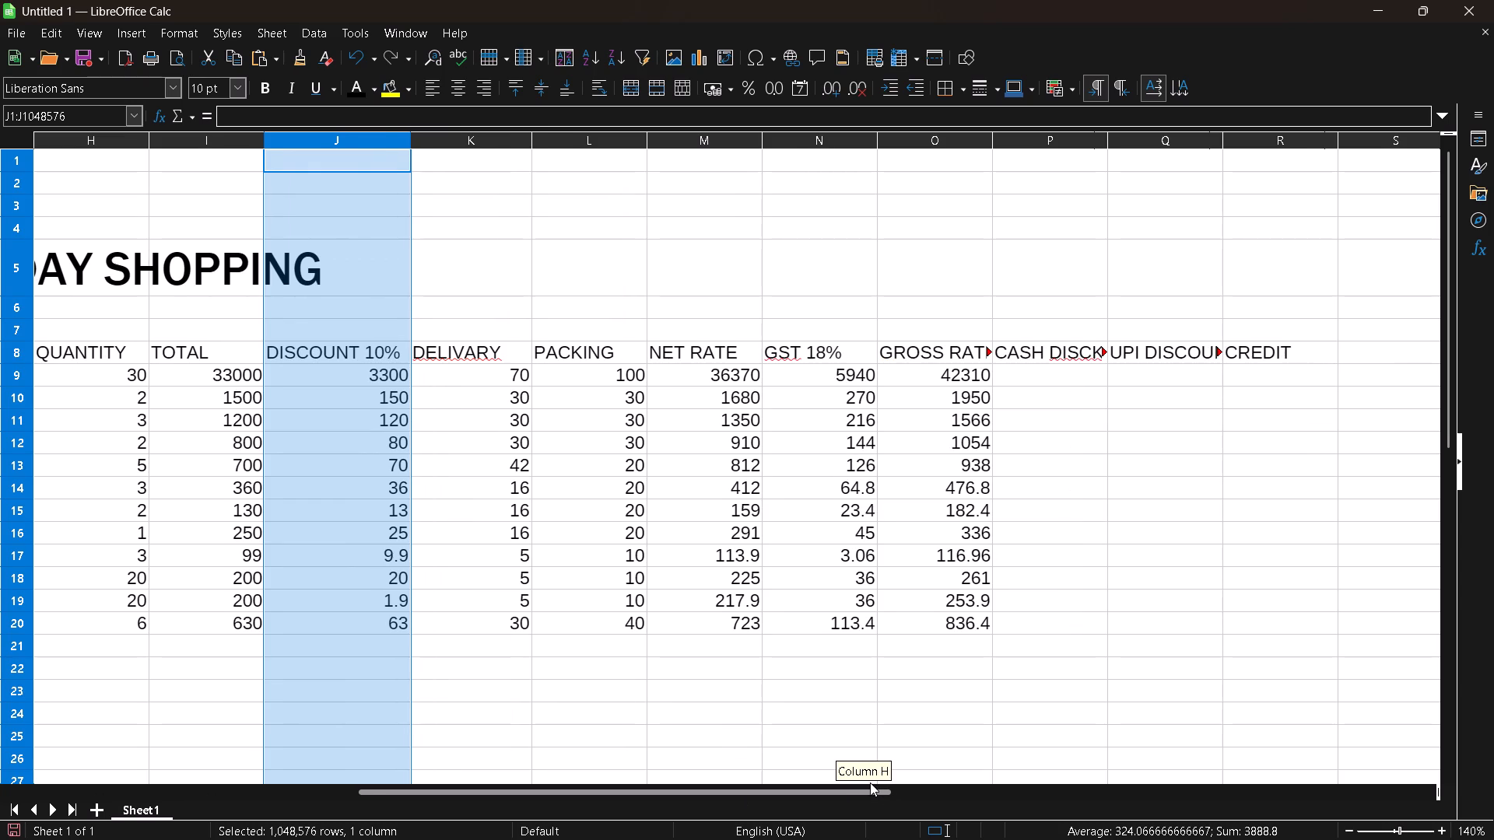
{"action": "left_click_drag", "start_coordinate": [870, 782], "coordinate": [881, 782]}
{"action": "left_click", "coordinate": [878, 146]}
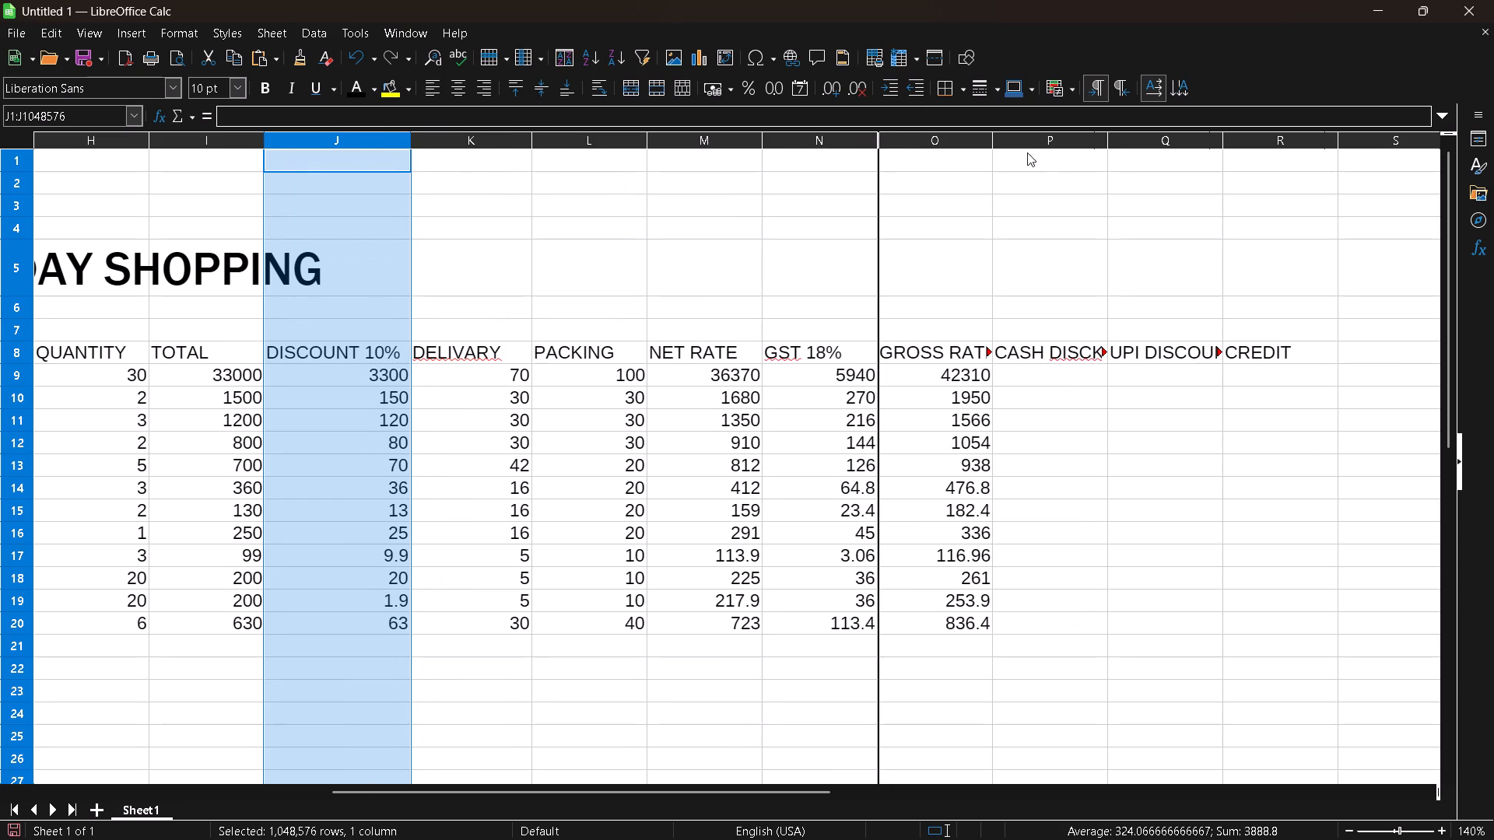
{"action": "left_click_drag", "start_coordinate": [997, 135], "coordinate": [1037, 142]}
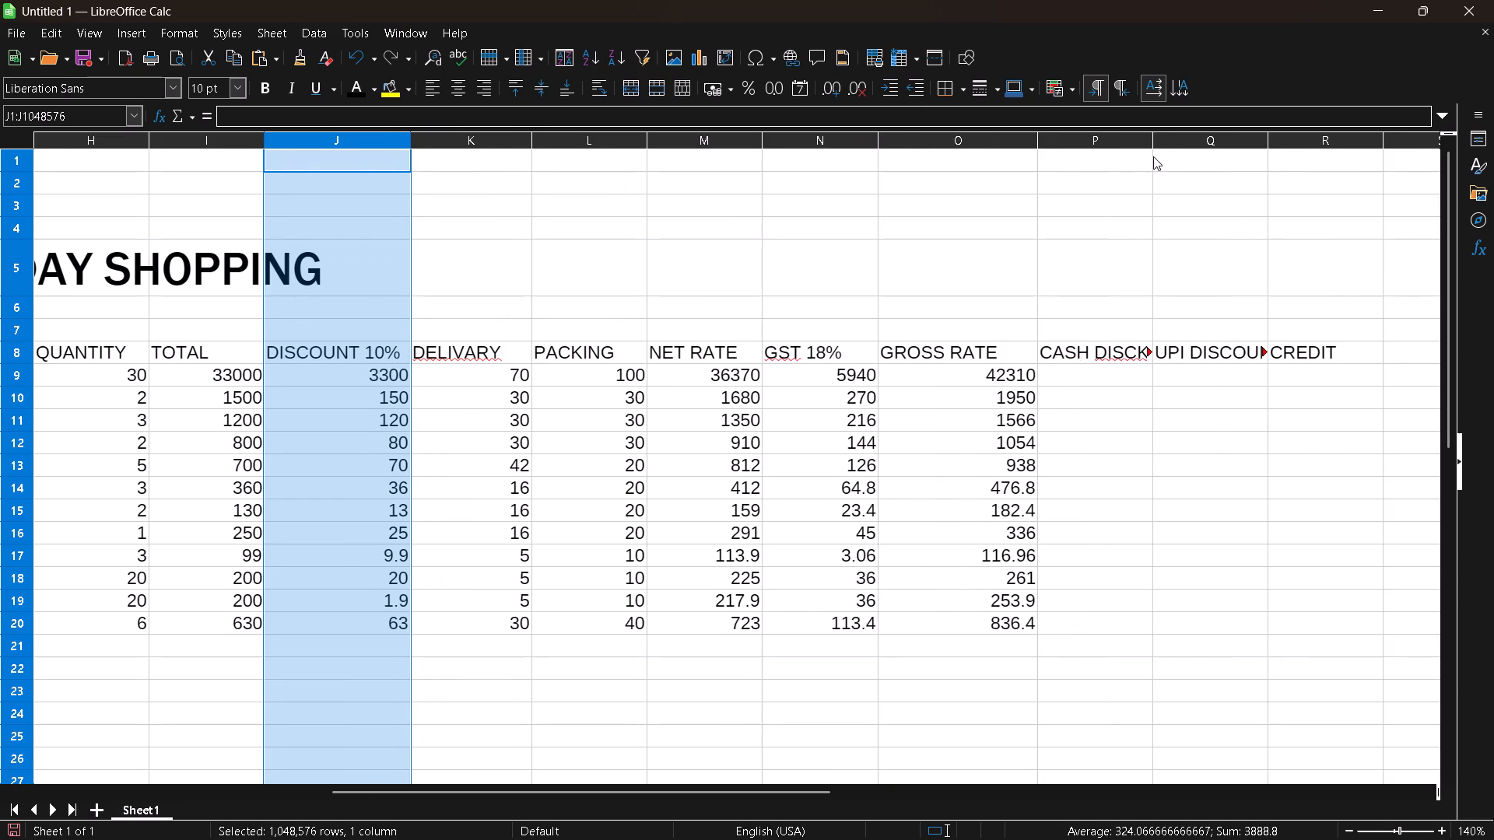
{"action": "left_click_drag", "start_coordinate": [1150, 139], "coordinate": [1222, 163]}
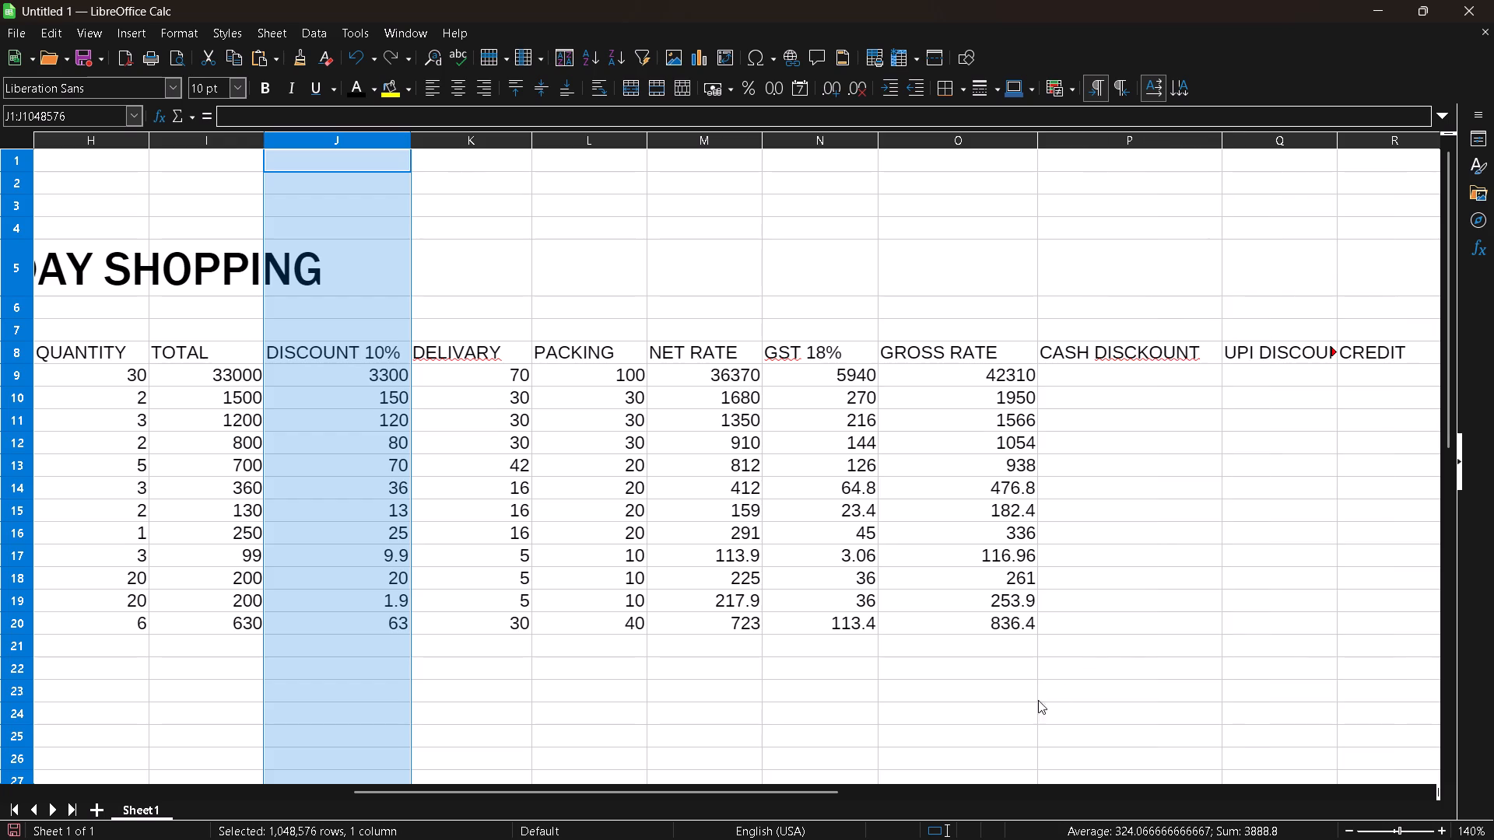
{"action": "left_click_drag", "start_coordinate": [830, 789], "coordinate": [1057, 765]}
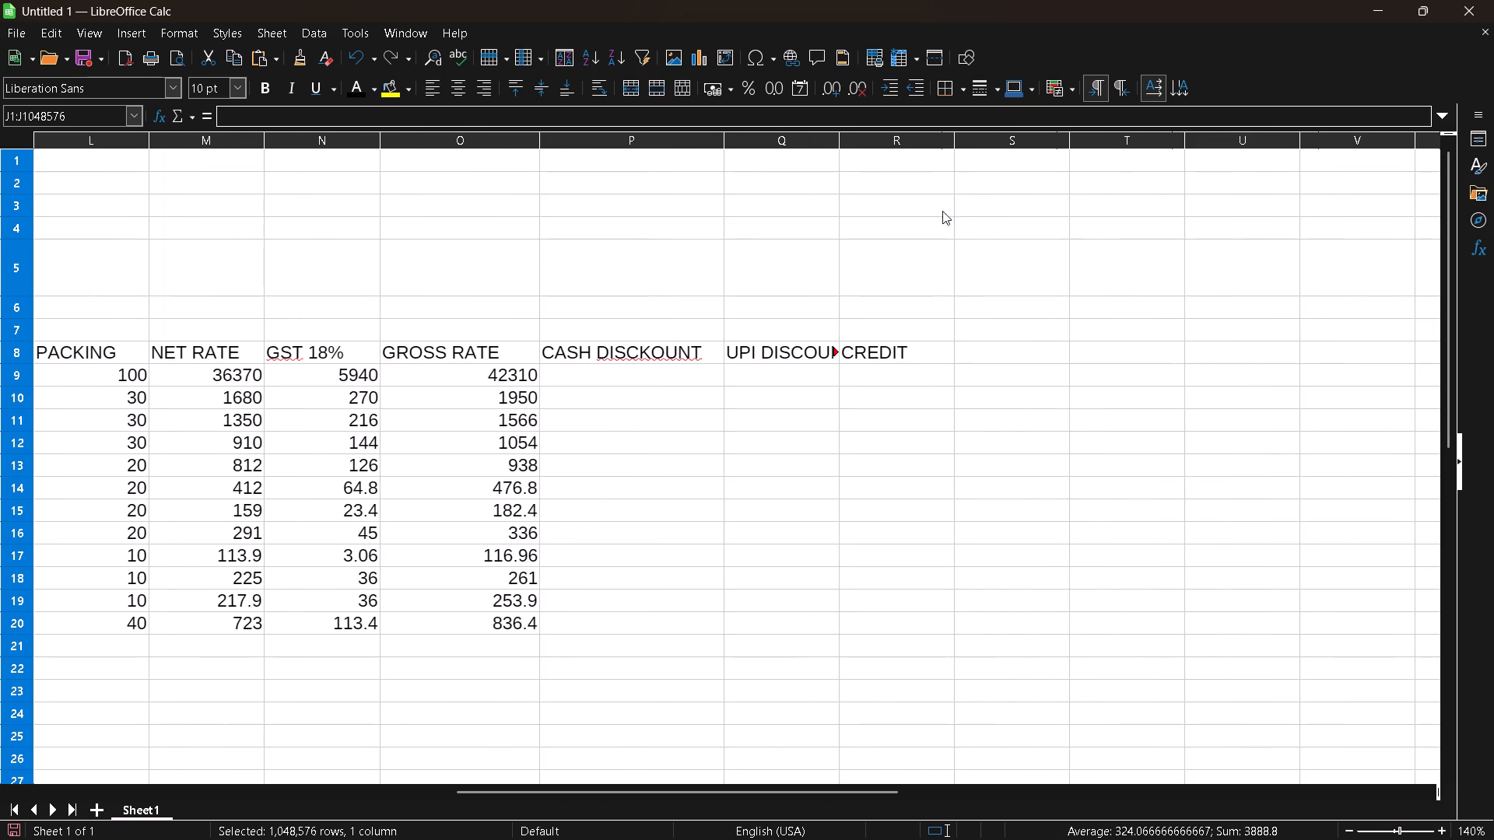
{"action": "left_click_drag", "start_coordinate": [837, 135], "coordinate": [881, 145]}
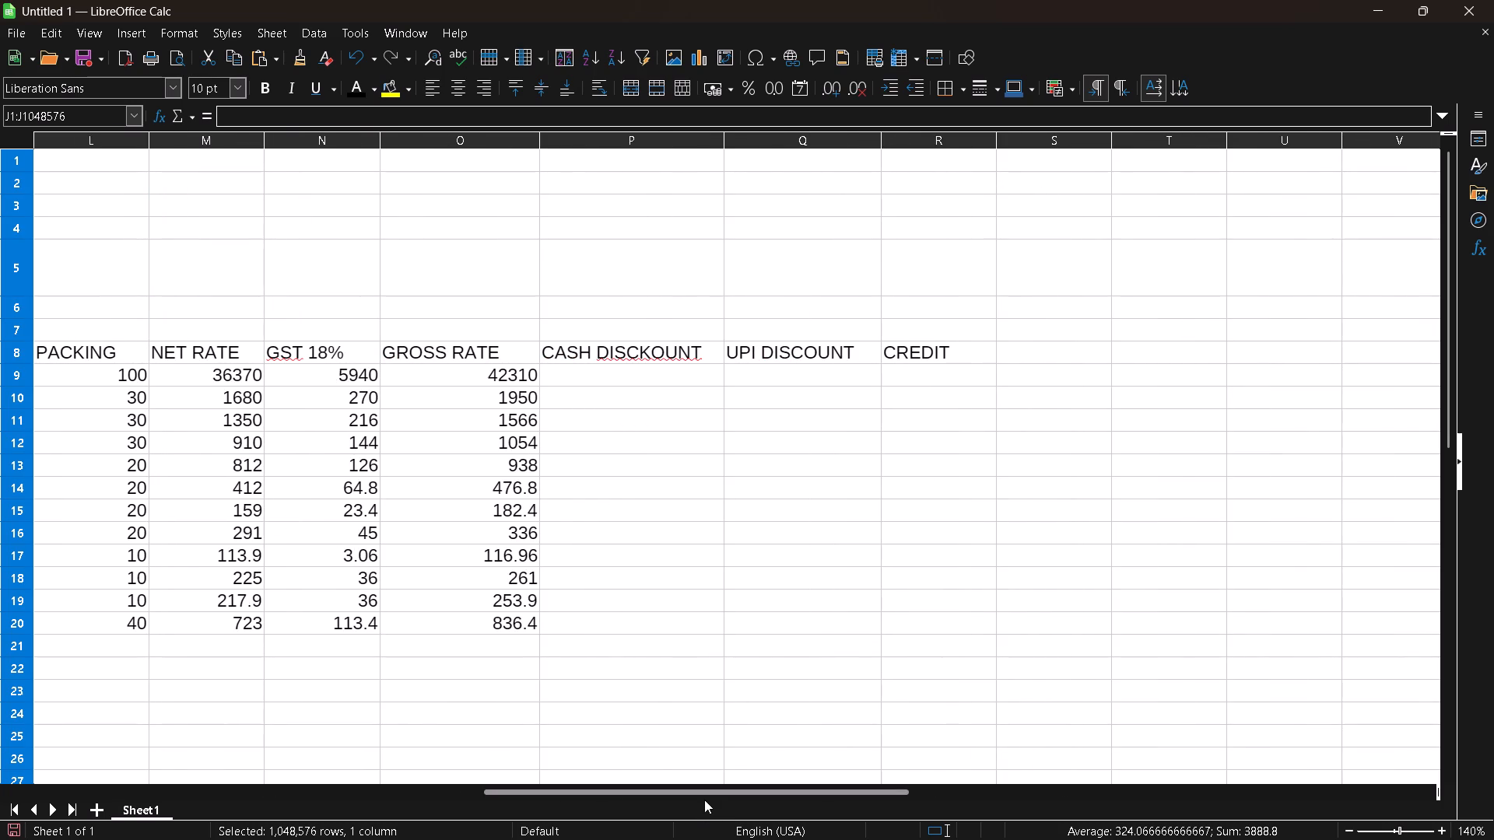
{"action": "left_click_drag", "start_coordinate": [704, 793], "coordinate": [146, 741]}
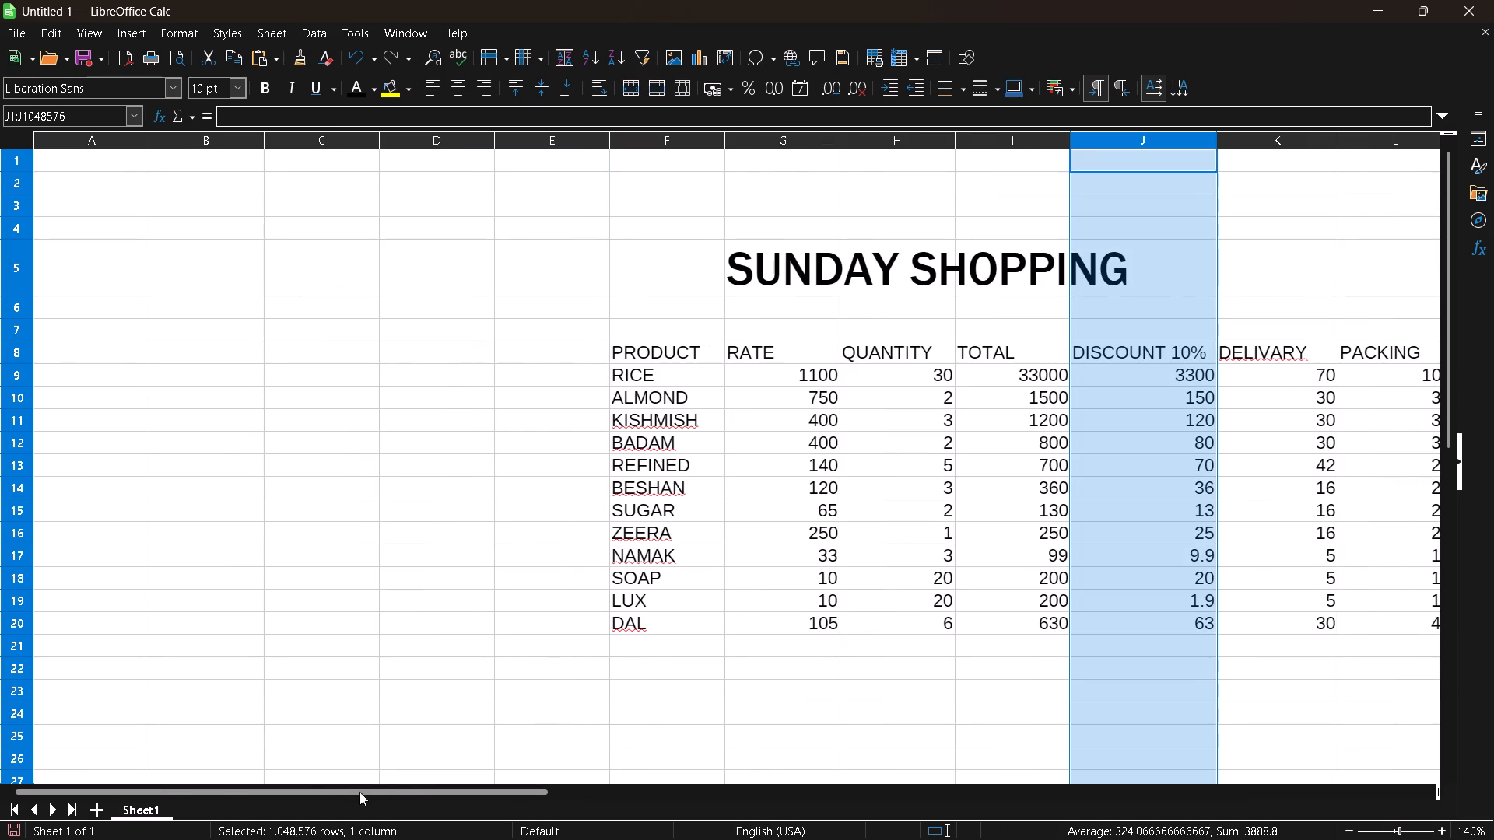
Center the column headers PRODUCT, RATE, QUANTITY, TOTAL and DISCOUNT 10% in F8 through J8, one cell after another.
{"action": "left_click_drag", "start_coordinate": [359, 792], "coordinate": [489, 802]}
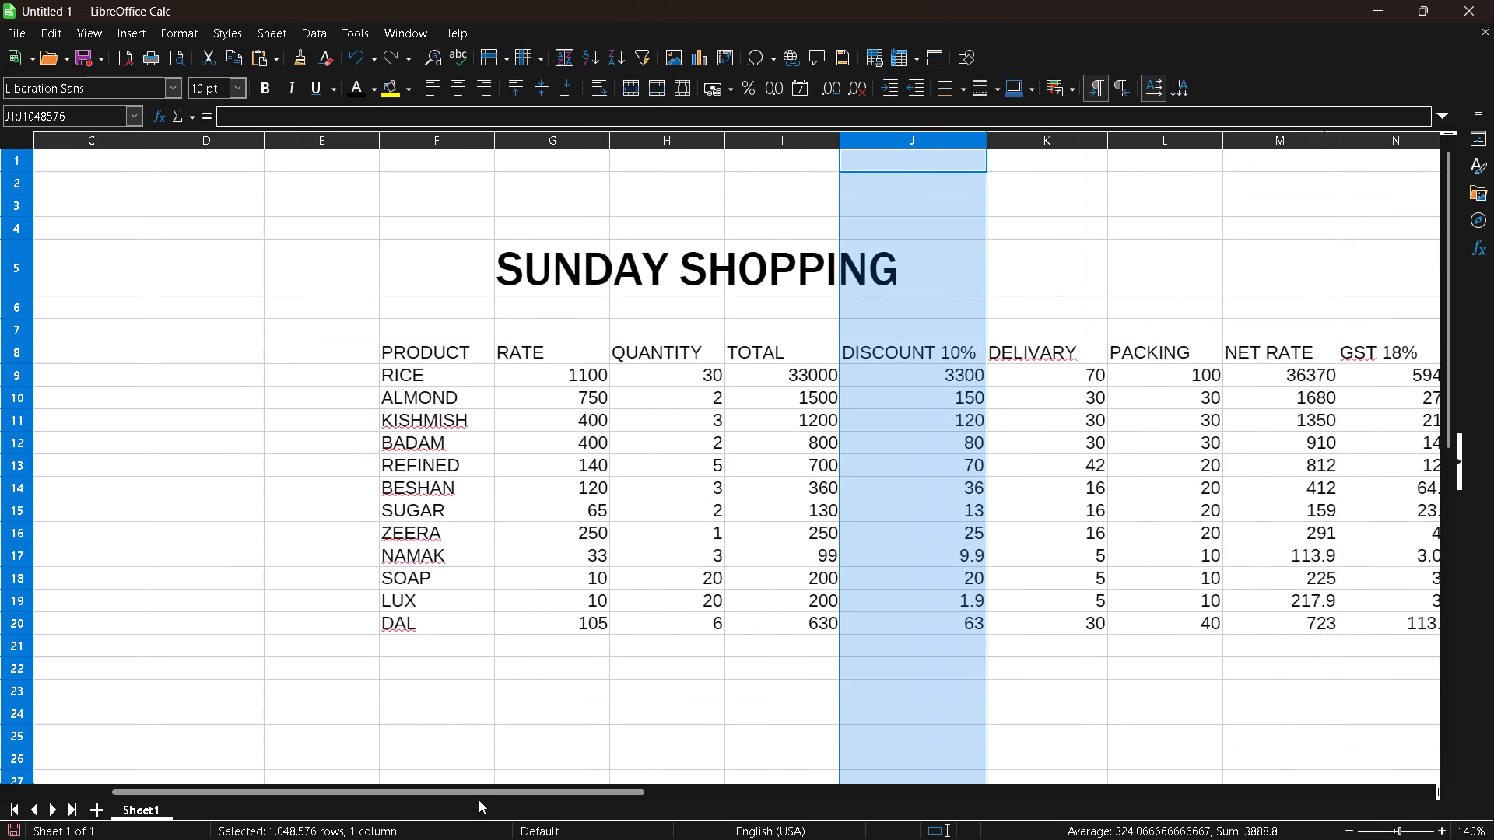
{"action": "left_click_drag", "start_coordinate": [486, 800], "coordinate": [564, 800]}
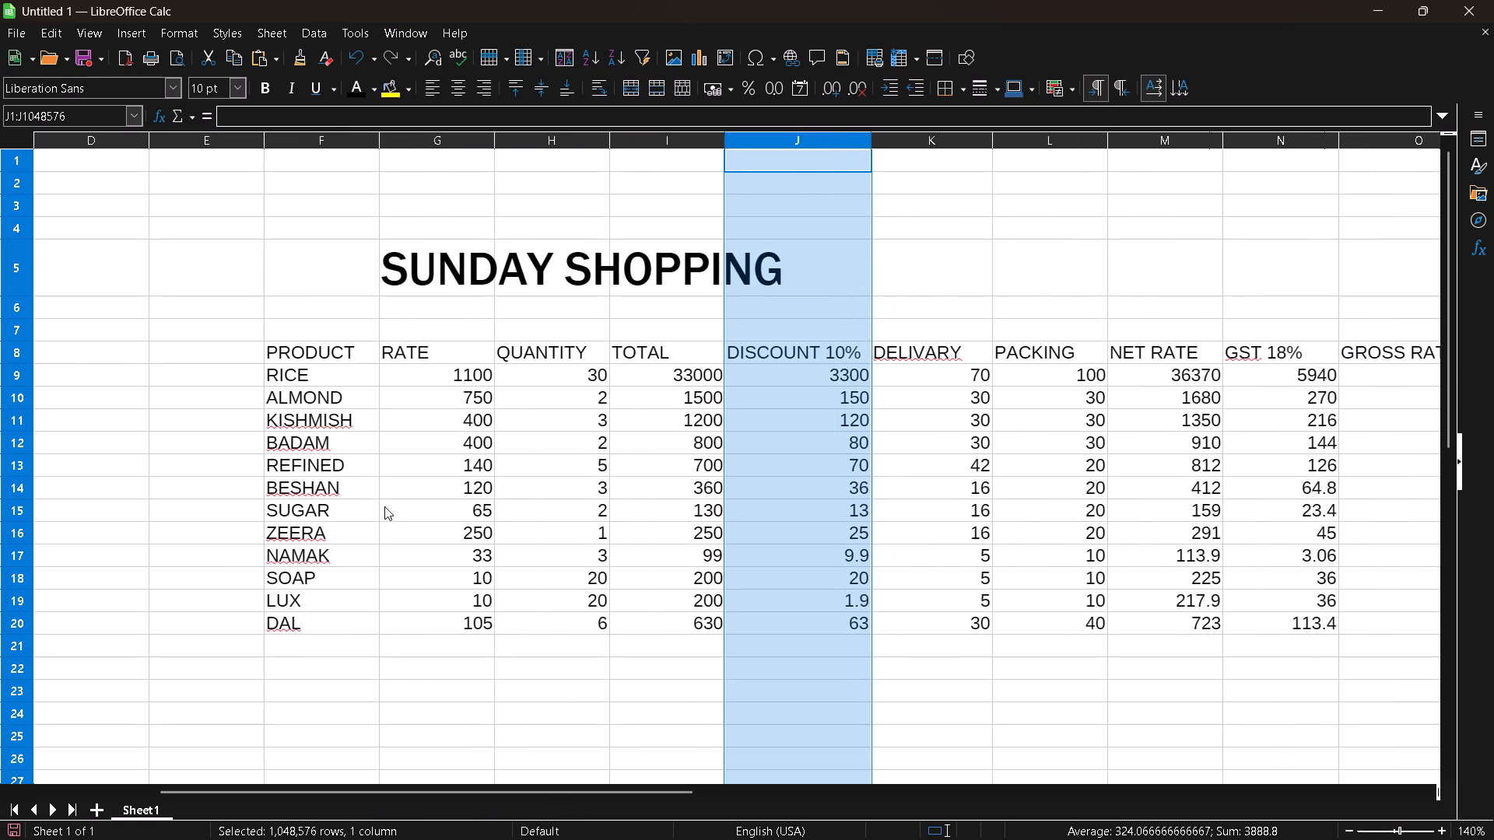
{"action": "left_click", "coordinate": [316, 357]}
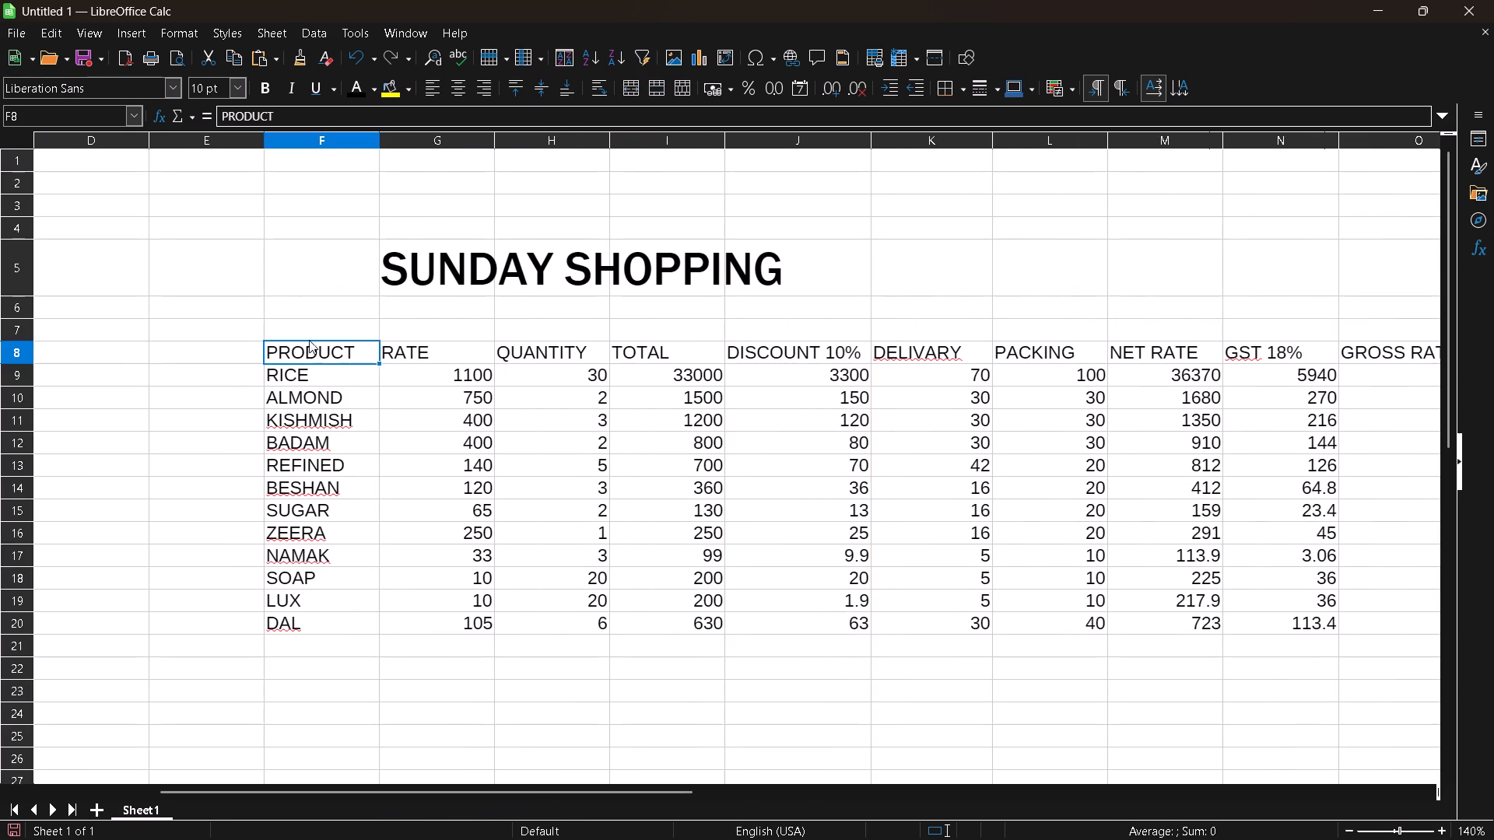
{"action": "left_click", "coordinate": [445, 81]}
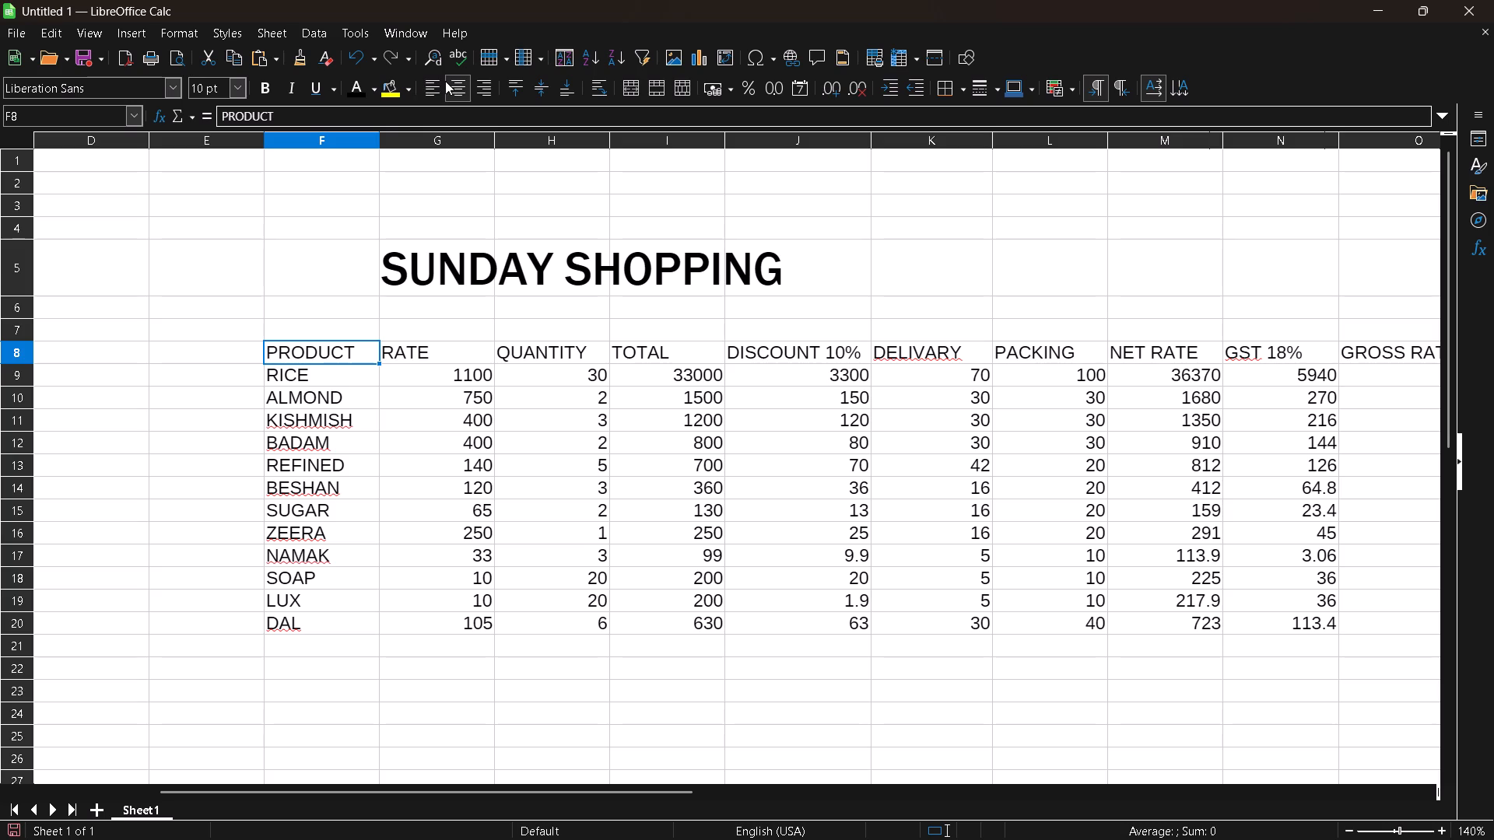
{"action": "key", "text": "Right"}
{"action": "left_click", "coordinate": [445, 81]}
{"action": "key", "text": "Right"}
{"action": "left_click", "coordinate": [445, 81]}
{"action": "key", "text": "Right"}
{"action": "left_click", "coordinate": [445, 81]}
{"action": "key", "text": "Right"}
{"action": "left_click", "coordinate": [445, 81]}
Center the remaining column headers in row 8, from DELIVARY in K8 through CREDIT in R8.
{"action": "key", "text": "Right"}
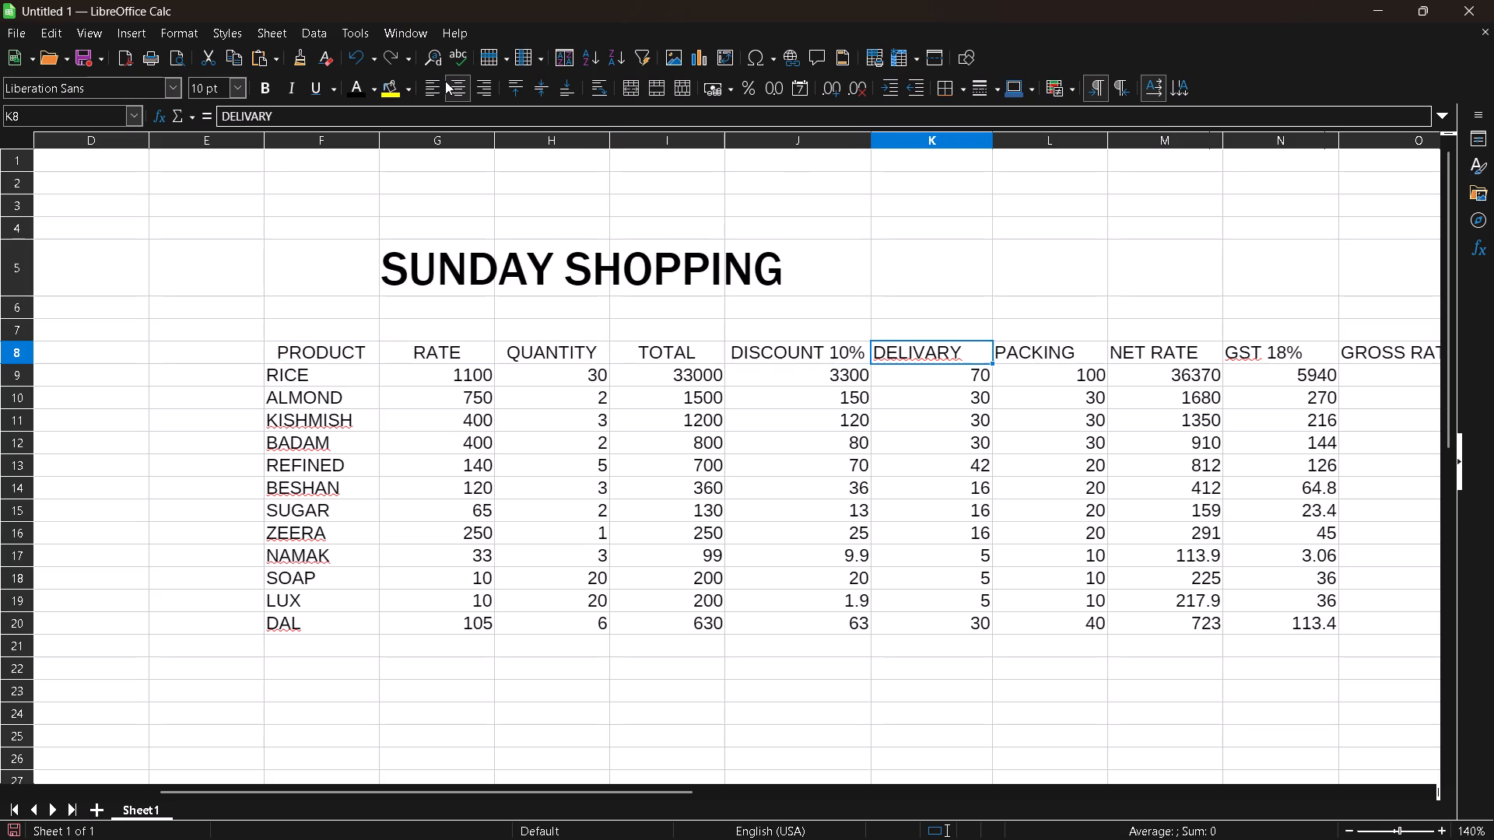
{"action": "left_click", "coordinate": [445, 81]}
{"action": "key", "text": "Right"}
{"action": "left_click", "coordinate": [445, 81]}
{"action": "key", "text": "Right"}
{"action": "left_click", "coordinate": [445, 81]}
{"action": "key", "text": "Right"}
{"action": "left_click", "coordinate": [445, 81]}
{"action": "key", "text": "Right"}
{"action": "left_click", "coordinate": [445, 81]}
{"action": "key", "text": "Right"}
{"action": "left_click", "coordinate": [445, 81]}
{"action": "key", "text": "Right"}
{"action": "left_click", "coordinate": [445, 81]}
{"action": "key", "text": "Right"}
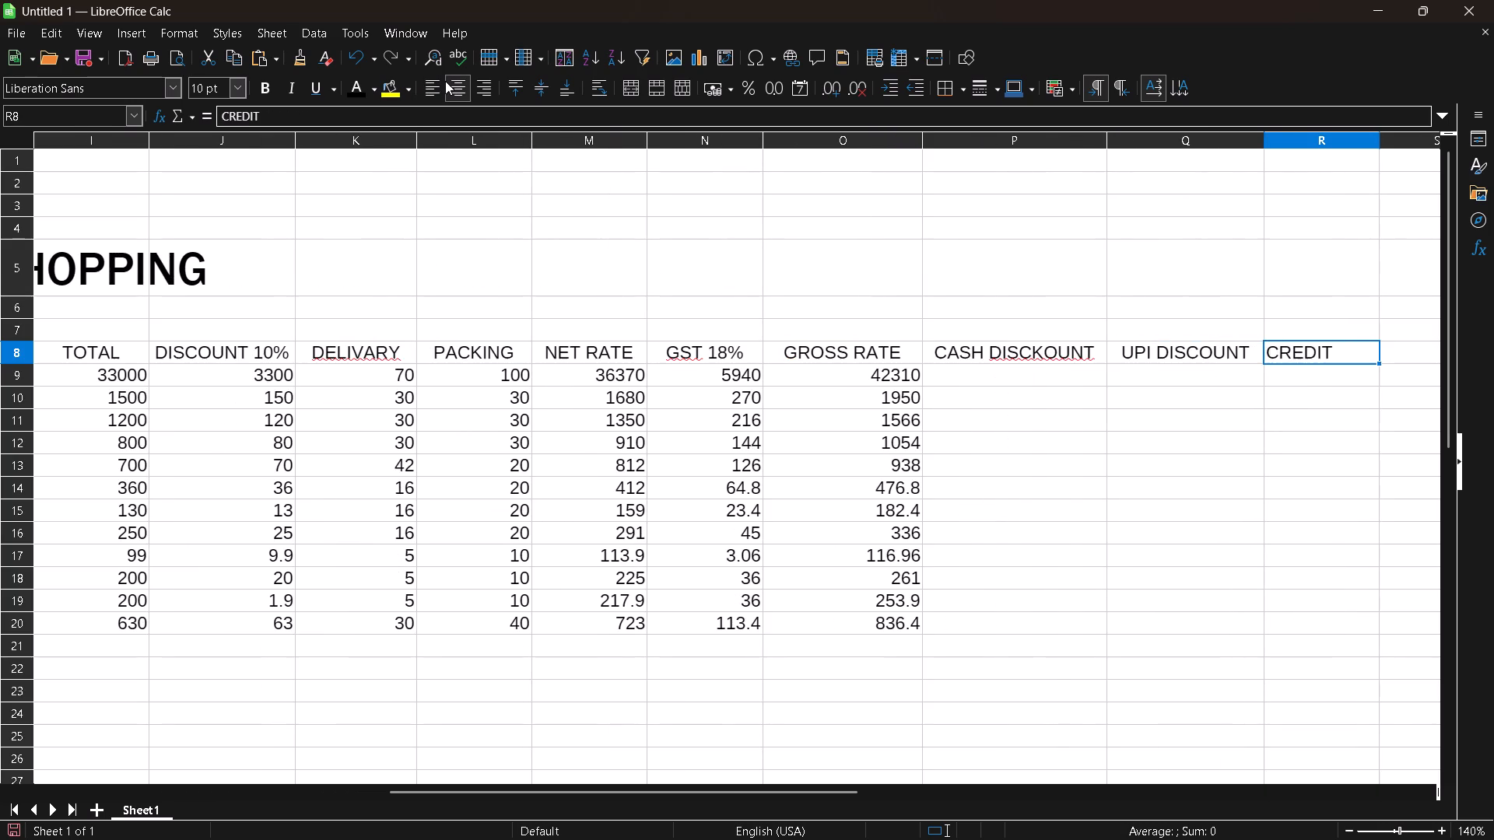
{"action": "left_click", "coordinate": [445, 81]}
Center the product names from RICE in F9 down to BESHAN in F14, one cell at a time.
{"action": "key", "text": "Left"}
{"action": "key", "text": "Left"}
{"action": "key", "text": "Left"}
{"action": "key", "text": "Left"}
{"action": "key", "text": "Left"}
{"action": "key", "text": "Left"}
{"action": "key", "text": "Left"}
{"action": "key", "text": "Left"}
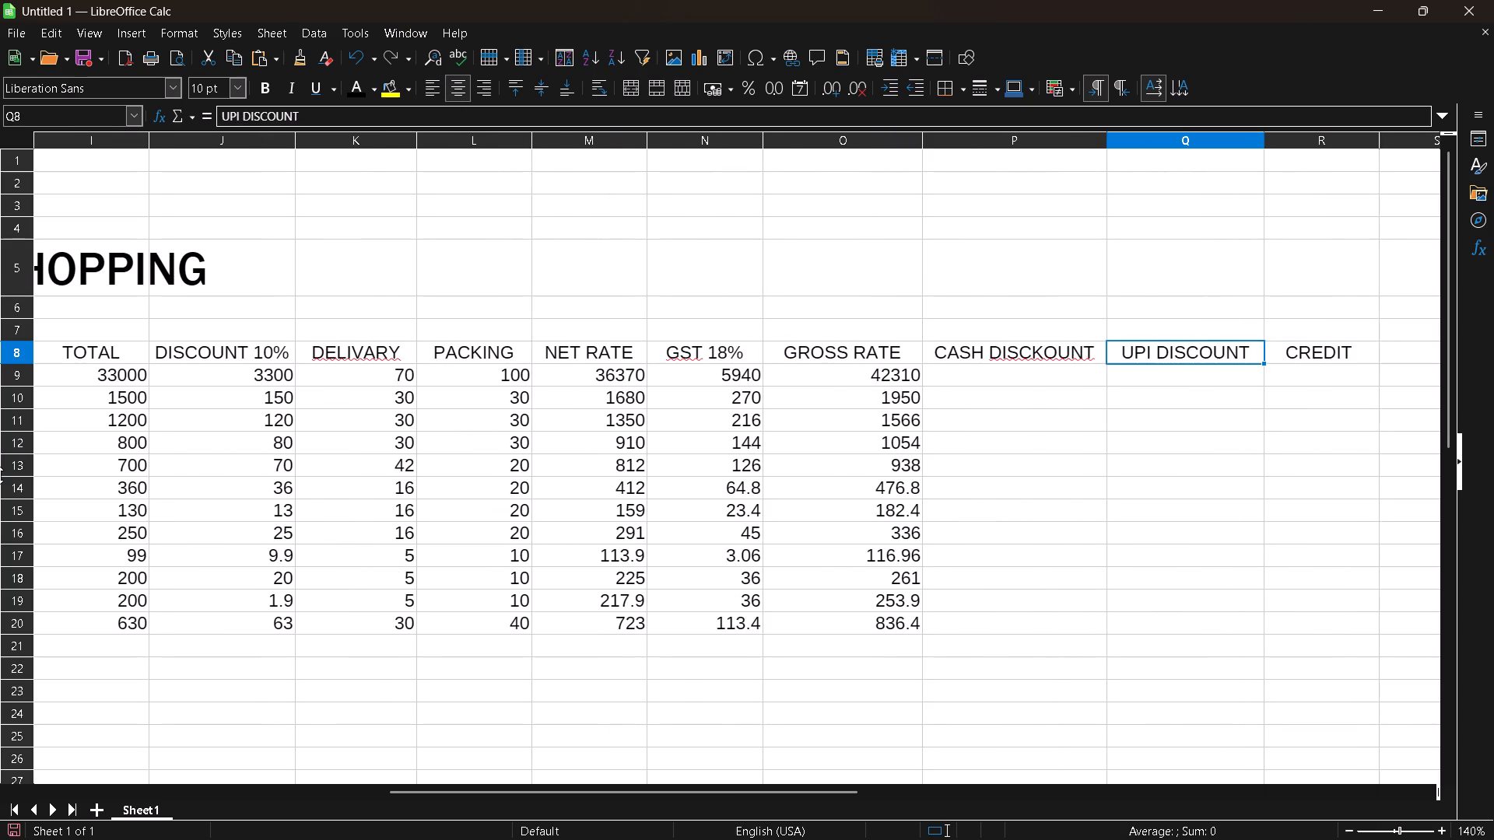
{"action": "key", "text": "Left"}
{"action": "key", "text": "Left"}
{"action": "key", "text": "Left"}
{"action": "key", "text": "Left"}
{"action": "key", "text": "Left"}
{"action": "key", "text": "Left"}
{"action": "key", "text": "Down"}
{"action": "key", "text": "Right"}
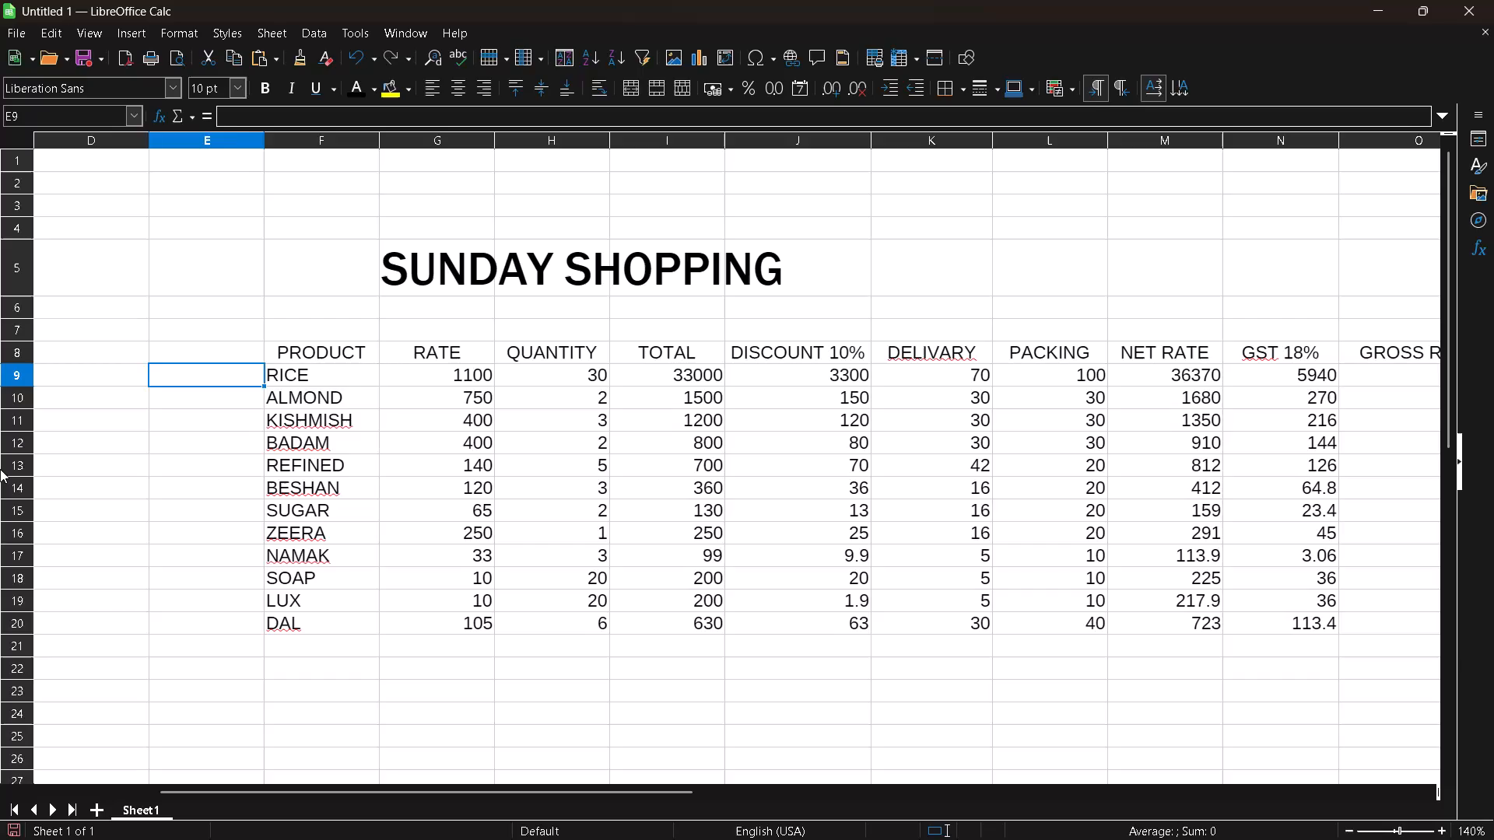
{"action": "key", "text": "Right"}
{"action": "left_click", "coordinate": [456, 81]}
{"action": "key", "text": "Down"}
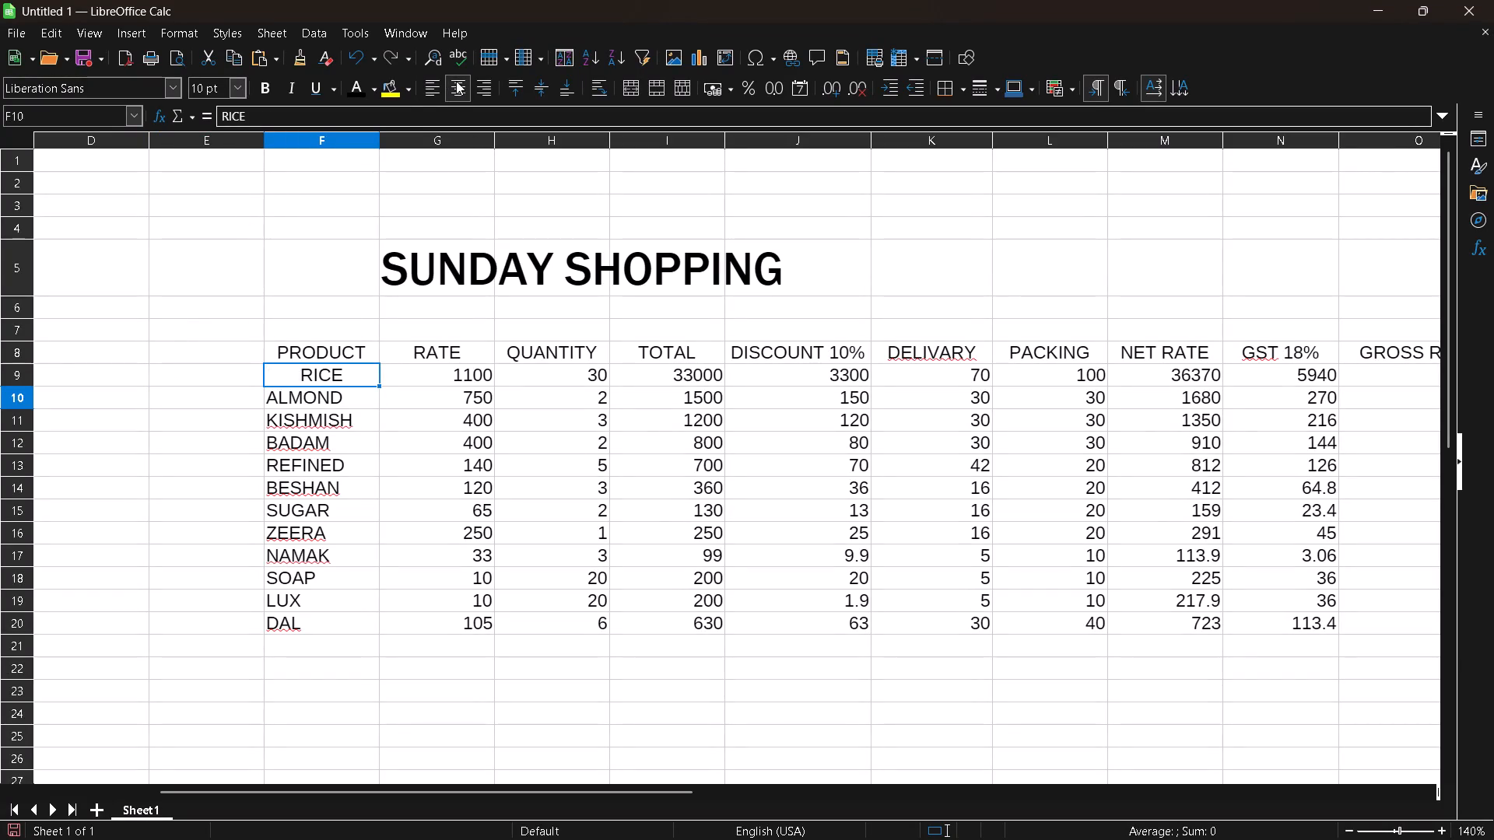
{"action": "left_click", "coordinate": [456, 81]}
{"action": "key", "text": "Down"}
{"action": "left_click", "coordinate": [456, 81]}
{"action": "key", "text": "Down"}
{"action": "left_click", "coordinate": [456, 81]}
{"action": "key", "text": "Down"}
{"action": "left_click", "coordinate": [456, 81]}
{"action": "key", "text": "Down"}
{"action": "left_click", "coordinate": [456, 81]}
Continue down column F and center the product names from ZEERA in F16 to DAL in F20.
{"action": "key", "text": "Down"}
{"action": "left_click", "coordinate": [456, 81]}
{"action": "key", "text": "Down"}
{"action": "left_click", "coordinate": [456, 81]}
{"action": "key", "text": "Down"}
{"action": "left_click", "coordinate": [456, 81]}
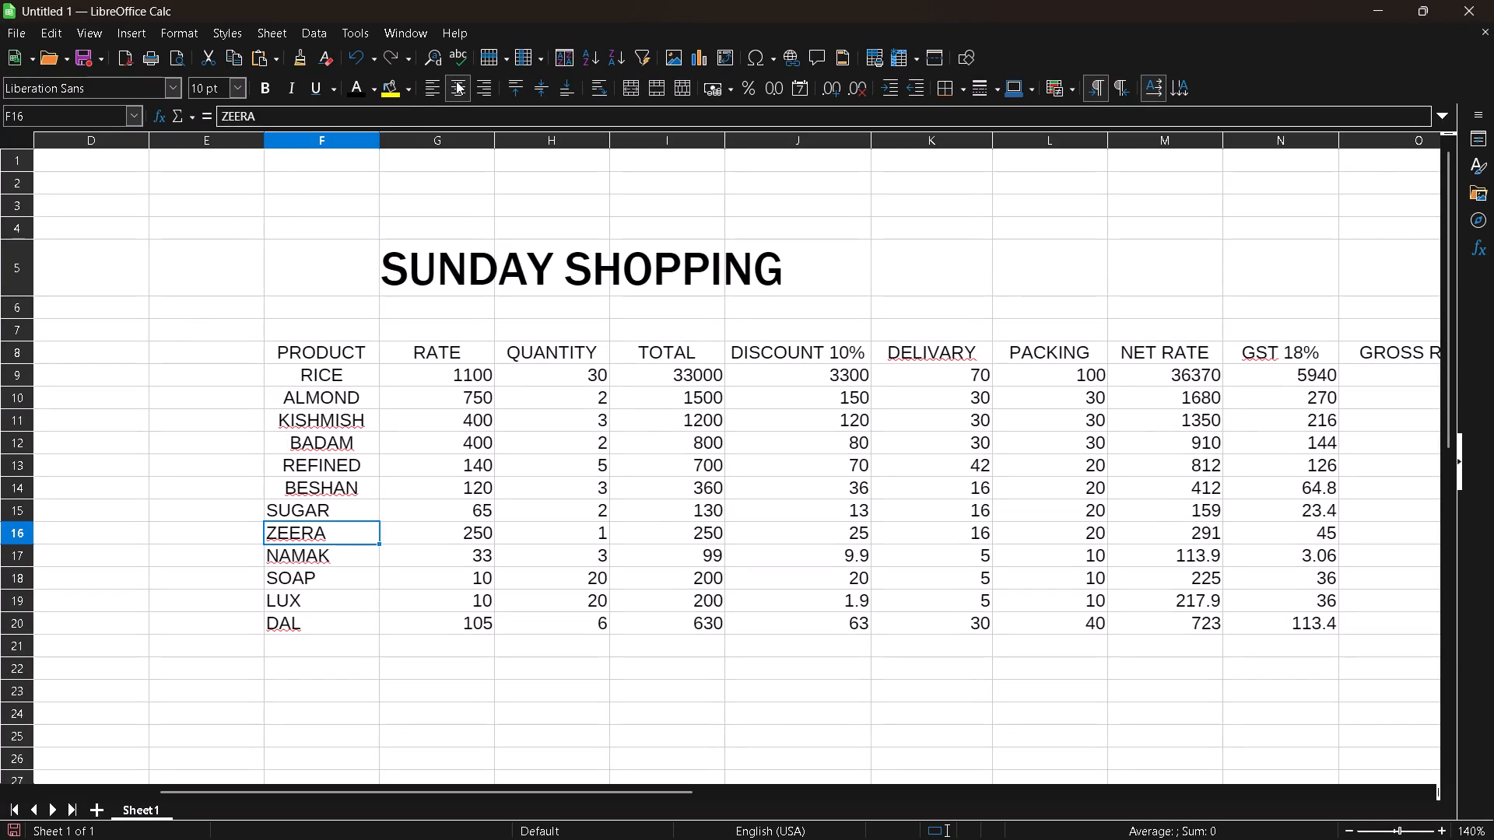
{"action": "key", "text": "Down"}
{"action": "left_click", "coordinate": [456, 81]}
{"action": "key", "text": "Down"}
{"action": "left_click", "coordinate": [456, 81]}
{"action": "key", "text": "Down"}
{"action": "left_click", "coordinate": [456, 81]}
{"action": "key", "text": "Down"}
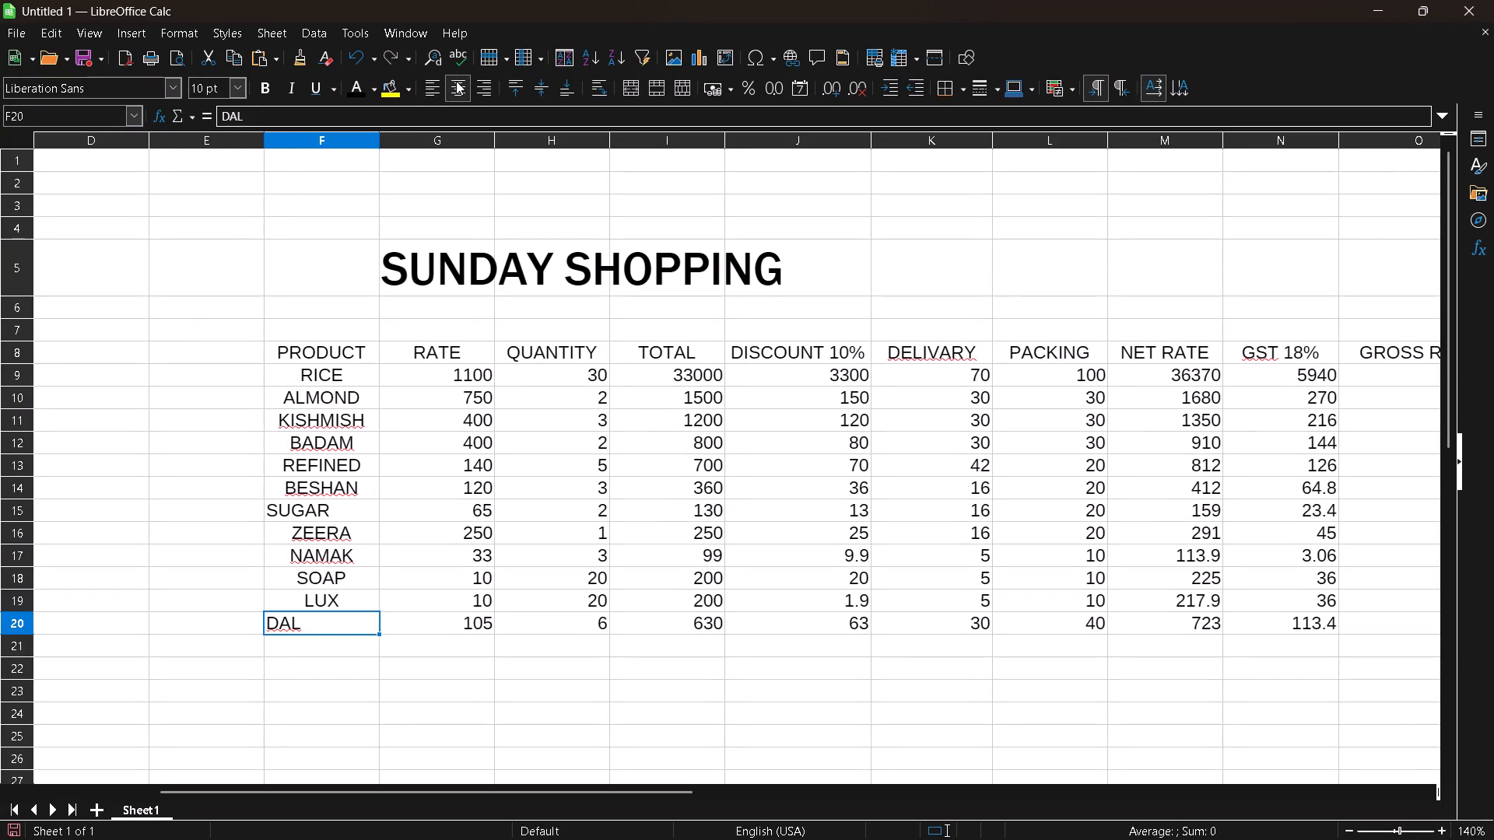
{"action": "left_click", "coordinate": [456, 81]}
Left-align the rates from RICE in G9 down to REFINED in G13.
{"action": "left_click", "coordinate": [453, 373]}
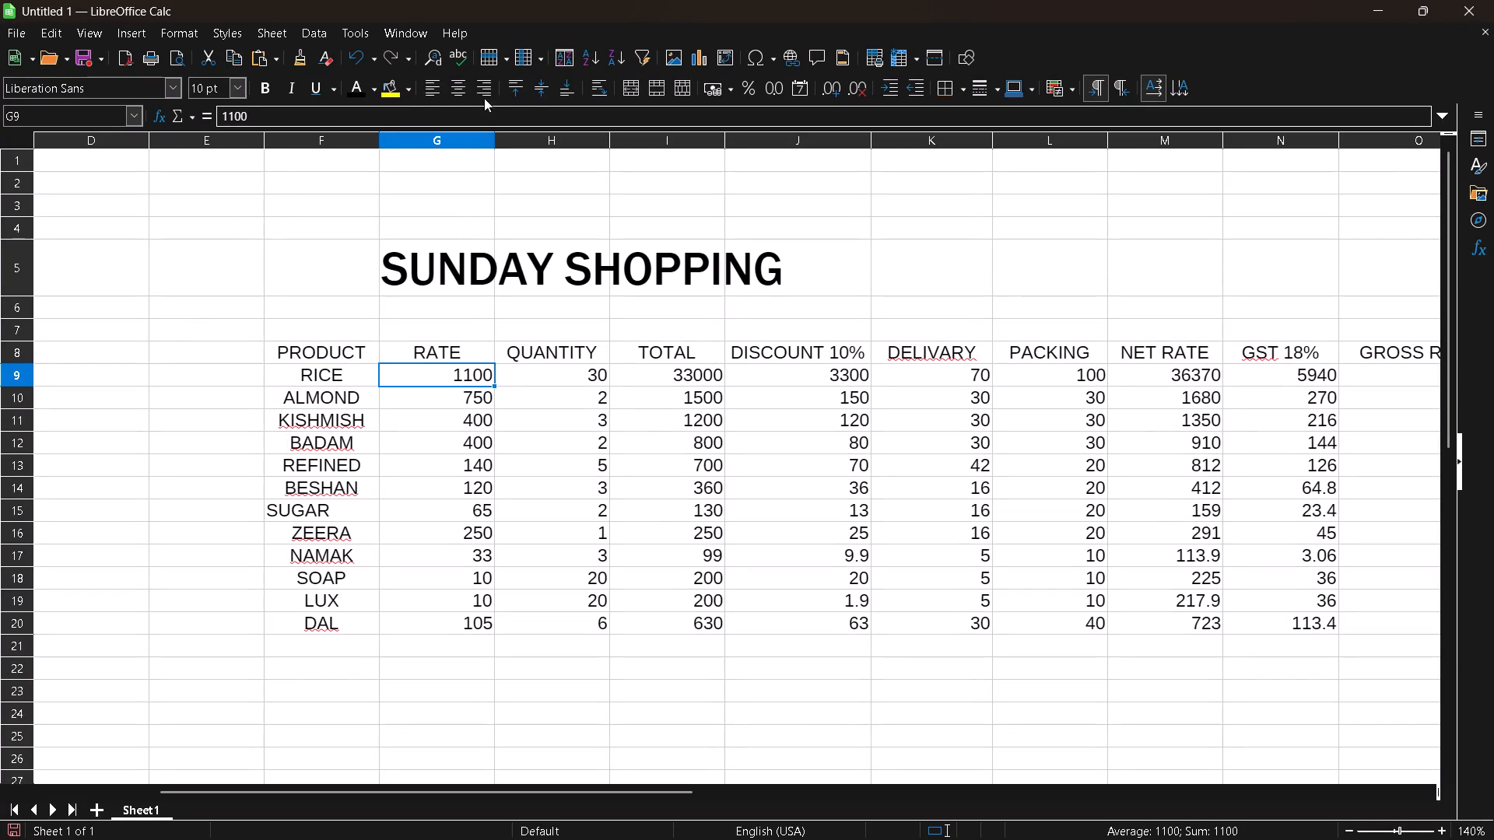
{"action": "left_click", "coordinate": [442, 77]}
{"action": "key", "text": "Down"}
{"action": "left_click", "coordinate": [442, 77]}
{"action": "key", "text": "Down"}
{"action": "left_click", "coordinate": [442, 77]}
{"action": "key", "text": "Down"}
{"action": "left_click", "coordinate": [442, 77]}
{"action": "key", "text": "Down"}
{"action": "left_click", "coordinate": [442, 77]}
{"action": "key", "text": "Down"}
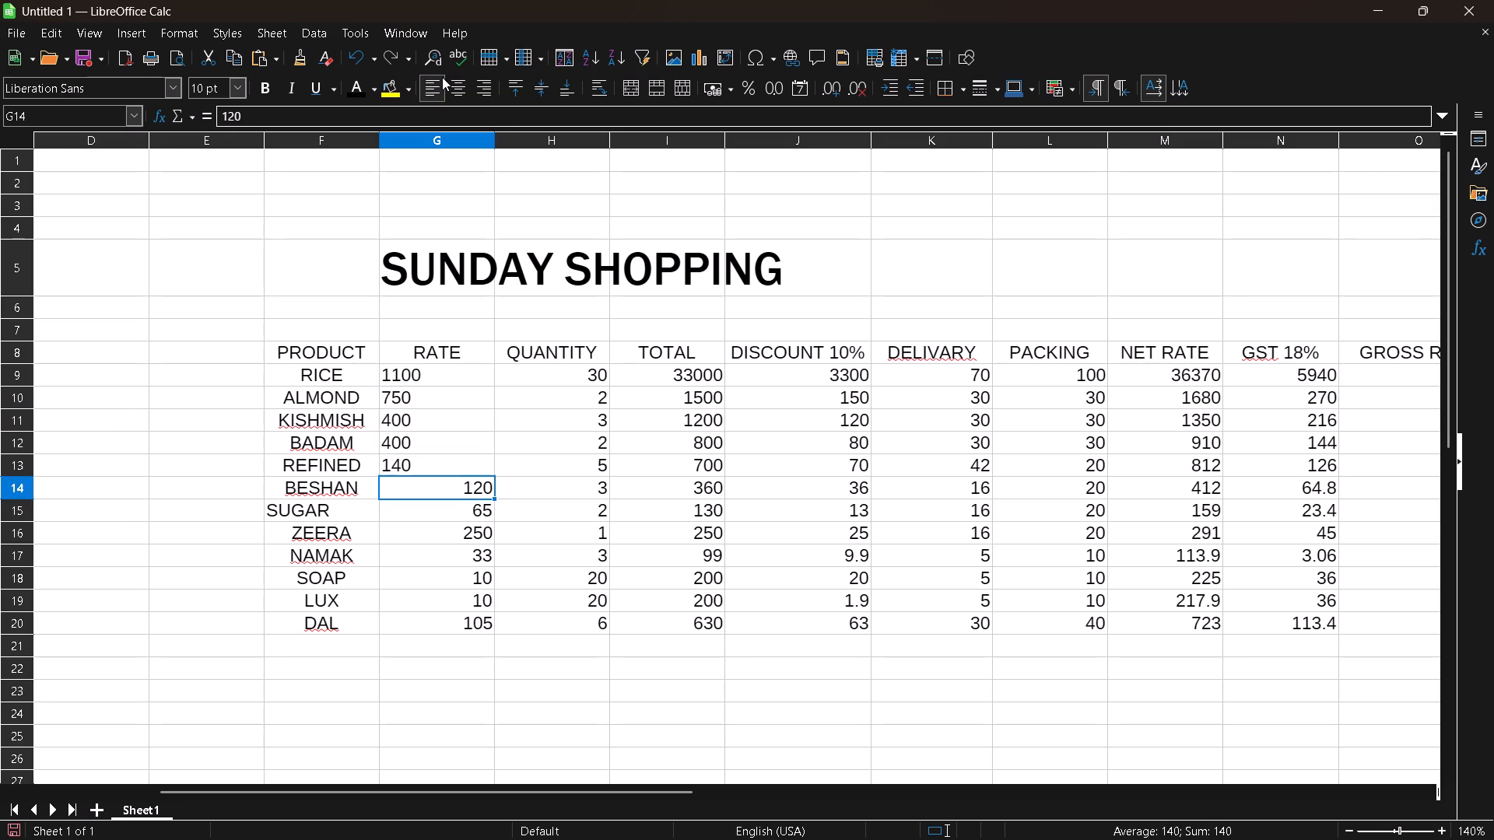
Center the rates in column G, working upward from REFINED in G13 to RICE in G9.
{"action": "left_click", "coordinate": [456, 102]}
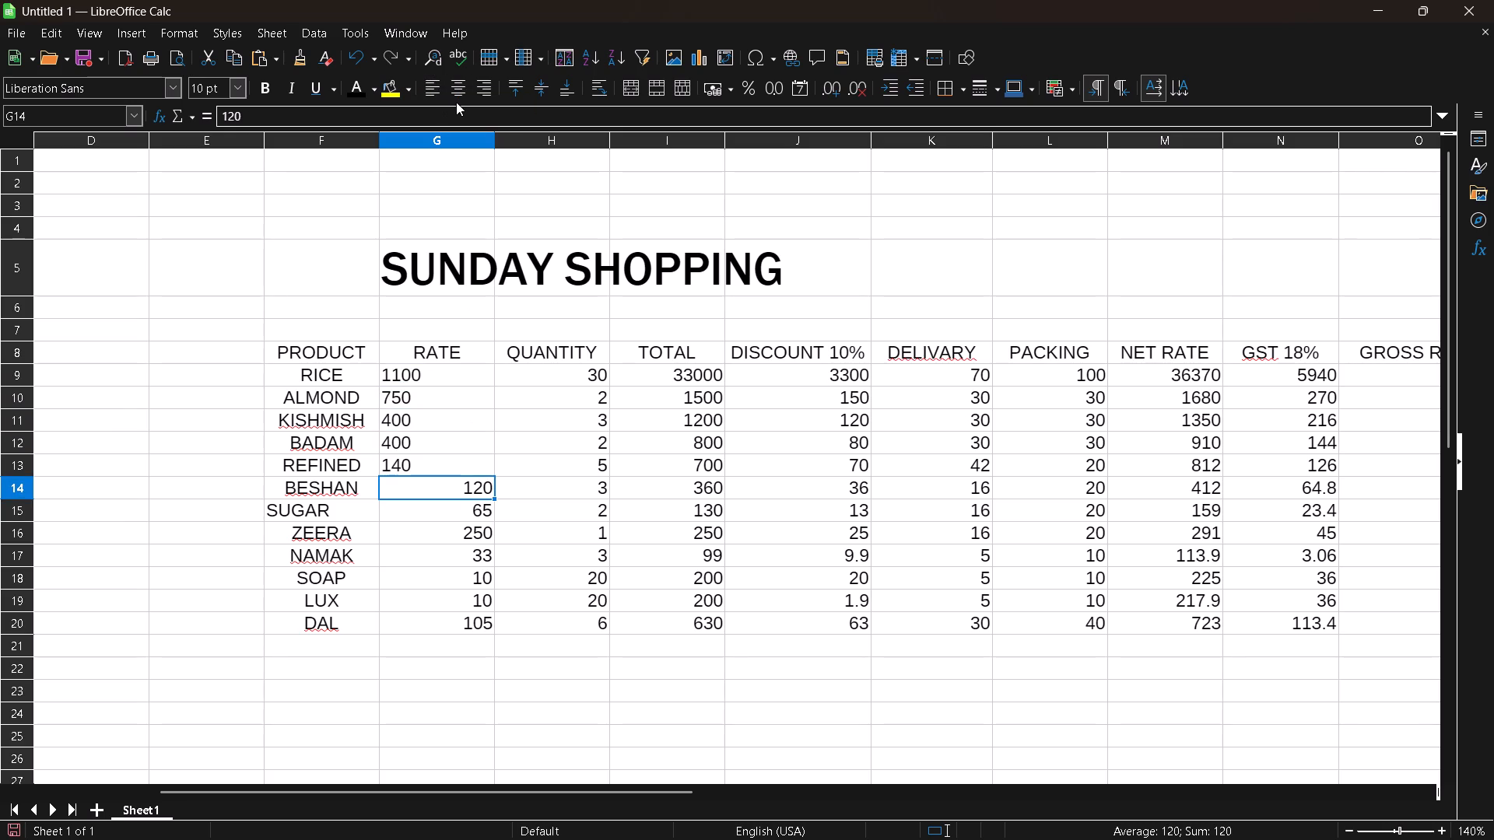
{"action": "left_click", "coordinate": [459, 88]}
{"action": "key", "text": "Up"}
{"action": "left_click", "coordinate": [459, 88]}
{"action": "key", "text": "Up"}
{"action": "left_click", "coordinate": [459, 88]}
{"action": "key", "text": "Up"}
{"action": "left_click", "coordinate": [459, 88]}
{"action": "key", "text": "Up"}
{"action": "left_click", "coordinate": [459, 88]}
{"action": "key", "text": "Up"}
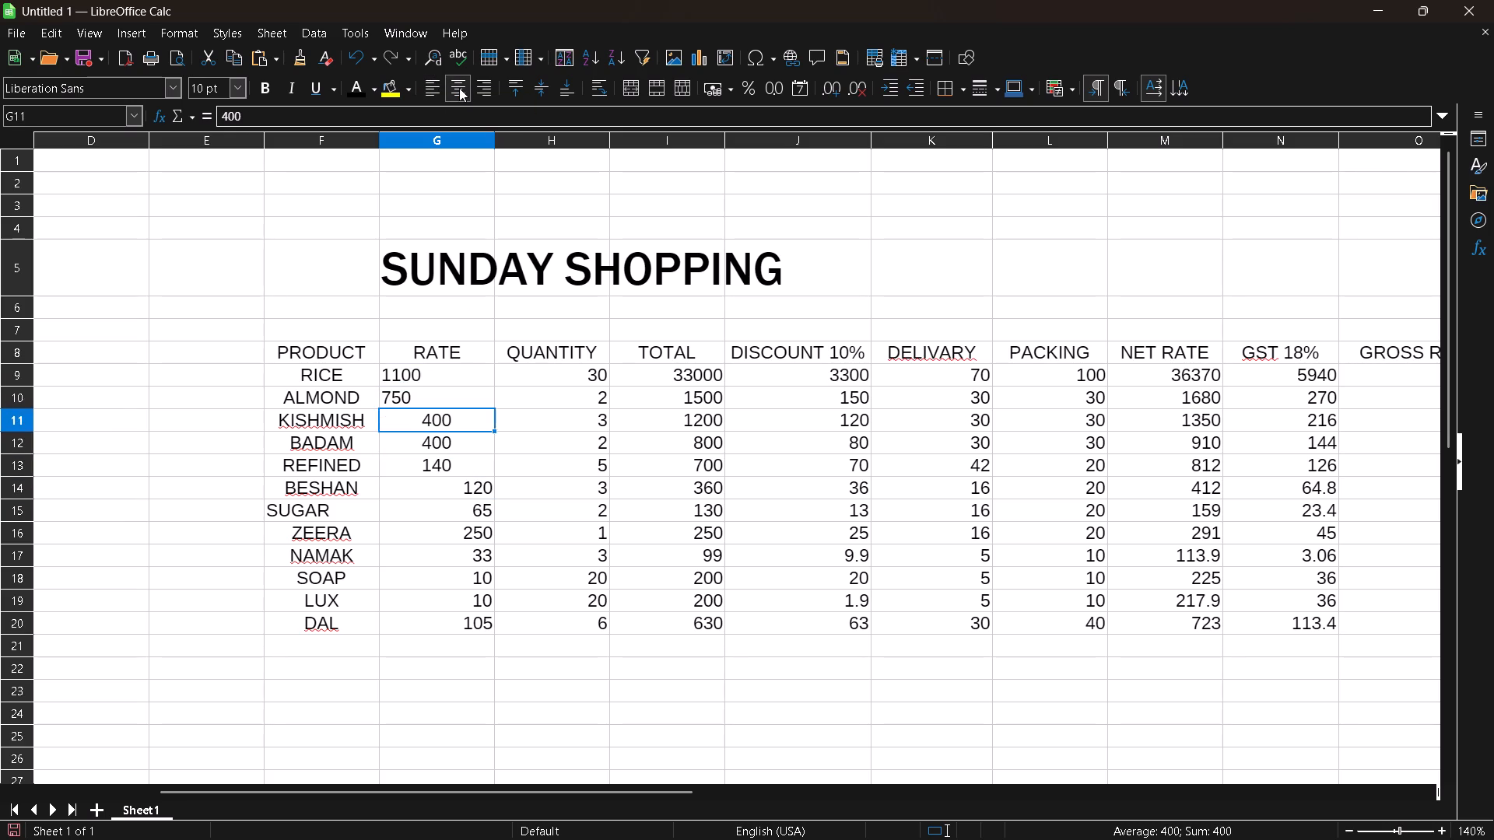
{"action": "left_click", "coordinate": [459, 88]}
{"action": "key", "text": "Up"}
{"action": "left_click", "coordinate": [459, 88]}
Center the rates for BESHAN, SUGAR and ZEERA in G14 through G16.
{"action": "key", "text": "Down"}
{"action": "key", "text": "Down"}
{"action": "key", "text": "Down"}
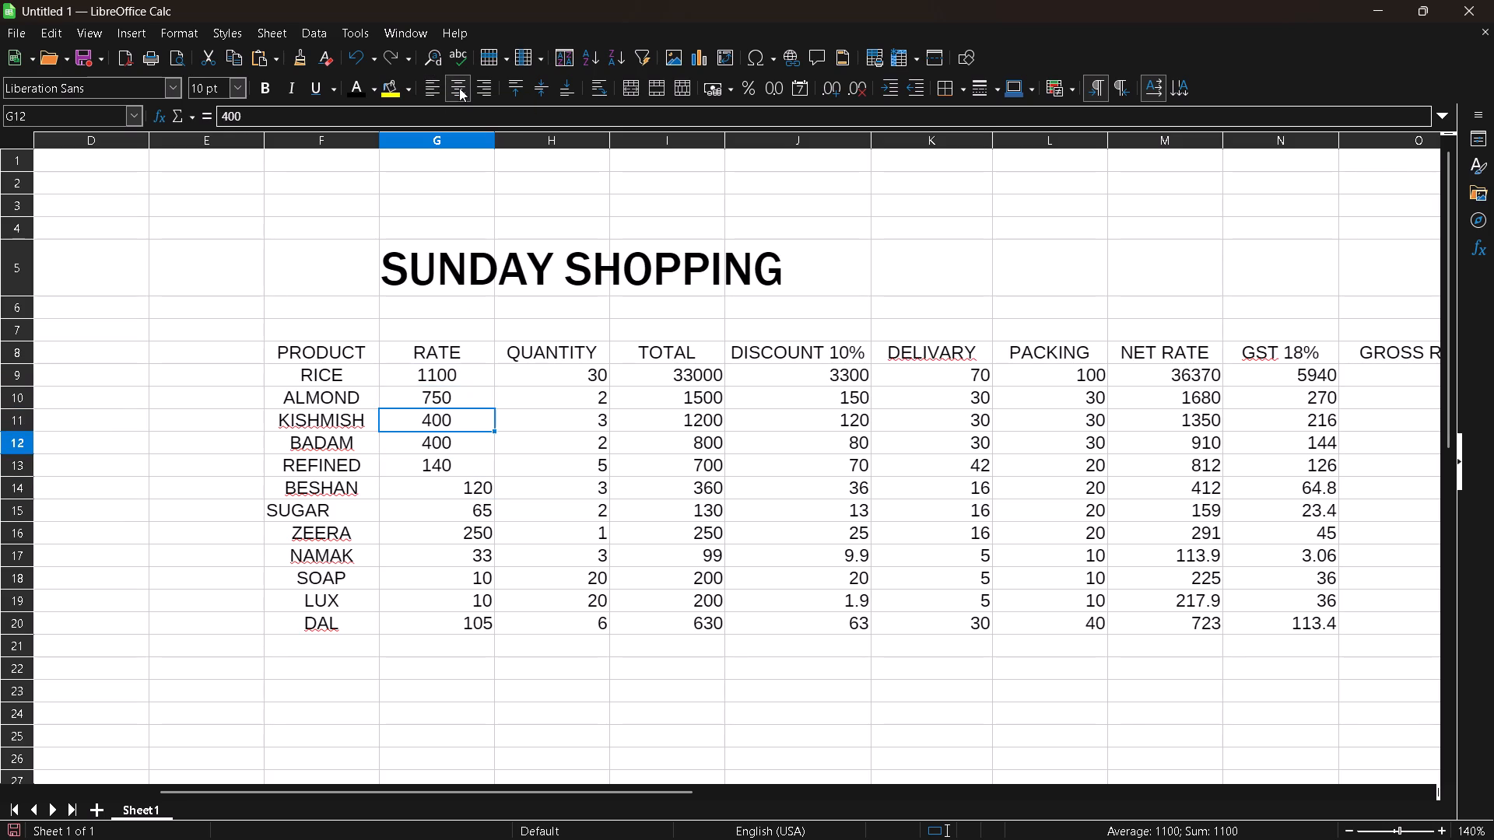
{"action": "key", "text": "Down"}
{"action": "key", "text": "Down"}
{"action": "left_click", "coordinate": [459, 88]}
{"action": "key", "text": "Down"}
{"action": "left_click", "coordinate": [459, 88]}
{"action": "key", "text": "Down"}
{"action": "left_click", "coordinate": [459, 88]}
{"action": "key", "text": "Down"}
{"action": "left_click", "coordinate": [459, 88]}
{"action": "key", "text": "Down"}
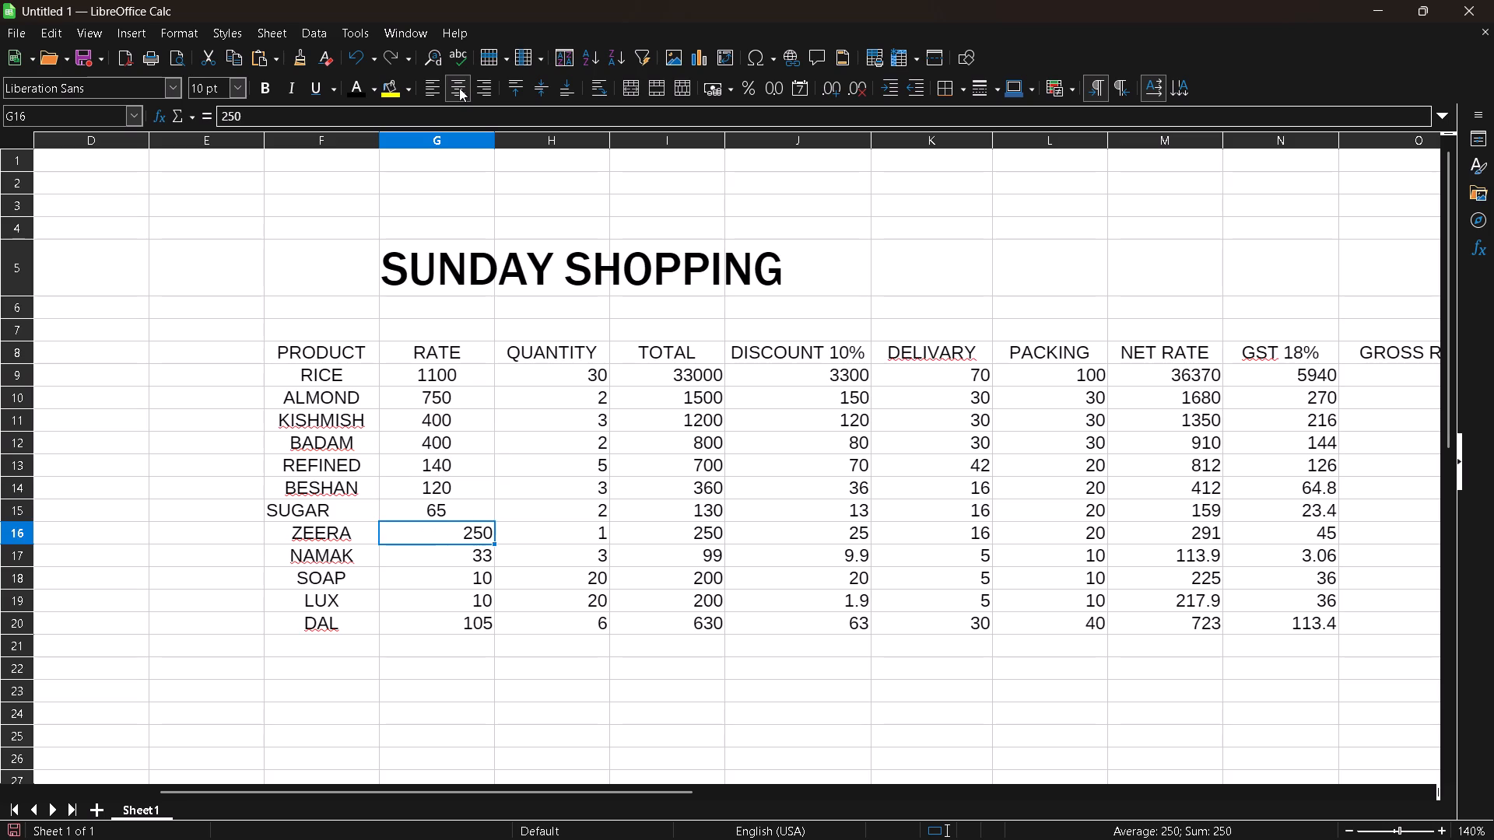
{"action": "left_click", "coordinate": [459, 88]}
Center the rates for NAMAK, SOAP, LUX and DAL in G17 through G20.
{"action": "key", "text": "Down"}
{"action": "key", "text": "Down"}
{"action": "left_click", "coordinate": [459, 88]}
{"action": "key", "text": "Down"}
{"action": "left_click", "coordinate": [459, 88]}
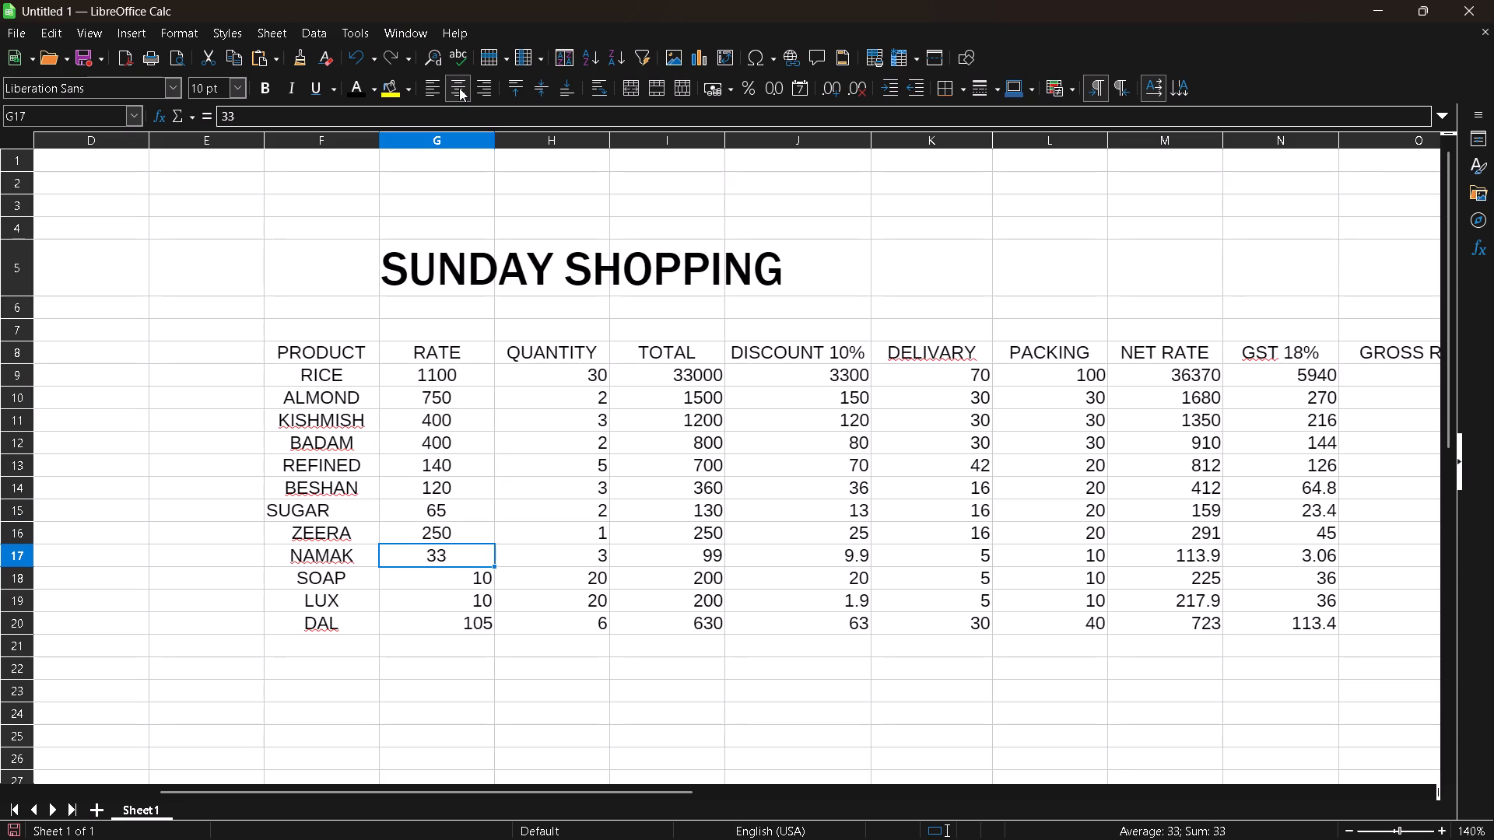
{"action": "key", "text": "Down"}
{"action": "left_click", "coordinate": [459, 88]}
{"action": "key", "text": "Down"}
{"action": "left_click", "coordinate": [459, 88]}
{"action": "key", "text": "Down"}
{"action": "left_click", "coordinate": [459, 88]}
{"action": "key", "text": "Down"}
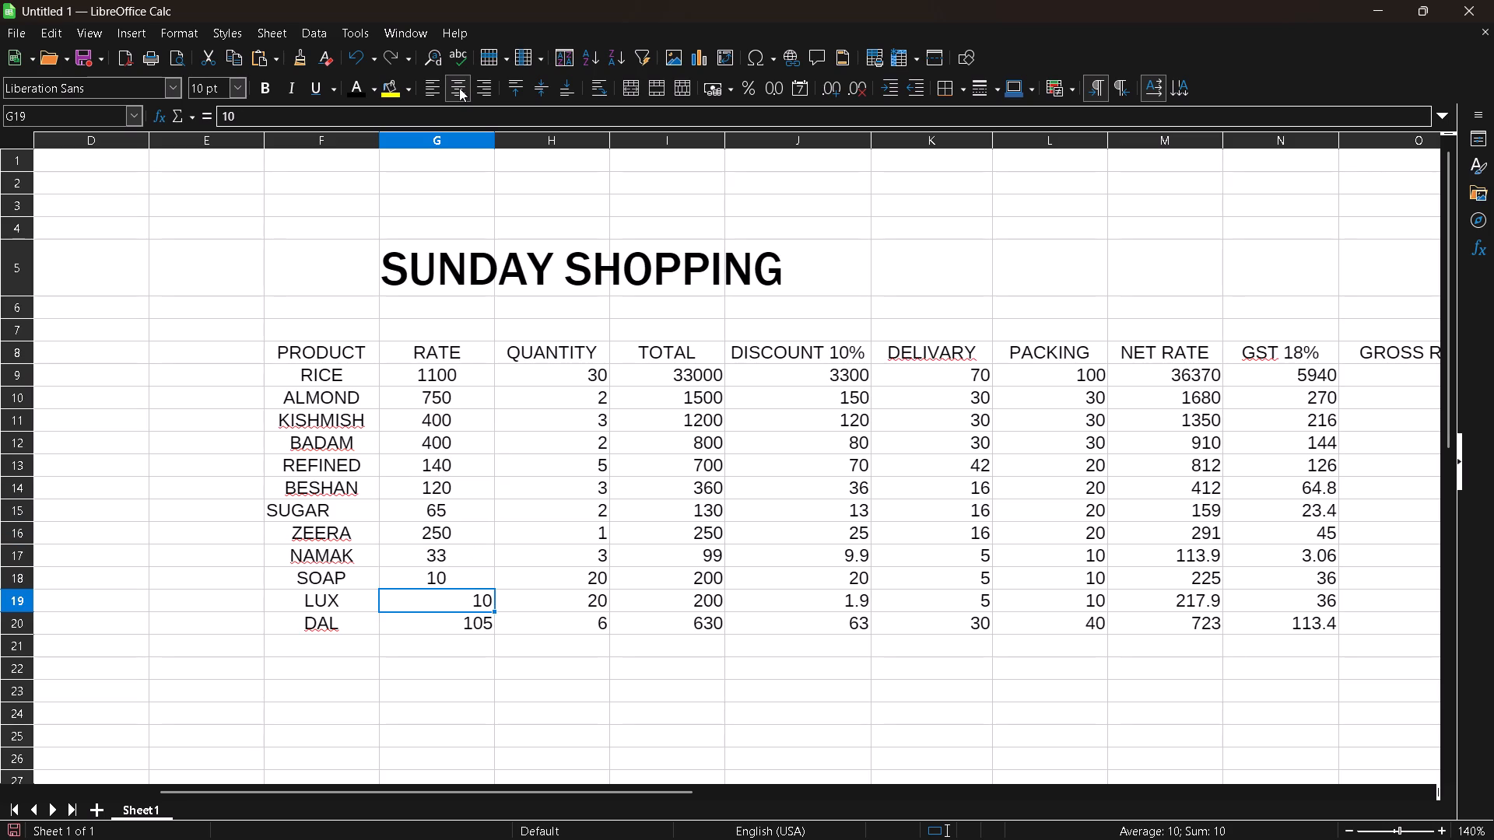
{"action": "left_click", "coordinate": [459, 88]}
{"action": "key", "text": "Down"}
{"action": "left_click", "coordinate": [459, 88]}
{"action": "key", "text": "Down"}
{"action": "left_click", "coordinate": [459, 88]}
Center the quantities in column H, working upward from DAL in H20 to NAMAK in H17.
{"action": "key", "text": "Up"}
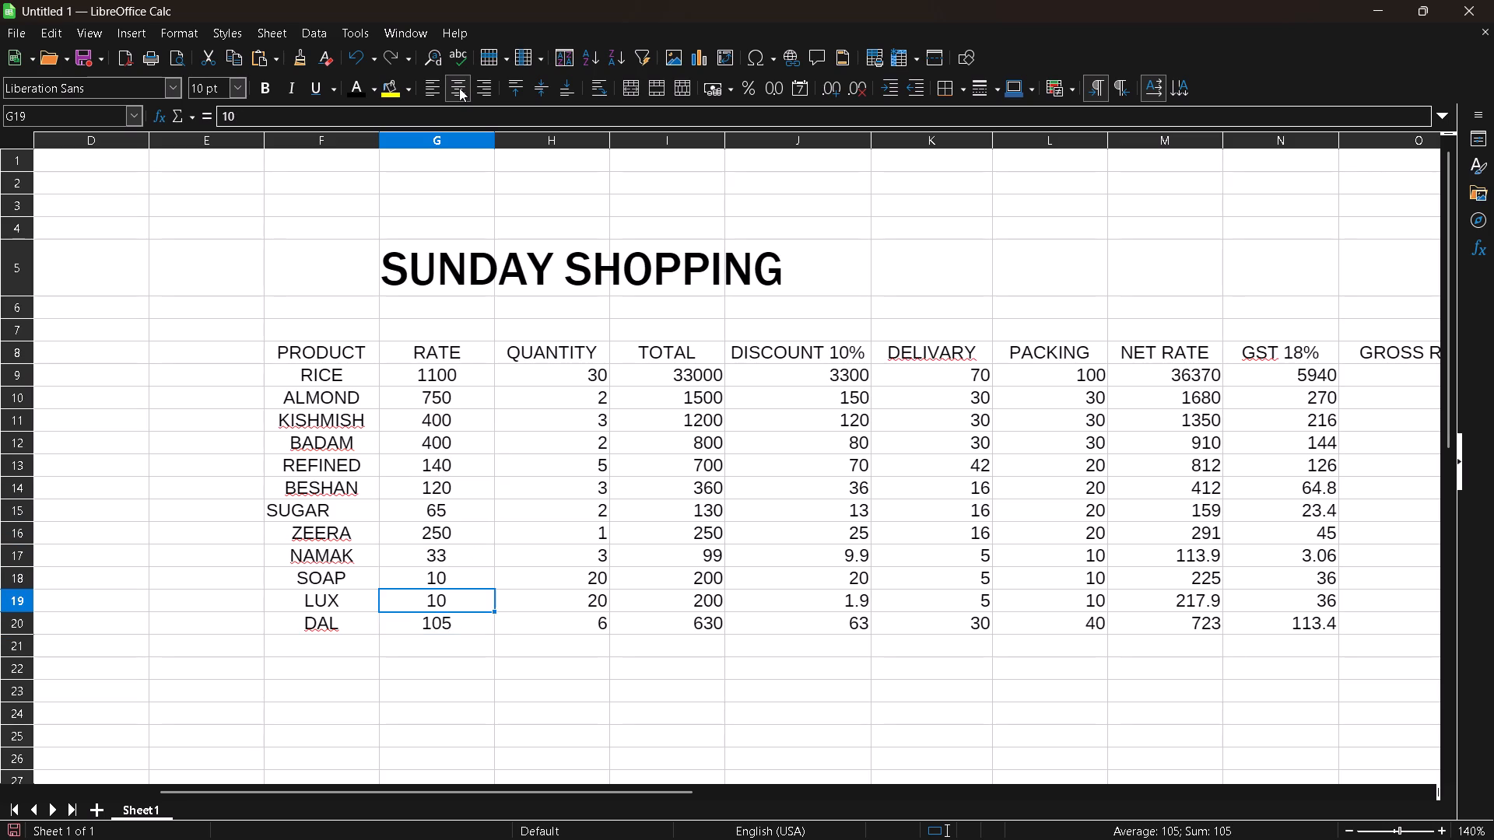
{"action": "key", "text": "Right"}
{"action": "key", "text": "Right"}
{"action": "key", "text": "Left"}
{"action": "key", "text": "Down"}
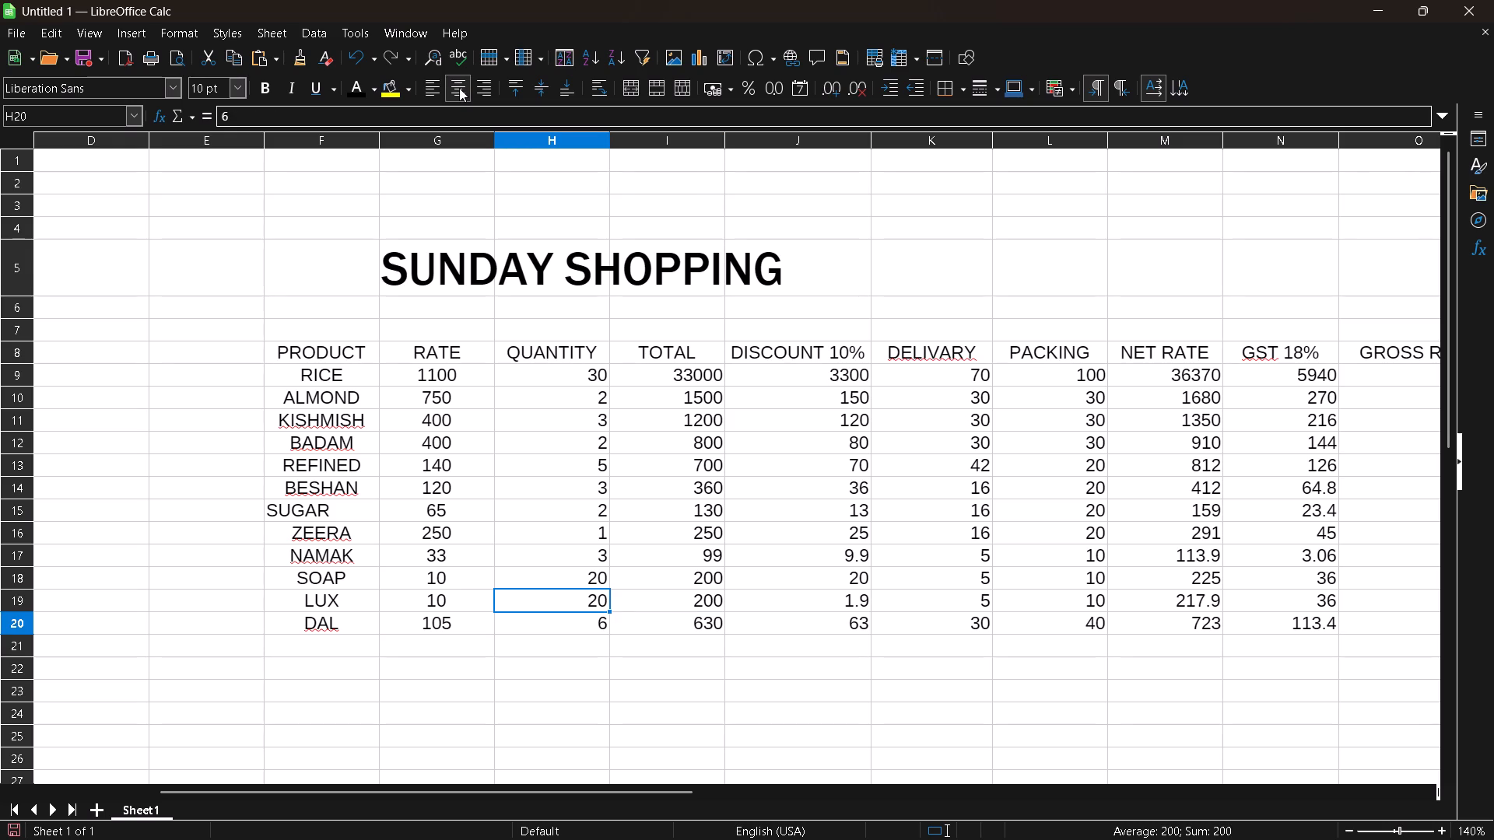
{"action": "left_click", "coordinate": [459, 88]}
{"action": "key", "text": "Up"}
{"action": "left_click", "coordinate": [459, 88]}
{"action": "key", "text": "Up"}
{"action": "left_click", "coordinate": [459, 88]}
{"action": "key", "text": "Up"}
{"action": "left_click", "coordinate": [459, 88]}
{"action": "key", "text": "Up"}
{"action": "left_click", "coordinate": [459, 88]}
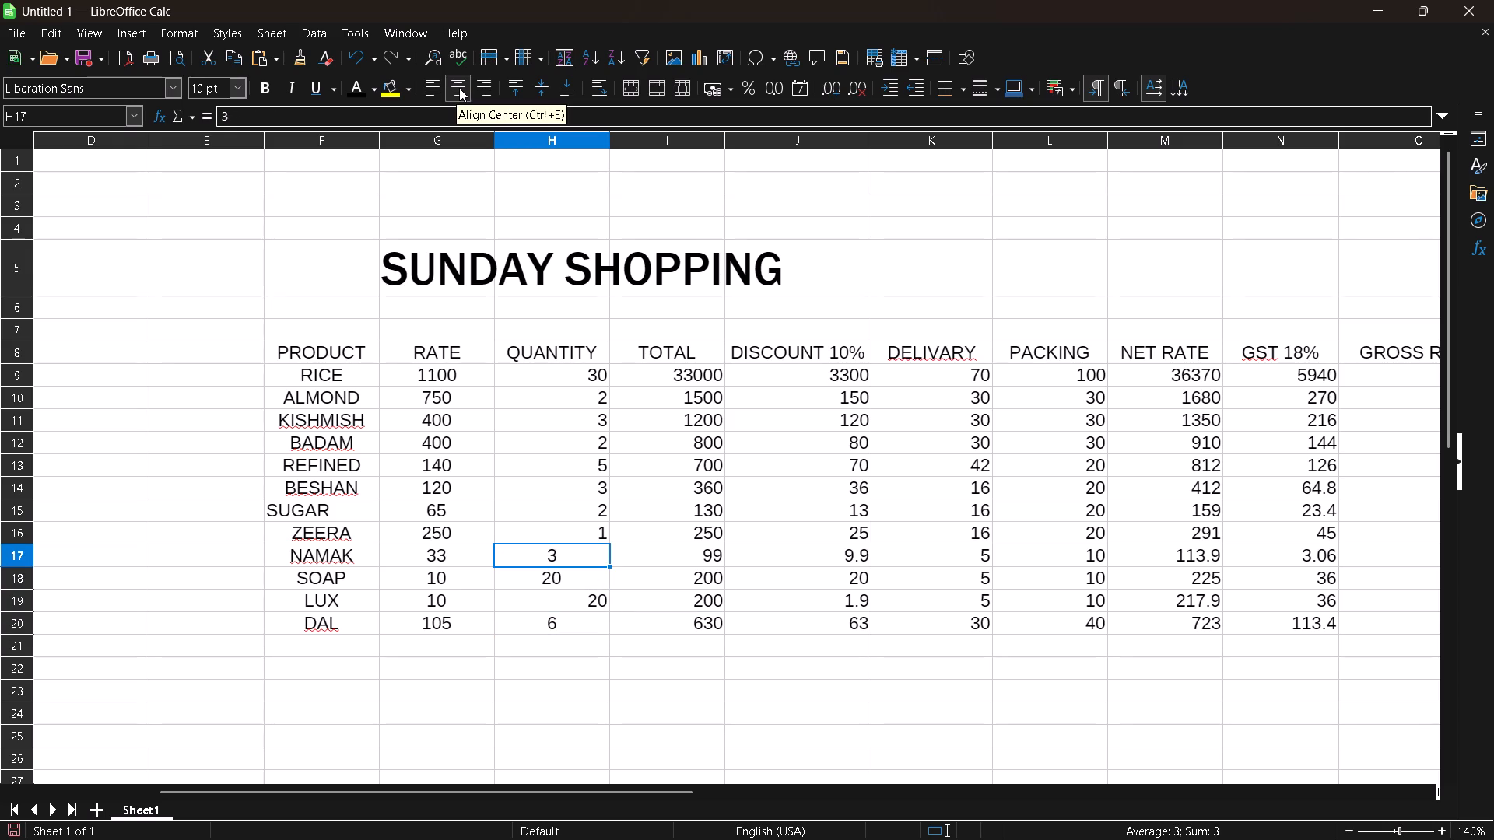
Center the quantities in column H, working upward from ZEERA in H16 to RICE in H9.
{"action": "key", "text": "Up"}
{"action": "left_click", "coordinate": [459, 88]}
{"action": "key", "text": "Up"}
{"action": "left_click", "coordinate": [459, 88]}
{"action": "key", "text": "Up"}
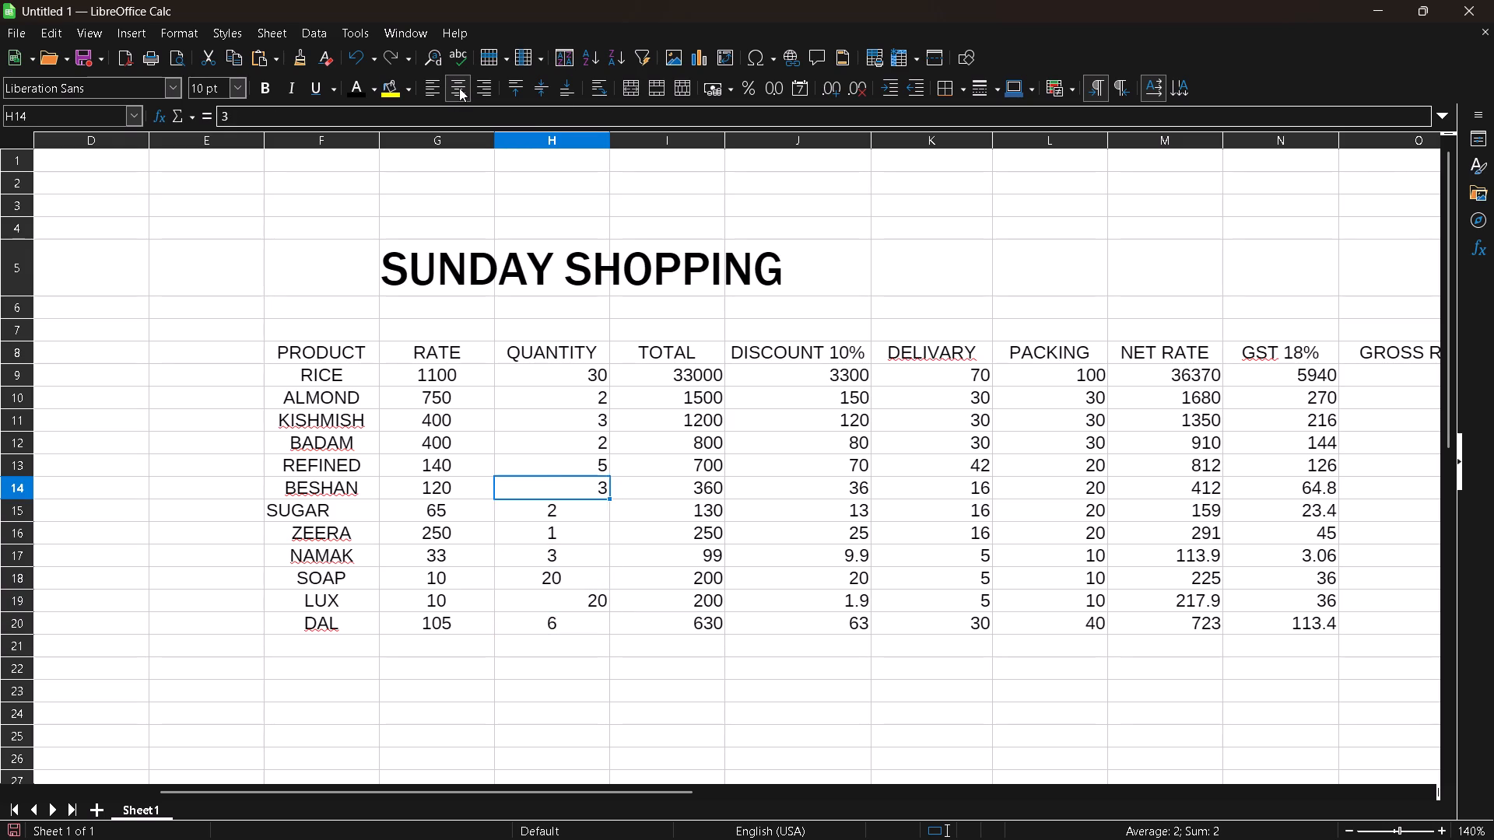
{"action": "left_click", "coordinate": [459, 88]}
{"action": "key", "text": "Up"}
{"action": "left_click", "coordinate": [459, 88]}
{"action": "key", "text": "Up"}
{"action": "left_click", "coordinate": [459, 88]}
{"action": "key", "text": "Up"}
{"action": "left_click", "coordinate": [459, 88]}
{"action": "key", "text": "Up"}
{"action": "left_click", "coordinate": [459, 88]}
{"action": "key", "text": "Up"}
{"action": "left_click", "coordinate": [459, 88]}
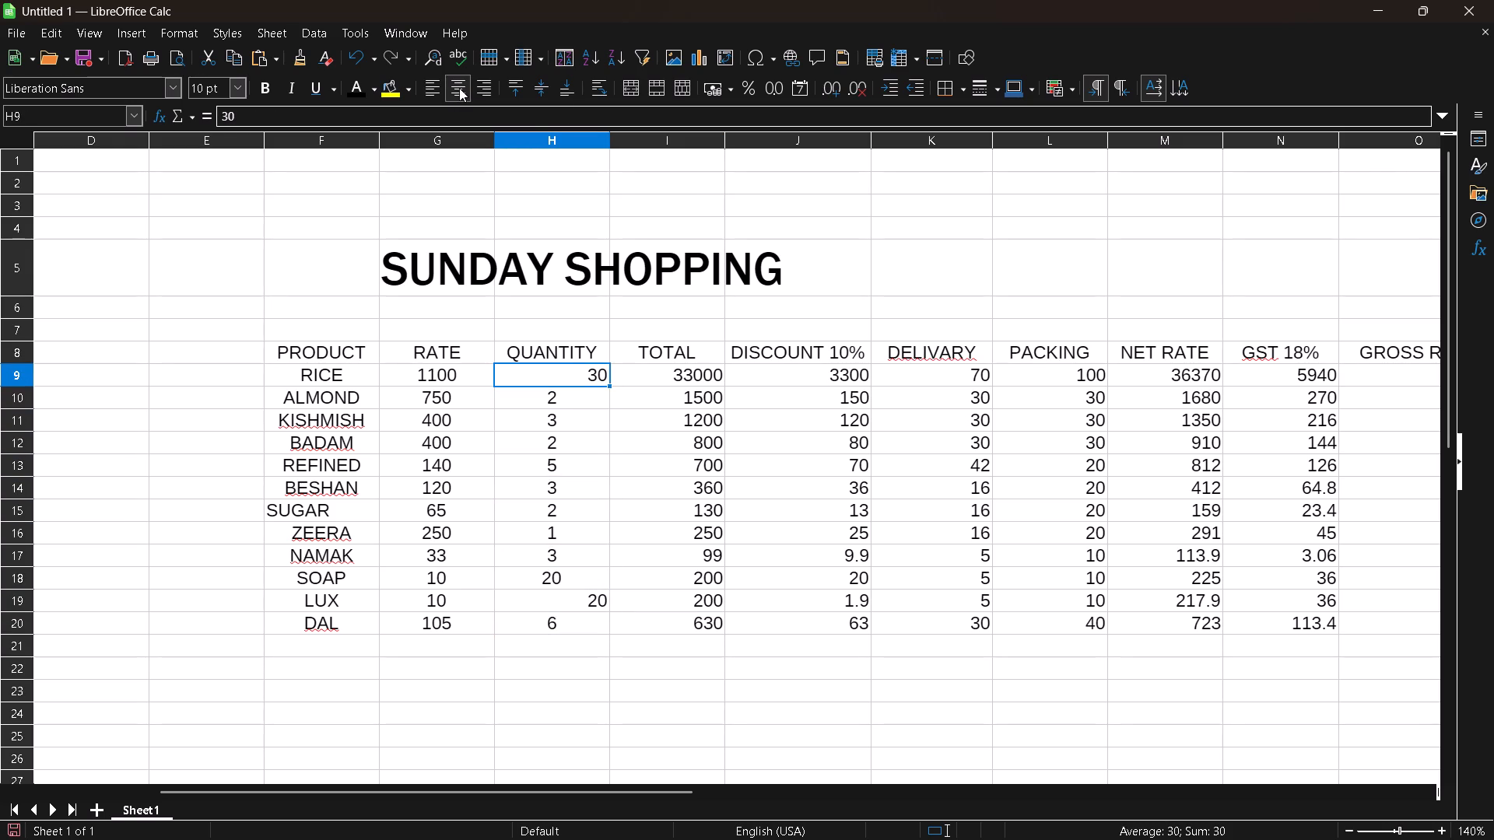
Center the quantity for LUX in H19.
{"action": "key", "text": "Down"}
{"action": "key", "text": "Down"}
{"action": "key", "text": "Down"}
{"action": "key", "text": "Down"}
{"action": "key", "text": "Down"}
{"action": "key", "text": "Down"}
{"action": "key", "text": "Down"}
{"action": "key", "text": "Down"}
{"action": "key", "text": "Down"}
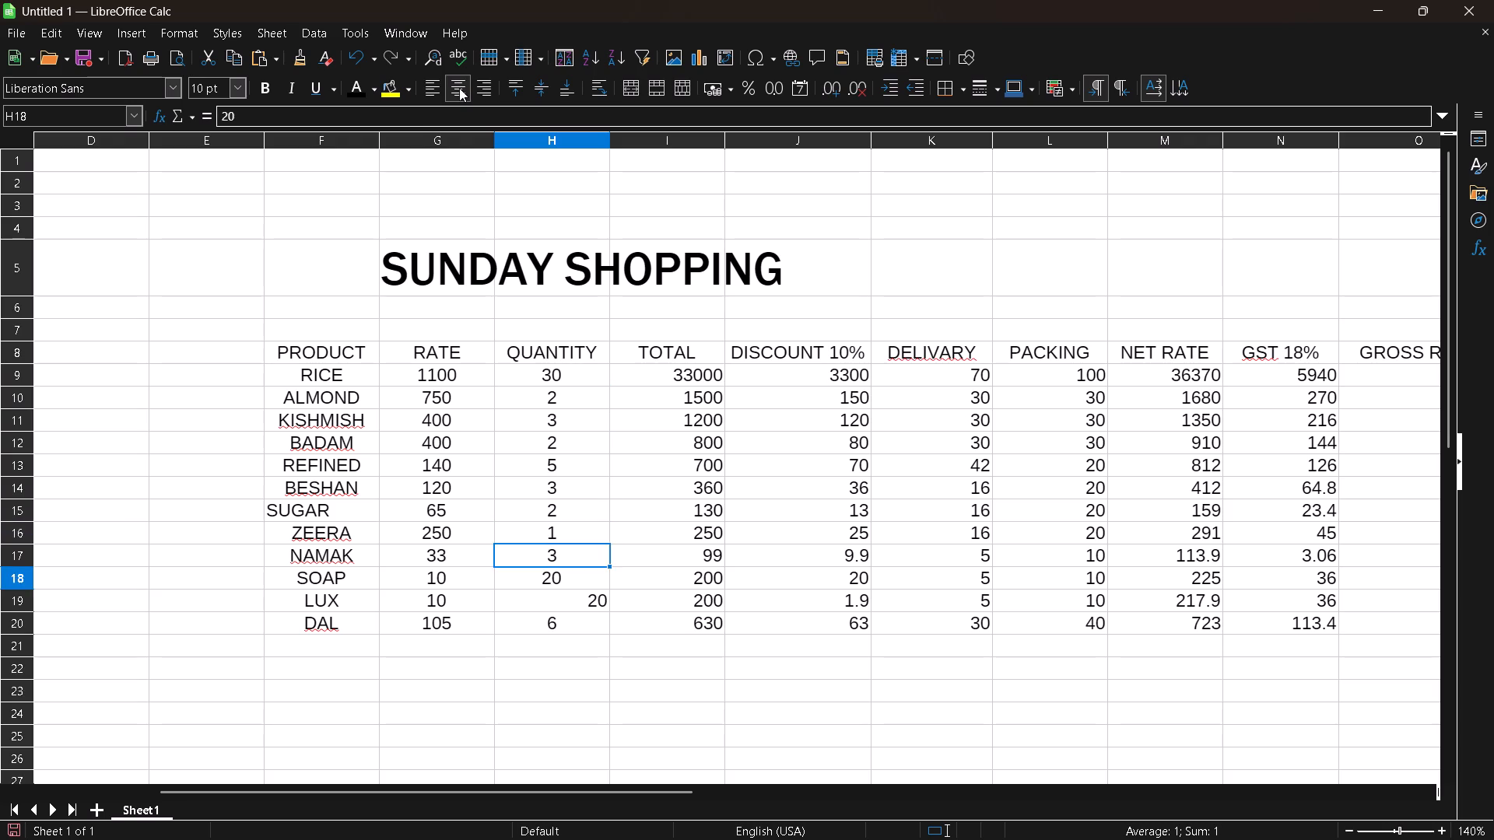
{"action": "key", "text": "Down"}
{"action": "left_click", "coordinate": [459, 88]}
Center the TOTAL figures in column I, working upward from DAL in I20 to SUGAR in I15.
{"action": "key", "text": "Right"}
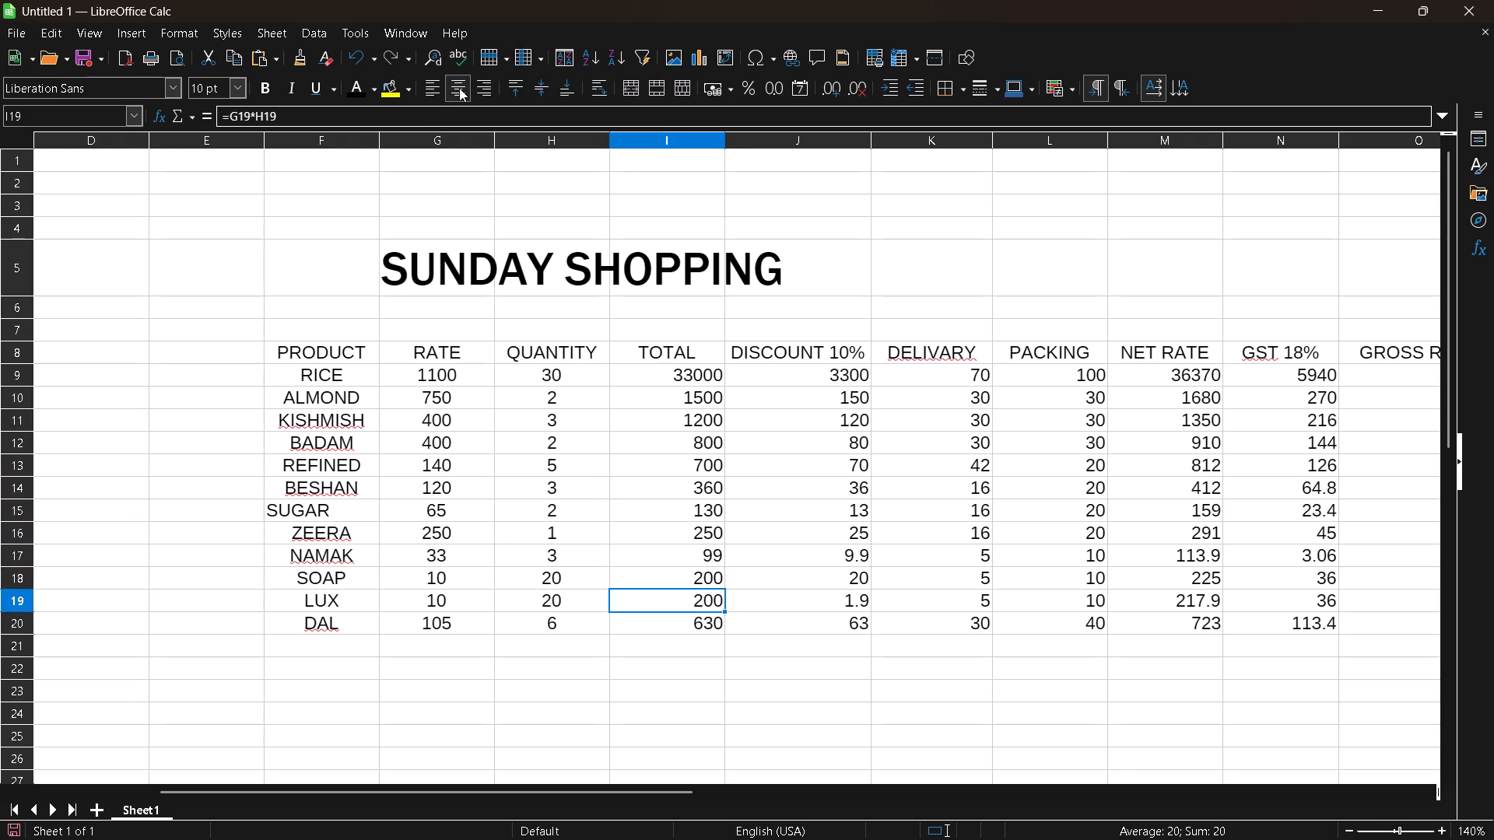
{"action": "key", "text": "Down"}
{"action": "left_click", "coordinate": [459, 88]}
{"action": "key", "text": "Up"}
{"action": "left_click", "coordinate": [459, 88]}
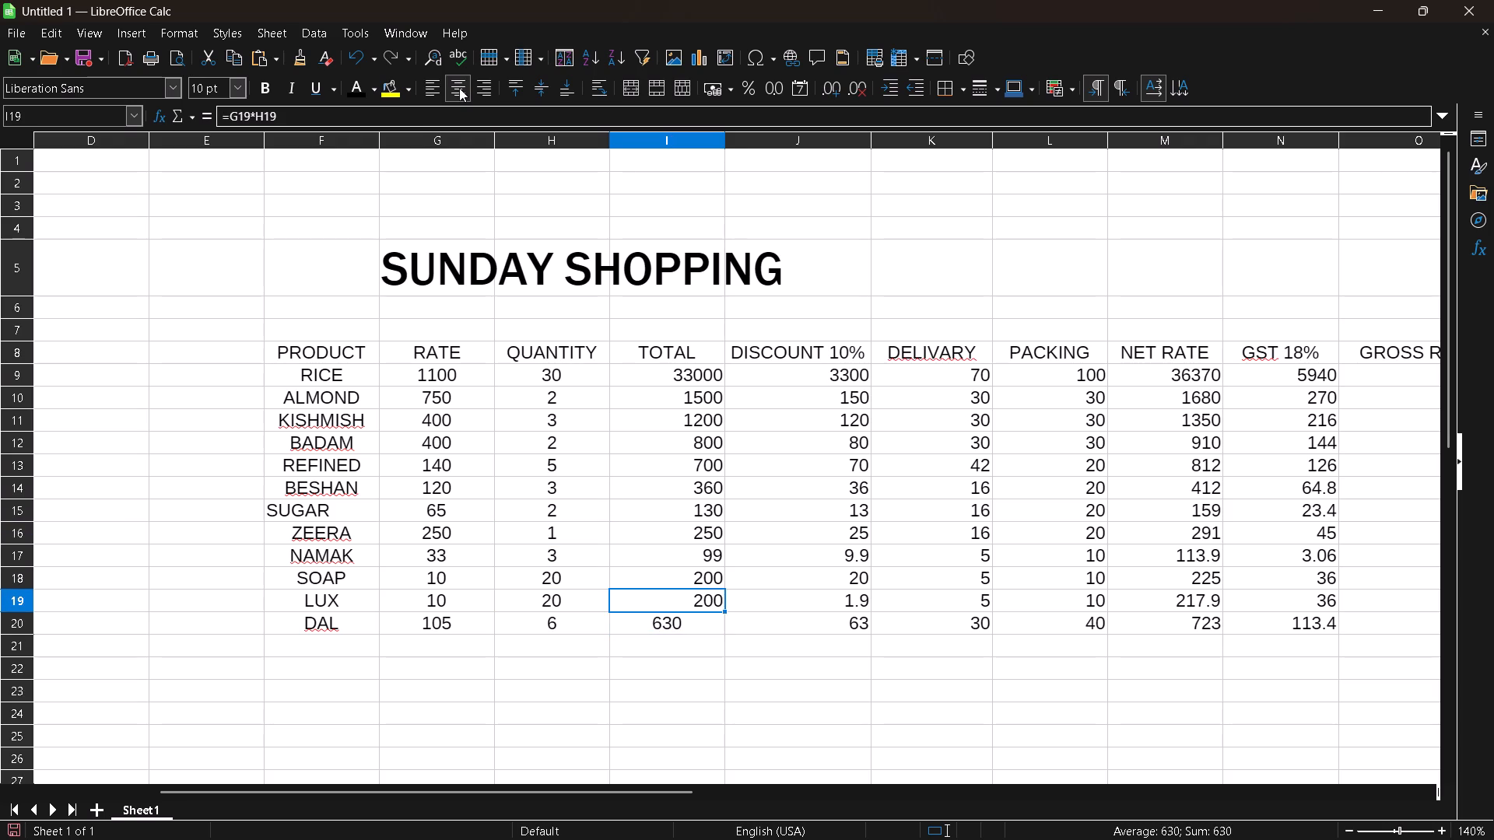
{"action": "key", "text": "Up"}
{"action": "left_click", "coordinate": [459, 88]}
{"action": "key", "text": "Up"}
{"action": "left_click", "coordinate": [459, 88]}
{"action": "key", "text": "Up"}
{"action": "left_click", "coordinate": [459, 88]}
{"action": "key", "text": "Up"}
{"action": "left_click", "coordinate": [459, 88]}
Center the TOTAL figures in column I, working upward from BESHAN in I14 to RICE in I9.
{"action": "key", "text": "Up"}
{"action": "left_click", "coordinate": [459, 88]}
{"action": "key", "text": "Up"}
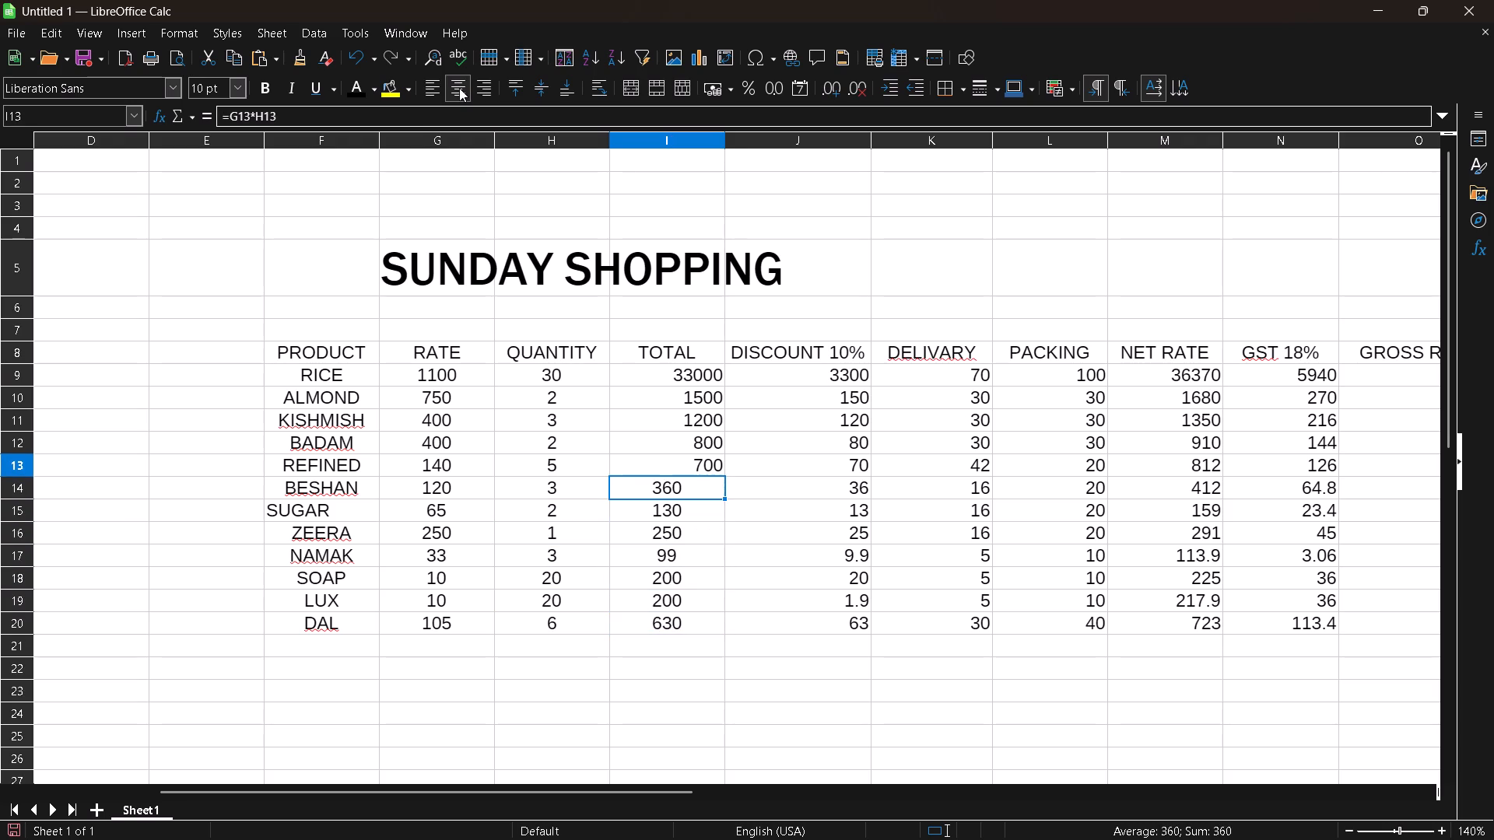
{"action": "left_click", "coordinate": [459, 88]}
{"action": "key", "text": "Up"}
{"action": "left_click", "coordinate": [459, 88]}
{"action": "key", "text": "Up"}
{"action": "left_click", "coordinate": [459, 88]}
{"action": "key", "text": "Up"}
{"action": "left_click", "coordinate": [459, 88]}
{"action": "key", "text": "Up"}
{"action": "left_click", "coordinate": [459, 88]}
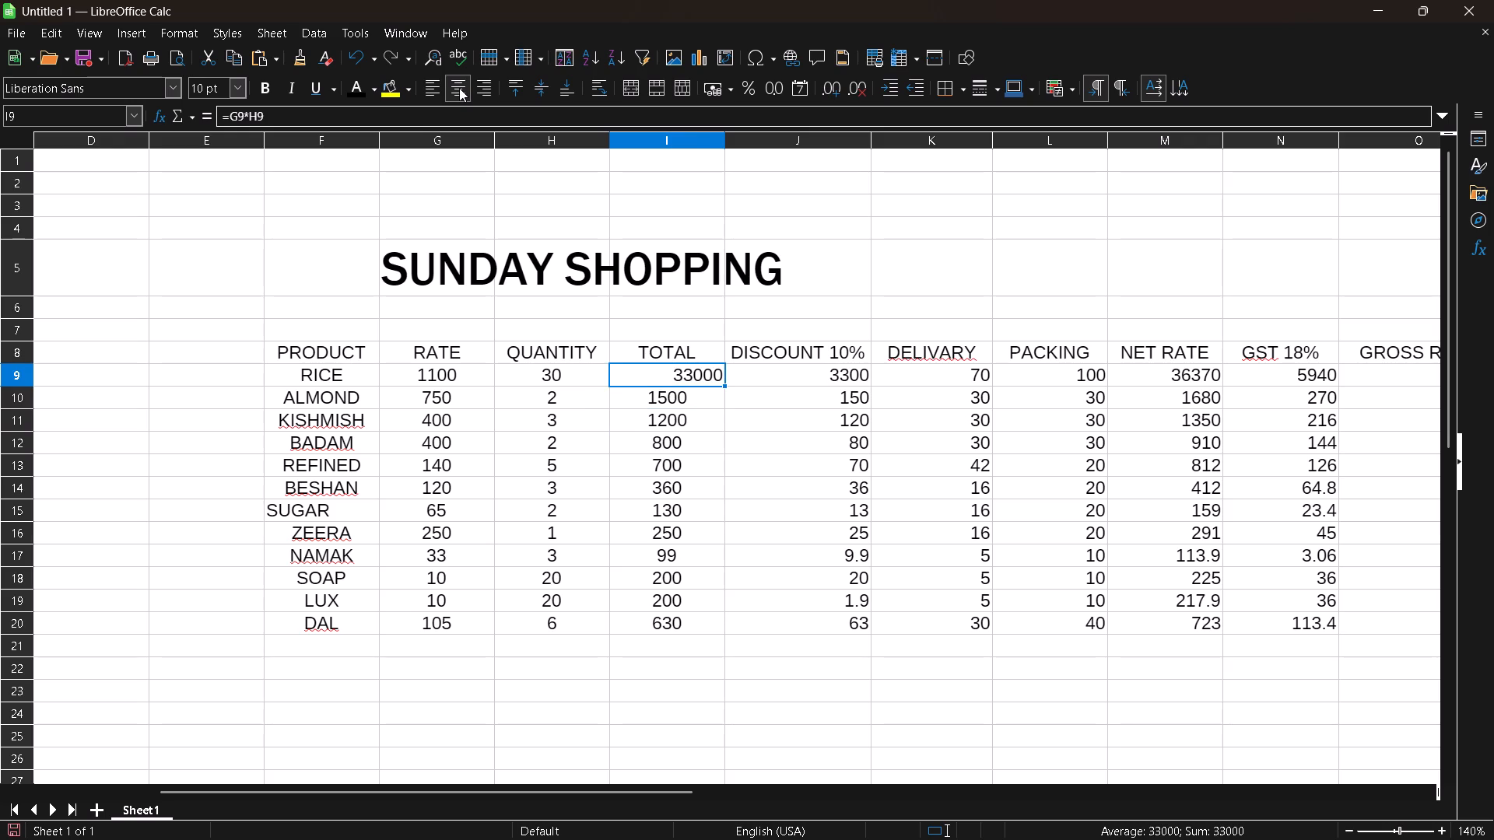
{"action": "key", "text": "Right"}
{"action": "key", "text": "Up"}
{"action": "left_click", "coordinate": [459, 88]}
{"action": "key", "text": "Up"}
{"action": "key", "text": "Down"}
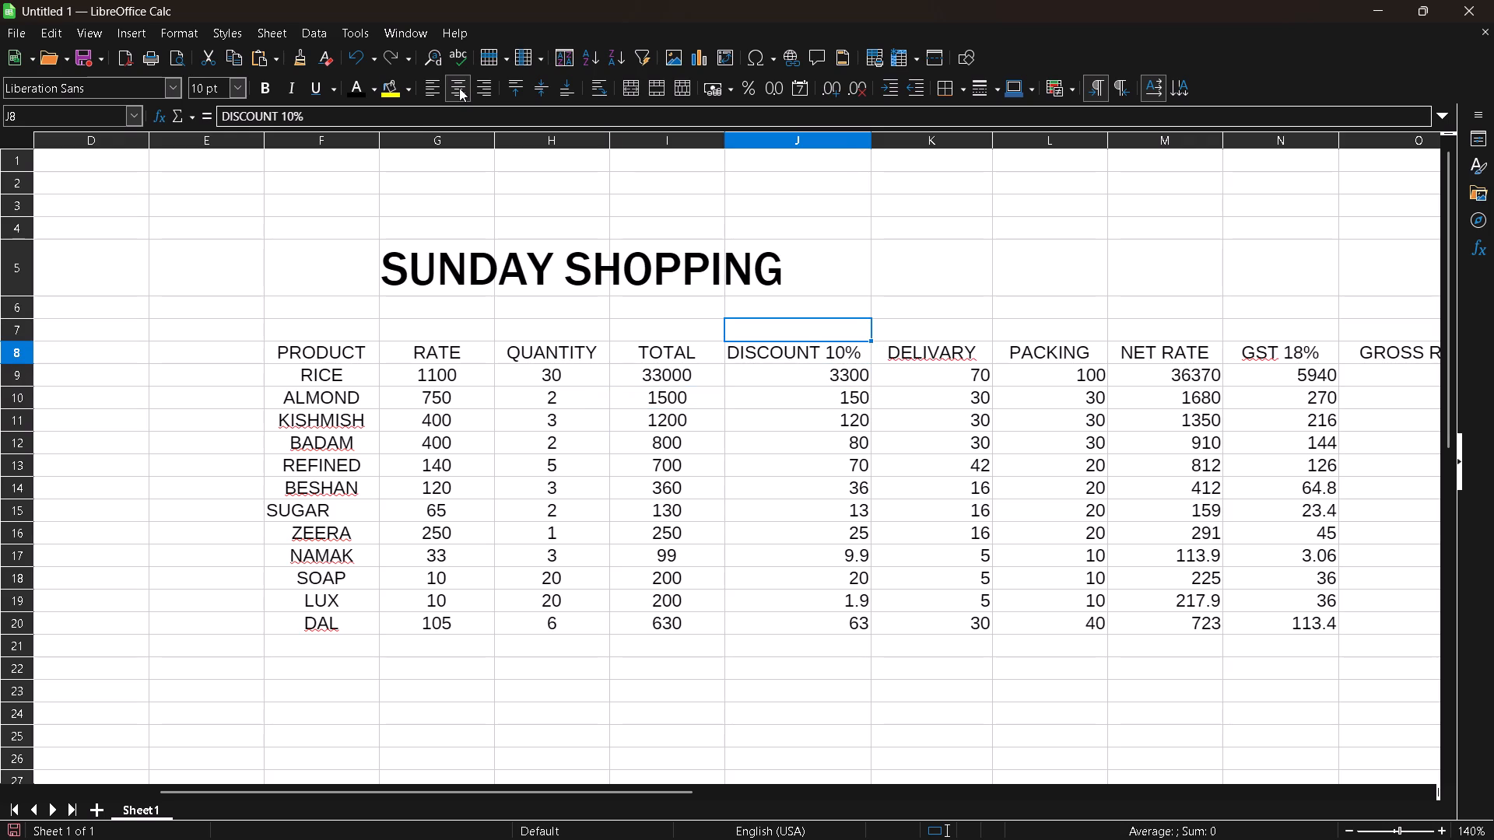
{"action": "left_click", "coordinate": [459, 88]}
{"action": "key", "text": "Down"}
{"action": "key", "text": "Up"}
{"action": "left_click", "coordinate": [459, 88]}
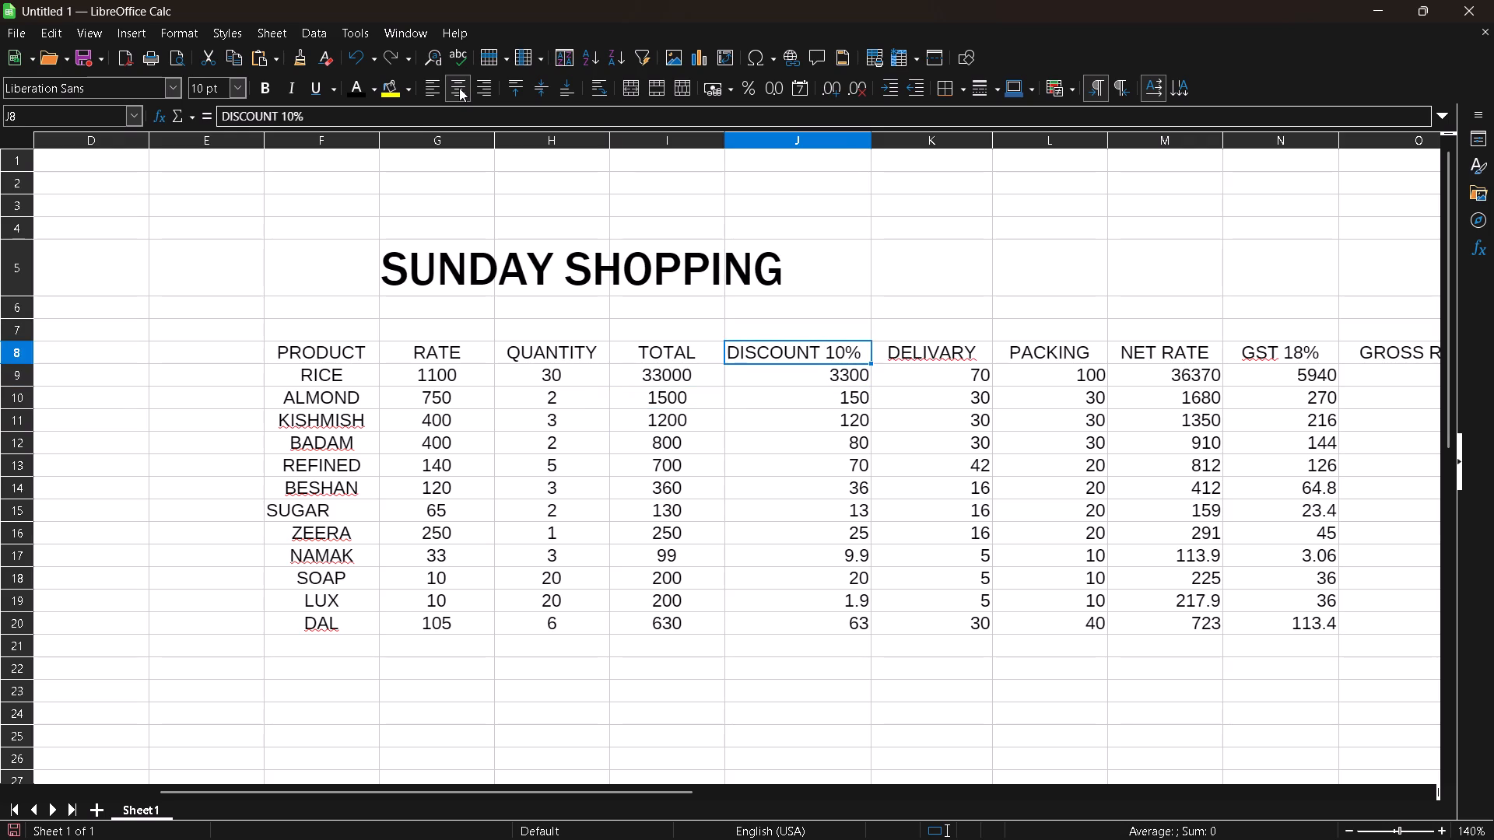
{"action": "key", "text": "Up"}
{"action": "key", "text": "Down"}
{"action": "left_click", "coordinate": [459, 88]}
Center the DISCOUNT 10% figures in column J, working downward from RICE in J9 to BESHAN in J14.
{"action": "key", "text": "Down"}
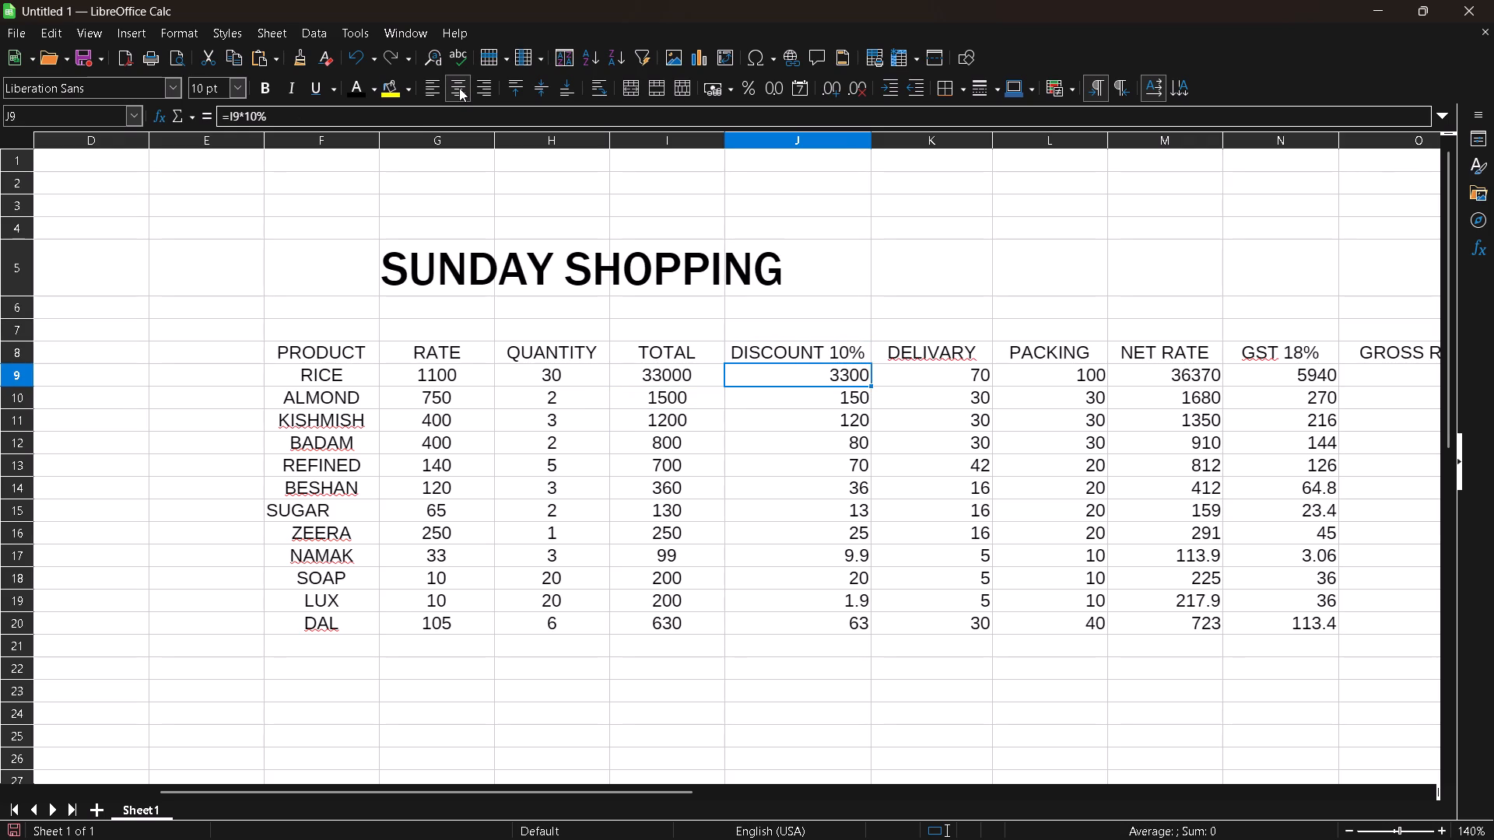
{"action": "left_click", "coordinate": [459, 88]}
{"action": "key", "text": "Down"}
{"action": "left_click", "coordinate": [459, 88]}
{"action": "key", "text": "Down"}
{"action": "left_click", "coordinate": [459, 88]}
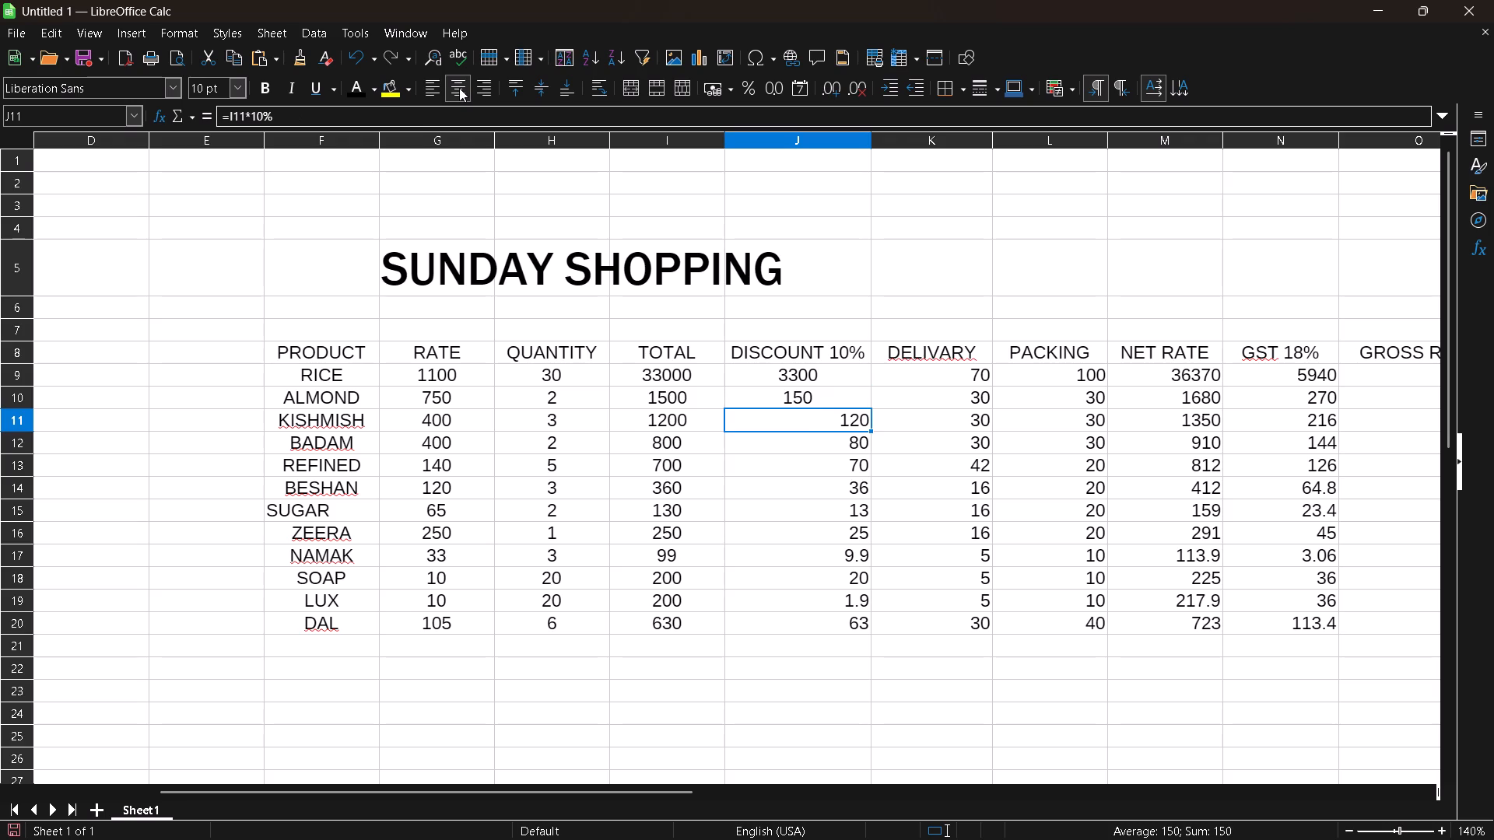
{"action": "key", "text": "Down"}
{"action": "left_click", "coordinate": [459, 88]}
{"action": "key", "text": "Down"}
{"action": "left_click", "coordinate": [459, 88]}
{"action": "key", "text": "Down"}
{"action": "left_click", "coordinate": [459, 88]}
Center the DISCOUNT 10% figures in column J, working downward from SUGAR in J15 to DAL in J20.
{"action": "key", "text": "Down"}
{"action": "left_click", "coordinate": [459, 88]}
{"action": "key", "text": "Down"}
{"action": "left_click", "coordinate": [459, 88]}
{"action": "key", "text": "Down"}
{"action": "left_click", "coordinate": [459, 88]}
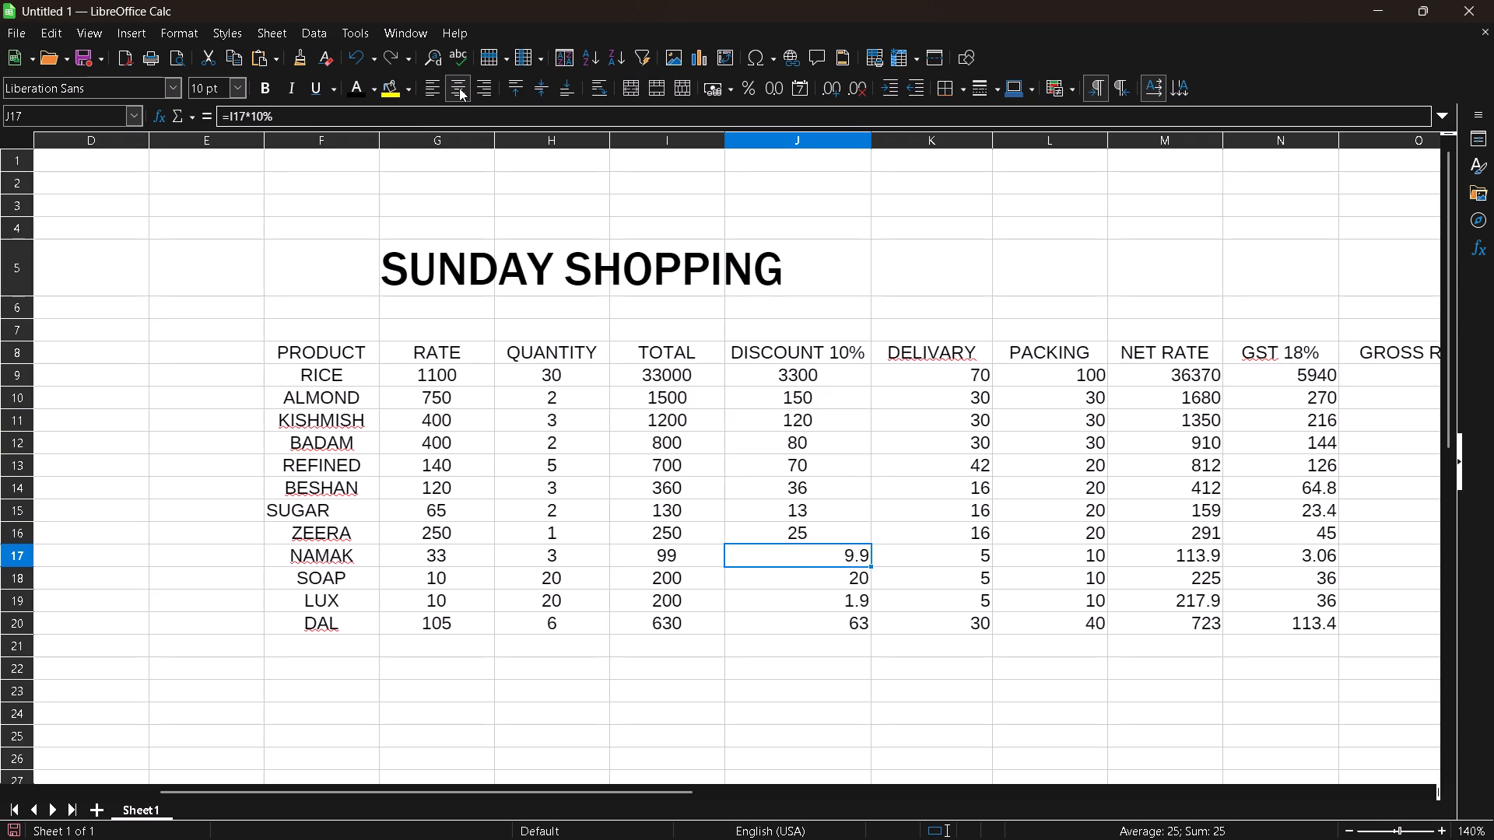
{"action": "key", "text": "Down"}
{"action": "left_click", "coordinate": [459, 88]}
{"action": "key", "text": "Down"}
{"action": "left_click", "coordinate": [459, 88]}
{"action": "key", "text": "Down"}
{"action": "left_click", "coordinate": [459, 88]}
Center the DELIVARY figure for DAL in K20.
{"action": "key", "text": "Right"}
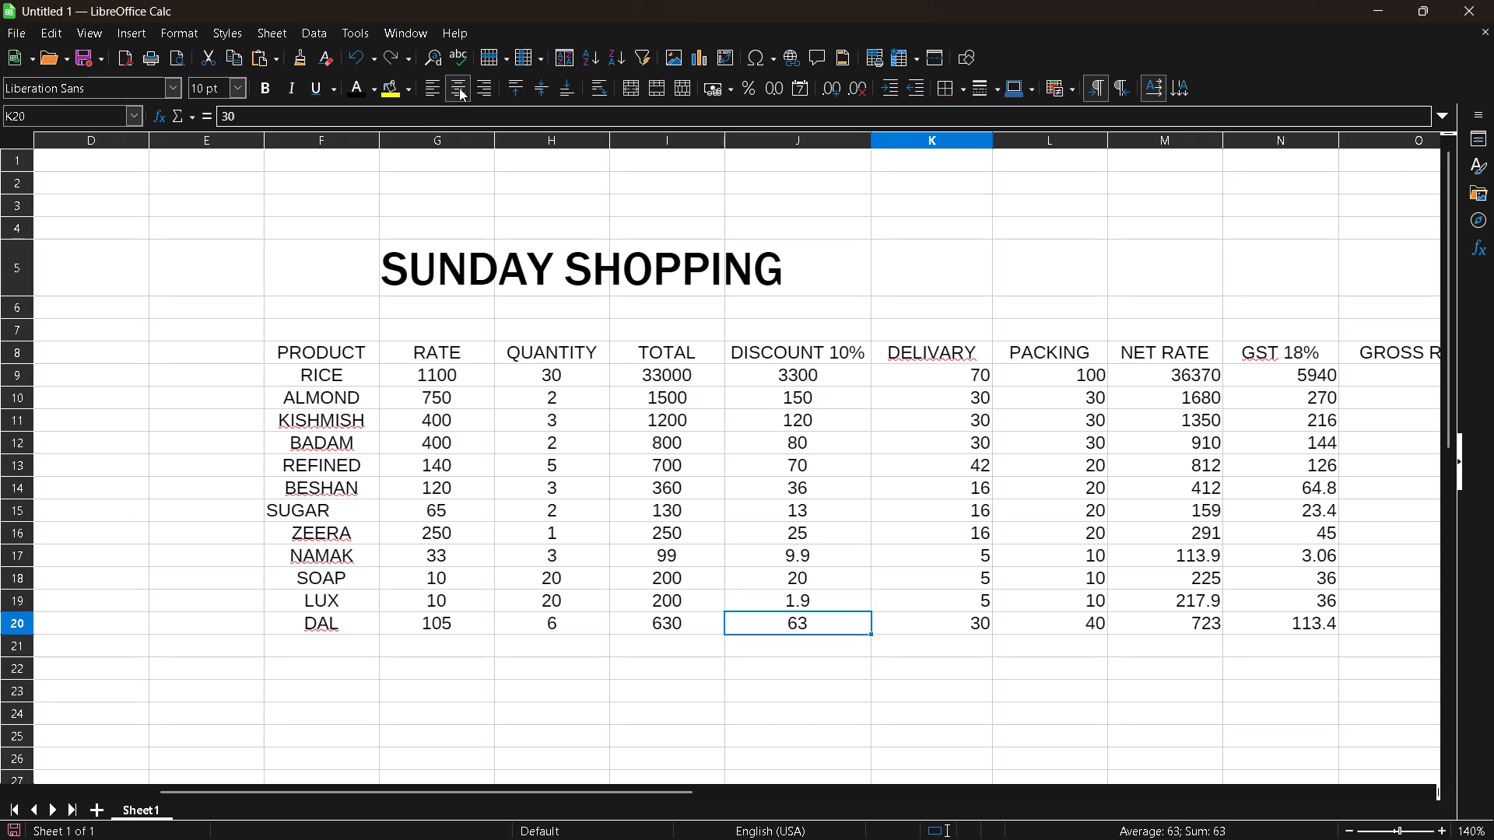
{"action": "left_click", "coordinate": [459, 88]}
{"action": "key", "text": "Up"}
{"action": "left_click", "coordinate": [459, 88]}
{"action": "key", "text": "Up"}
{"action": "left_click", "coordinate": [459, 88]}
{"action": "key", "text": "Up"}
{"action": "left_click", "coordinate": [459, 88]}
Center the DELIVARY figures in column K, working upward from SOAP in K18 to BESHAN in K14.
{"action": "key", "text": "Up"}
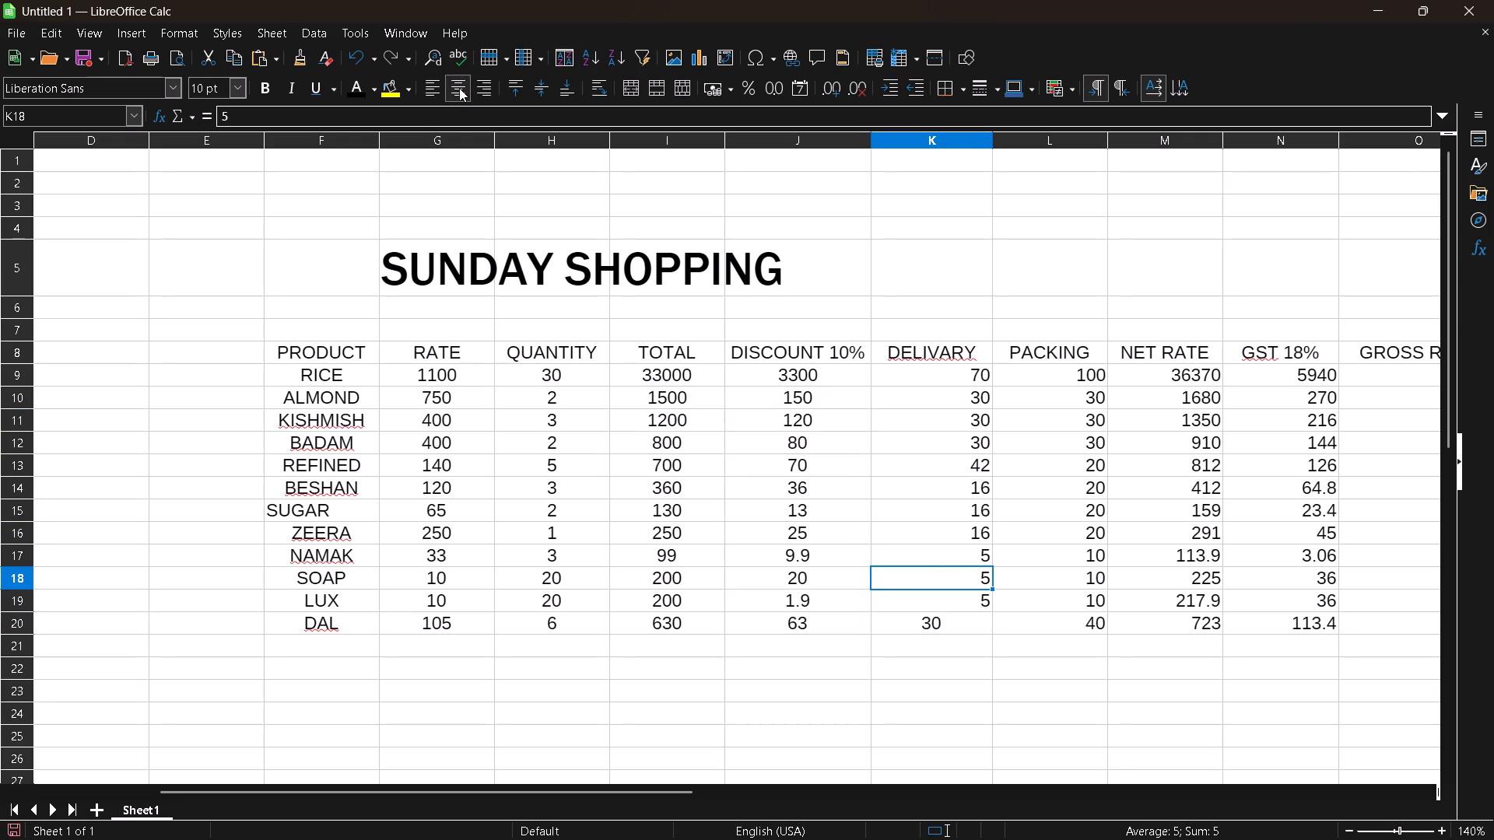
{"action": "left_click", "coordinate": [459, 88]}
{"action": "key", "text": "Up"}
{"action": "left_click", "coordinate": [459, 88]}
{"action": "key", "text": "Up"}
{"action": "left_click", "coordinate": [459, 88]}
{"action": "key", "text": "Up"}
{"action": "left_click", "coordinate": [459, 88]}
{"action": "key", "text": "Up"}
{"action": "left_click", "coordinate": [459, 88]}
{"action": "key", "text": "Up"}
{"action": "left_click", "coordinate": [459, 88]}
{"action": "key", "text": "Up"}
{"action": "left_click", "coordinate": [459, 88]}
Center the DELIVARY figures in column K, working upward from REFINED in K13 to RICE in K9.
{"action": "key", "text": "Up"}
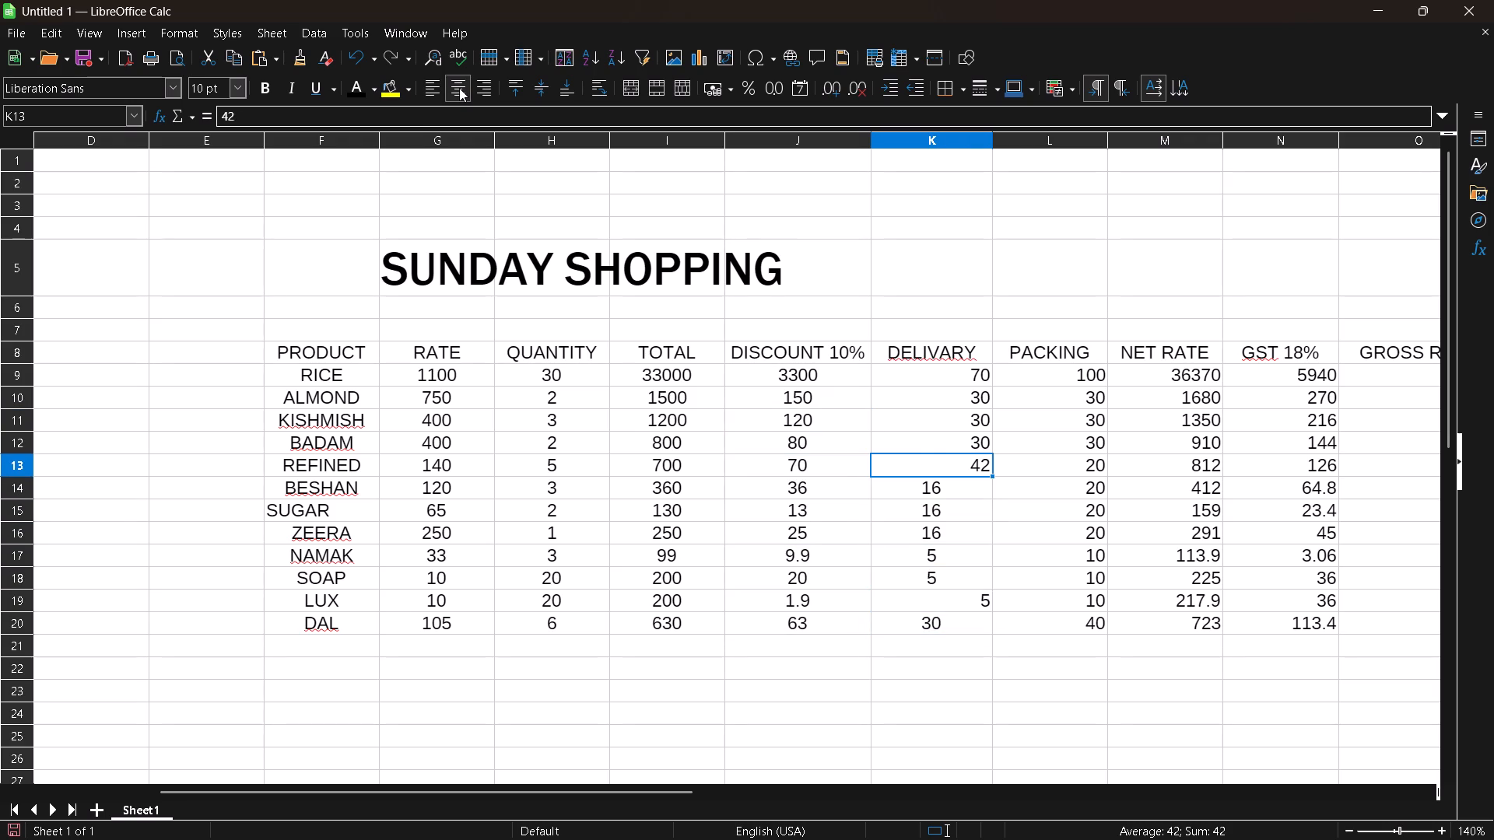
{"action": "key", "text": "Up"}
{"action": "left_click", "coordinate": [459, 88]}
{"action": "key", "text": "Up"}
{"action": "left_click", "coordinate": [459, 88]}
{"action": "key", "text": "Up"}
{"action": "left_click", "coordinate": [459, 88]}
{"action": "key", "text": "Up"}
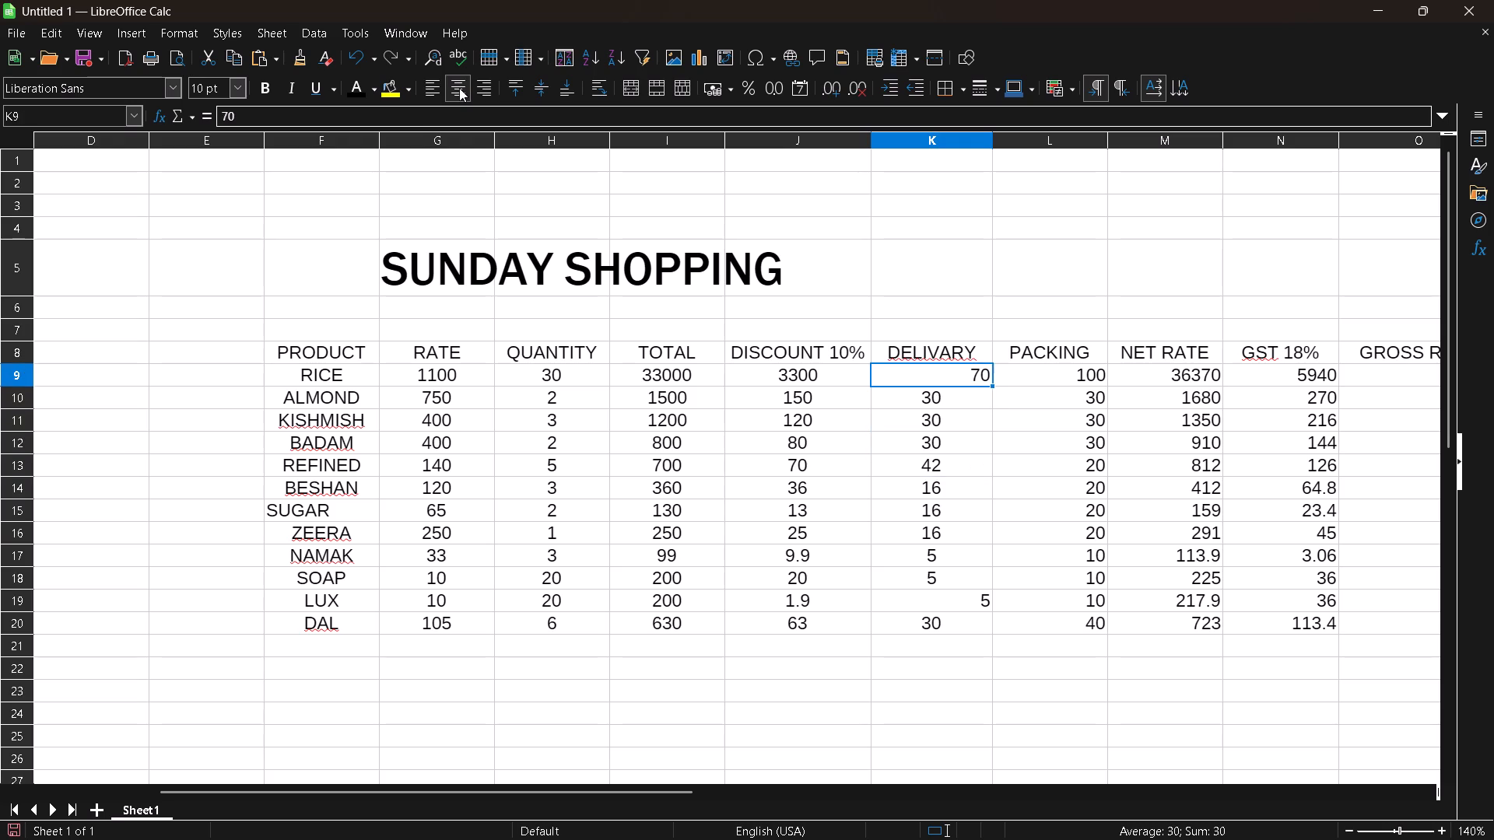
{"action": "left_click", "coordinate": [459, 88]}
Center the DELIVARY figure for LUX in K19.
{"action": "key", "text": "Right"}
{"action": "key", "text": "Down"}
{"action": "key", "text": "Down"}
{"action": "key", "text": "Down"}
{"action": "key", "text": "Down"}
{"action": "key", "text": "Down"}
{"action": "key", "text": "Down"}
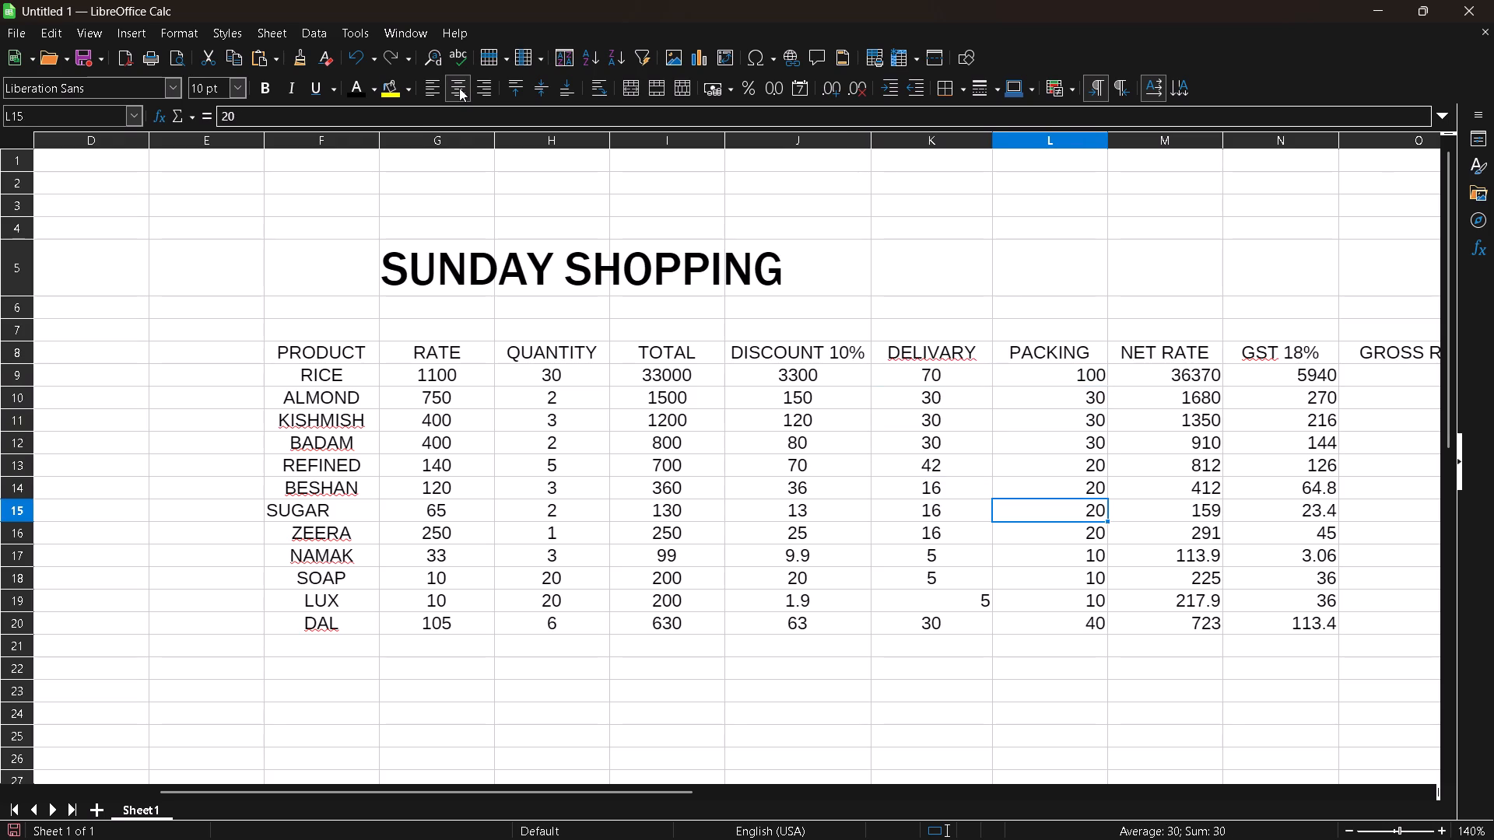
{"action": "key", "text": "Left"}
{"action": "key", "text": "Down"}
{"action": "key", "text": "Down"}
{"action": "key", "text": "Down"}
{"action": "key", "text": "Down"}
{"action": "left_click", "coordinate": [459, 88]}
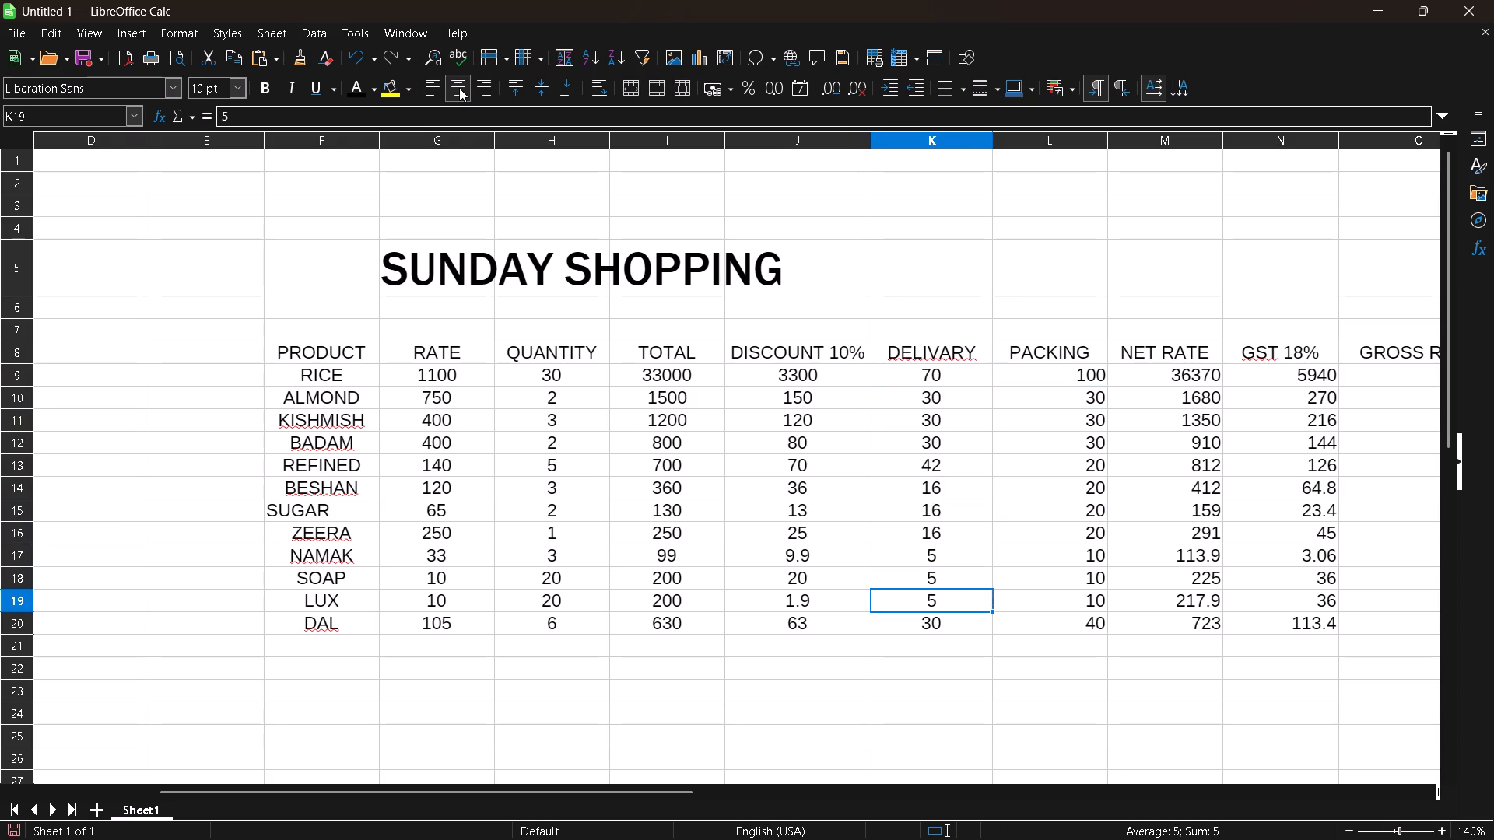
Center the PACKING figures in column L, working upward from DAL in L20 to SUGAR in L15.
{"action": "key", "text": "Right"}
{"action": "key", "text": "Right"}
{"action": "key", "text": "Down"}
{"action": "key", "text": "Left"}
{"action": "left_click", "coordinate": [459, 88]}
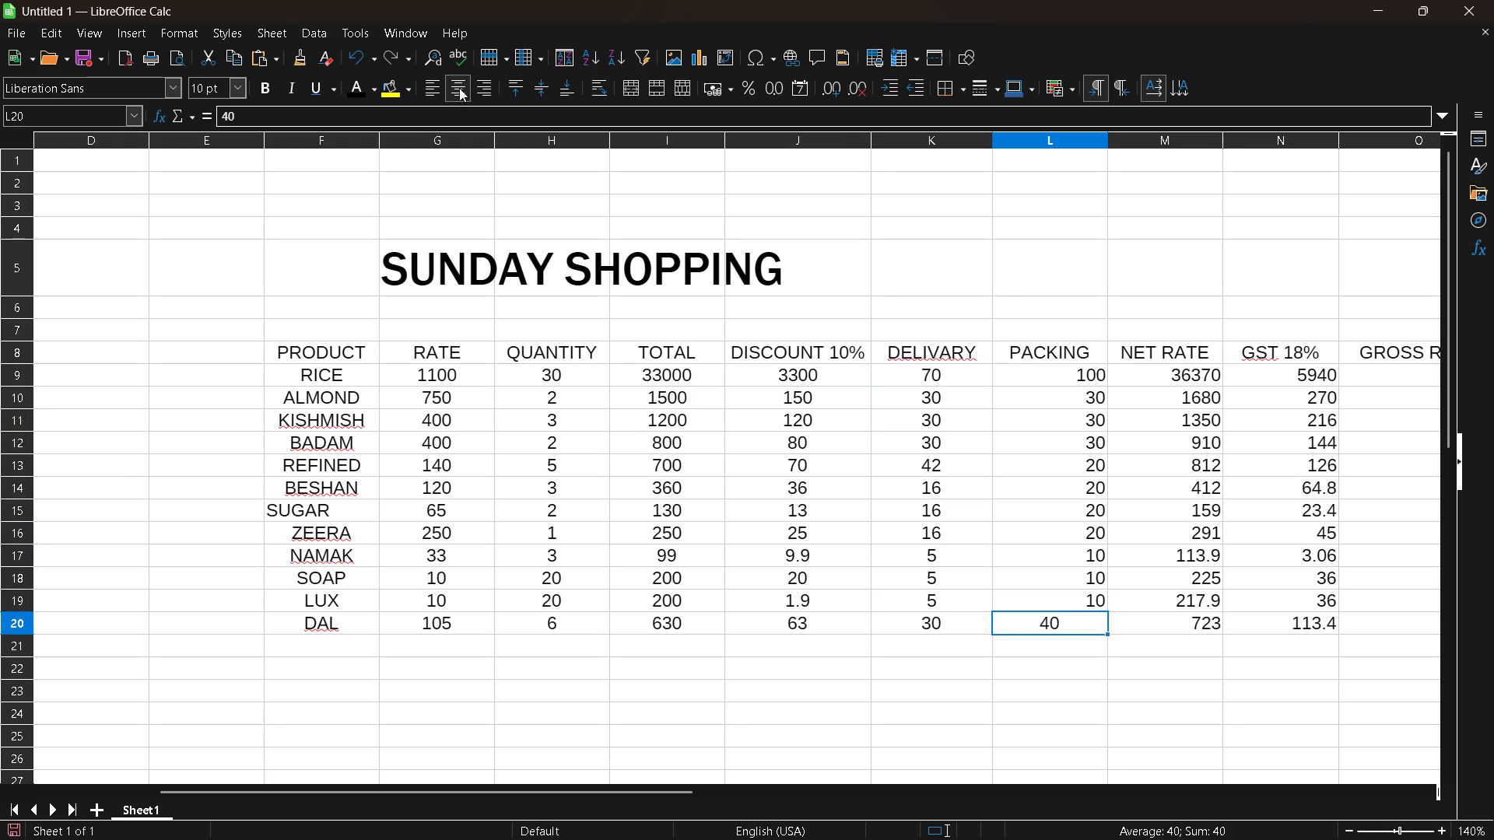
{"action": "key", "text": "Up"}
{"action": "left_click", "coordinate": [459, 88]}
{"action": "key", "text": "Up"}
{"action": "left_click", "coordinate": [459, 88]}
{"action": "key", "text": "Up"}
{"action": "left_click", "coordinate": [459, 88]}
{"action": "key", "text": "Up"}
{"action": "left_click", "coordinate": [459, 88]}
{"action": "key", "text": "Up"}
{"action": "left_click", "coordinate": [459, 88]}
Center the PACKING figures in column L, working upward from BESHAN in L14 to RICE in L9.
{"action": "key", "text": "Up"}
{"action": "left_click", "coordinate": [459, 88]}
{"action": "key", "text": "Up"}
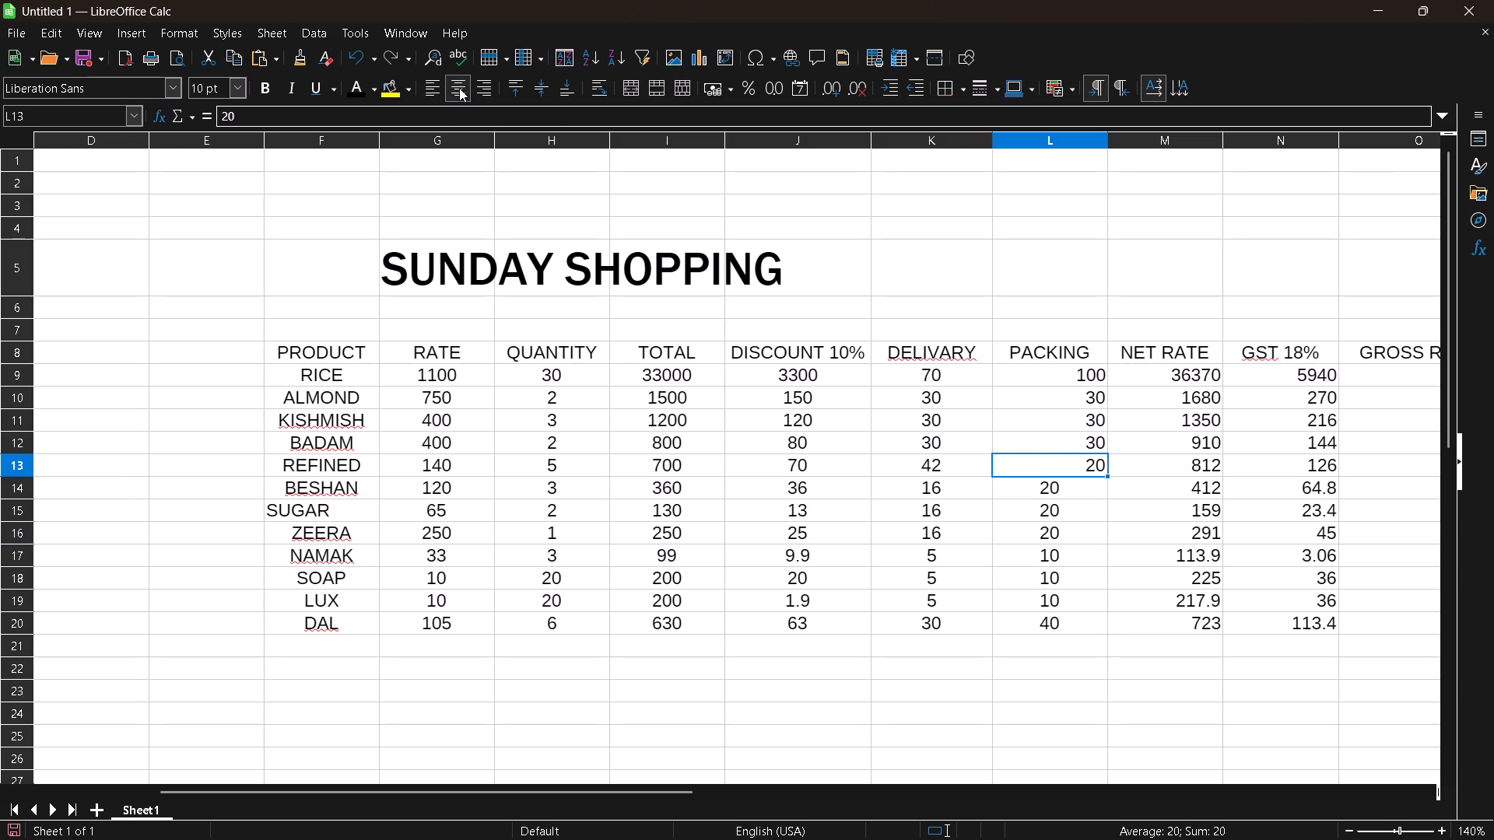
{"action": "left_click", "coordinate": [459, 88]}
{"action": "key", "text": "Up"}
{"action": "left_click", "coordinate": [459, 88]}
{"action": "key", "text": "Up"}
{"action": "left_click", "coordinate": [459, 88]}
{"action": "key", "text": "Up"}
{"action": "left_click", "coordinate": [459, 88]}
{"action": "left_click", "coordinate": [459, 88]}
{"action": "left_click", "coordinate": [459, 88]}
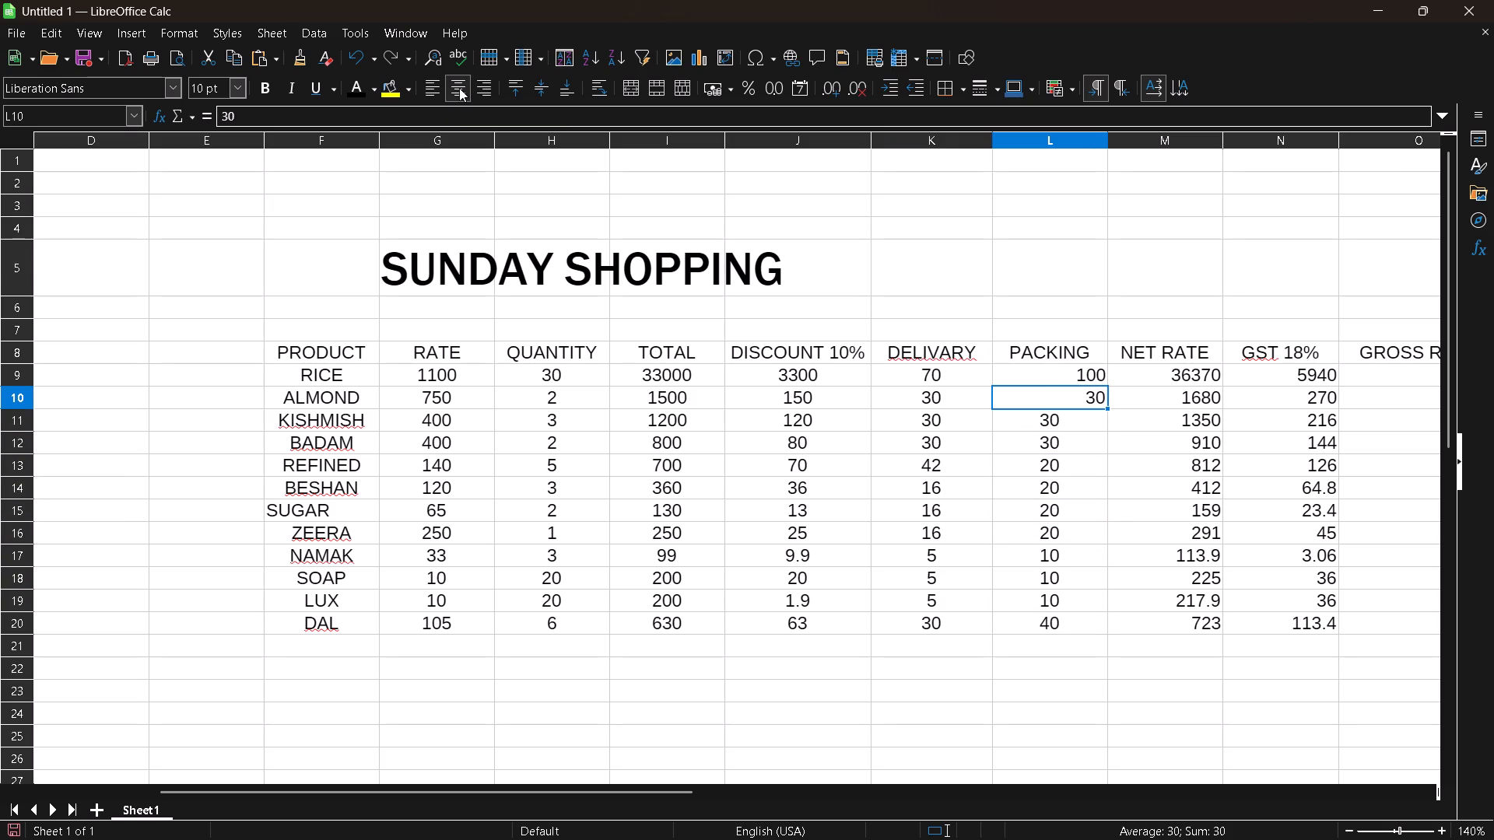
{"action": "key", "text": "Up"}
{"action": "left_click", "coordinate": [459, 88]}
Center the net rate for RICE in M9.
{"action": "key", "text": "Right"}
{"action": "key", "text": "Down"}
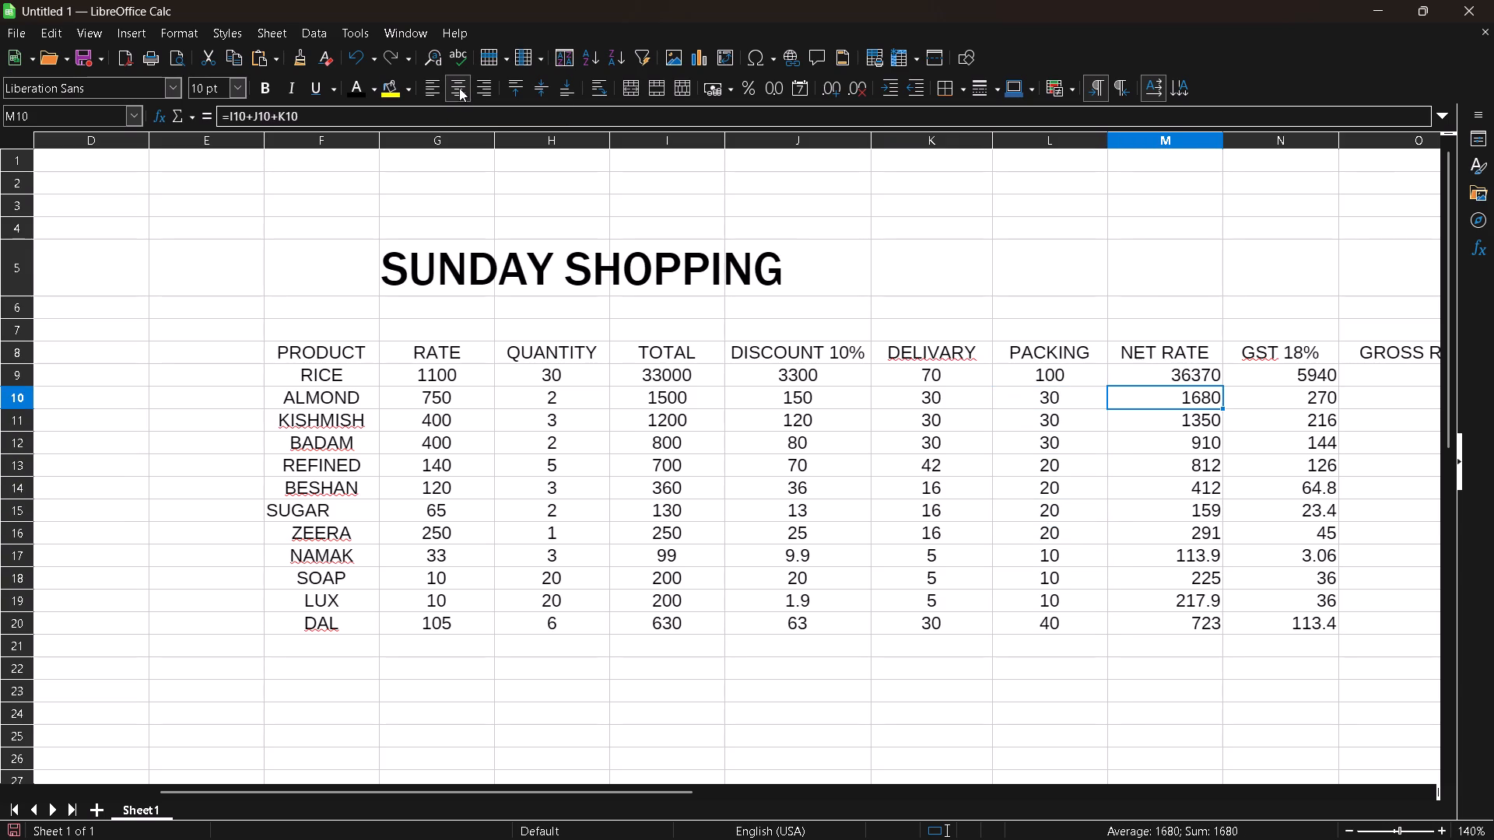
{"action": "key", "text": "Up"}
{"action": "left_click", "coordinate": [459, 88]}
Toggle centering on the NET RATE header in M8 and on the empty cells above it, from M7 up to M5.
{"action": "key", "text": "Up"}
{"action": "left_click", "coordinate": [459, 88]}
{"action": "key", "text": "Up"}
{"action": "left_click", "coordinate": [459, 88]}
{"action": "key", "text": "Up"}
{"action": "left_click", "coordinate": [459, 88]}
{"action": "key", "text": "Up"}
{"action": "left_click", "coordinate": [459, 88]}
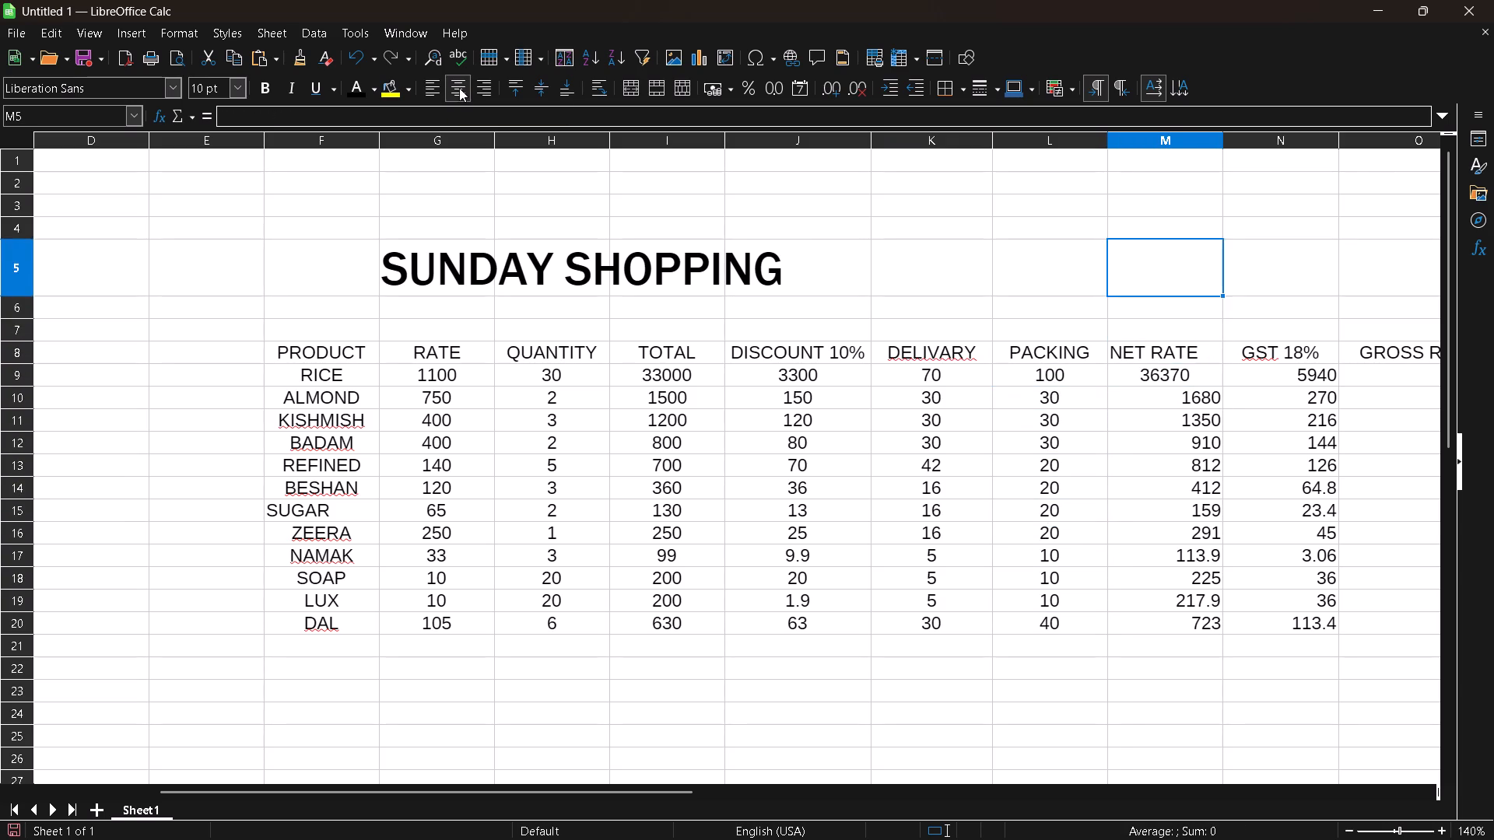
Toggle centering on the empty cells above the NET RATE header, from M4 up to M1.
{"action": "key", "text": "Up"}
{"action": "left_click", "coordinate": [459, 88]}
{"action": "key", "text": "Up"}
{"action": "left_click", "coordinate": [459, 88]}
{"action": "key", "text": "Up"}
{"action": "left_click", "coordinate": [459, 88]}
{"action": "key", "text": "Up"}
{"action": "left_click", "coordinate": [459, 88]}
{"action": "key", "text": "Up"}
{"action": "left_click", "coordinate": [459, 88]}
{"action": "key", "text": "Up"}
Center the NET RATE figures for ALMOND in M10 and KISHMISH in M11.
{"action": "key", "text": "Down"}
{"action": "key", "text": "Down"}
{"action": "key", "text": "Down"}
{"action": "key", "text": "Down"}
{"action": "key", "text": "Down"}
{"action": "key", "text": "Down"}
{"action": "key", "text": "Down"}
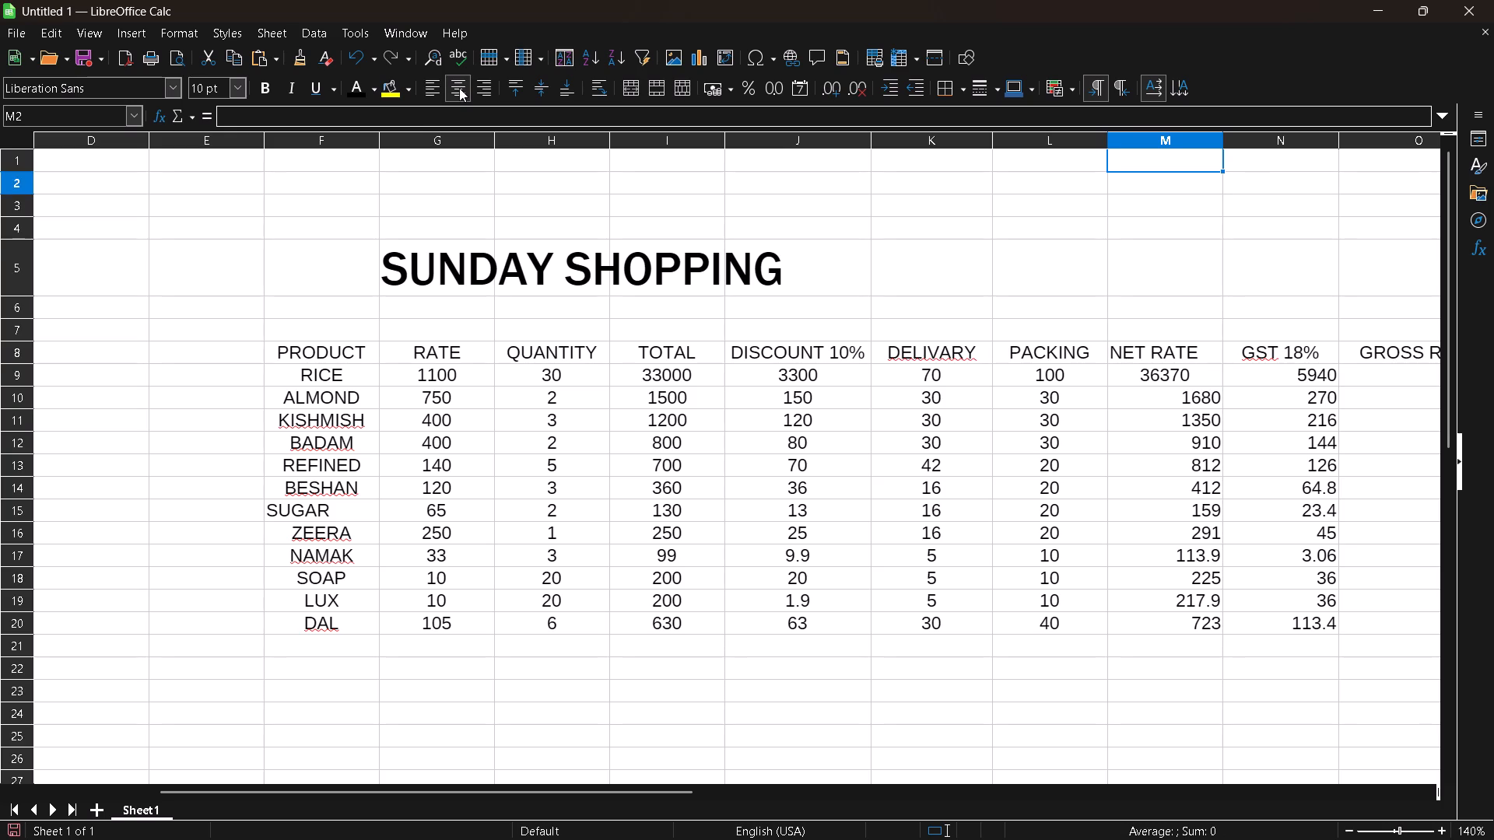
{"action": "key", "text": "Down"}
{"action": "key", "text": "Down"}
{"action": "left_click", "coordinate": [459, 88]}
{"action": "key", "text": "Up"}
{"action": "left_click", "coordinate": [459, 88]}
{"action": "key", "text": "Up"}
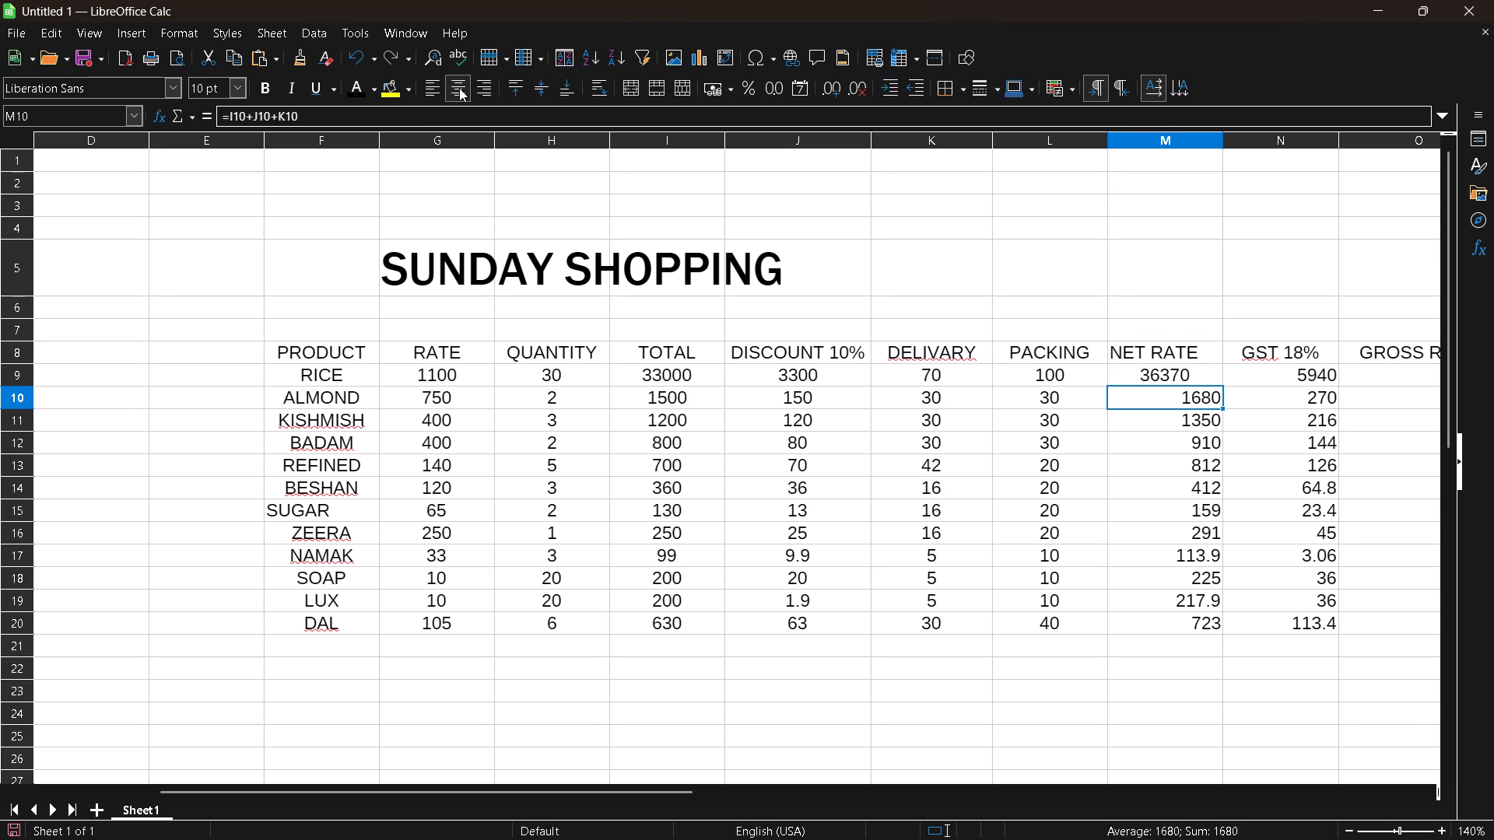
{"action": "left_click", "coordinate": [459, 88]}
{"action": "key", "text": "Up"}
{"action": "key", "text": "Down"}
{"action": "key", "text": "Down"}
{"action": "left_click", "coordinate": [459, 88]}
{"action": "key", "text": "Down"}
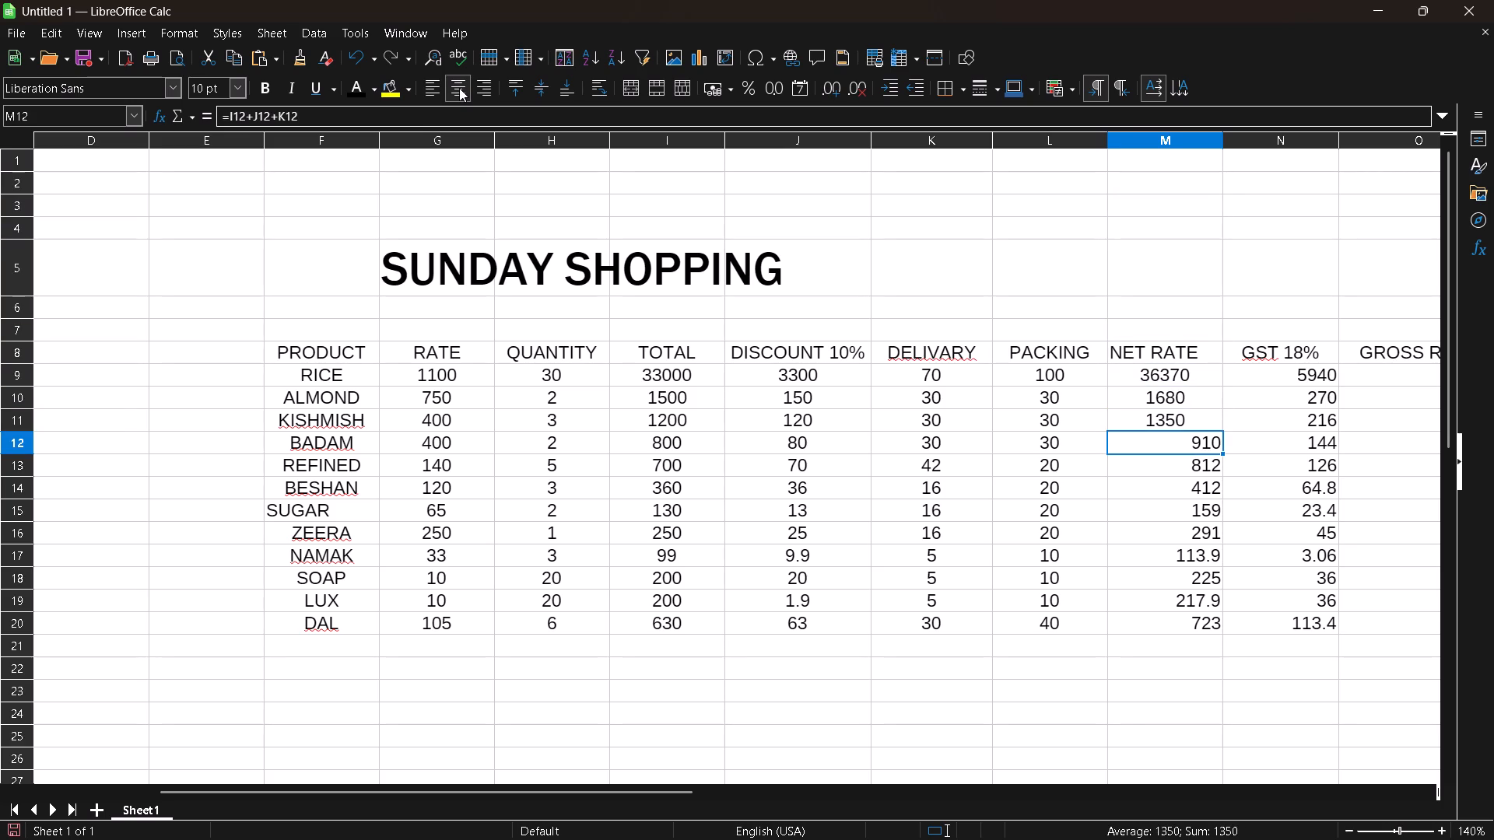
Center the NET RATE figures for BADAM, REFINED and BESHAN in M12 to M14.
{"action": "left_click", "coordinate": [459, 88]}
{"action": "key", "text": "Down"}
{"action": "left_click", "coordinate": [459, 88]}
{"action": "key", "text": "Down"}
{"action": "left_click", "coordinate": [459, 88]}
{"action": "key", "text": "Down"}
{"action": "left_click", "coordinate": [459, 88]}
{"action": "key", "text": "Down"}
{"action": "key", "text": "Up"}
{"action": "key", "text": "Up"}
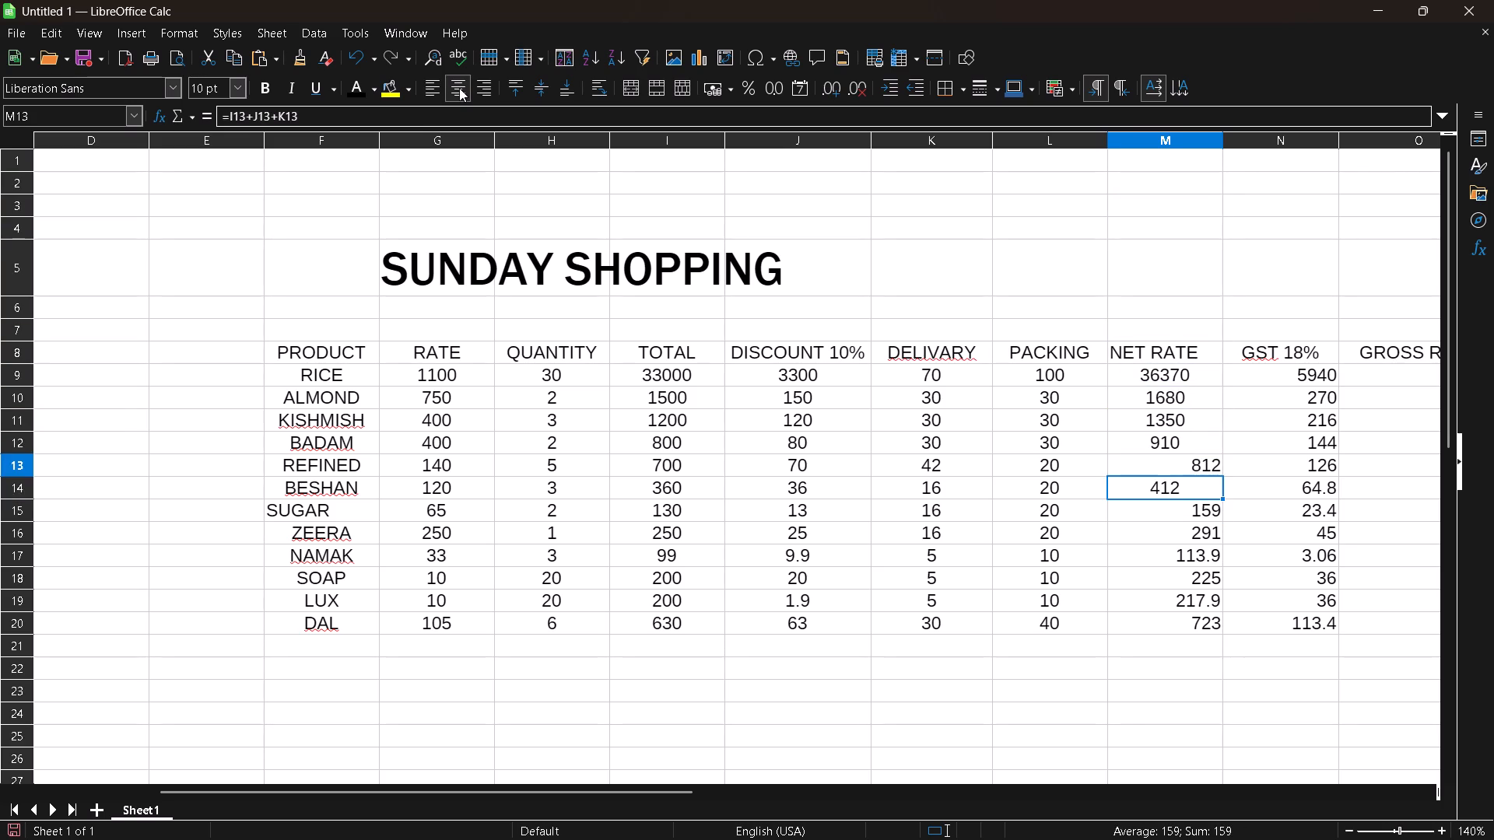
{"action": "left_click", "coordinate": [459, 88]}
Center the NET RATE figures for SUGAR, ZEERA and NAMAK in M15 to M17.
{"action": "key", "text": "Down"}
{"action": "key", "text": "Down"}
{"action": "left_click", "coordinate": [459, 88]}
{"action": "key", "text": "Down"}
{"action": "left_click", "coordinate": [459, 88]}
{"action": "key", "text": "Down"}
{"action": "left_click", "coordinate": [459, 88]}
{"action": "key", "text": "Down"}
{"action": "left_click", "coordinate": [459, 88]}
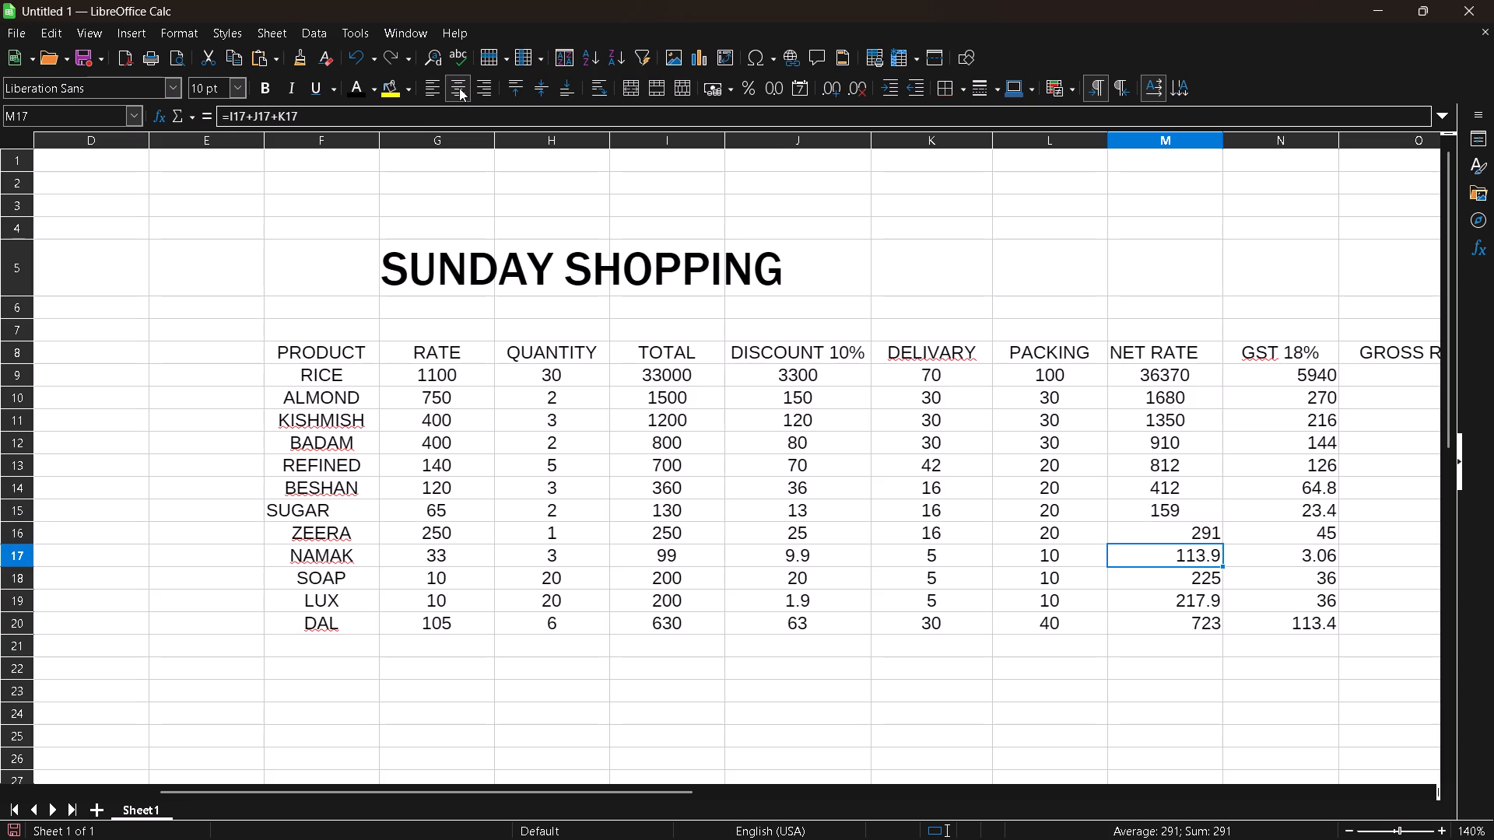
{"action": "key", "text": "Up"}
{"action": "left_click", "coordinate": [459, 88]}
Center the NET RATE figures for SOAP, LUX and DAL in M18 to M20.
{"action": "key", "text": "Down"}
{"action": "key", "text": "Down"}
{"action": "left_click", "coordinate": [459, 88]}
{"action": "key", "text": "Down"}
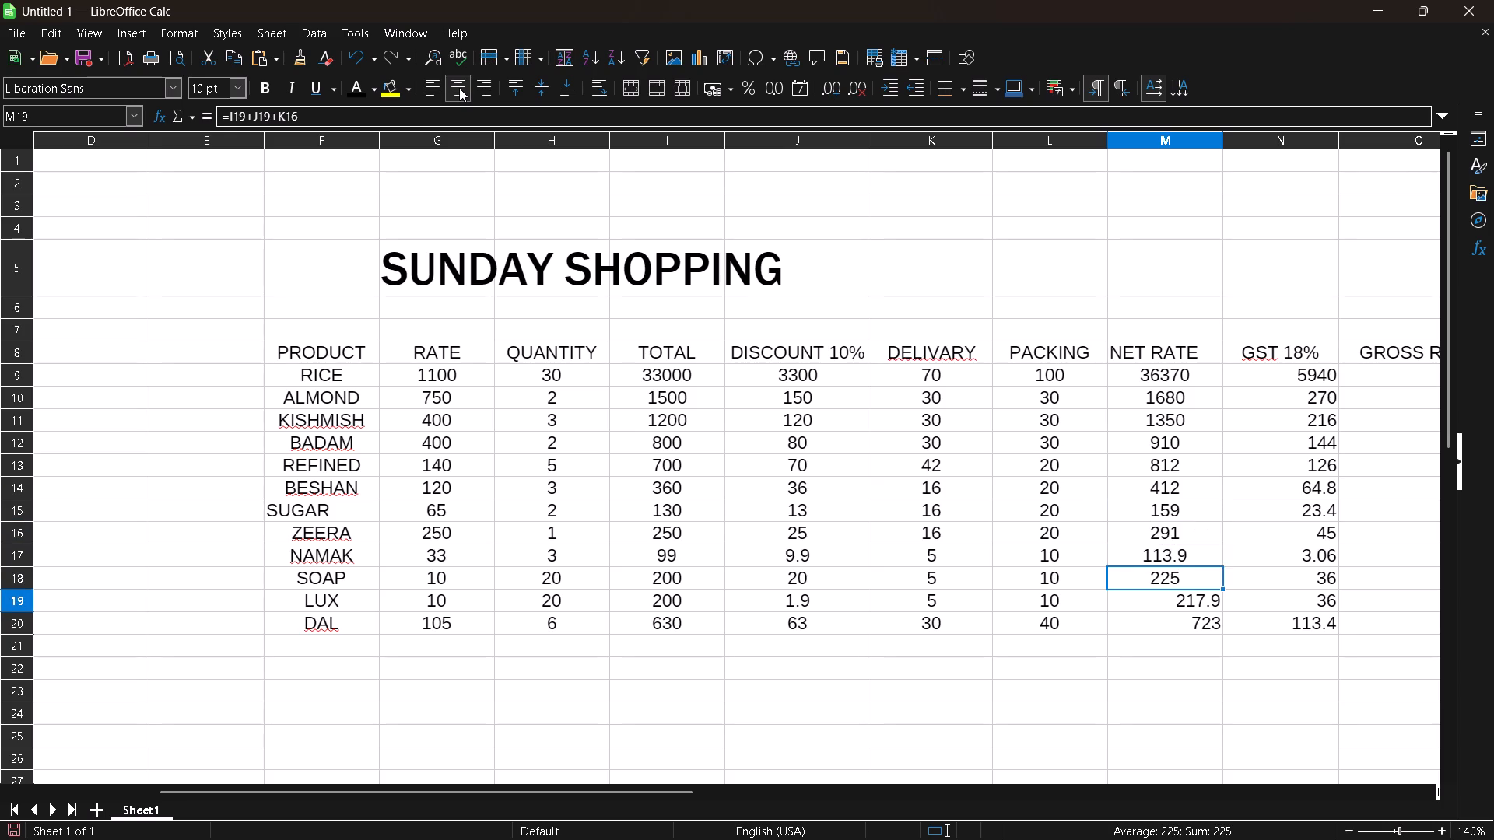
{"action": "left_click", "coordinate": [459, 88]}
{"action": "key", "text": "Down"}
{"action": "left_click", "coordinate": [459, 88]}
Center the GST 18% figures in column N, working upward from DAL in N20 to SUGAR in N15.
{"action": "key", "text": "Down"}
{"action": "key", "text": "Right"}
{"action": "key", "text": "Right"}
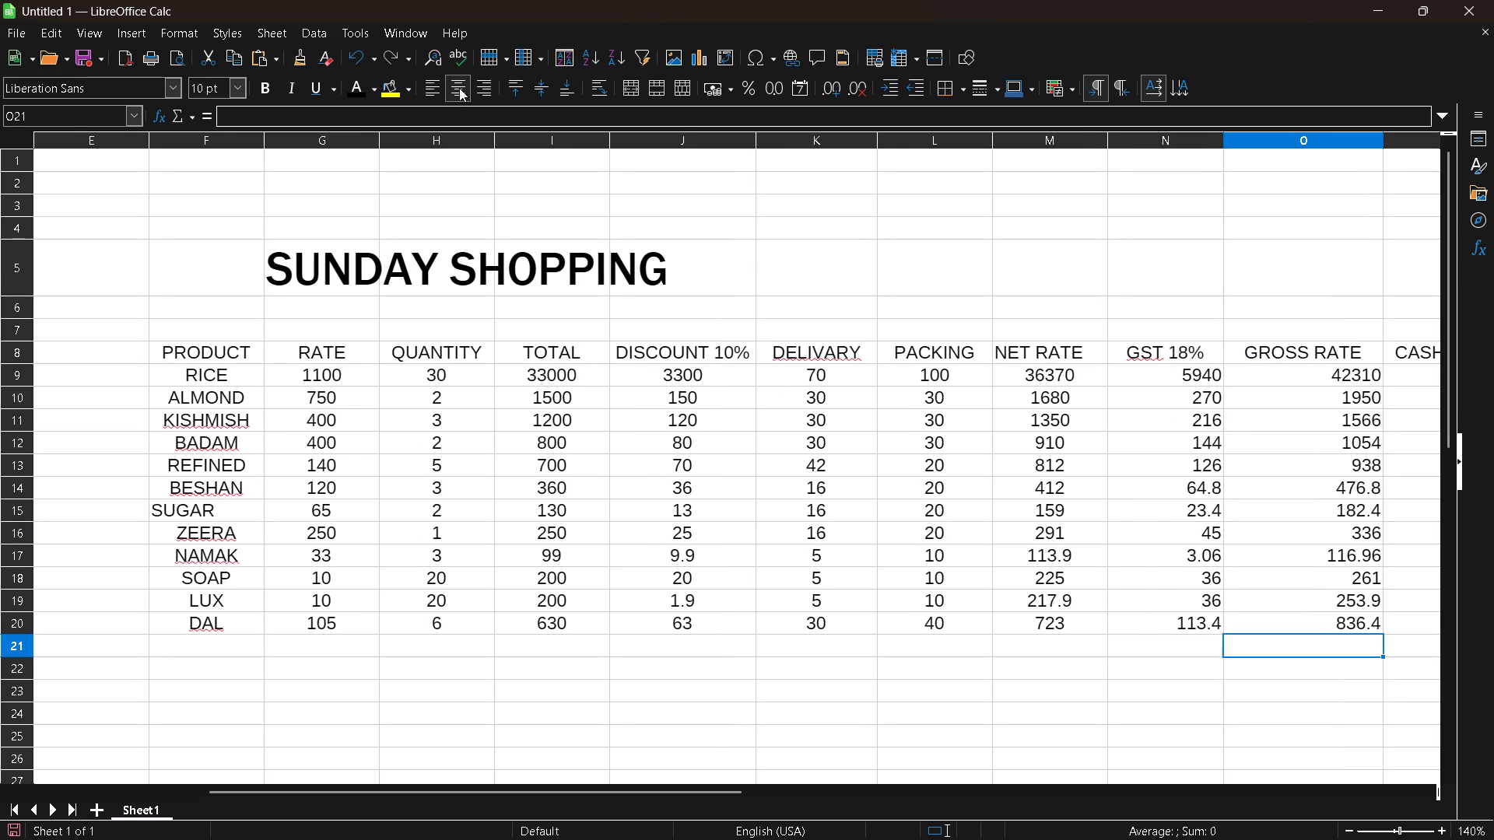
{"action": "key", "text": "Up"}
{"action": "key", "text": "Left"}
{"action": "left_click", "coordinate": [459, 88]}
{"action": "key", "text": "Up"}
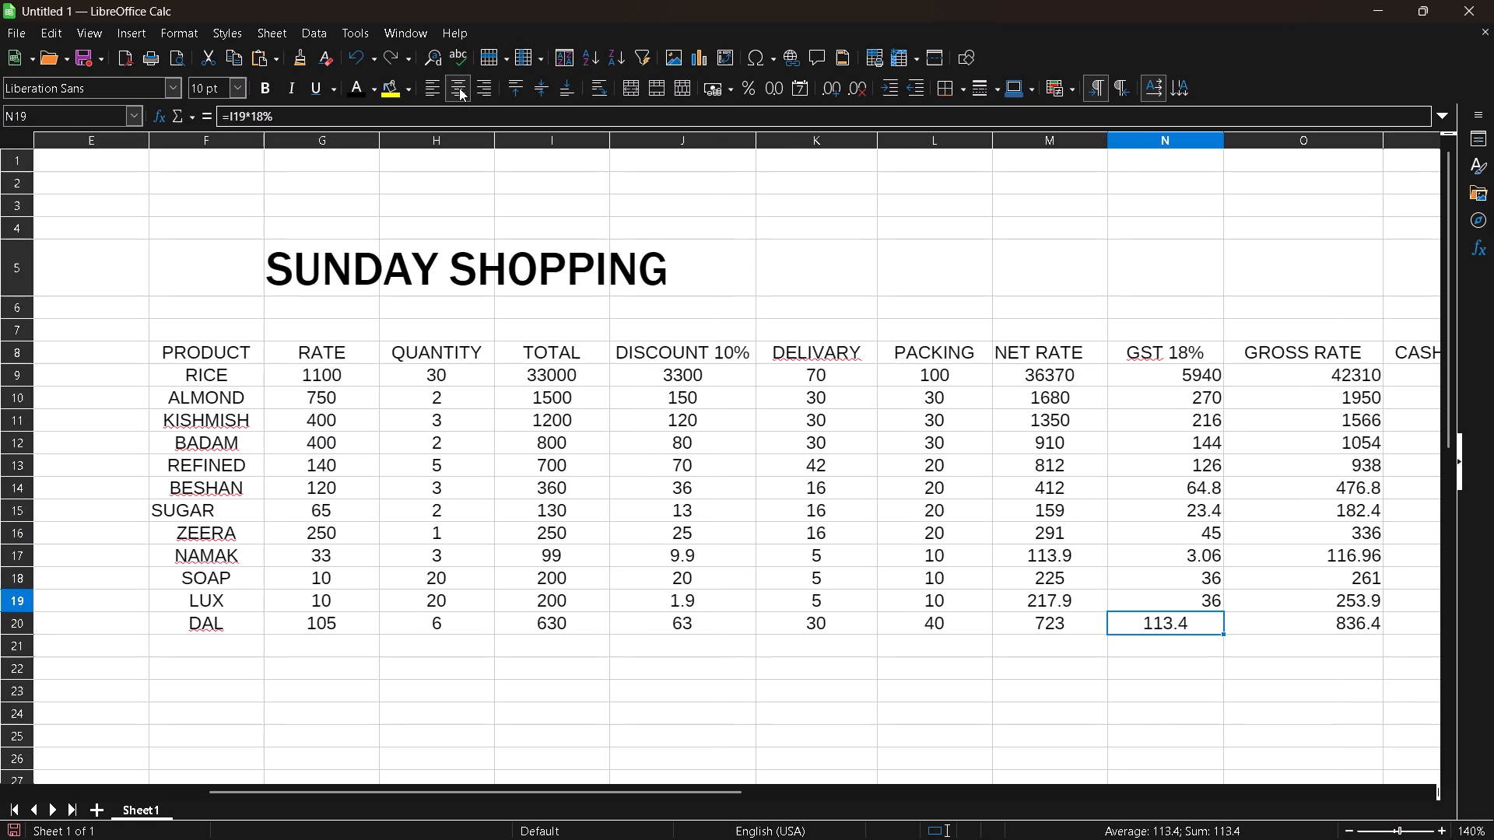
{"action": "left_click", "coordinate": [459, 88]}
{"action": "key", "text": "Up"}
{"action": "left_click", "coordinate": [459, 88]}
{"action": "key", "text": "Up"}
{"action": "left_click", "coordinate": [459, 88]}
{"action": "key", "text": "Up"}
{"action": "left_click", "coordinate": [459, 88]}
{"action": "key", "text": "Up"}
{"action": "left_click", "coordinate": [459, 88]}
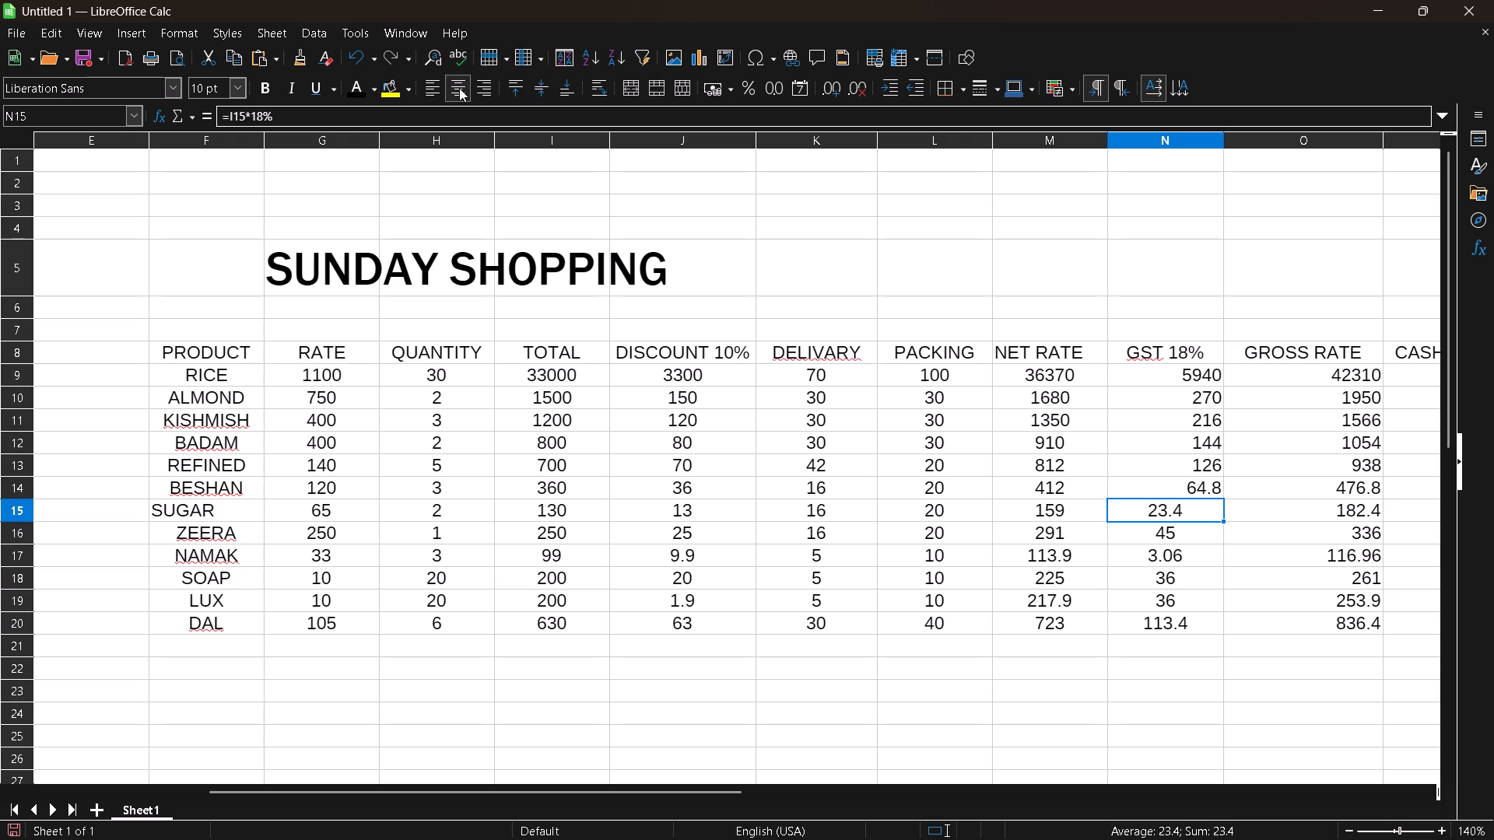
Center the GST 18% figures in column N, working upward from BESHAN in N14 to RICE in N9.
{"action": "key", "text": "Up"}
{"action": "left_click", "coordinate": [459, 88]}
{"action": "key", "text": "Up"}
{"action": "left_click", "coordinate": [459, 88]}
{"action": "key", "text": "Up"}
{"action": "left_click", "coordinate": [459, 88]}
{"action": "key", "text": "Up"}
{"action": "left_click", "coordinate": [459, 88]}
{"action": "key", "text": "Up"}
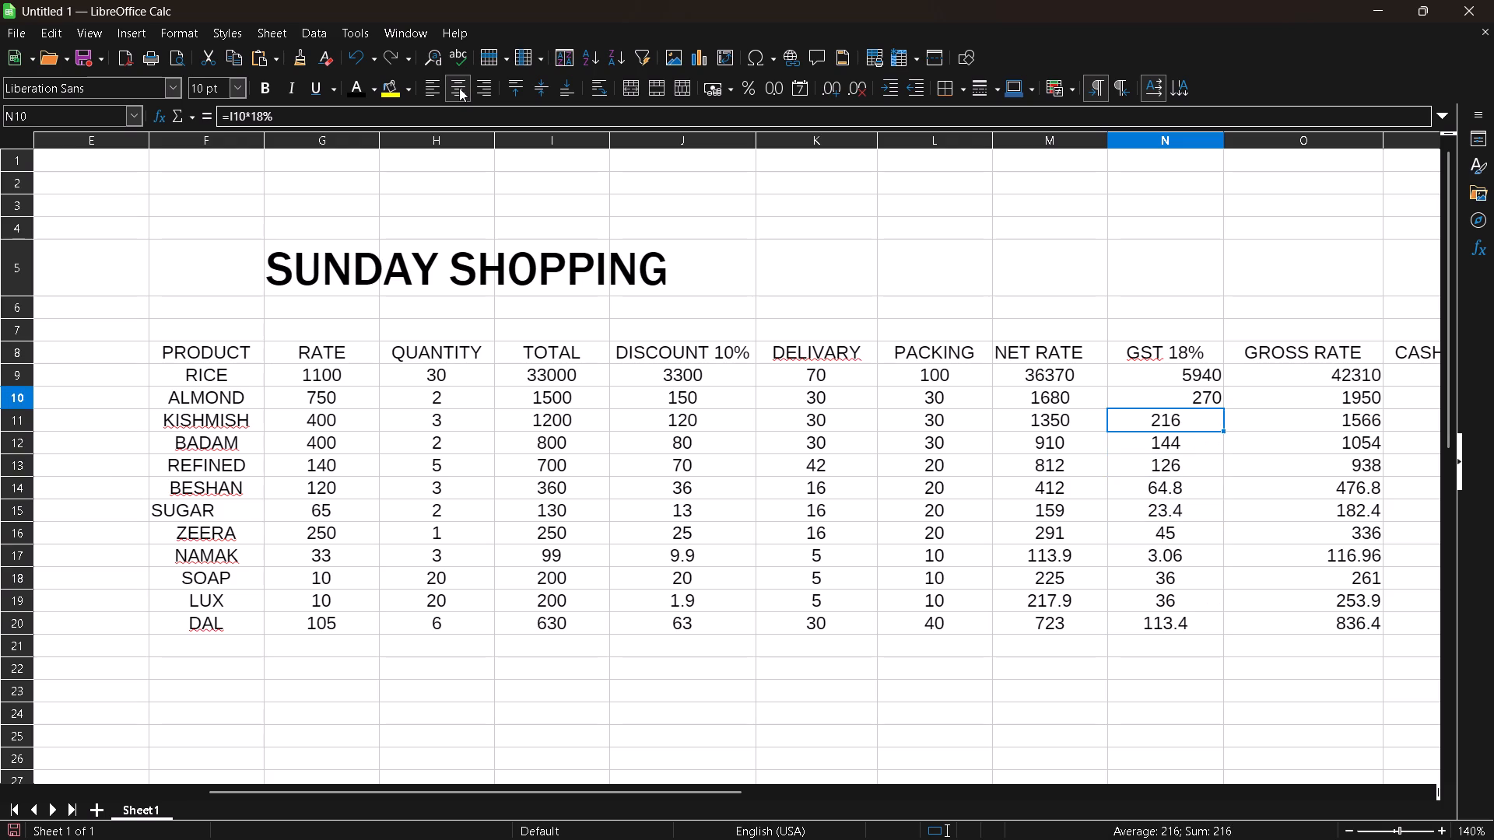
{"action": "left_click", "coordinate": [459, 88]}
{"action": "key", "text": "Up"}
{"action": "left_click", "coordinate": [459, 88]}
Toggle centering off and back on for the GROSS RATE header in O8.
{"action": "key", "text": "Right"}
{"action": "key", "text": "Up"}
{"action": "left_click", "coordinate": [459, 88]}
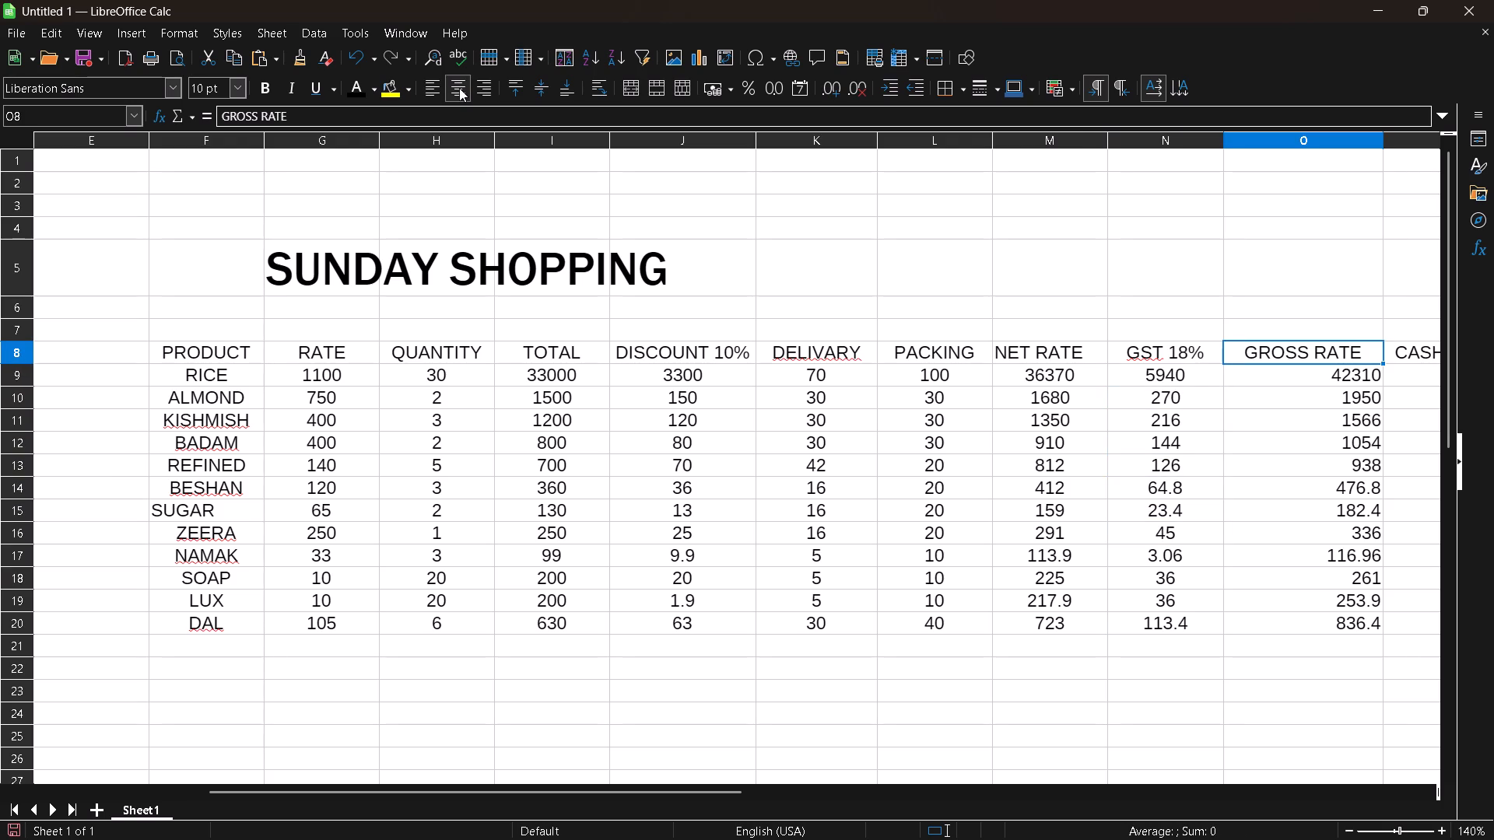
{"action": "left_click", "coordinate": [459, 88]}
Center the GROSS RATE figures in column O, working downward from RICE in O9 to REFINED in O13.
{"action": "key", "text": "Down"}
{"action": "left_click", "coordinate": [459, 88]}
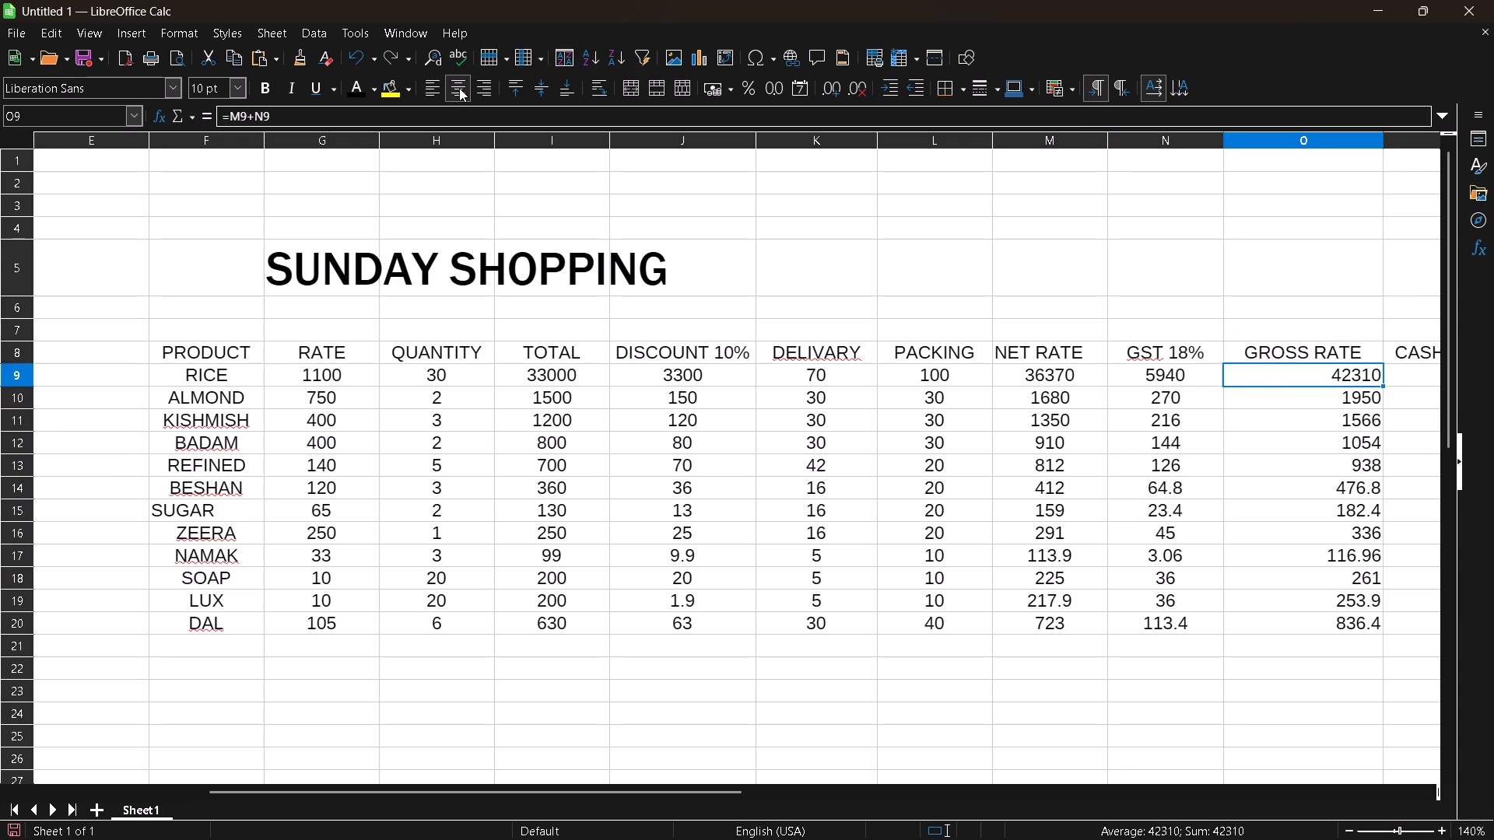
{"action": "key", "text": "Down"}
{"action": "left_click", "coordinate": [459, 88]}
{"action": "key", "text": "Down"}
{"action": "left_click", "coordinate": [459, 88]}
{"action": "key", "text": "Down"}
{"action": "left_click", "coordinate": [459, 88]}
{"action": "key", "text": "Down"}
{"action": "left_click", "coordinate": [459, 88]}
Center the GROSS RATE figures in column O, working downward from BESHAN in O14 to DAL in O20.
{"action": "key", "text": "Down"}
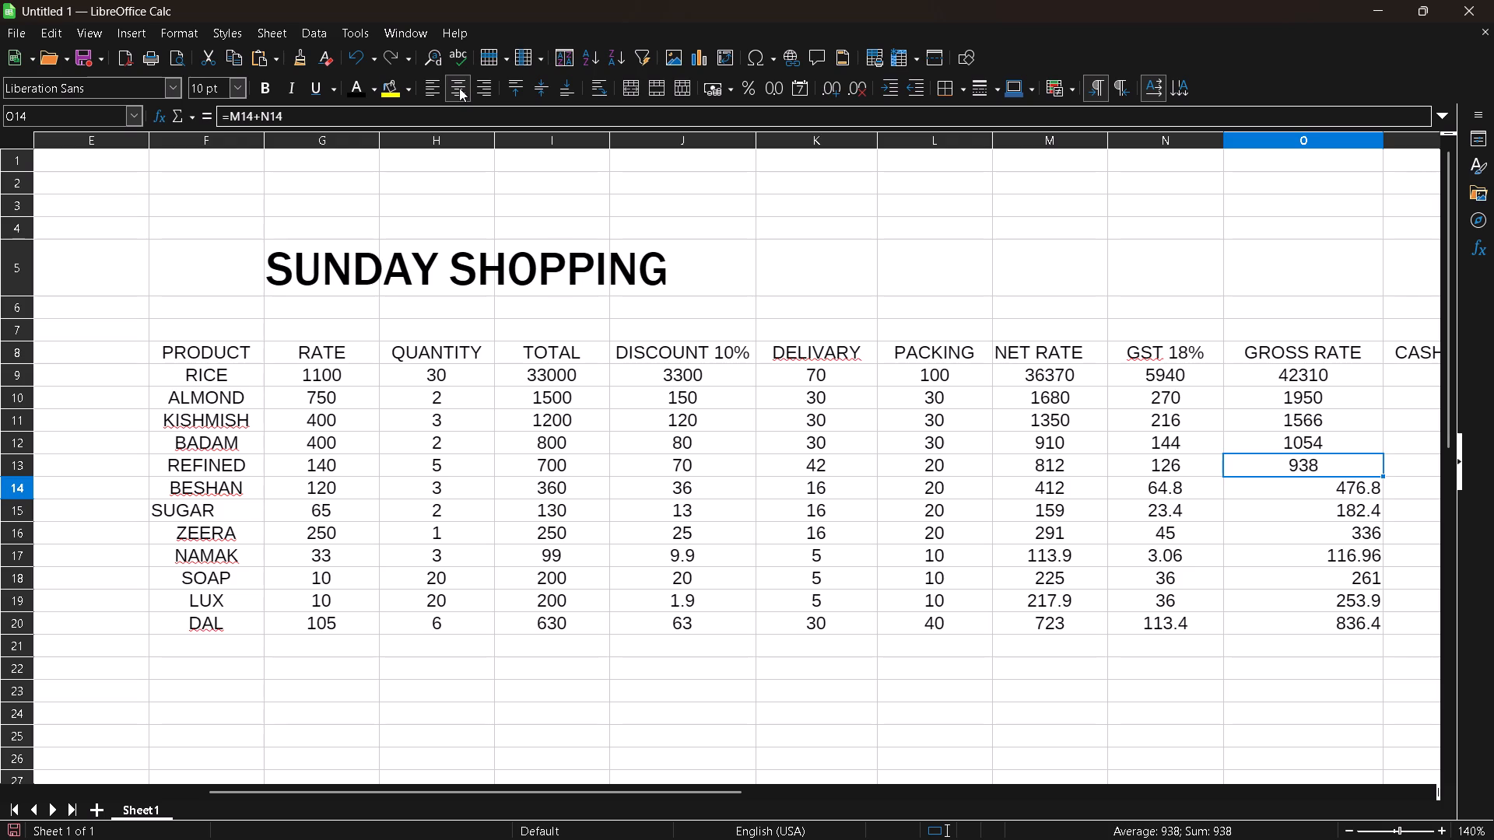
{"action": "left_click", "coordinate": [459, 88]}
{"action": "key", "text": "Down"}
{"action": "left_click", "coordinate": [459, 88]}
{"action": "key", "text": "Down"}
{"action": "left_click", "coordinate": [459, 88]}
{"action": "key", "text": "Down"}
{"action": "left_click", "coordinate": [459, 88]}
{"action": "key", "text": "Down"}
{"action": "left_click", "coordinate": [459, 88]}
{"action": "key", "text": "Down"}
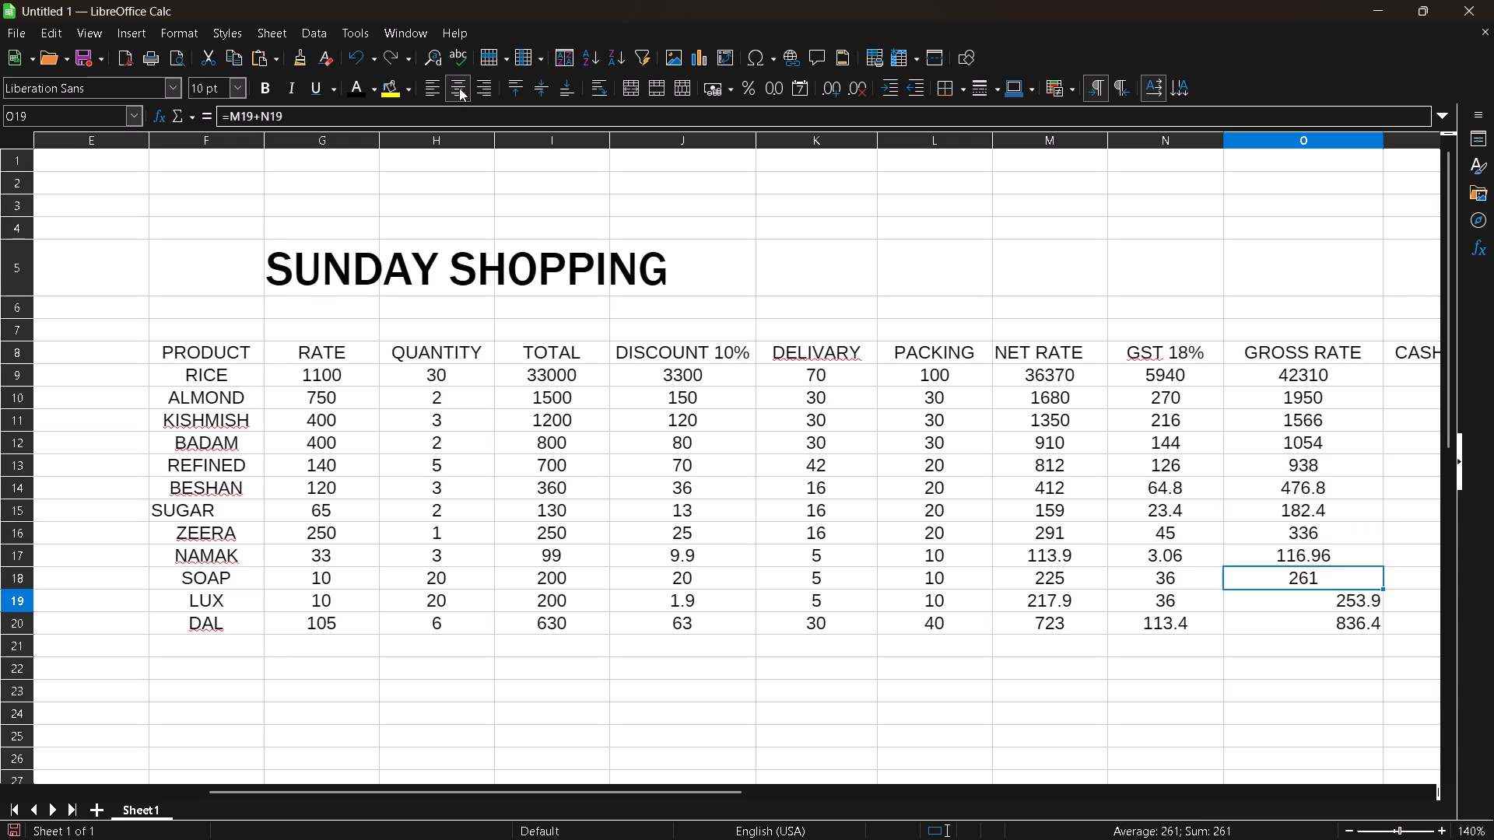
{"action": "left_click", "coordinate": [459, 88]}
{"action": "key", "text": "Down"}
{"action": "left_click", "coordinate": [459, 88]}
Add 3% to the end of the cash discount header in P8 so it reads CASH DISCKOUNT 3%.
{"action": "key", "text": "Right"}
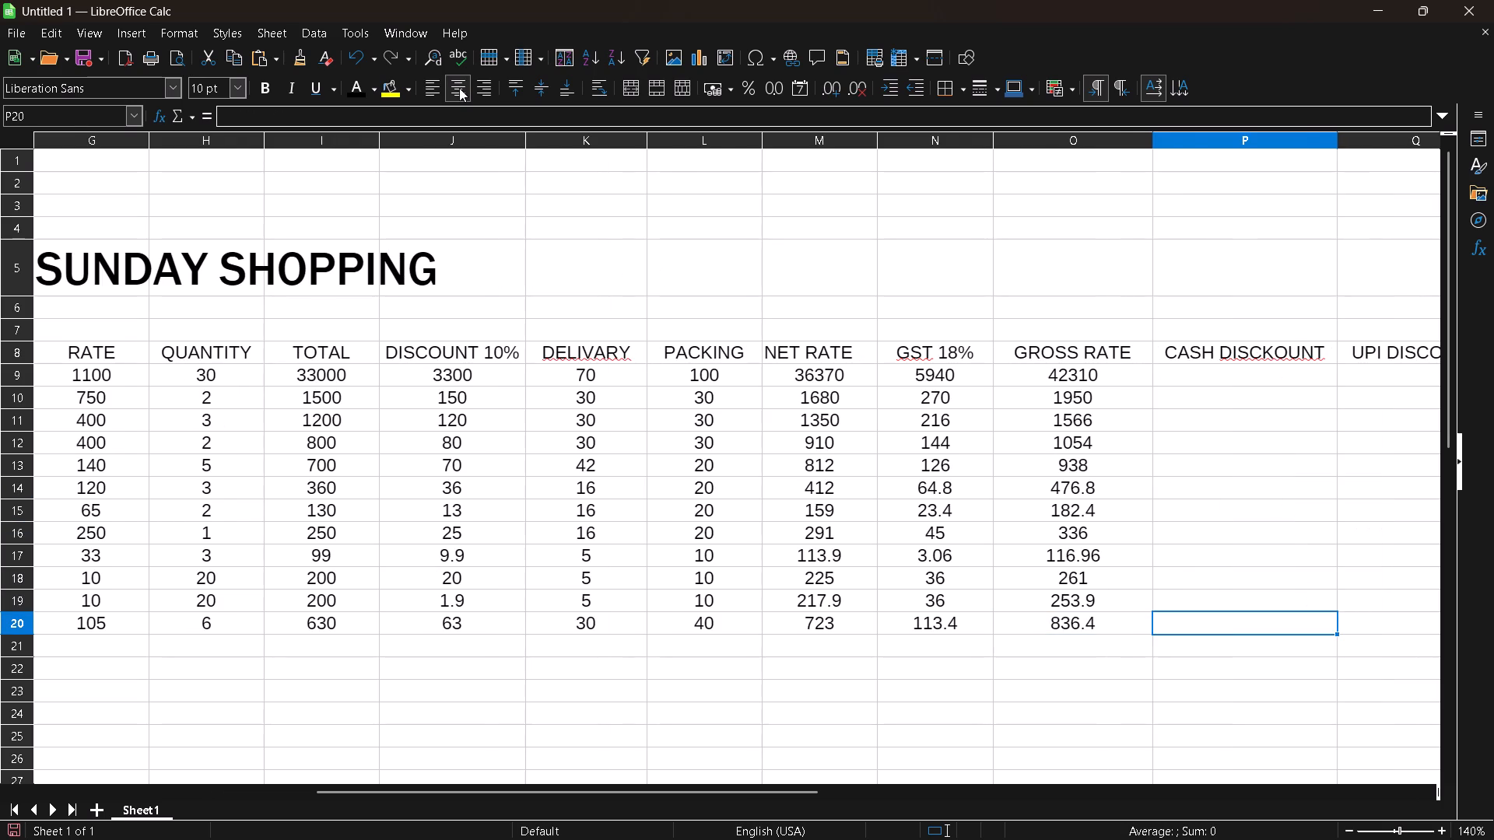
{"action": "key", "text": "Up"}
{"action": "key", "text": "Up"}
{"action": "key", "text": "Up"}
{"action": "key", "text": "Up"}
{"action": "key", "text": "Up"}
{"action": "key", "text": "Up"}
{"action": "key", "text": "Up"}
{"action": "key", "text": "Up"}
{"action": "key", "text": "Up"}
{"action": "key", "text": "Up"}
{"action": "key", "text": "Up"}
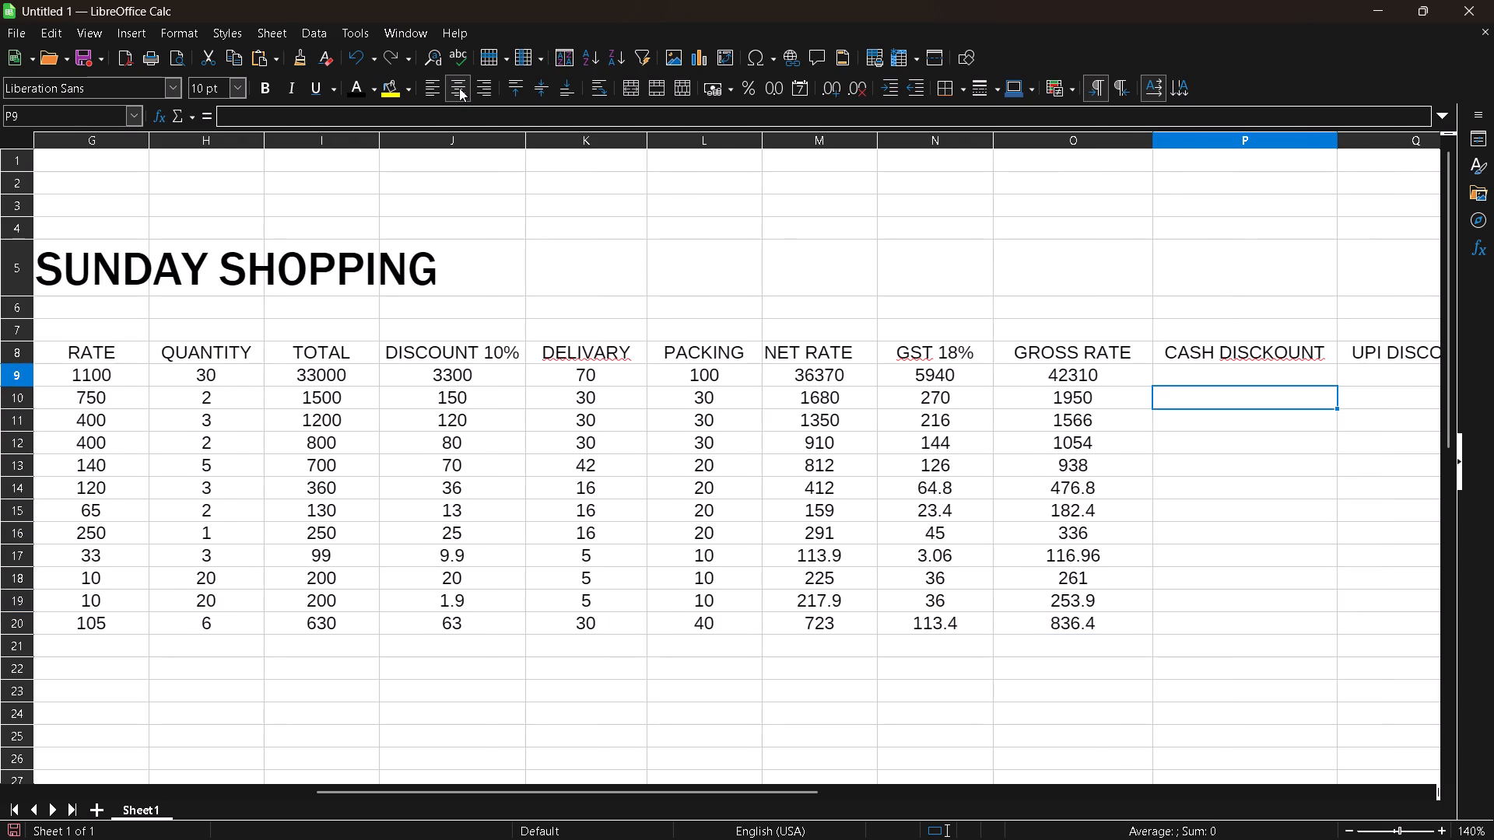
{"action": "key", "text": "Up"}
{"action": "double_click", "coordinate": [1320, 340]}
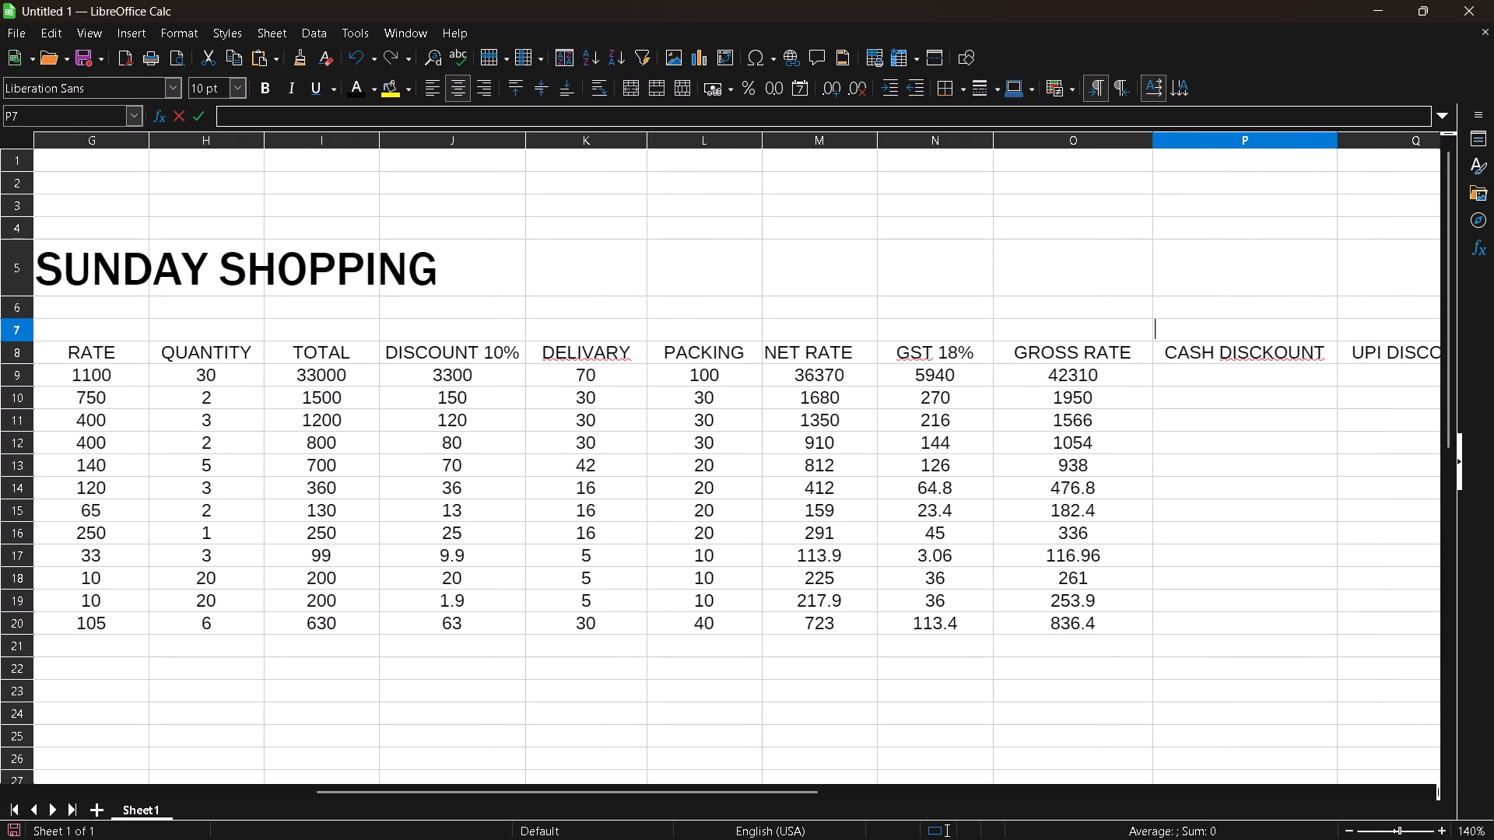
{"action": "double_click", "coordinate": [1317, 346]}
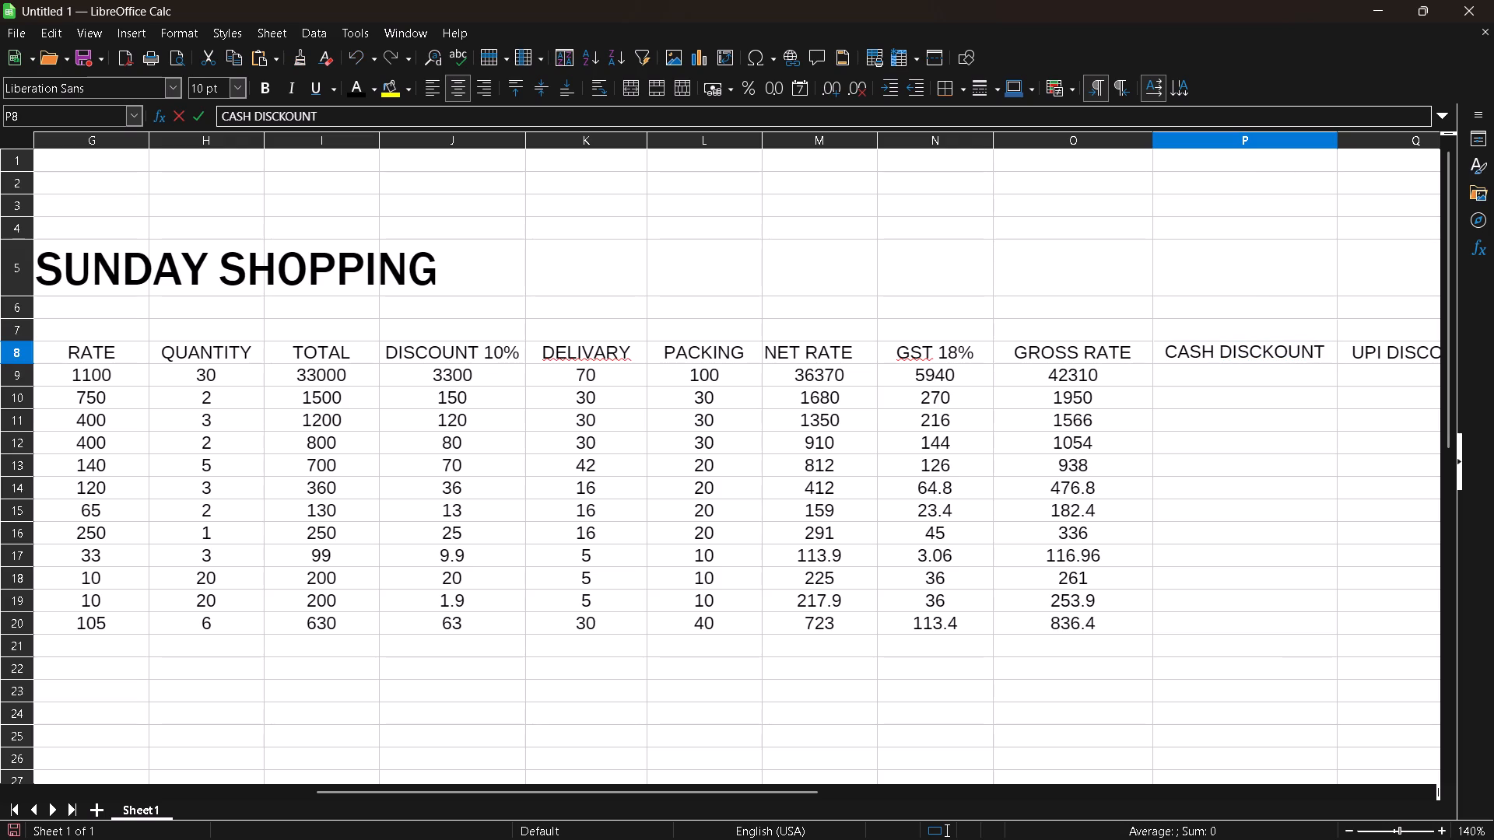
{"action": "key", "text": "space"}
{"action": "key", "text": "space"}
{"action": "key", "text": "Right"}
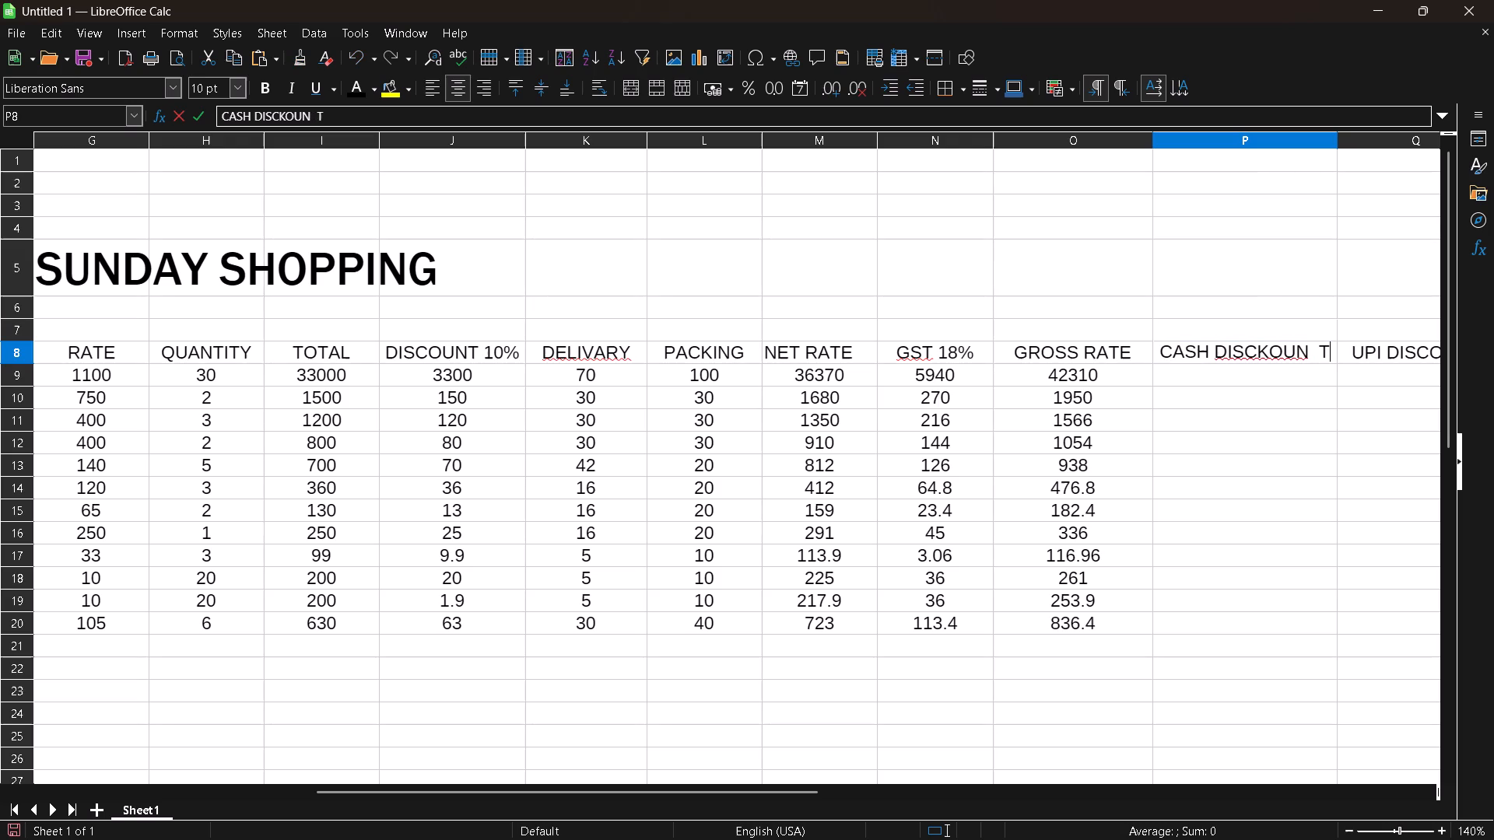
{"action": "key", "text": "Right"}
{"action": "key", "text": "Right"}
{"action": "key", "text": "Left"}
{"action": "key", "text": "BackSpace"}
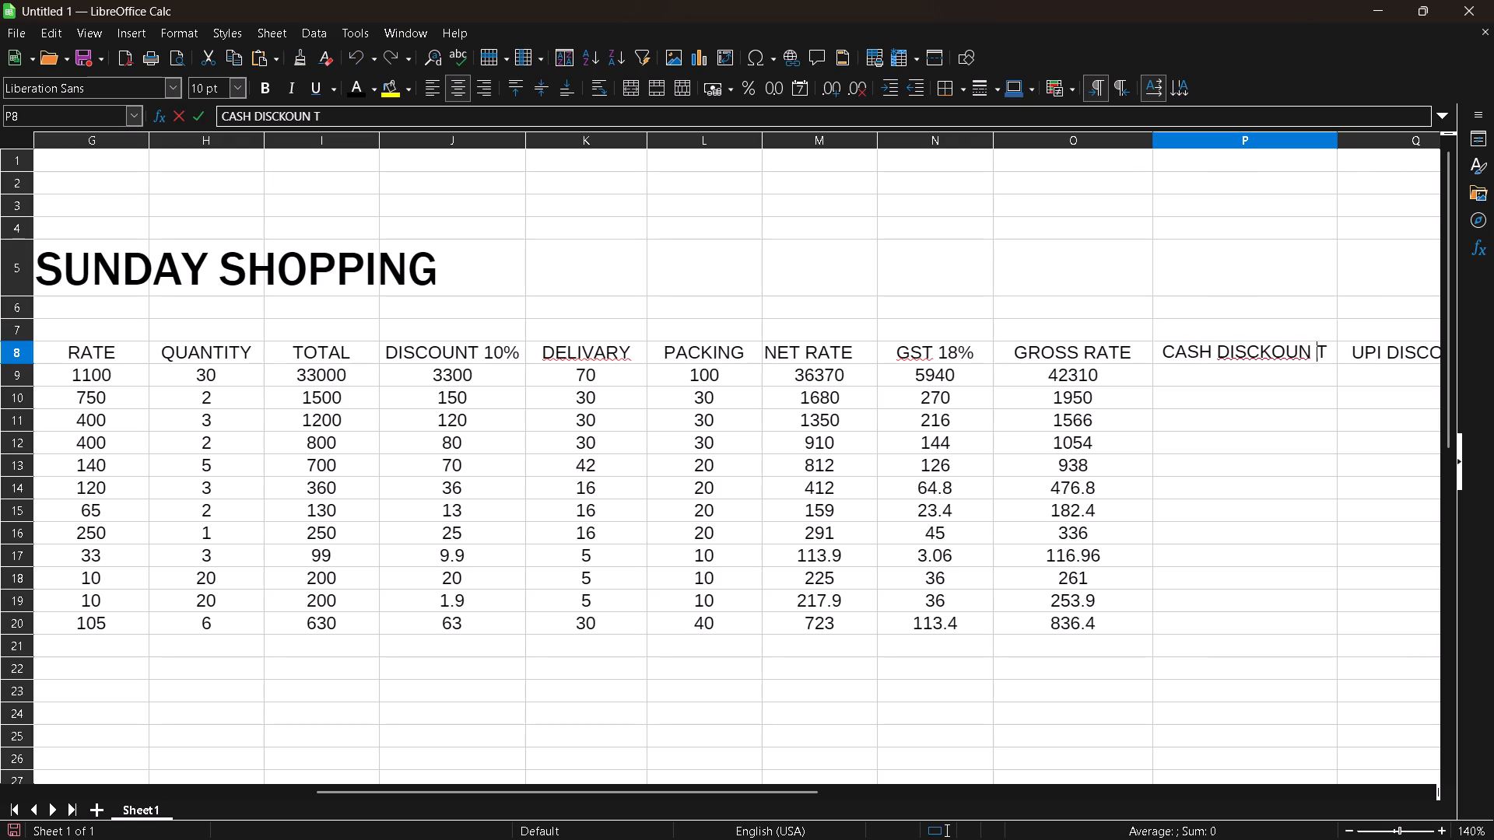
{"action": "key", "text": "BackSpace"}
{"action": "key", "text": "Right"}
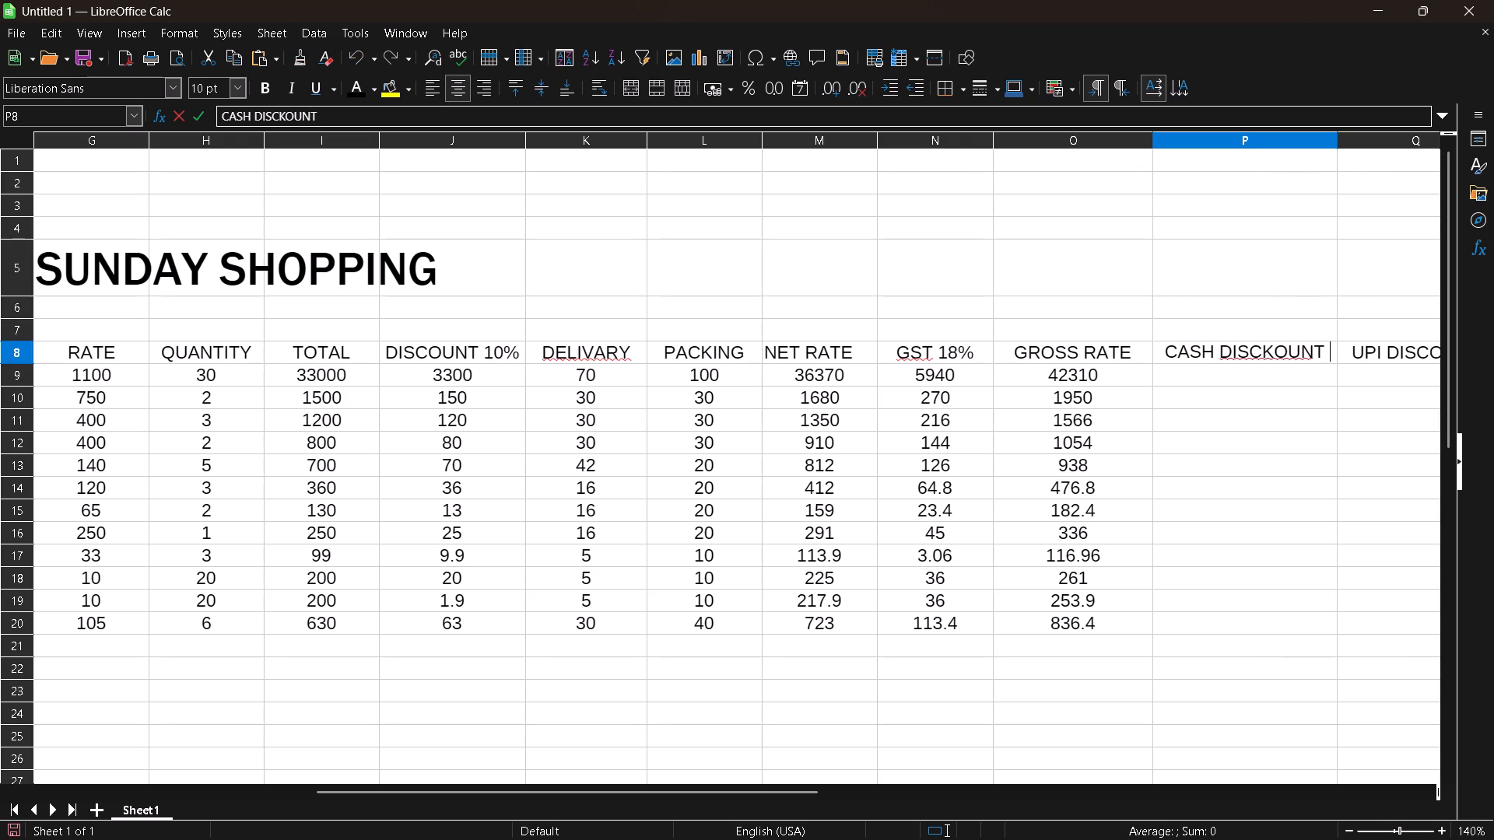
{"action": "key", "text": "space"}
{"action": "key", "text": "3"}
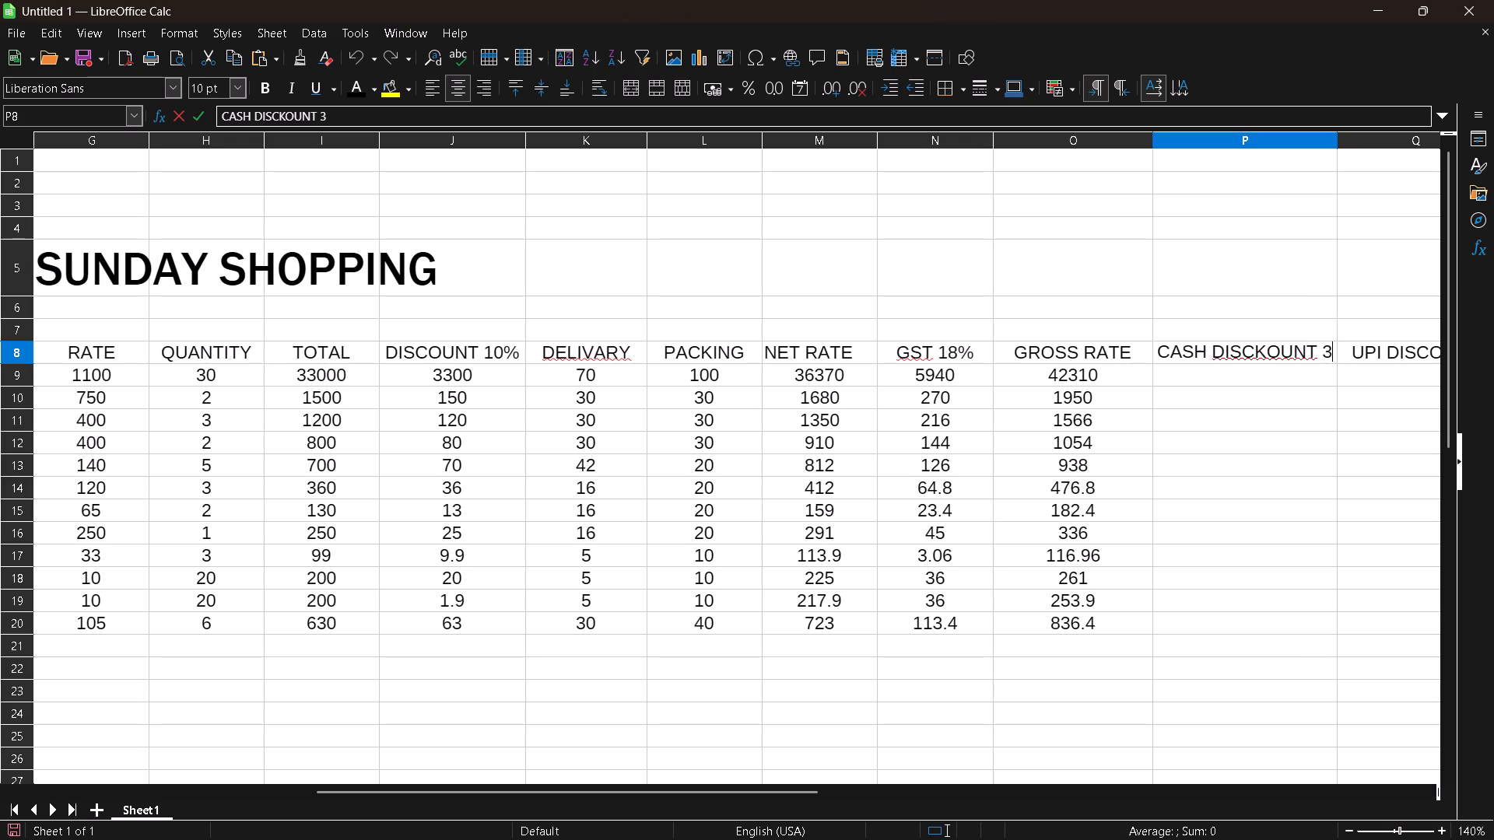
{"action": "key", "text": "shift+percent"}
{"action": "key", "text": "Down"}
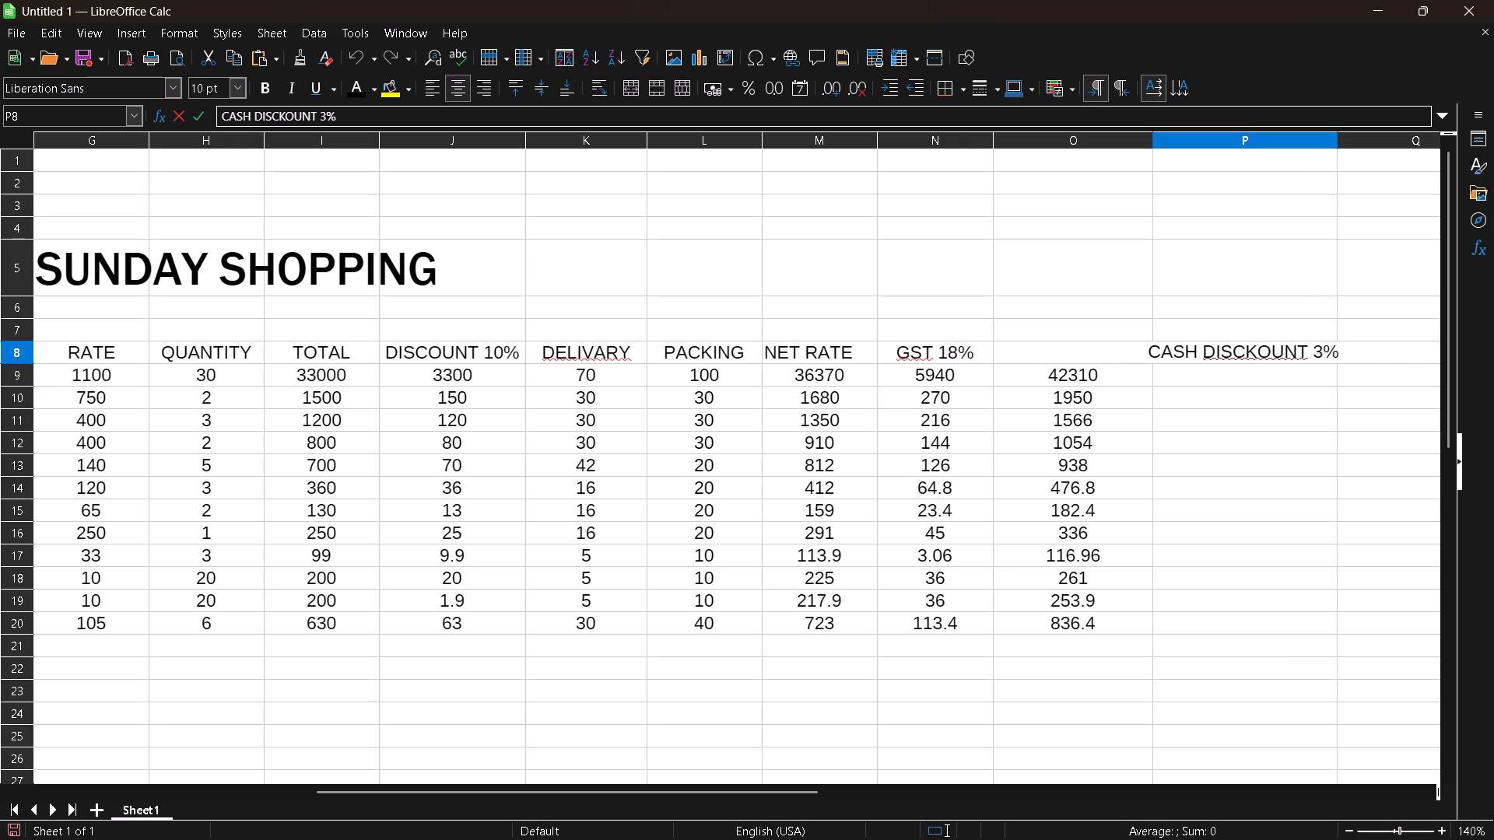
{"action": "key", "text": "Return"}
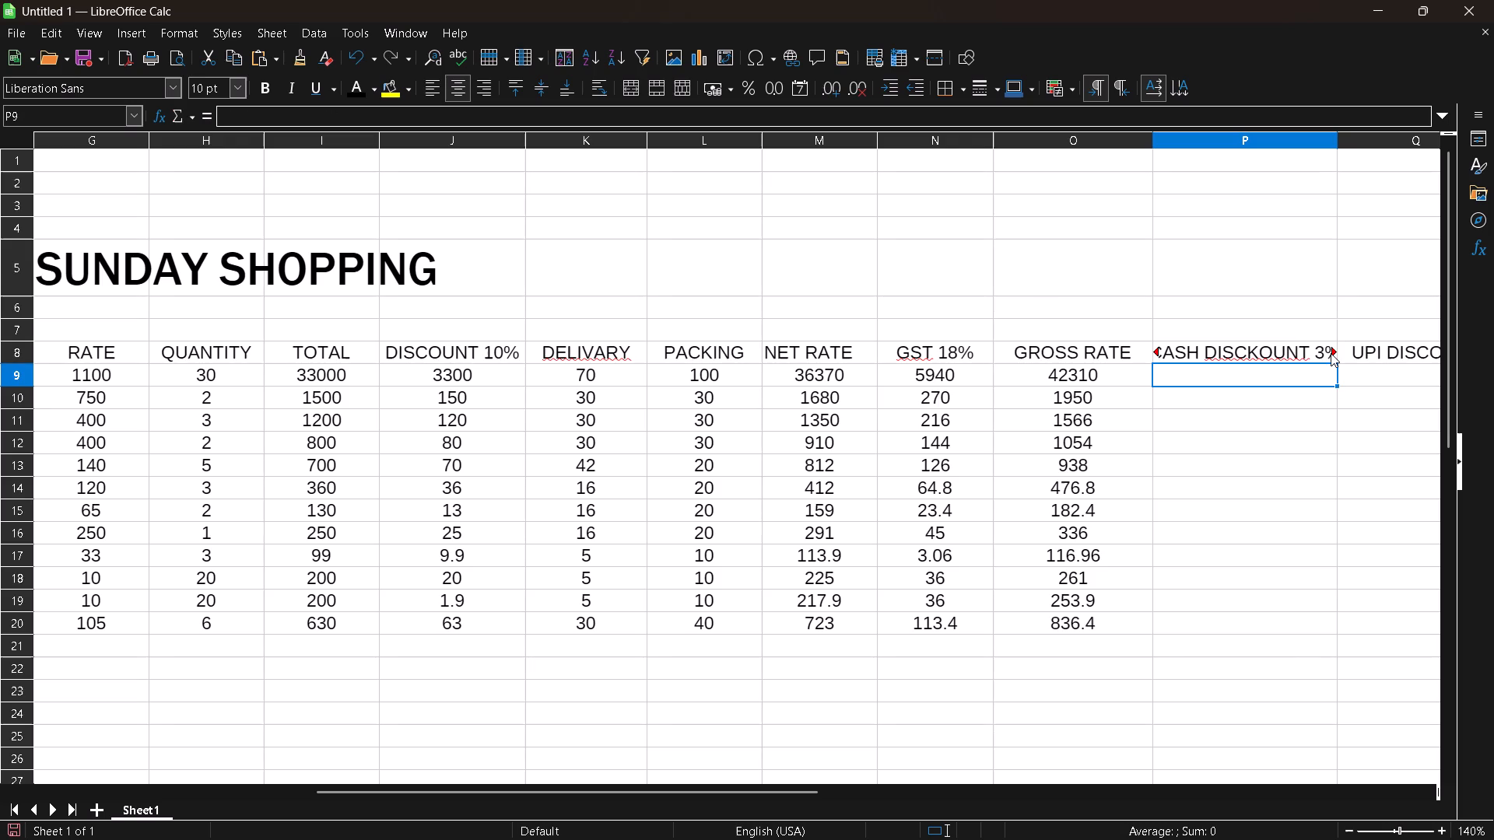
Calculate the cash discount for RICE in P9 with the formula =O9*3%.
{"action": "key", "text": "equal"}
{"action": "key", "text": "o"}
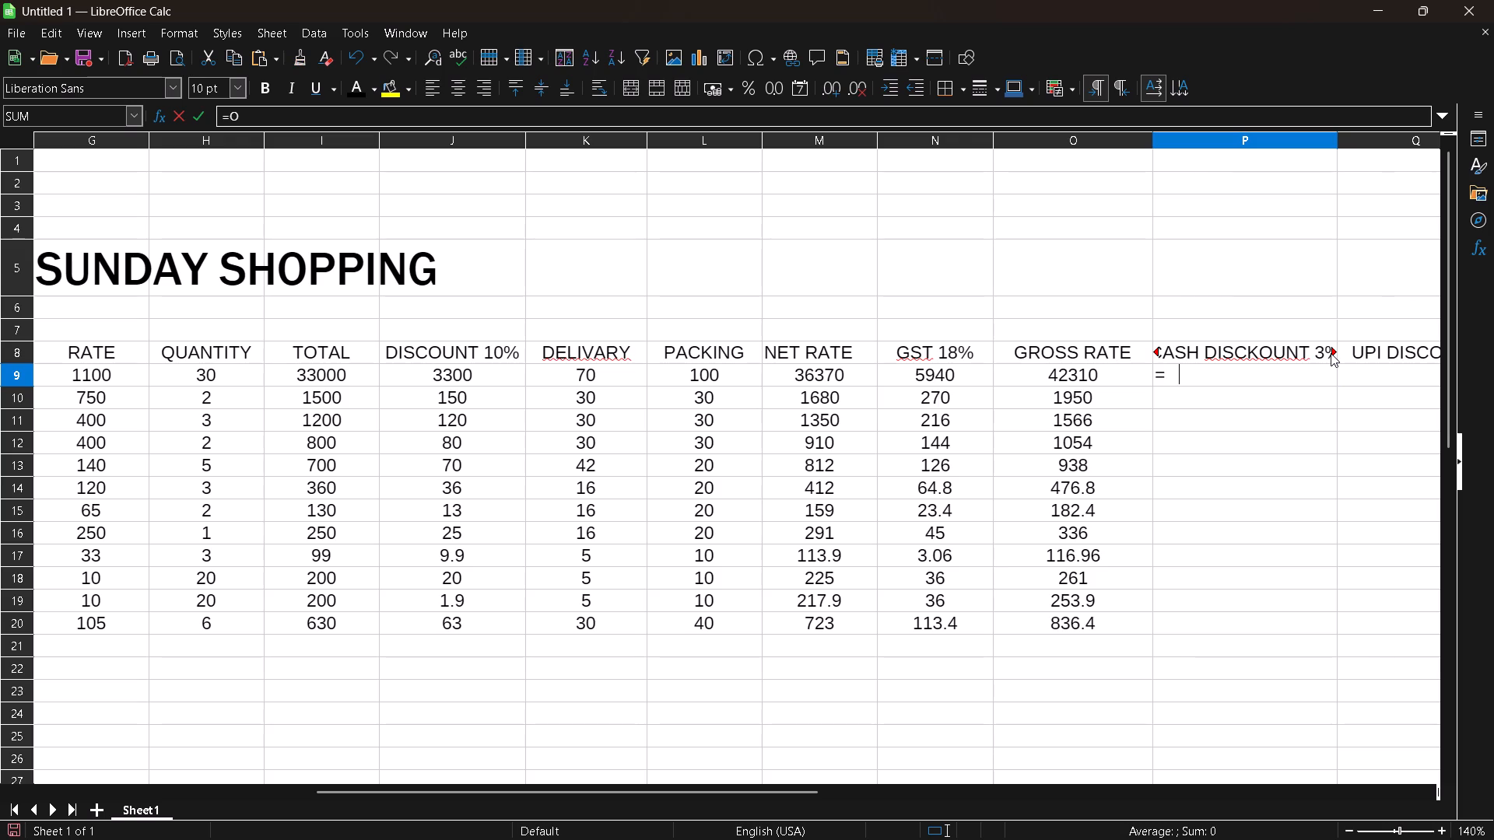
{"action": "type", "text": "9*"}
{"action": "key", "text": "3"}
{"action": "key", "text": "shift+percent"}
{"action": "key", "text": "Return"}
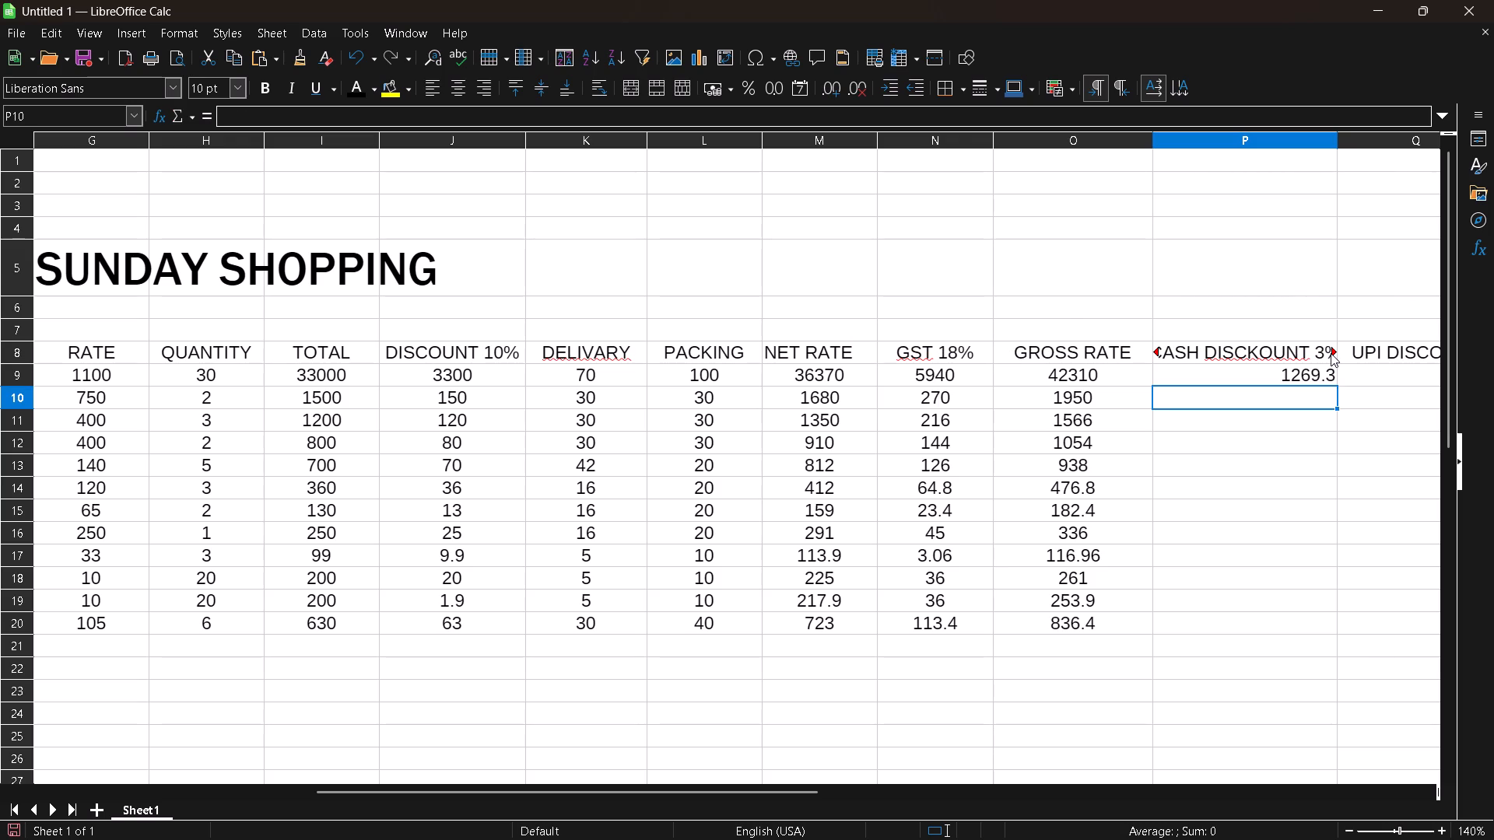
Calculate the cash discount for ALMOND in P10 with the formula =O10*3%.
{"action": "key", "text": "equal"}
{"action": "type", "text": "O10*"}
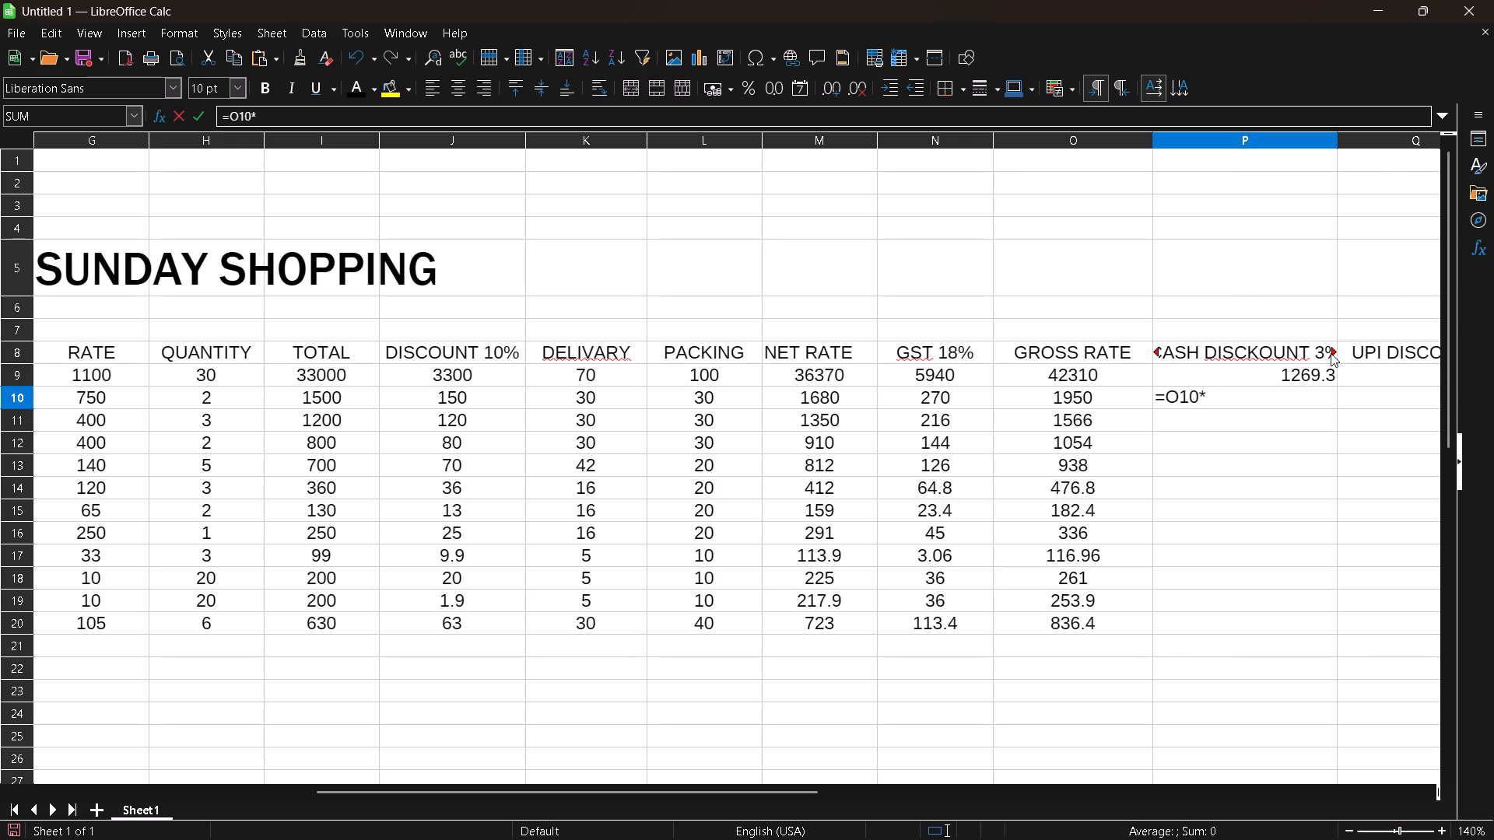
{"action": "key", "text": "3"}
{"action": "key", "text": "shift+percent"}
{"action": "key", "text": "shift+Return"}
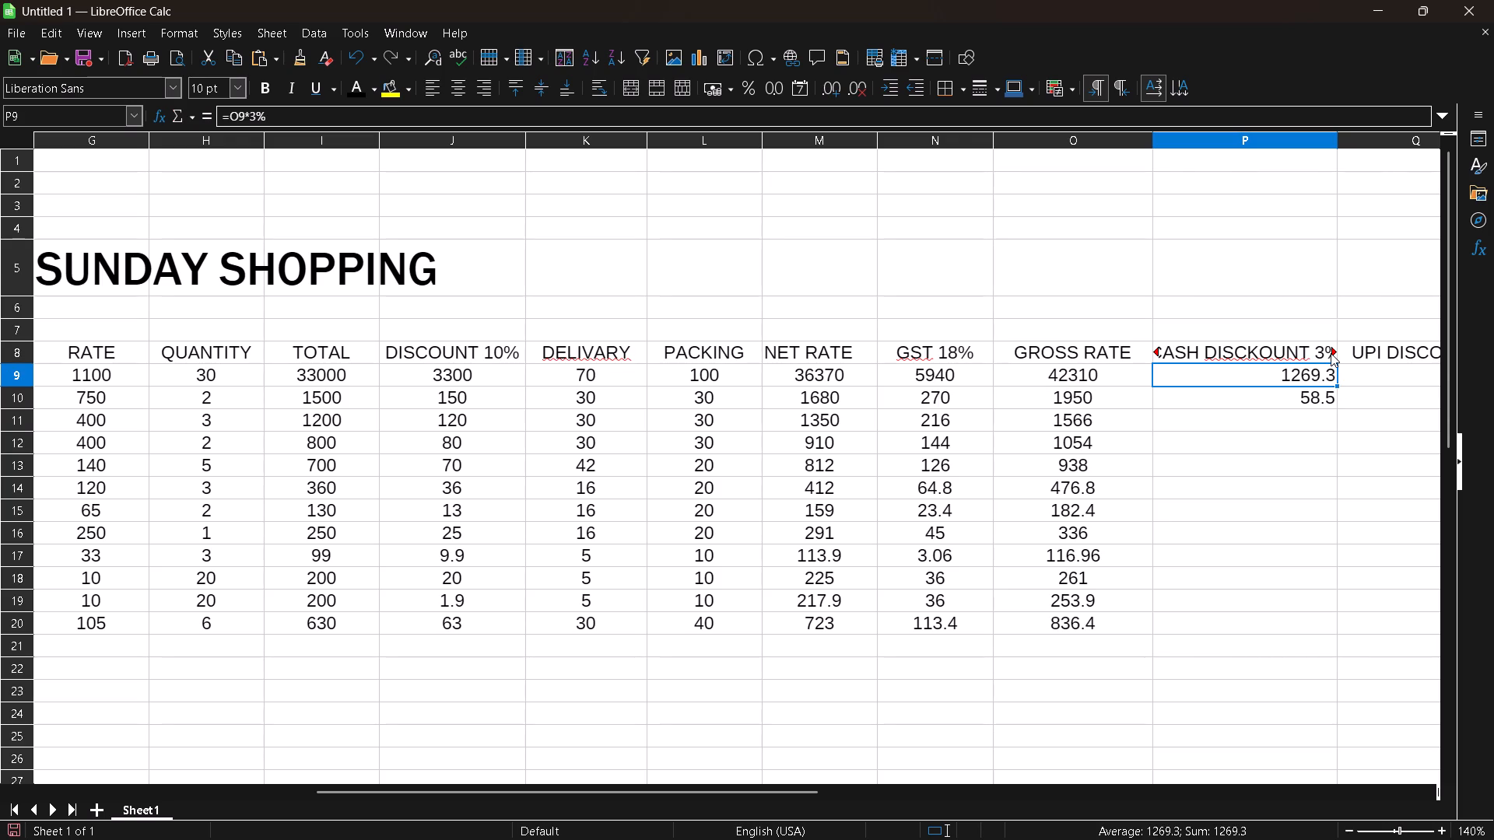
Calculate the cash discount in P11 with the formula =O11*3%.
{"action": "key", "text": "Down"}
{"action": "key", "text": "Down"}
{"action": "type", "text": "=O11"}
{"action": "key", "text": "asterisk"}
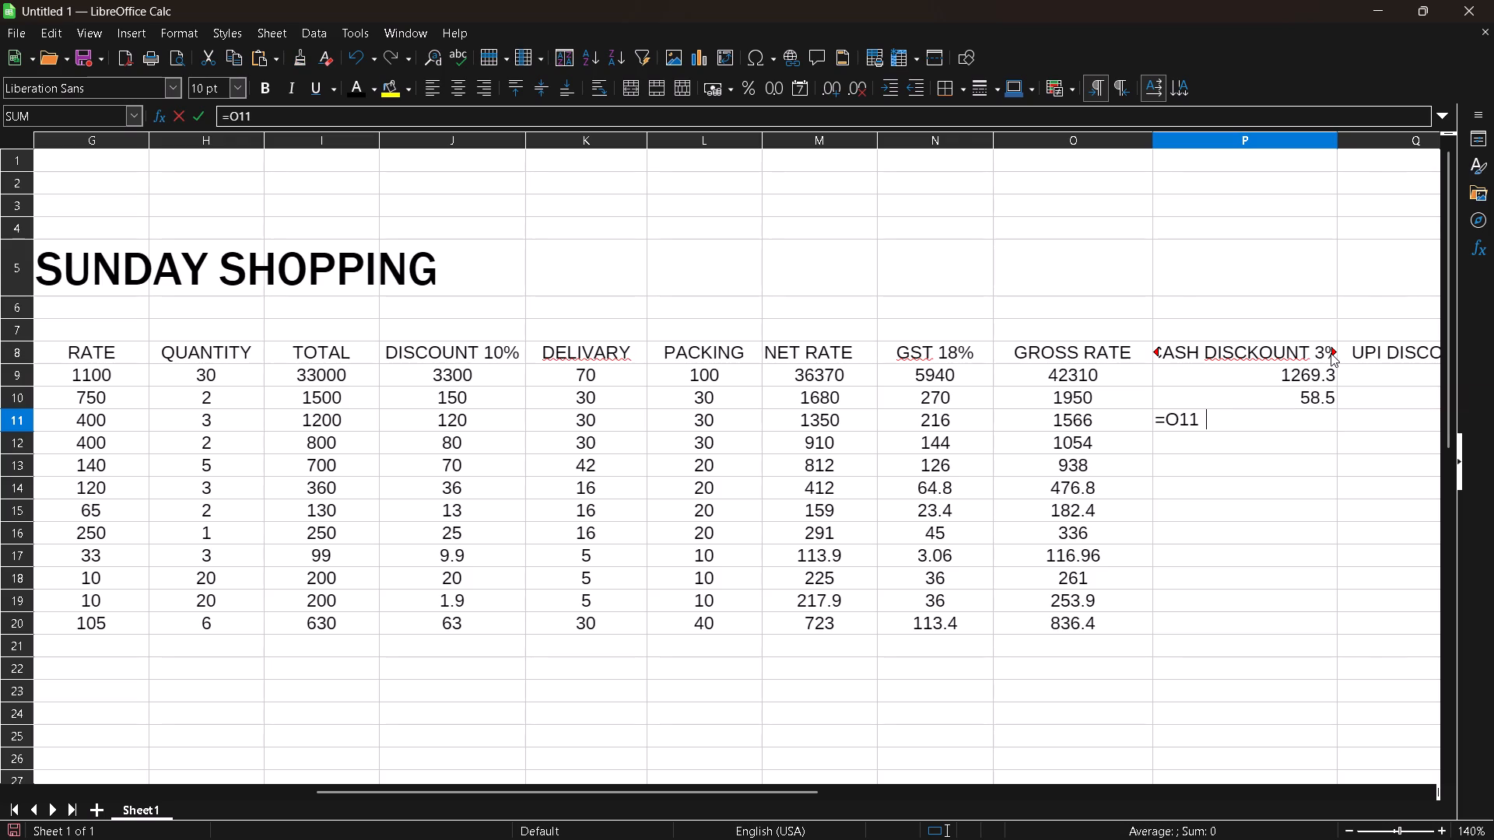
{"action": "key", "text": "3"}
{"action": "key", "text": "shift+percent"}
{"action": "key", "text": "Return"}
Calculate the cash discount in P12 with the formula =O12*3%.
{"action": "key", "text": "equal"}
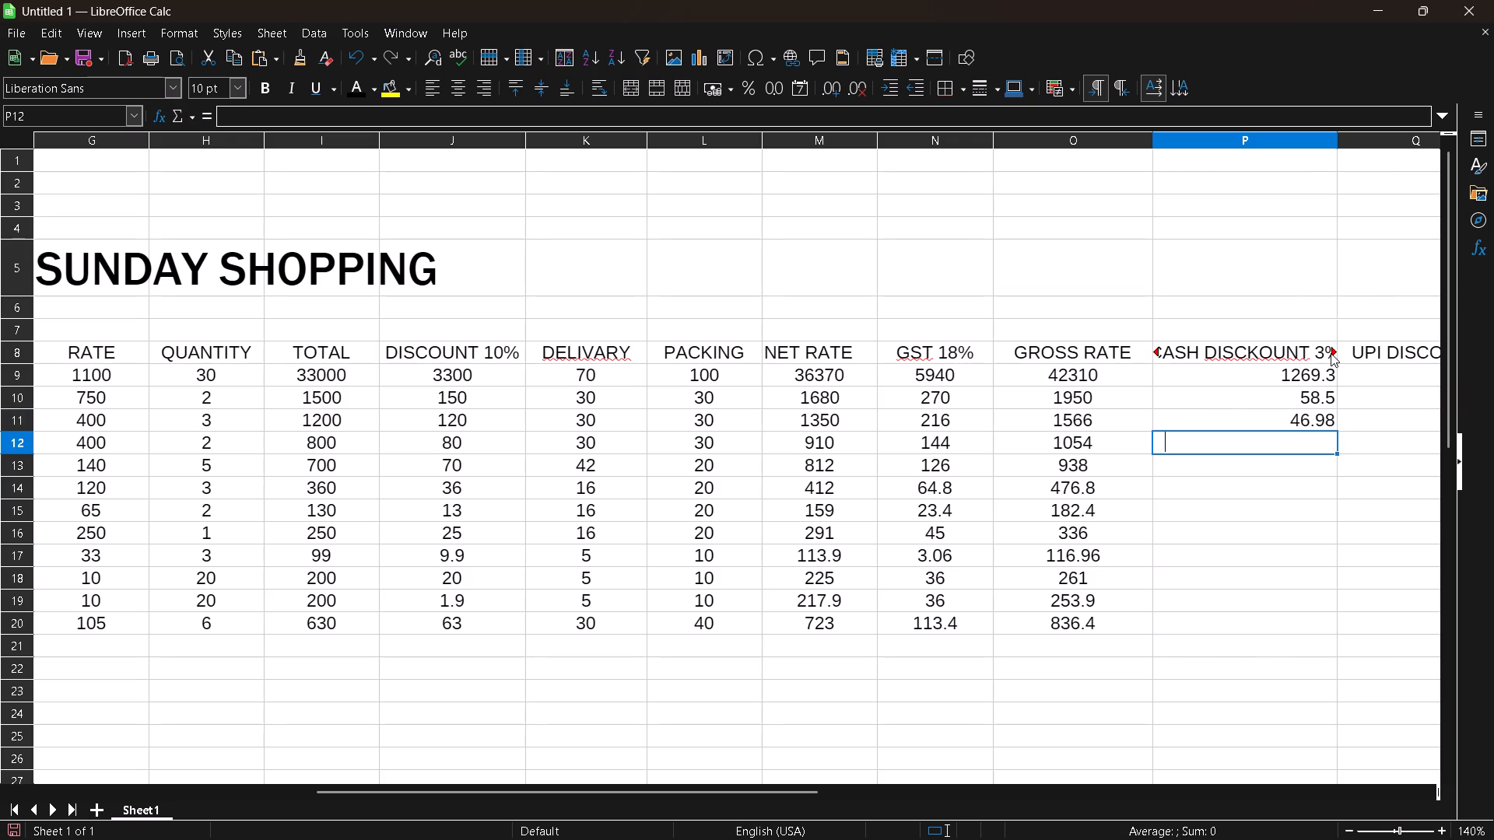
{"action": "type", "text": "O12*"}
{"action": "key", "text": "5"}
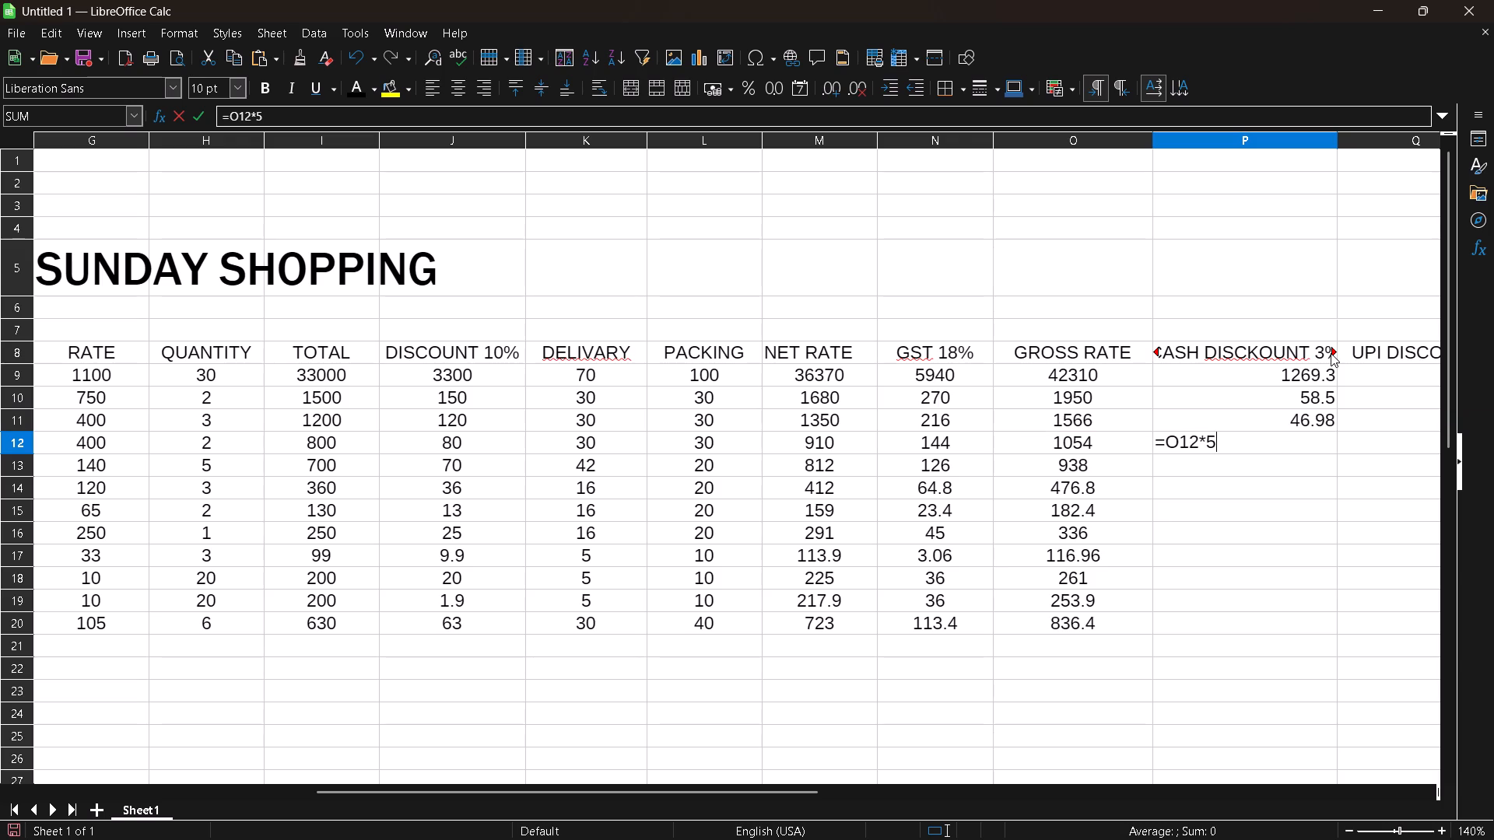
{"action": "key", "text": "BackSpace"}
{"action": "key", "text": "3"}
{"action": "key", "text": "shift+percent"}
{"action": "key", "text": "Return"}
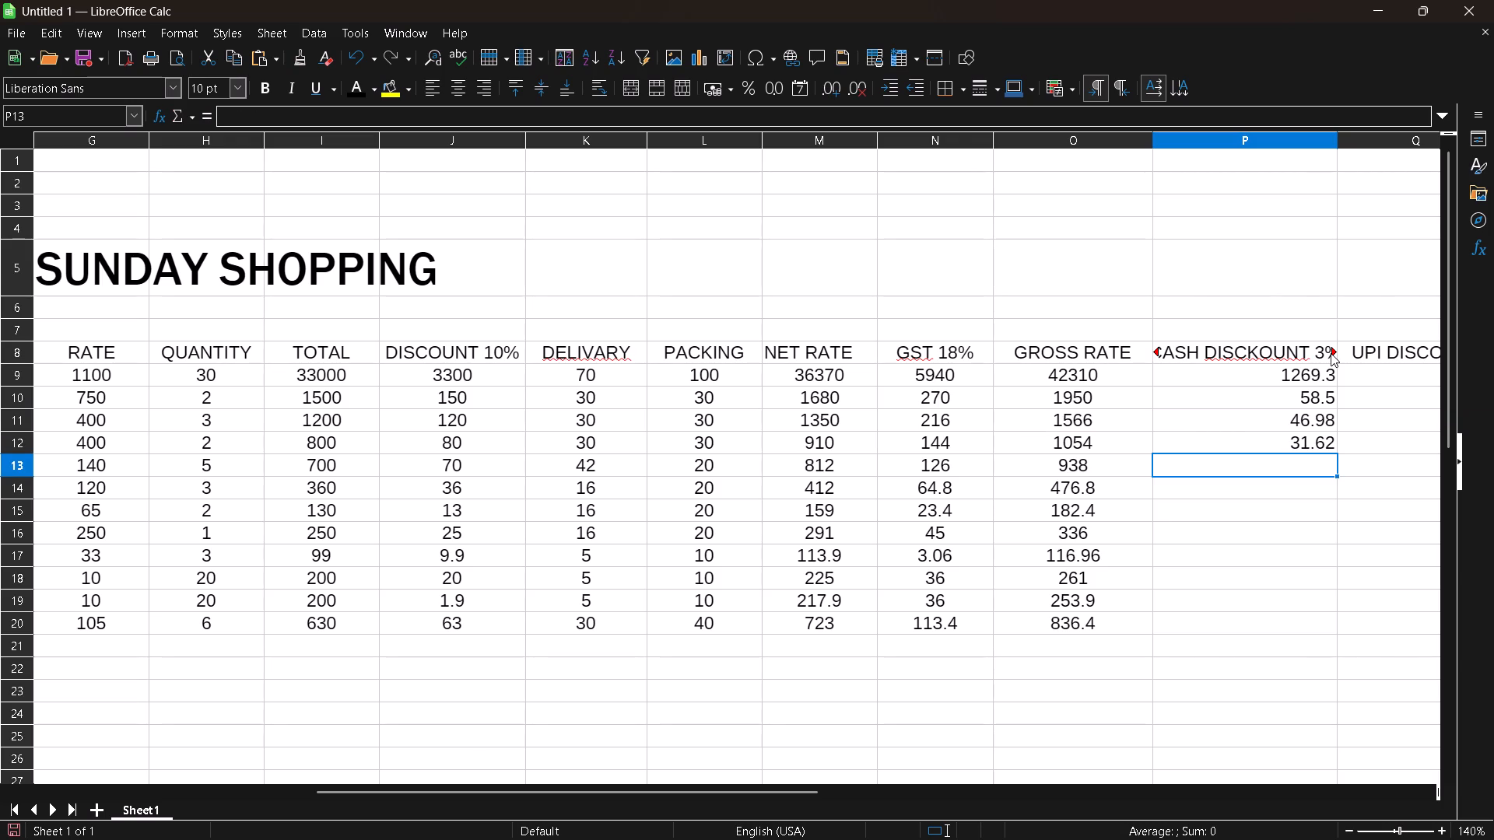
Calculate the cash discount in P13 with the formula =O13*3%.
{"action": "key", "text": "equal"}
{"action": "key", "text": "o"}
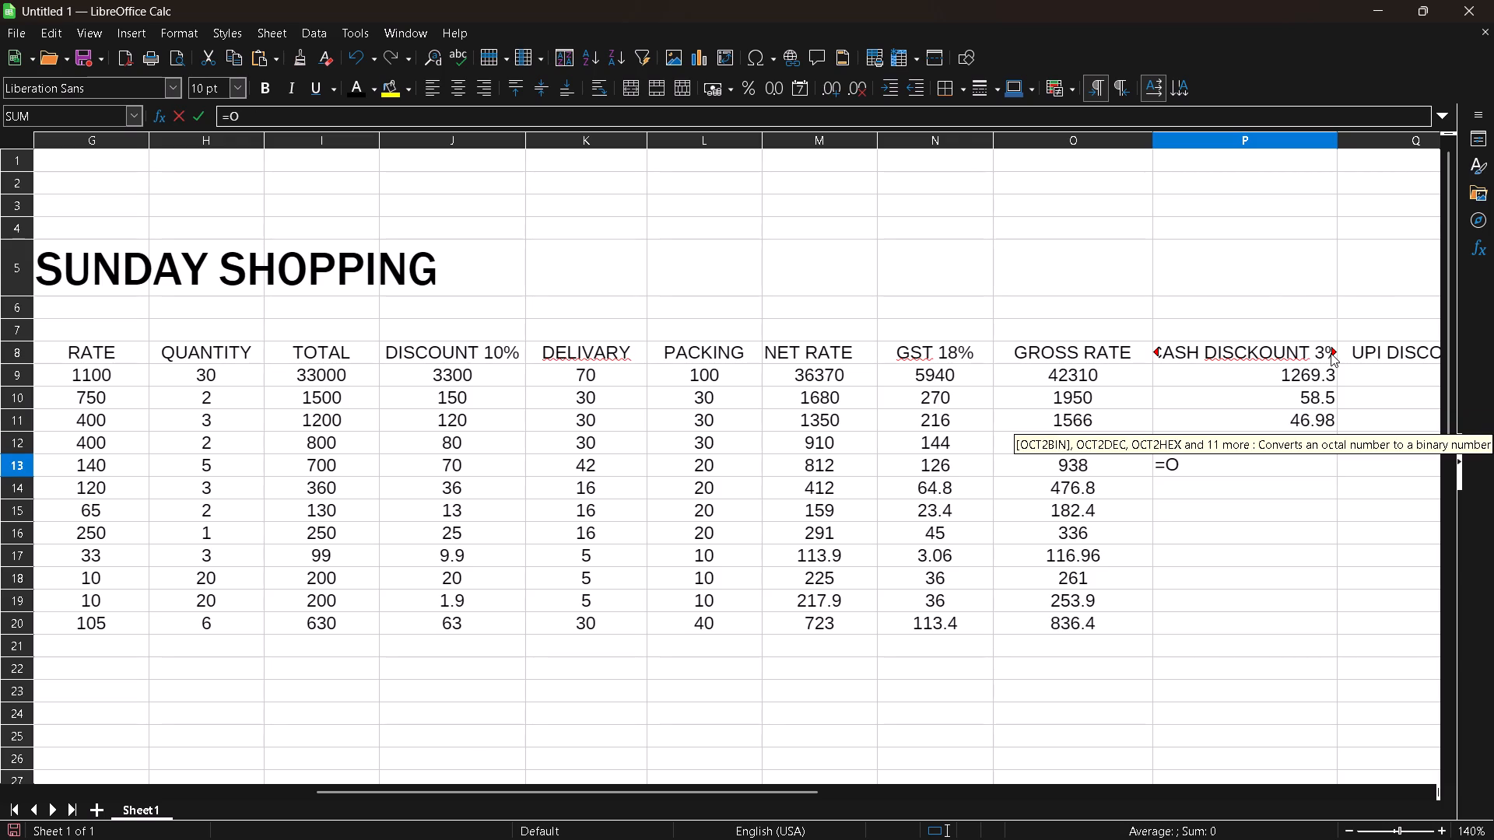
{"action": "type", "text": "13*"}
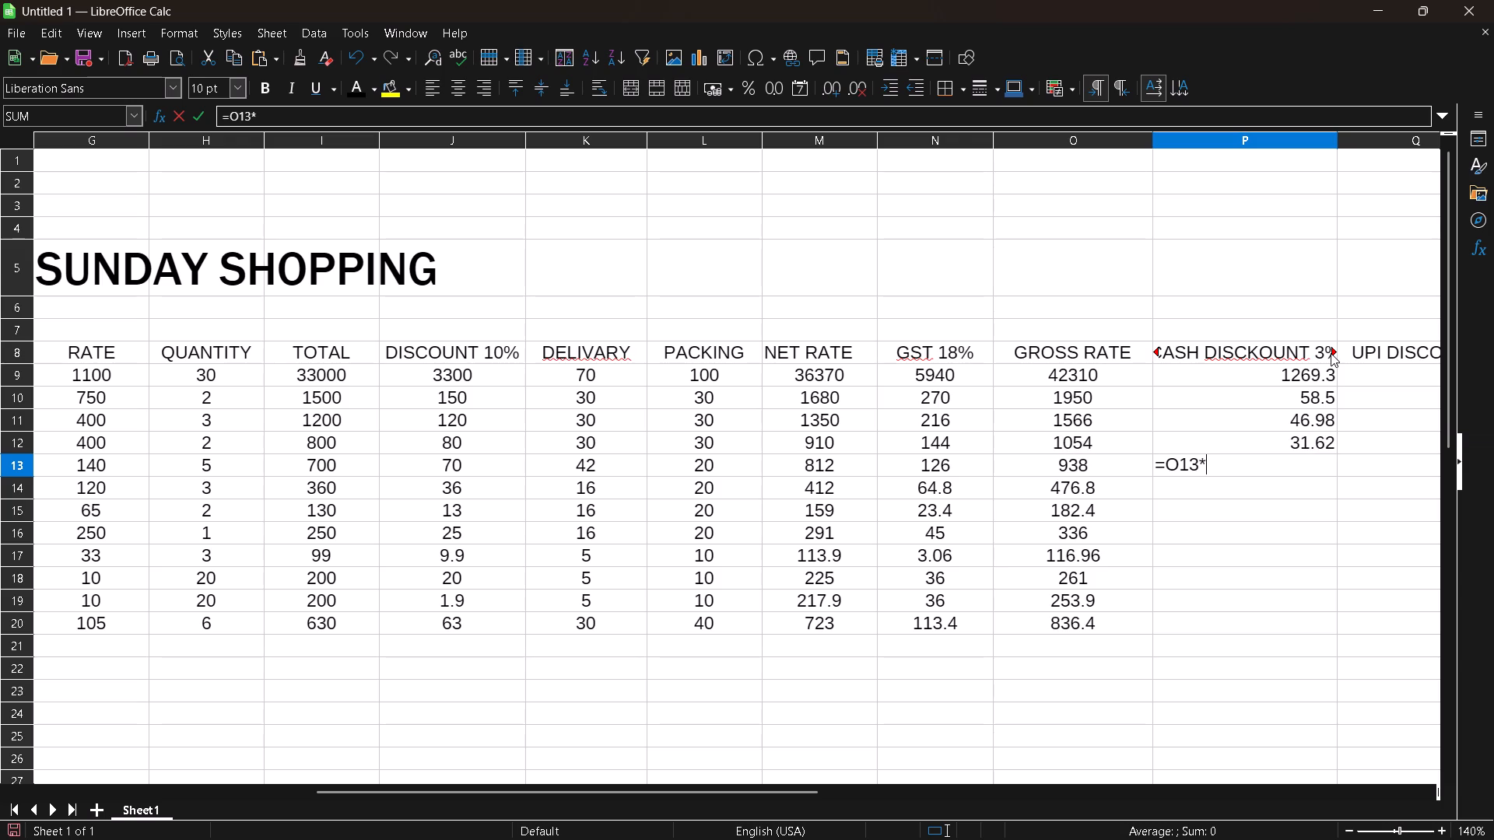
{"action": "key", "text": "3"}
{"action": "key", "text": "shift+percent"}
{"action": "key", "text": "Return"}
Calculate the cash discount for BESHAN in P14 with the formula =O14*3%.
{"action": "type", "text": "=O"}
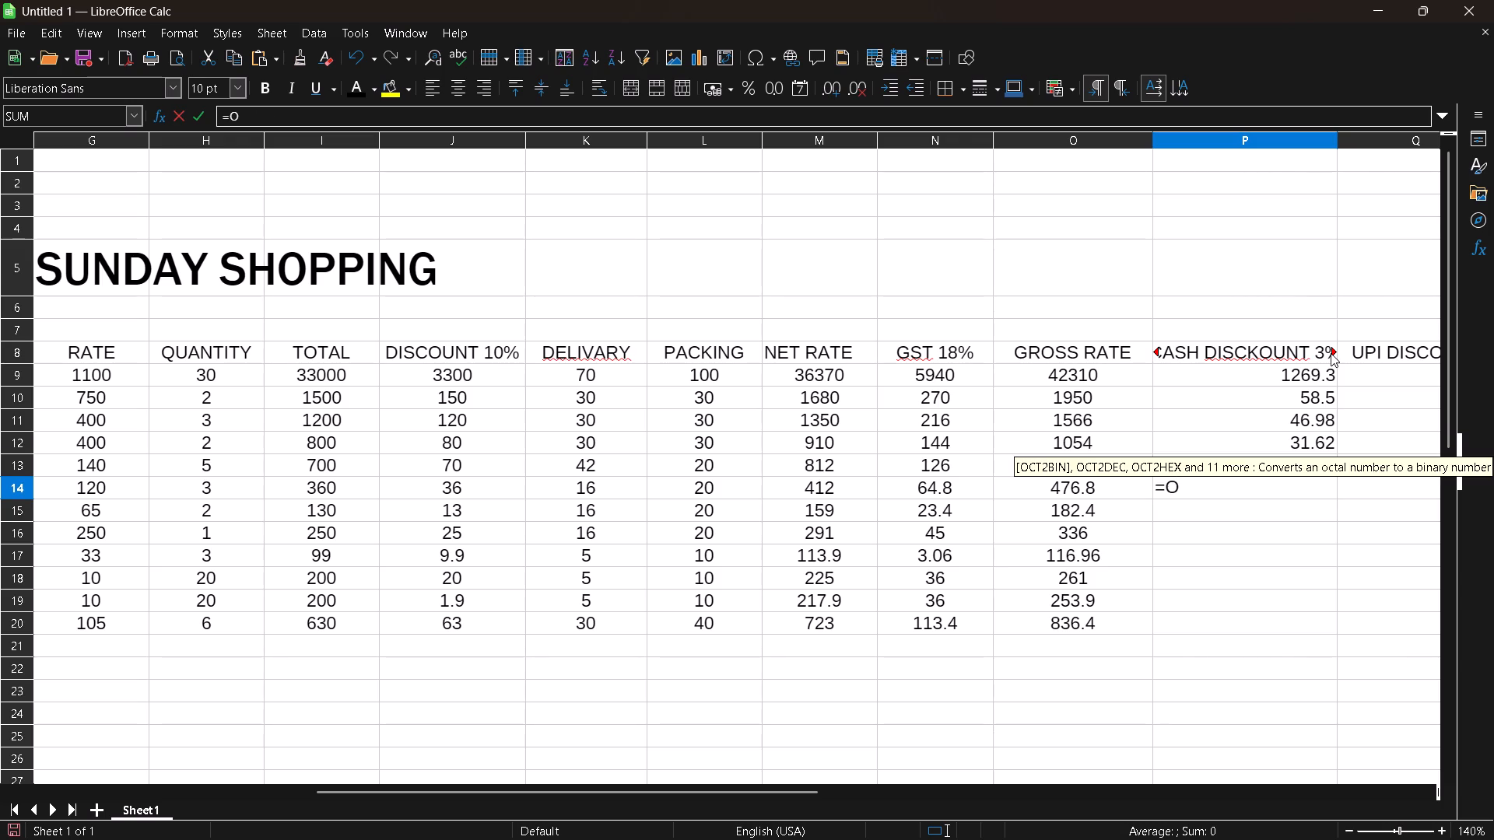
{"action": "type", "text": "14"}
{"action": "key", "text": "asterisk"}
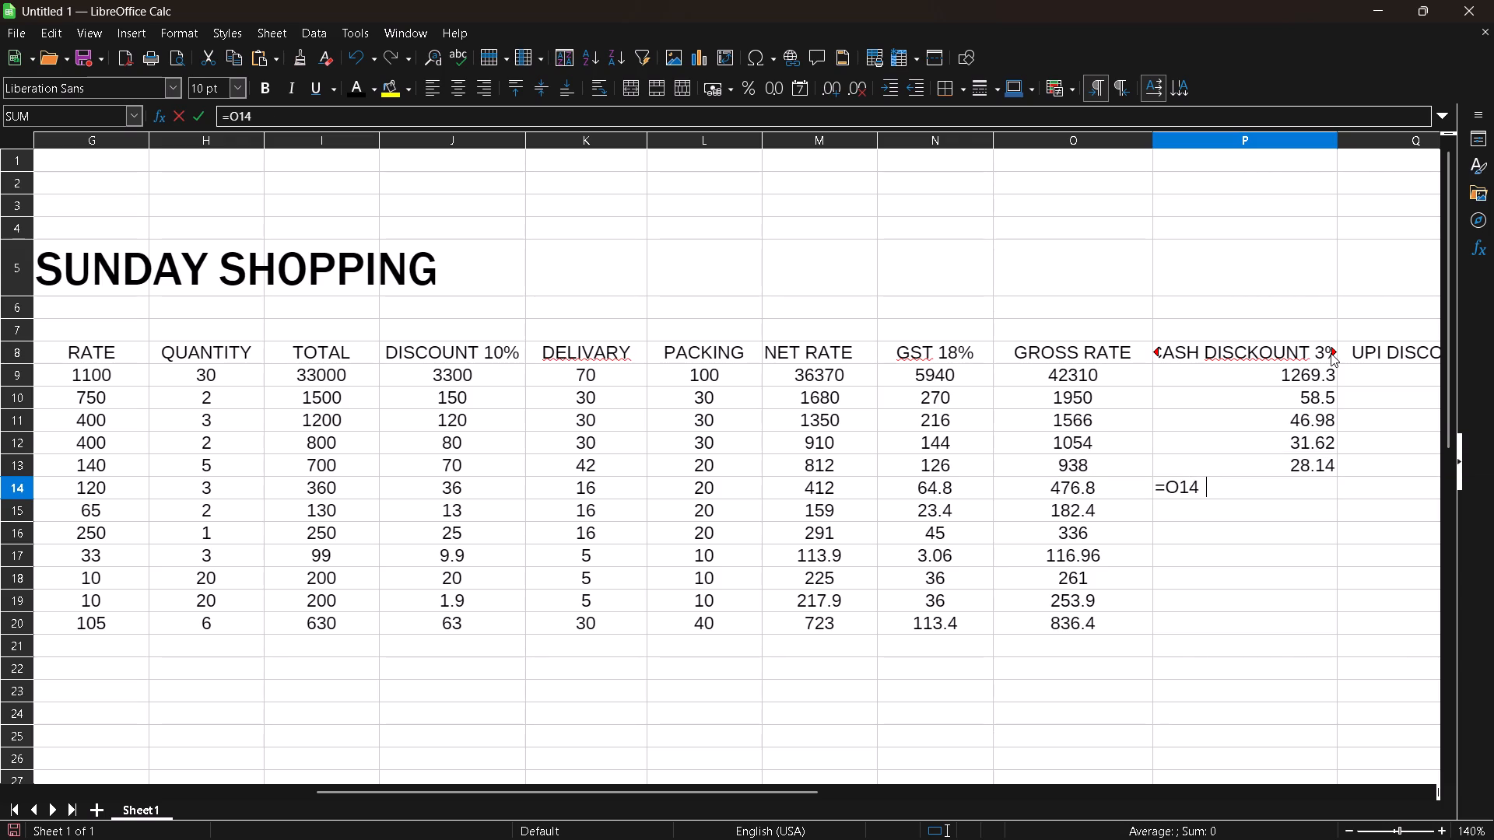
{"action": "key", "text": "3"}
{"action": "key", "text": "shift+percent"}
{"action": "key", "text": "Return"}
Enter the formula =15*3% as the cash discount in P15.
{"action": "key", "text": "equal"}
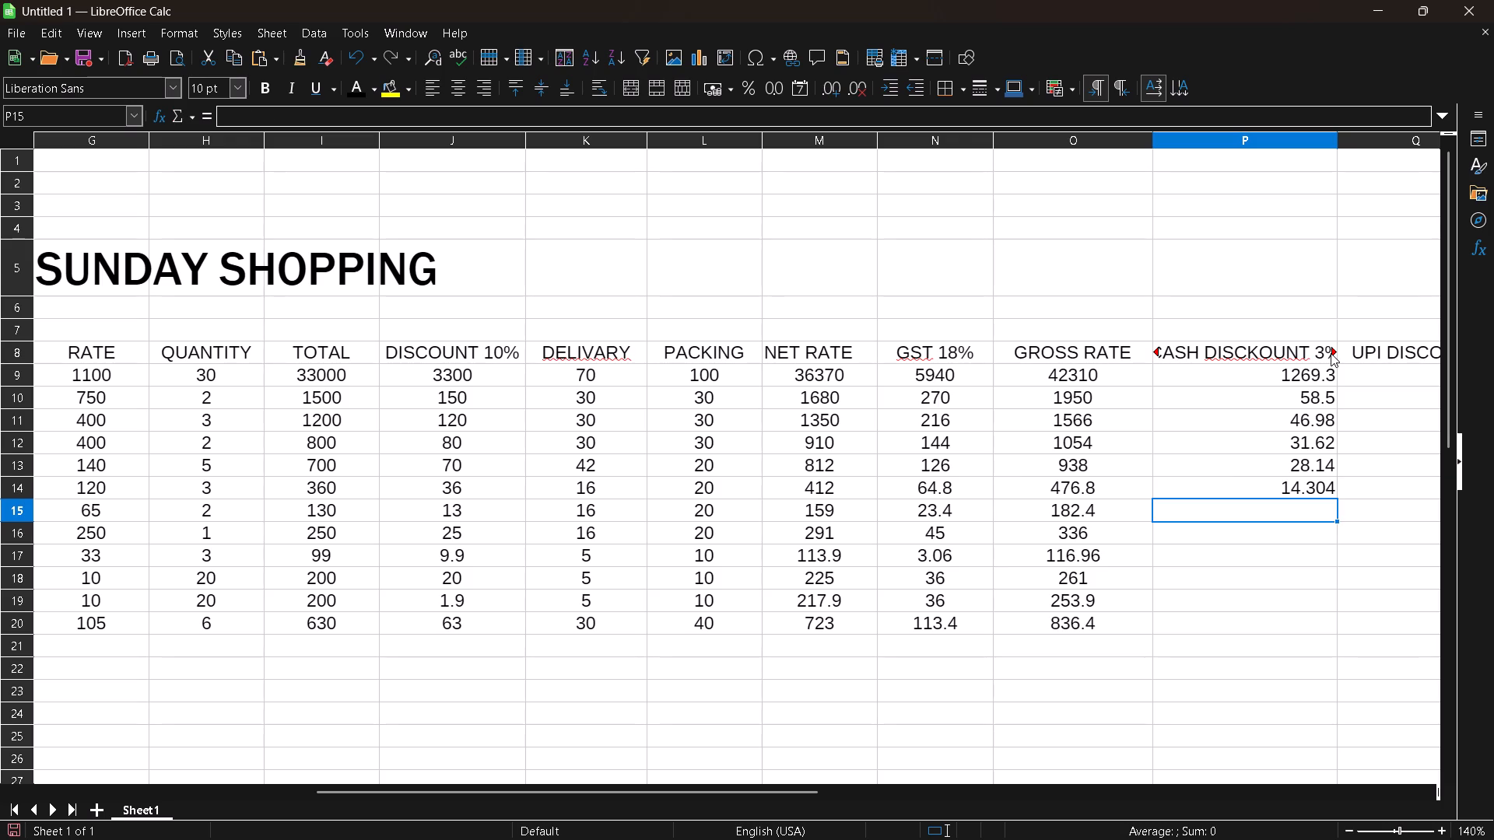
{"action": "type", "text": "15"}
{"action": "type", "text": "*3"}
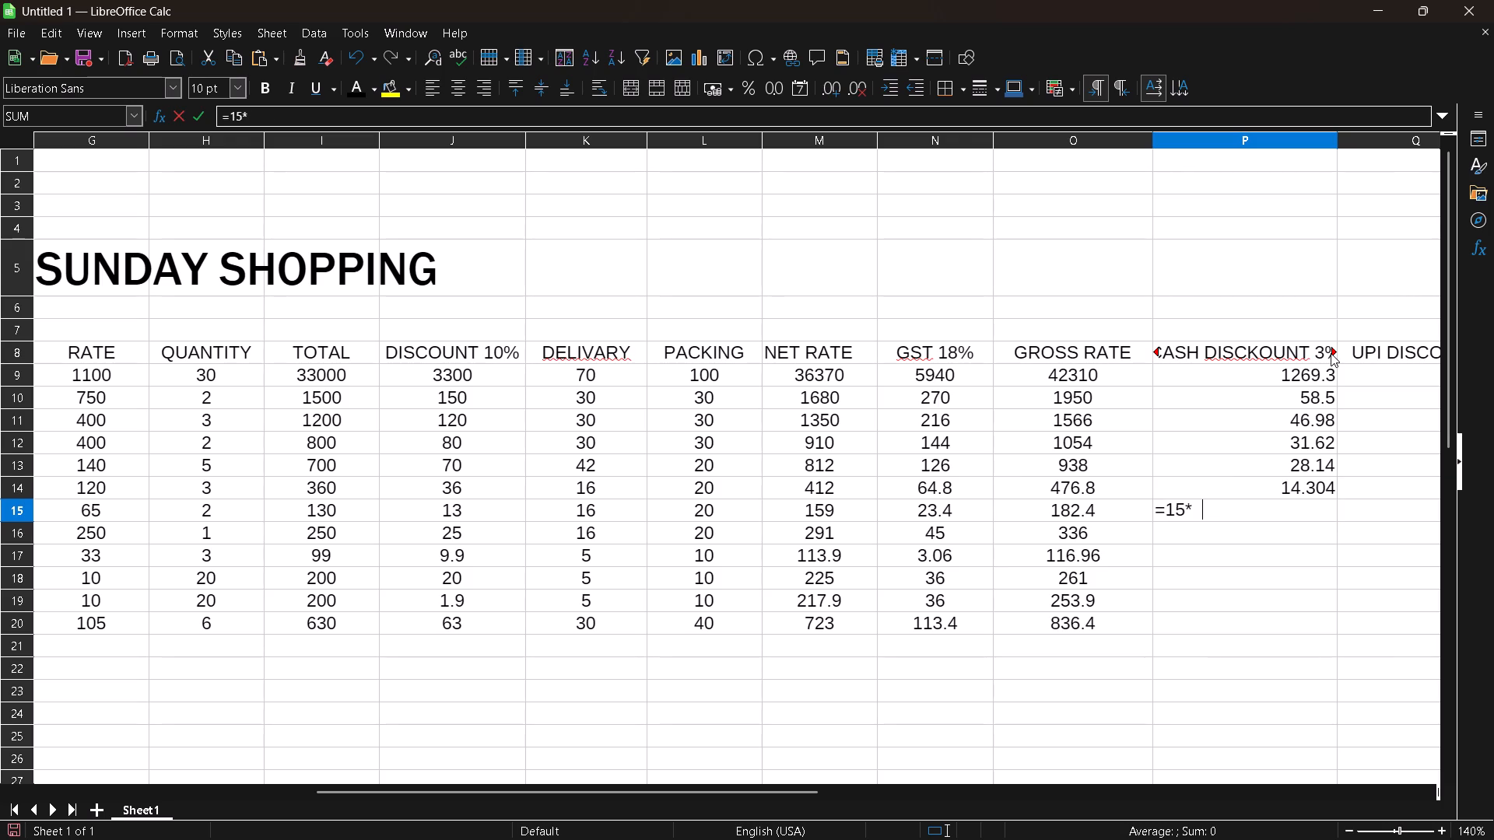
{"action": "key", "text": "shift+percent"}
{"action": "key", "text": "Return"}
Calculate the cash discount in P16 with the formula =O16*3%.
{"action": "key", "text": "equal"}
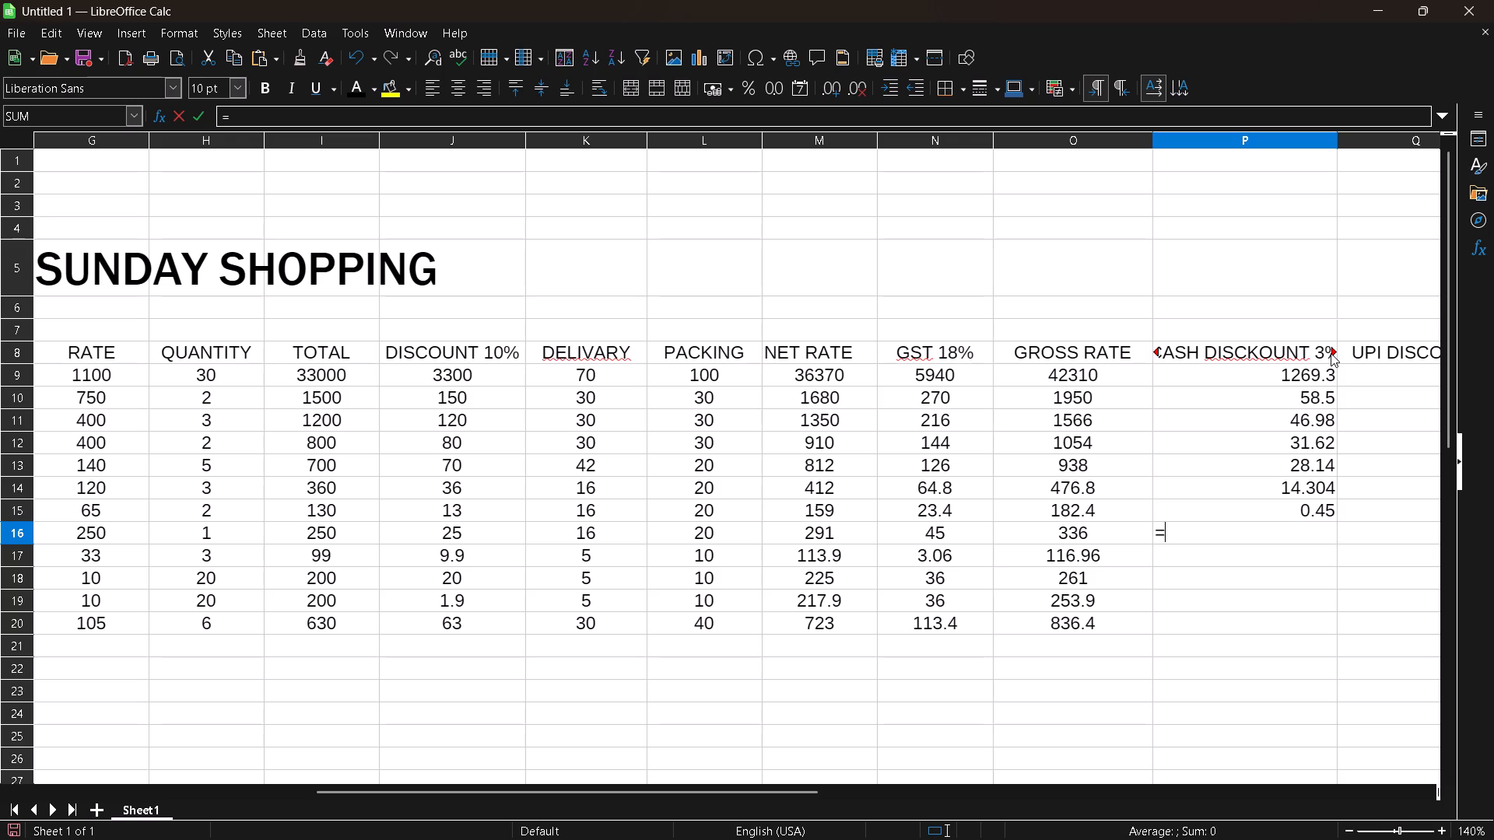
{"action": "key", "text": "o"}
{"action": "type", "text": "16"}
{"action": "type", "text": "*63"}
{"action": "key", "text": "BackSpace"}
{"action": "key", "text": "BackSpace"}
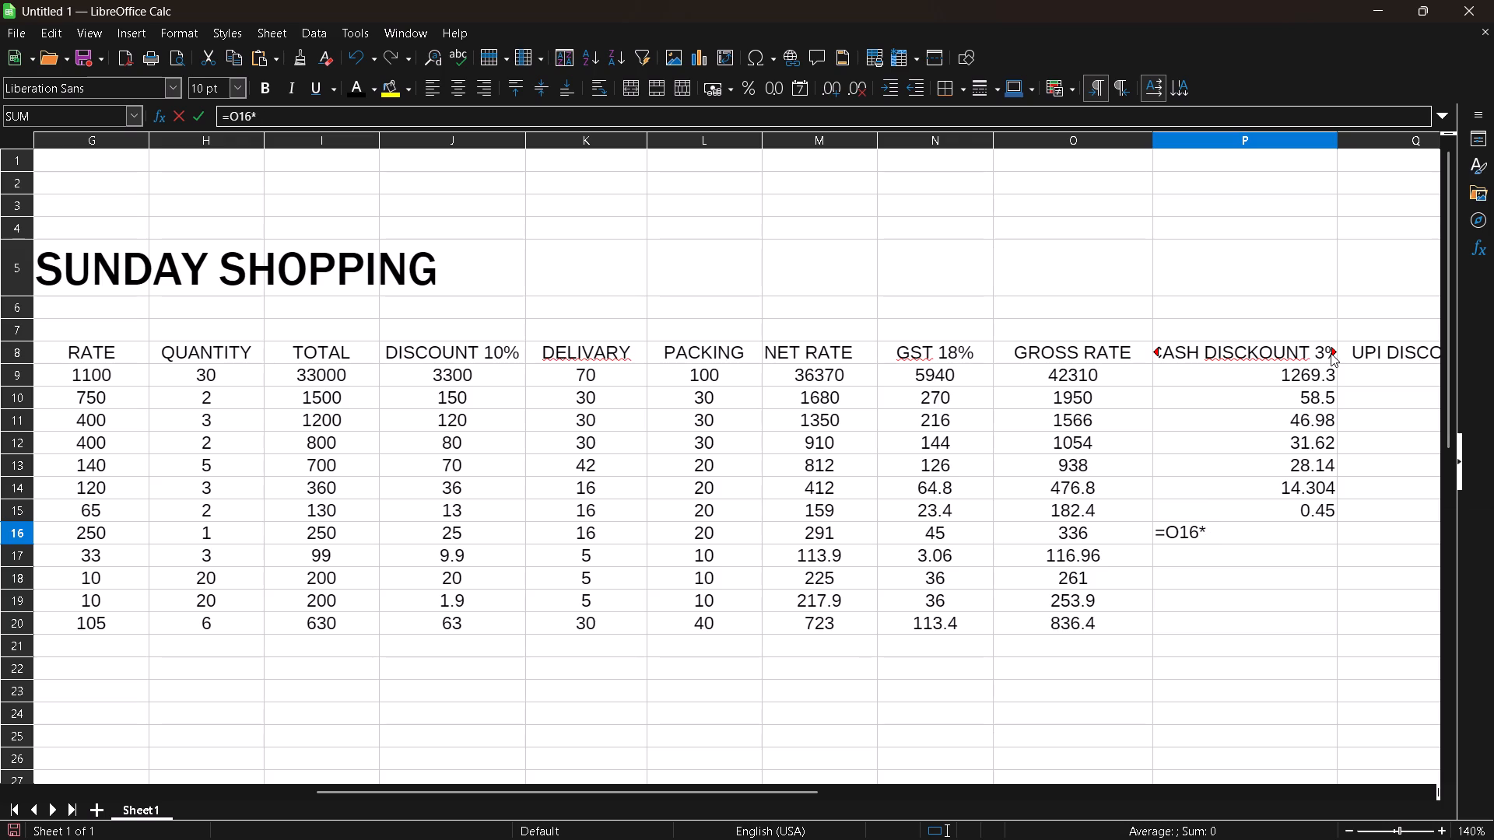
{"action": "key", "text": "3"}
{"action": "key", "text": "shift+percent"}
{"action": "key", "text": "Return"}
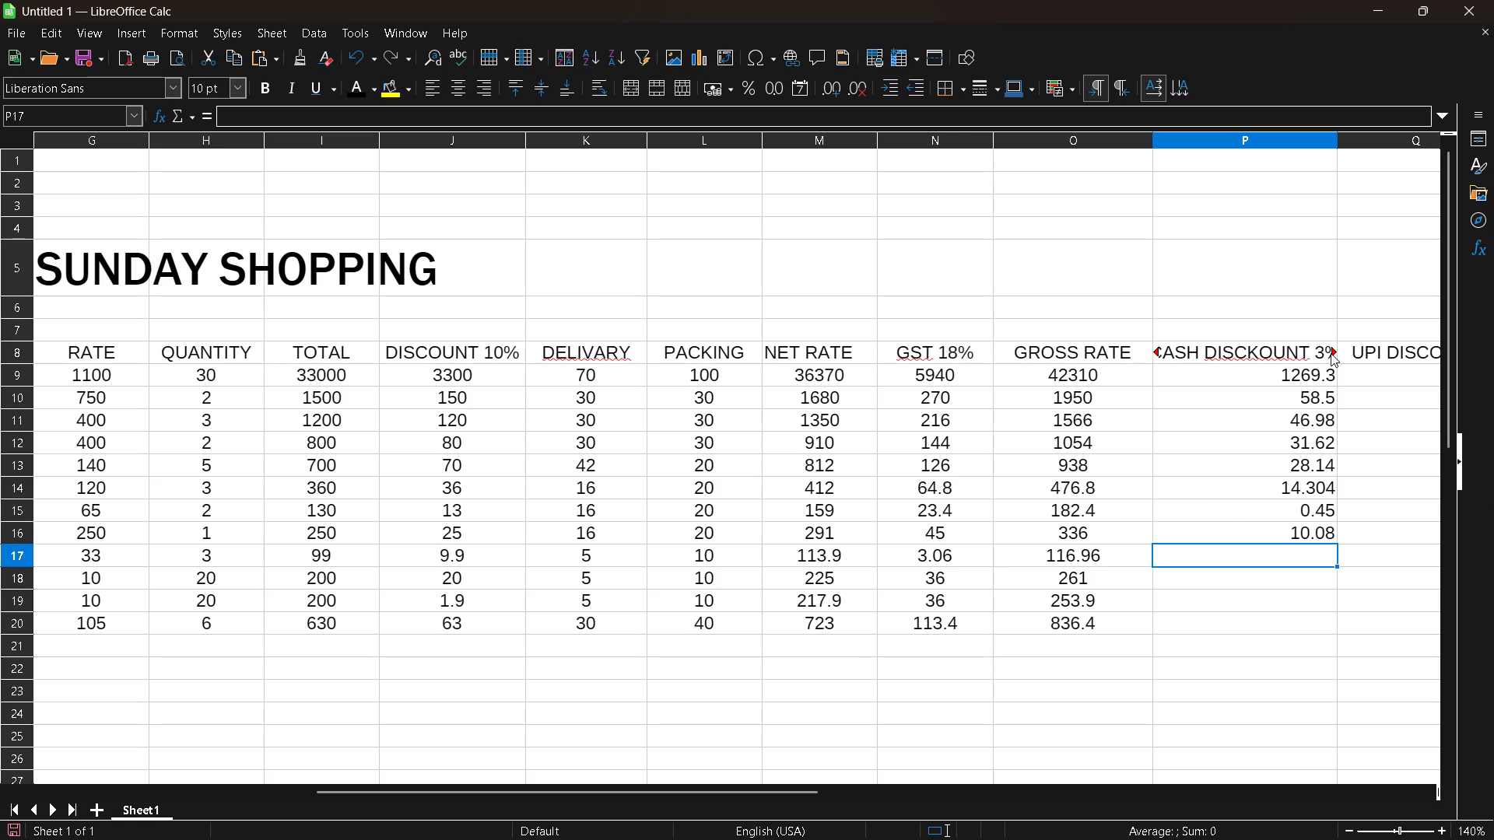
Calculate the cash discount in P17 with the formula =O17*3%.
{"action": "key", "text": "equal"}
{"action": "key", "text": "o"}
{"action": "type", "text": "17"}
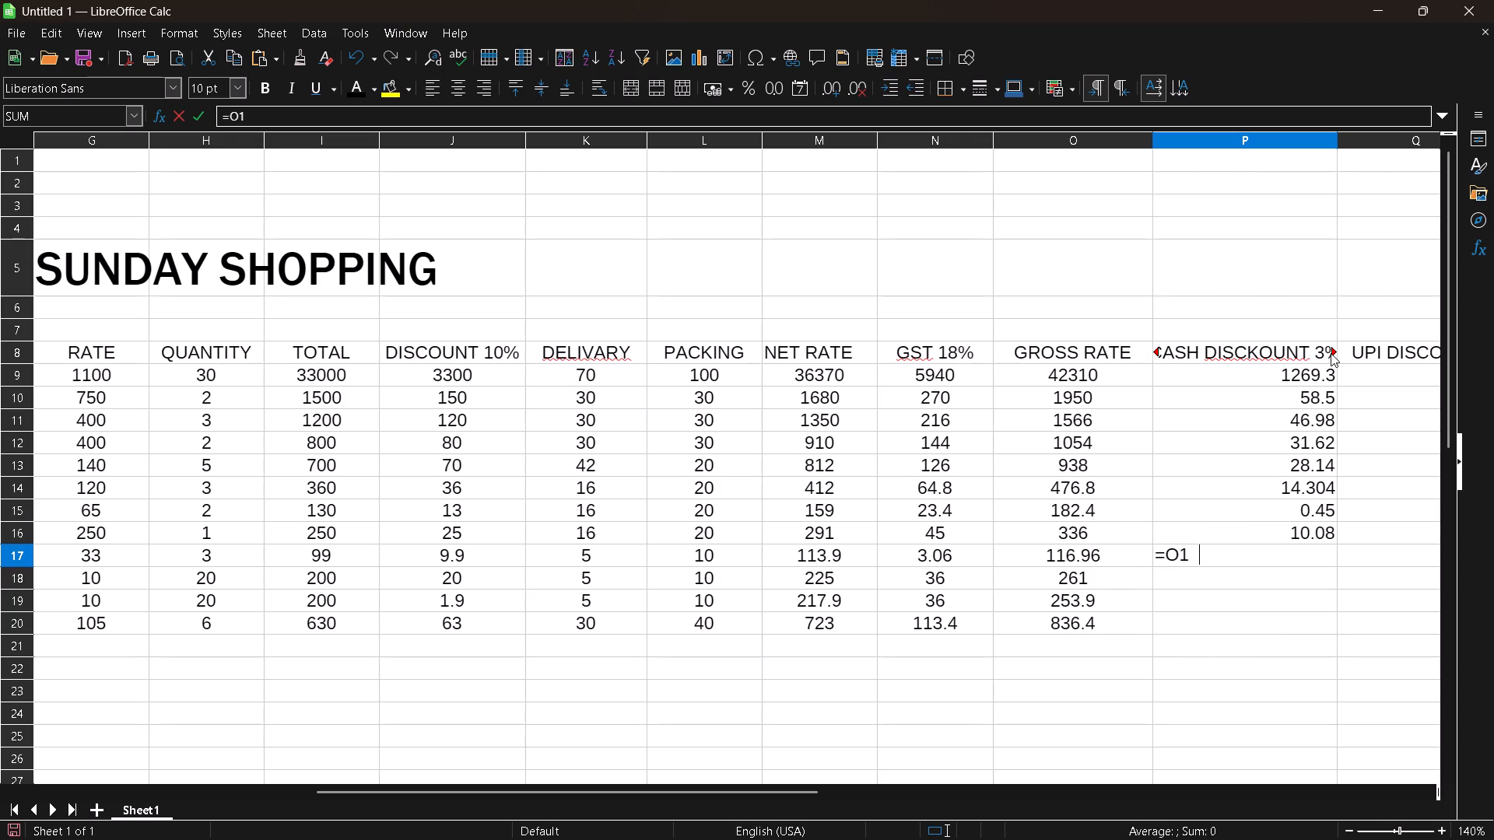
{"action": "key", "text": "asterisk"}
{"action": "key", "text": "3"}
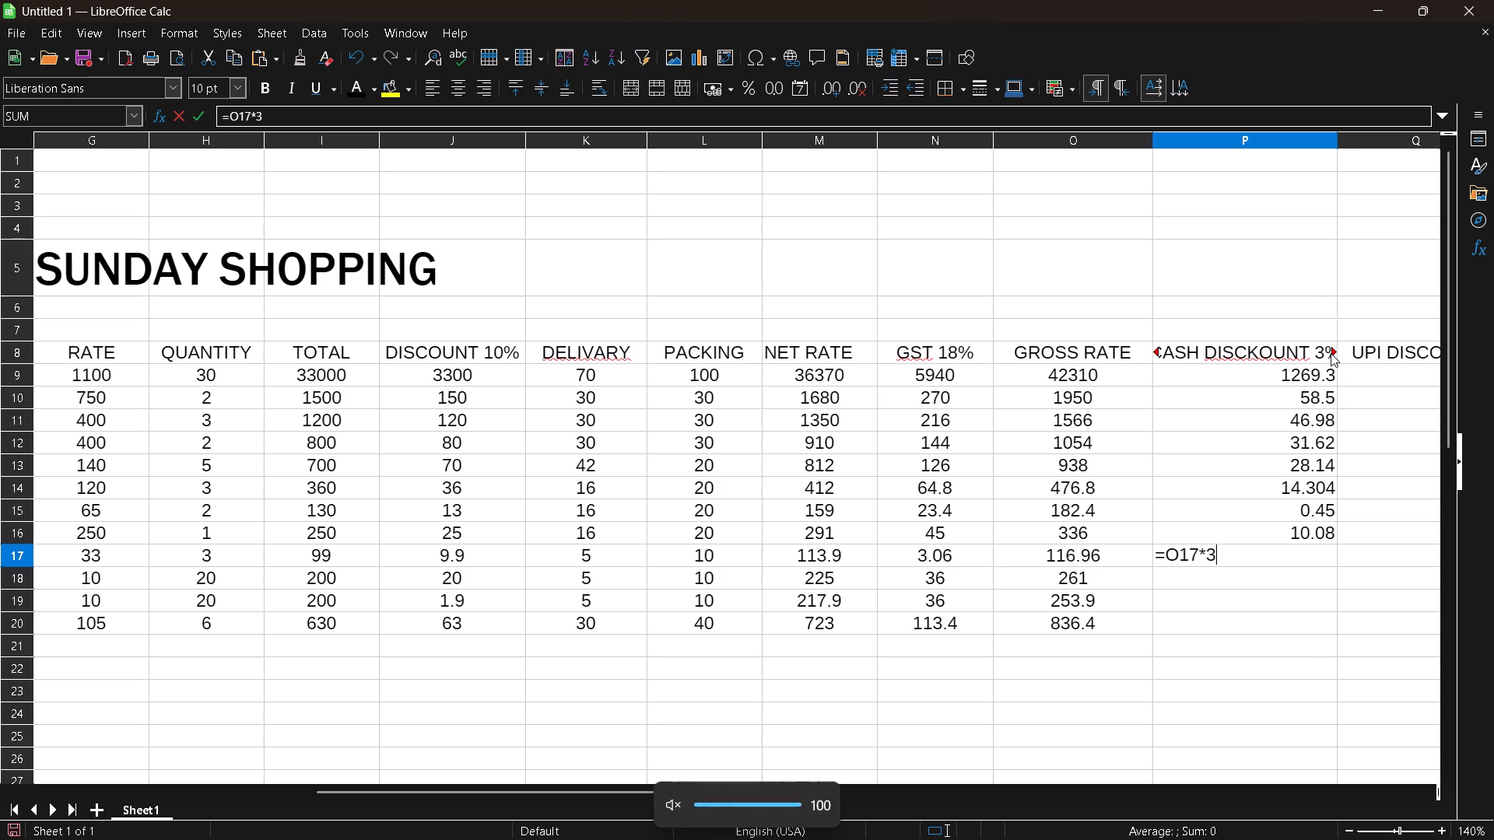
{"action": "key", "text": "shift+percent"}
{"action": "key", "text": "Return"}
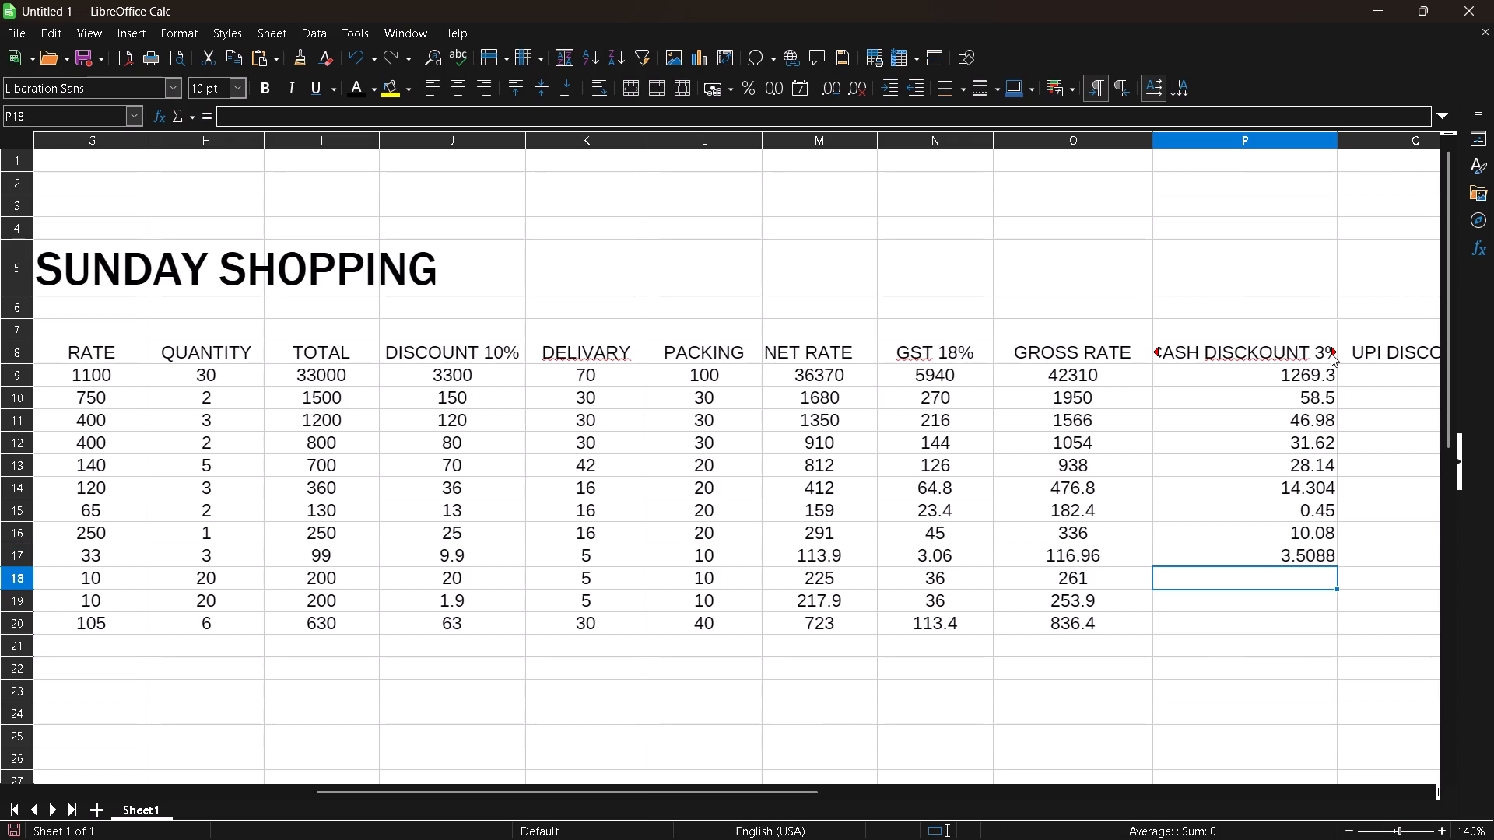
Calculate the cash discount in P18 with the formula =O18*3%.
{"action": "key", "text": "equal"}
{"action": "key", "text": "o"}
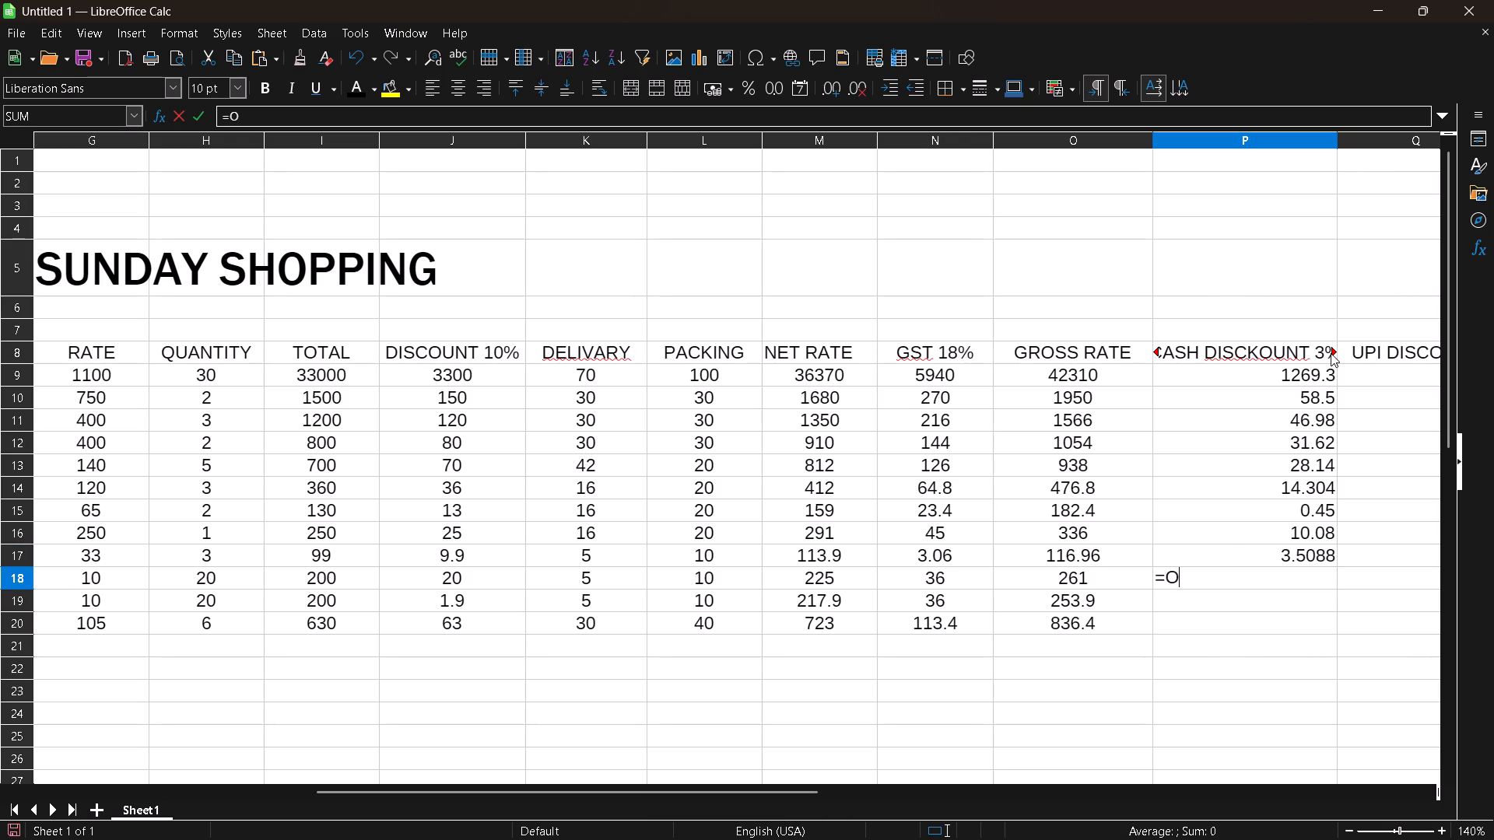
{"action": "type", "text": "18"}
{"action": "type", "text": "*3"}
{"action": "key", "text": "shift+percent"}
{"action": "key", "text": "Return"}
Calculate the cash discount in P19 with the formula =O19*3%.
{"action": "key", "text": "equal"}
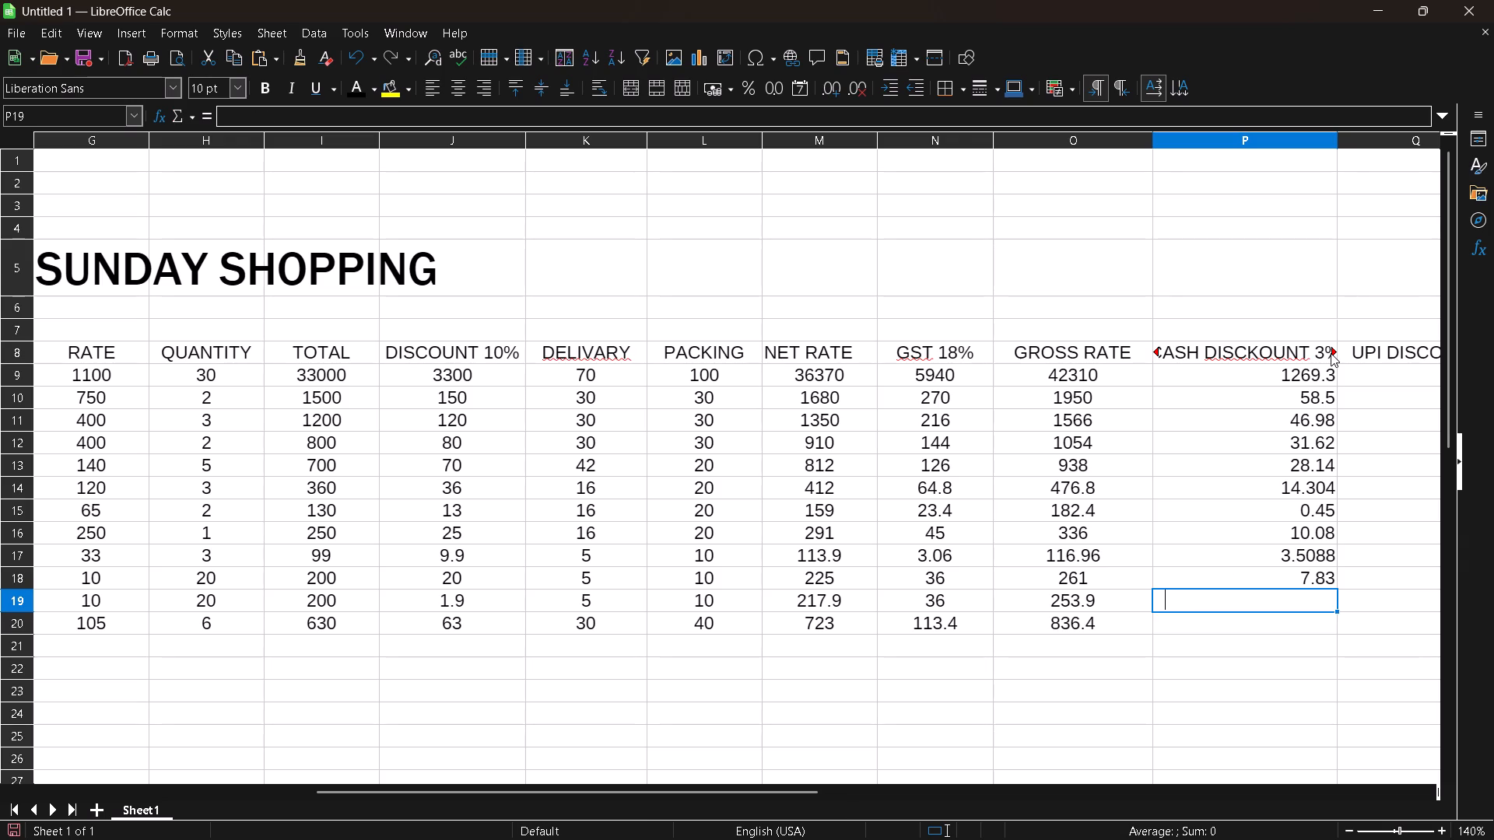
{"action": "type", "text": "O29"}
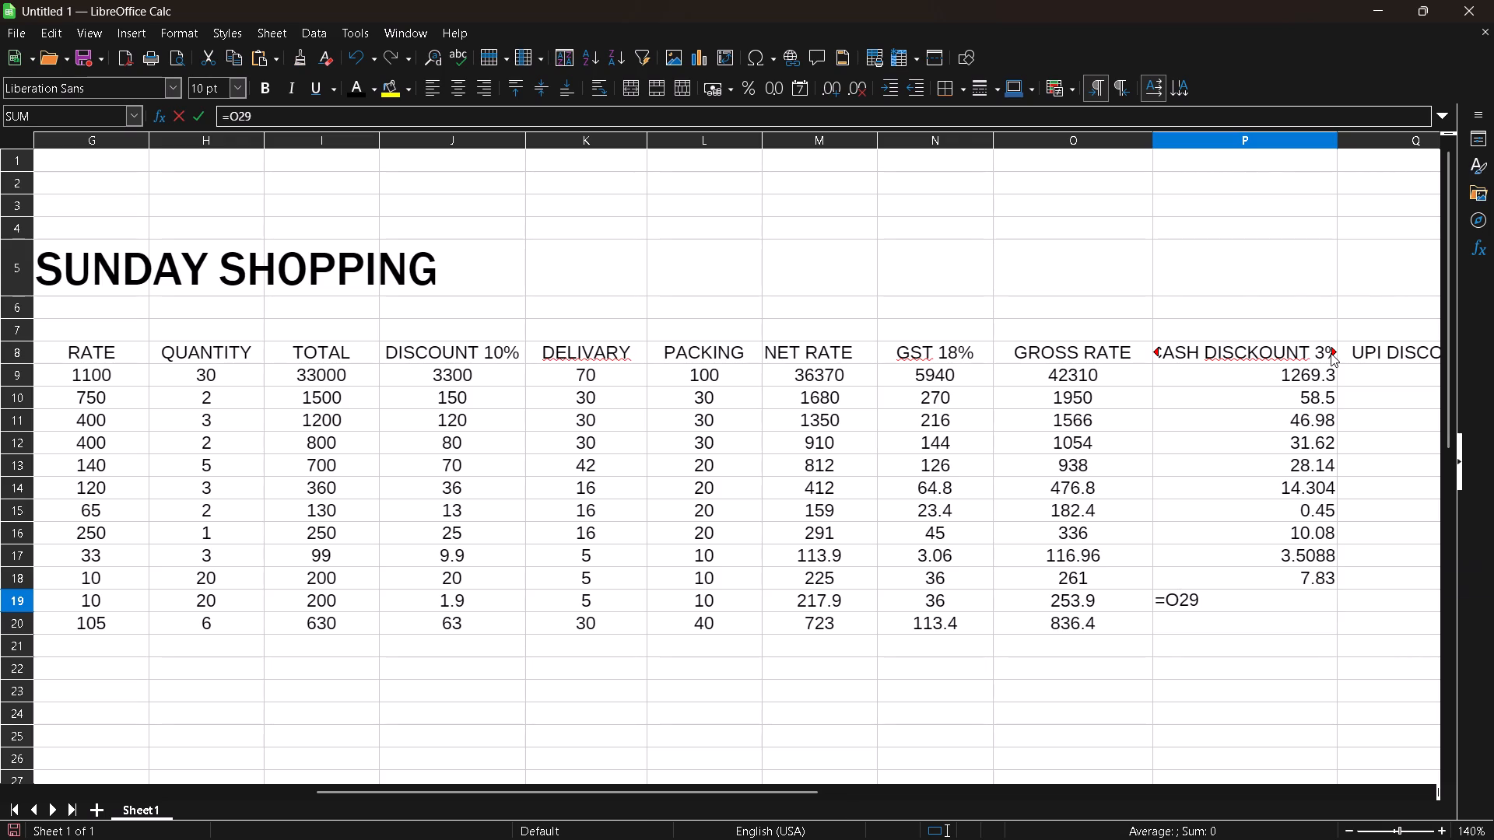
{"action": "key", "text": "BackSpace"}
{"action": "key", "text": "BackSpace"}
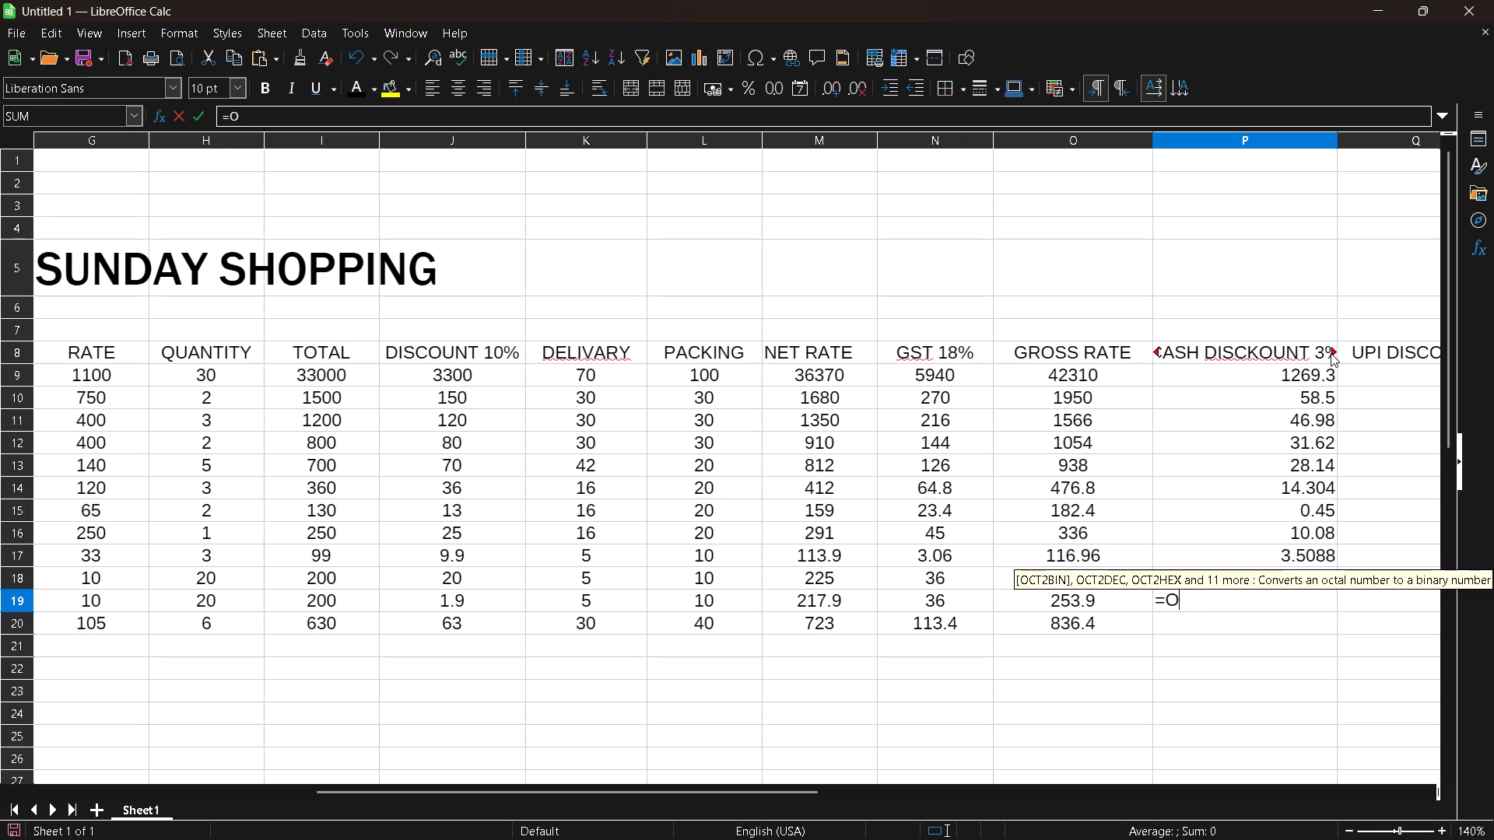
{"action": "type", "text": "19"}
{"action": "key", "text": "asterisk"}
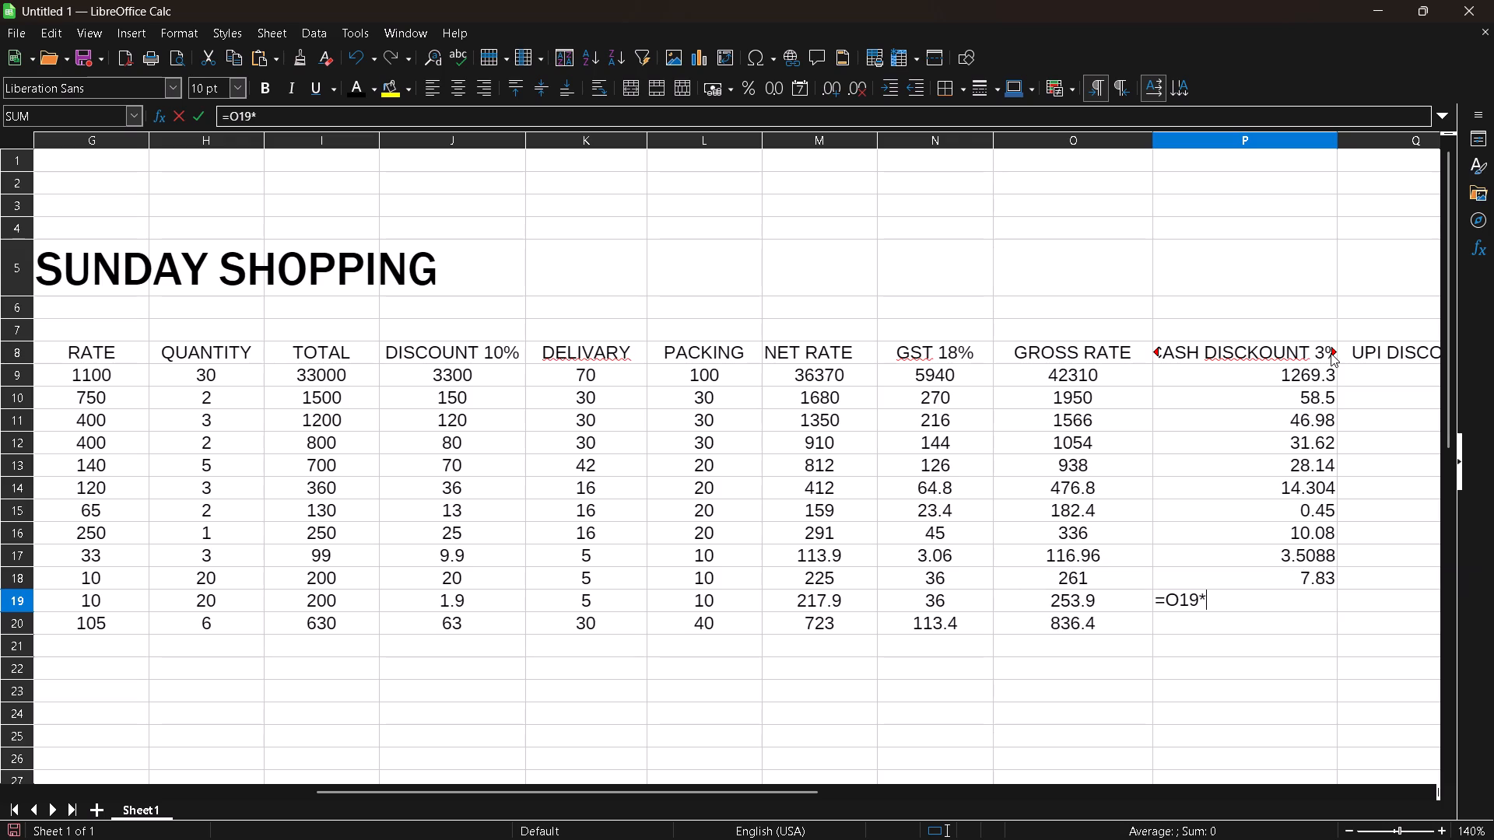
{"action": "key", "text": "3"}
{"action": "key", "text": "shift+percent"}
{"action": "key", "text": "shift+Return"}
Calculate the cash discount in P20 with the formula =O20*3%.
{"action": "key", "text": "Down"}
{"action": "key", "text": "Down"}
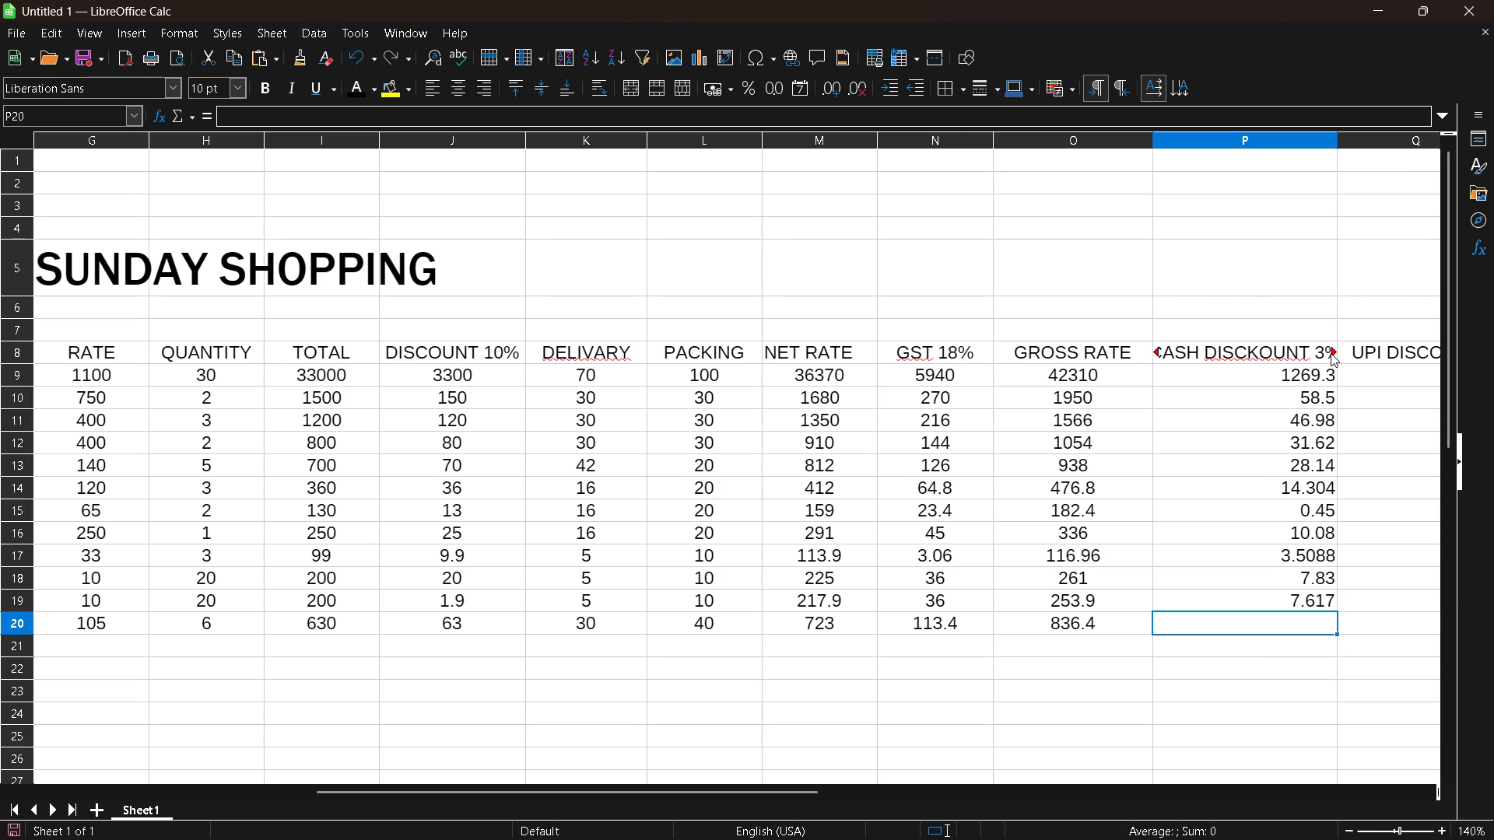
{"action": "key", "text": "equal"}
{"action": "key", "text": "o"}
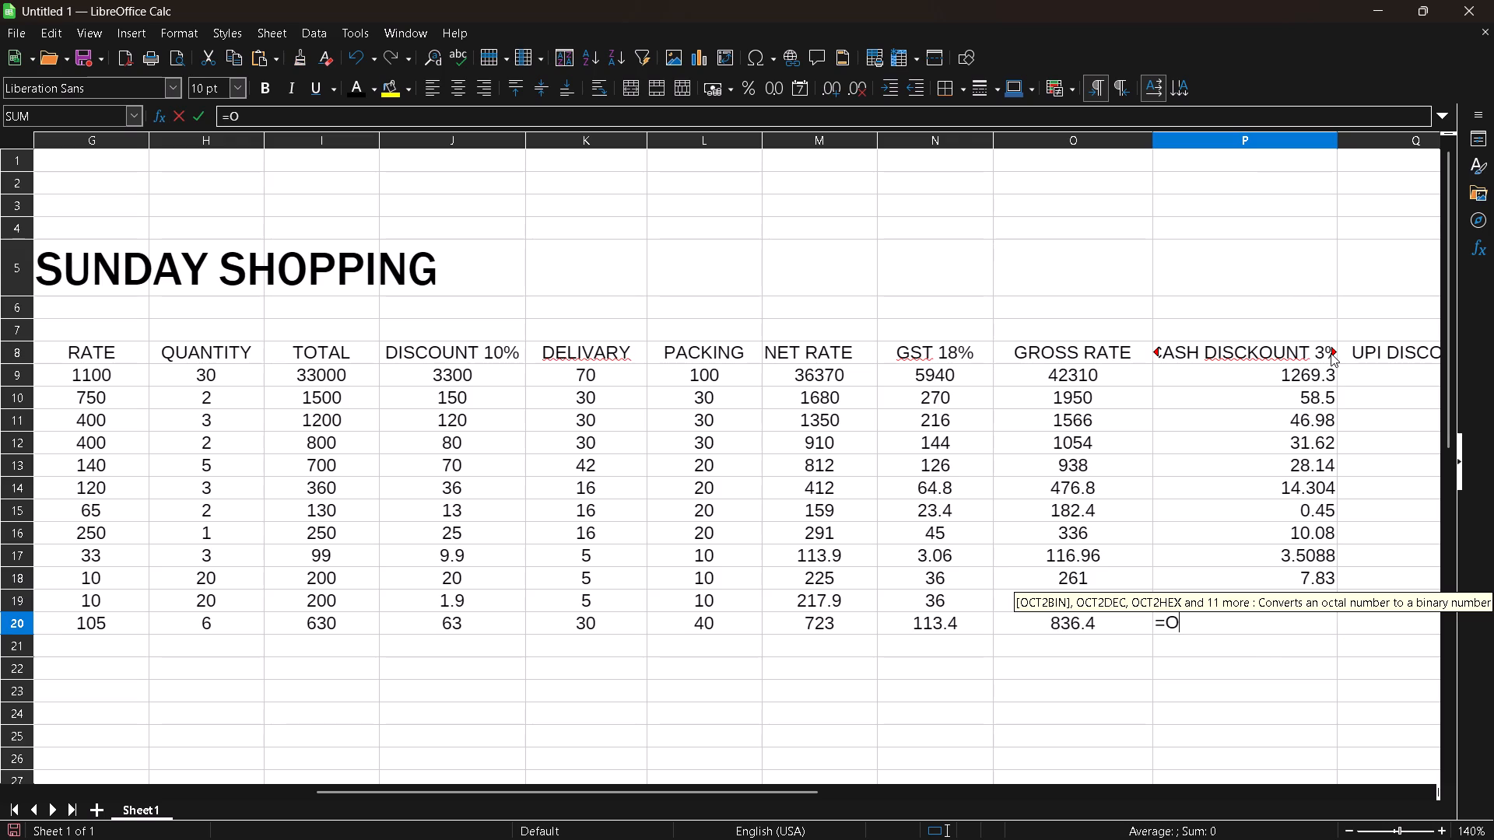
{"action": "type", "text": "20"}
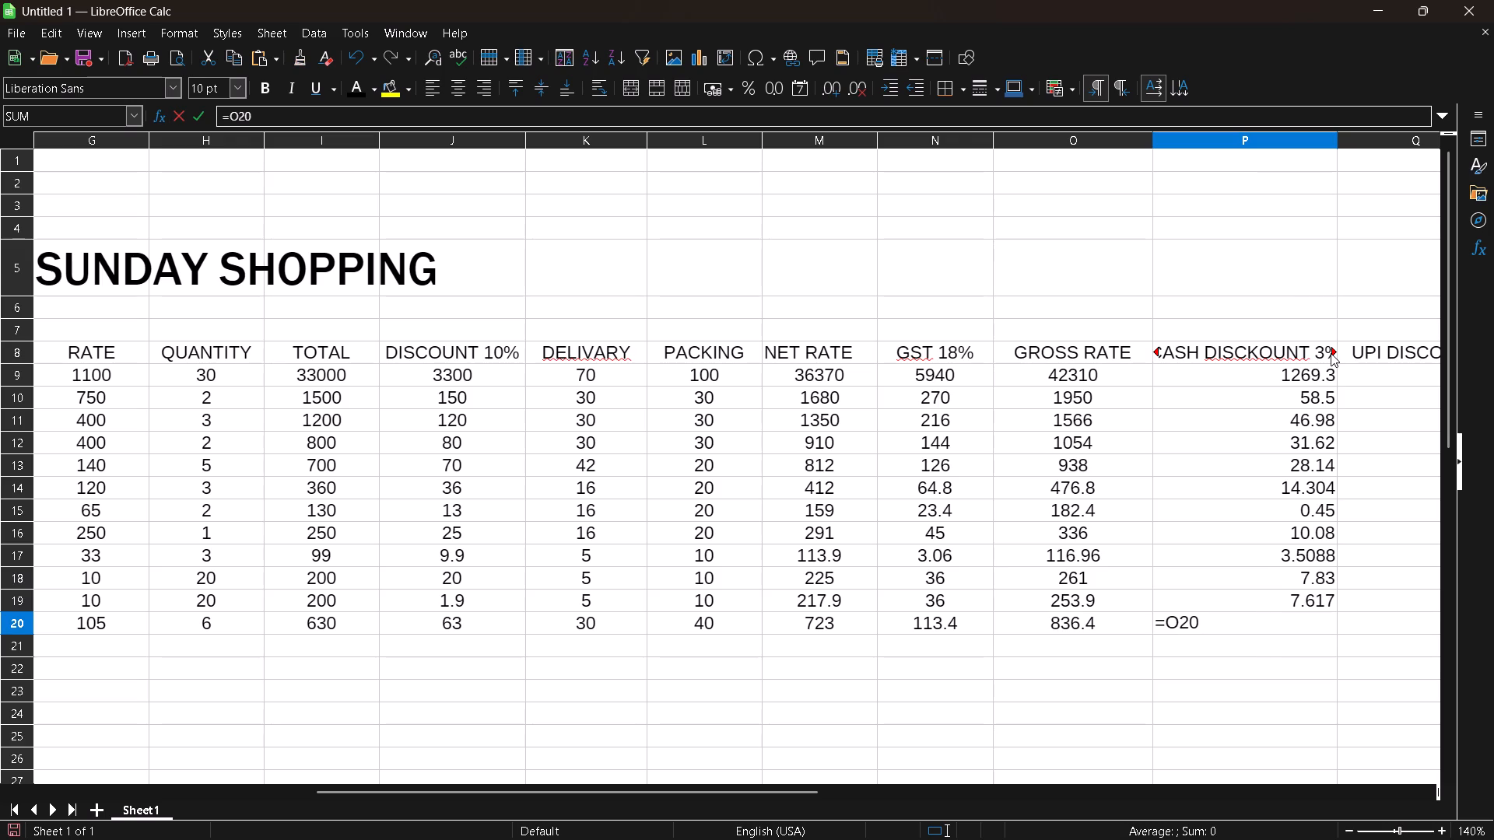
{"action": "key", "text": "asterisk"}
{"action": "key", "text": "3"}
{"action": "key", "text": "shift+percent"}
{"action": "key", "text": "Return"}
Center the cash discount figures in cells P9 through P20.
{"action": "key", "text": "Up"}
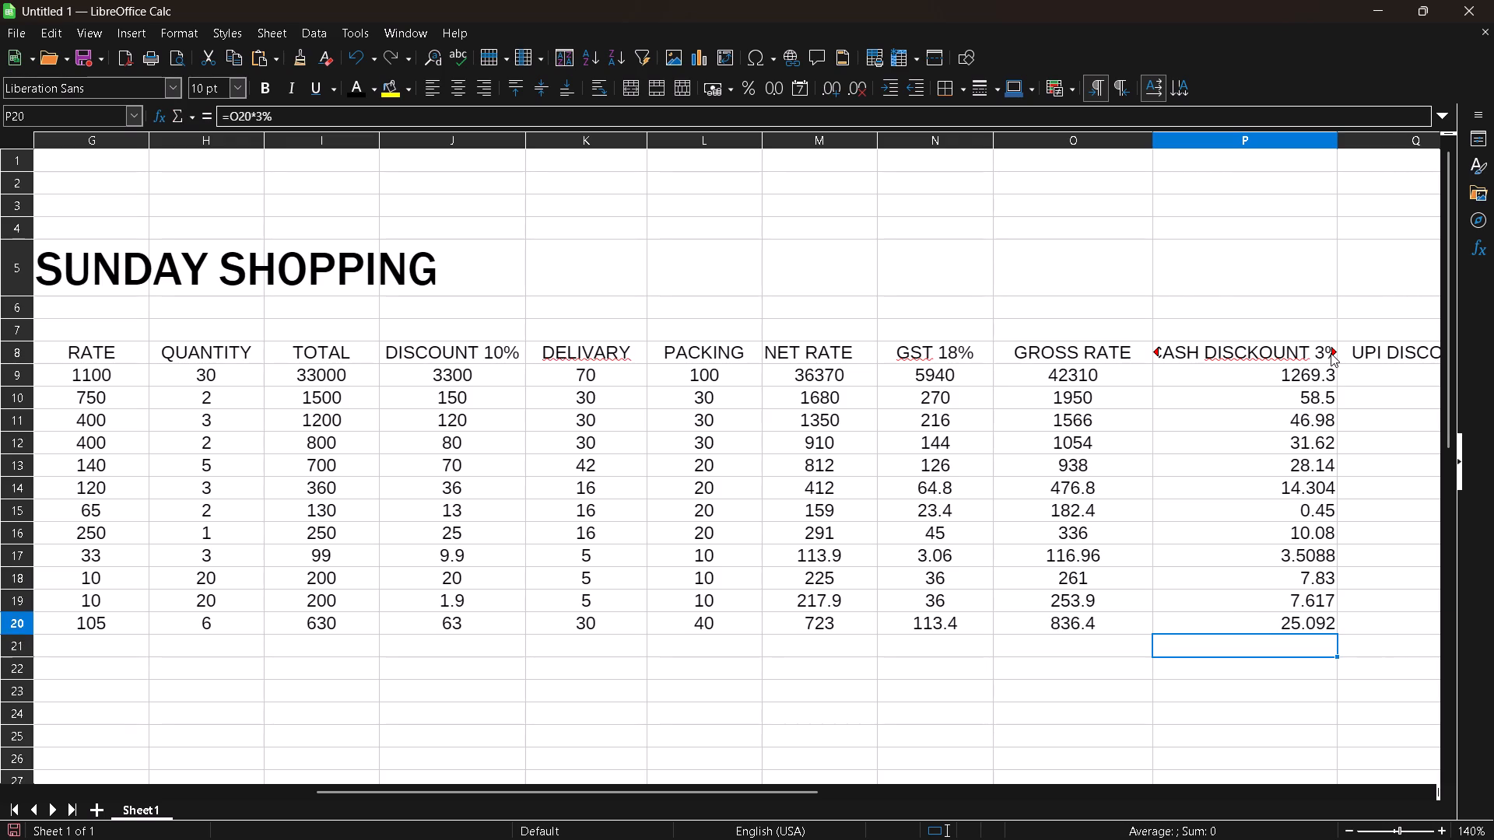
{"action": "key", "text": "Up"}
{"action": "key", "text": "Up"}
{"action": "key", "text": "Up"}
{"action": "key", "text": "Up"}
{"action": "key", "text": "Up"}
{"action": "key", "text": "Up"}
{"action": "key", "text": "Up"}
{"action": "key", "text": "Up"}
{"action": "key", "text": "Up"}
{"action": "key", "text": "Up"}
{"action": "key", "text": "Up"}
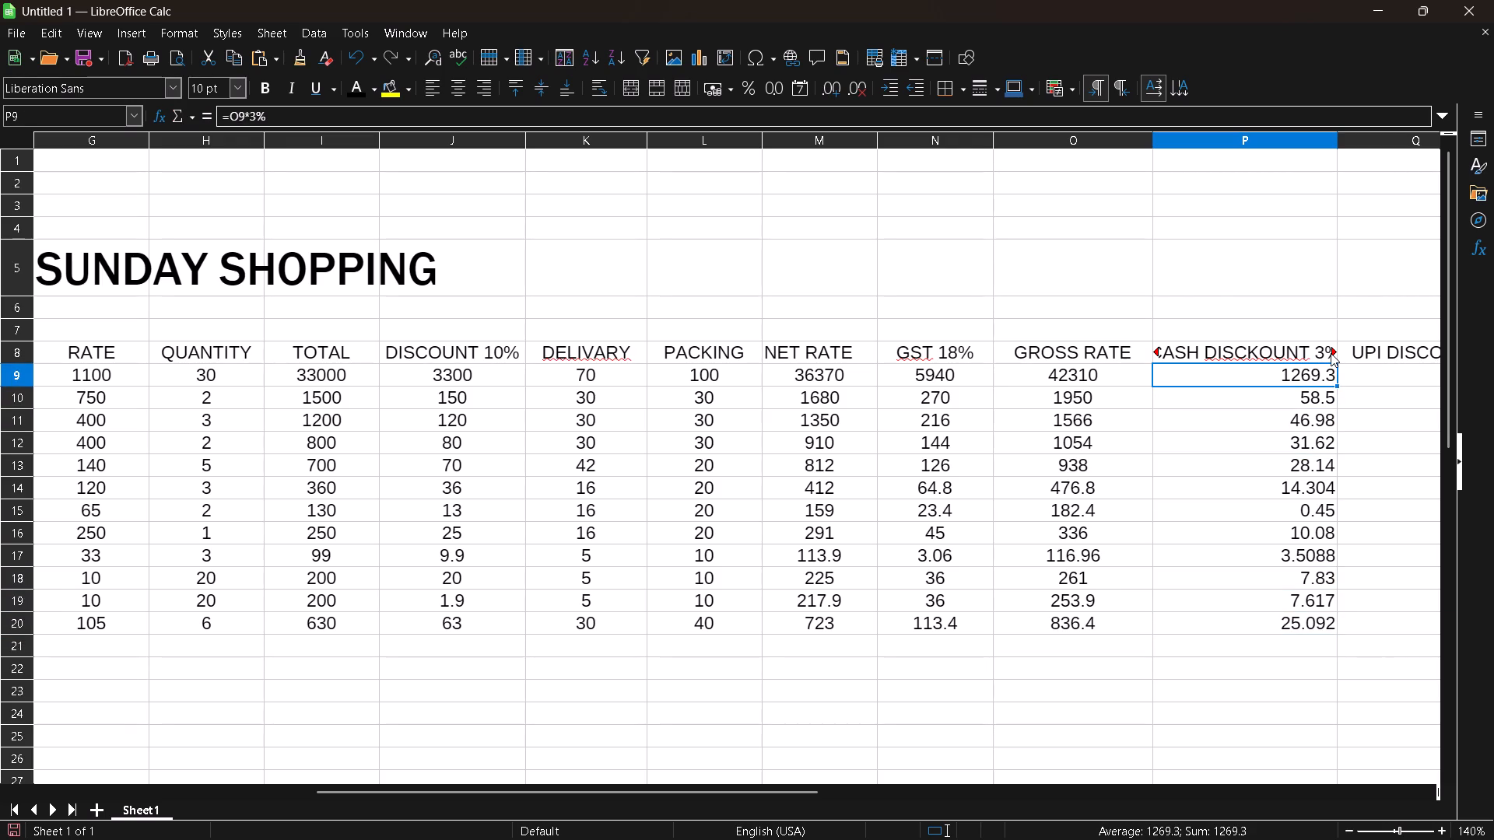
{"action": "left_click", "coordinate": [456, 88]}
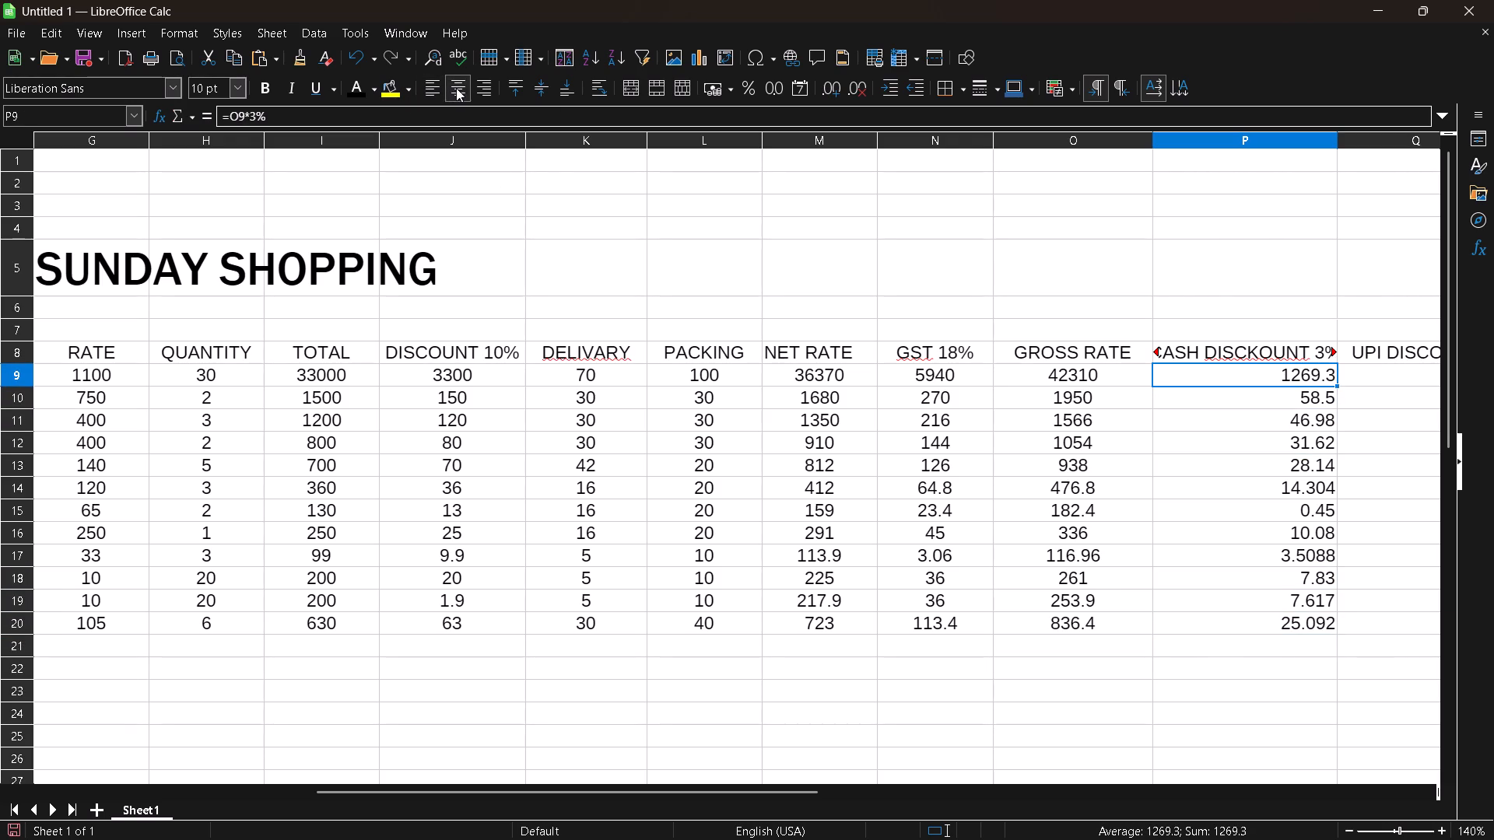
{"action": "key", "text": "Down"}
{"action": "left_click", "coordinate": [456, 88]}
{"action": "key", "text": "Down"}
{"action": "left_click", "coordinate": [456, 88]}
{"action": "key", "text": "Down"}
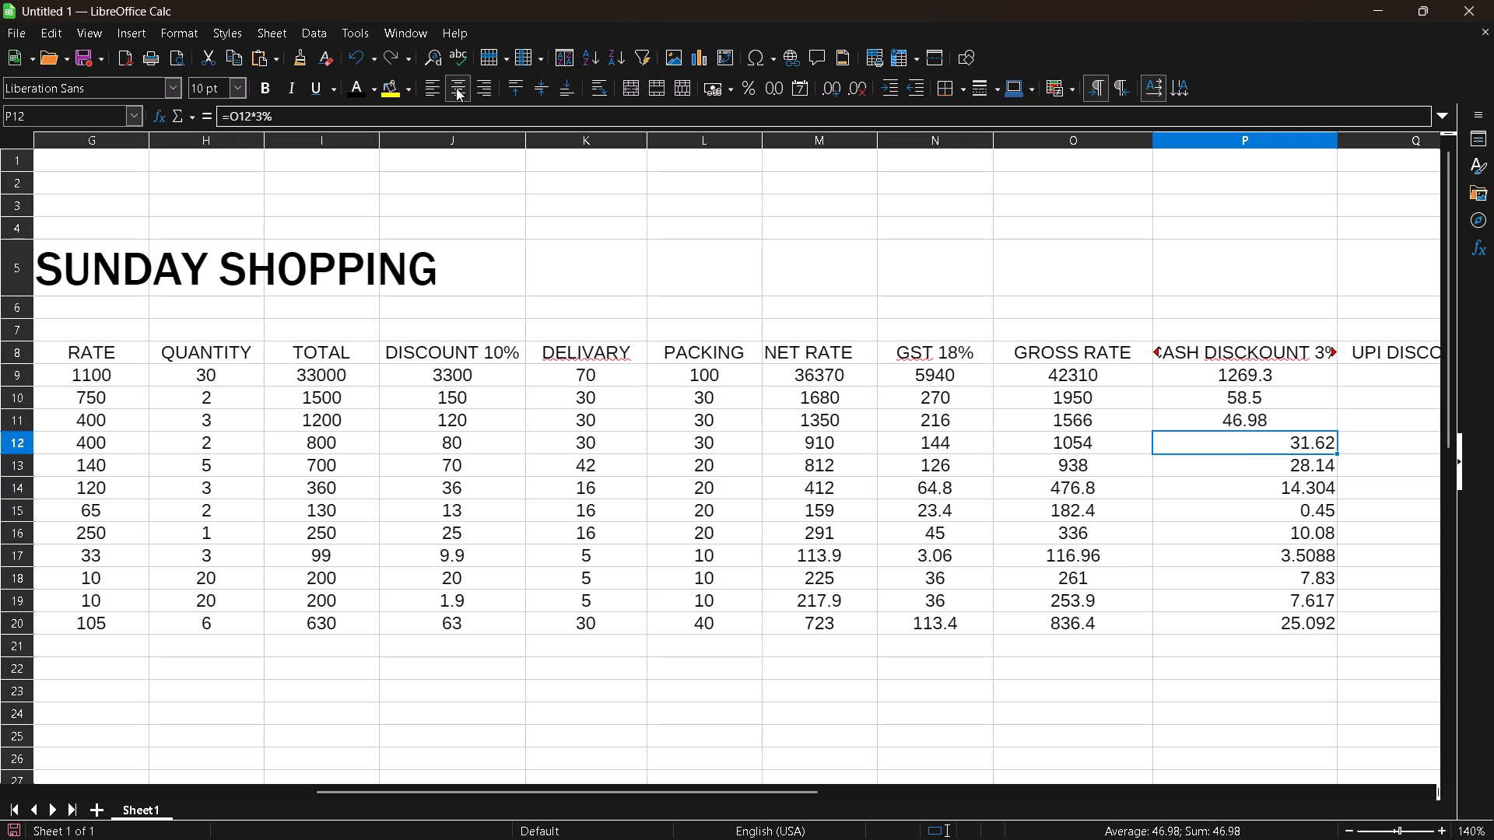
{"action": "left_click", "coordinate": [456, 88]}
{"action": "key", "text": "Down"}
{"action": "left_click", "coordinate": [456, 88]}
{"action": "key", "text": "Down"}
{"action": "left_click", "coordinate": [456, 88]}
{"action": "key", "text": "Down"}
{"action": "left_click", "coordinate": [456, 88]}
{"action": "key", "text": "Down"}
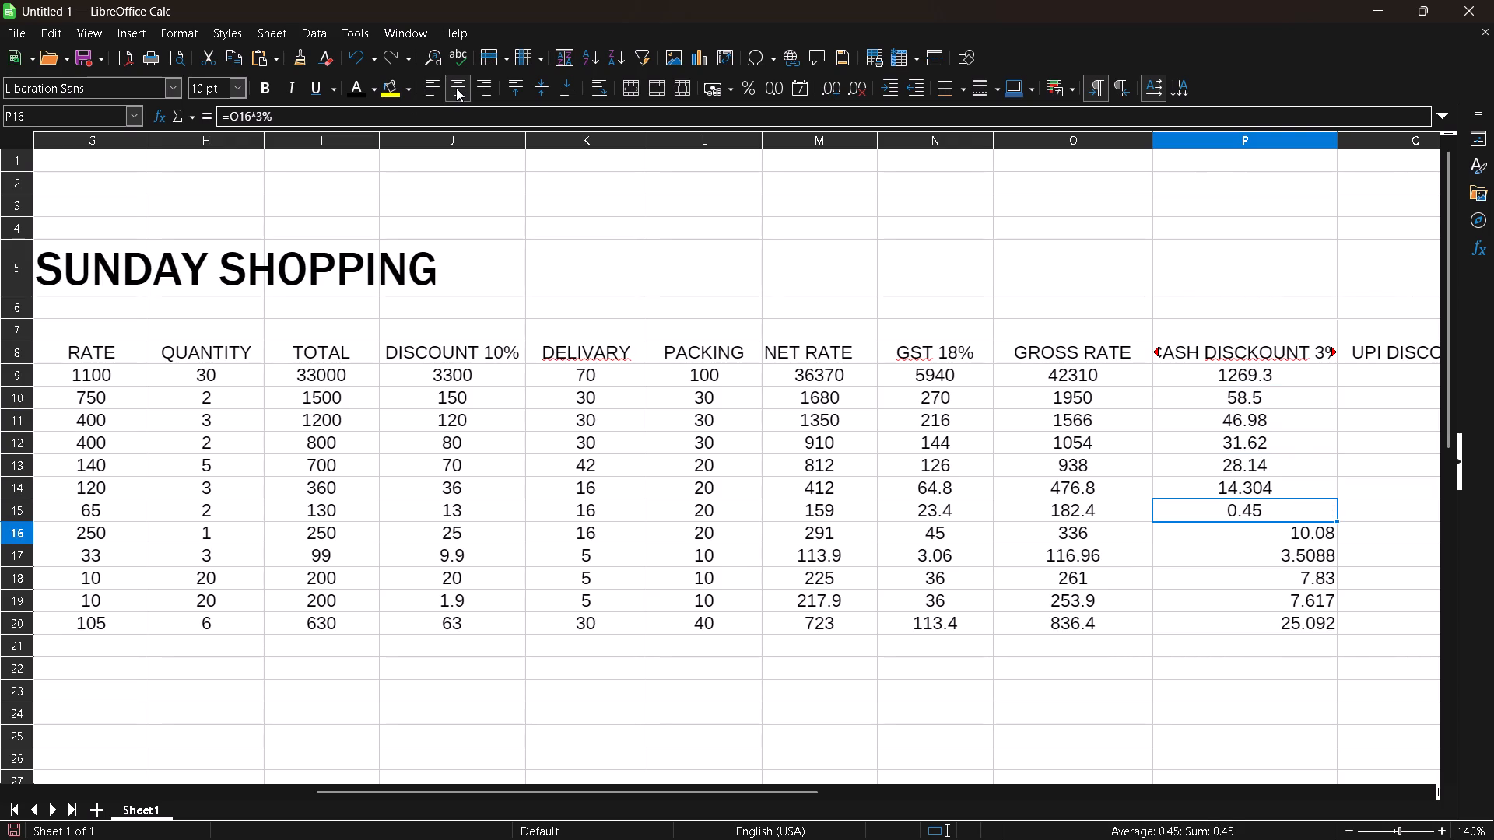
{"action": "left_click", "coordinate": [456, 88]}
{"action": "key", "text": "Down"}
{"action": "left_click", "coordinate": [456, 88]}
{"action": "key", "text": "Down"}
{"action": "left_click", "coordinate": [456, 88]}
{"action": "key", "text": "Down"}
{"action": "left_click", "coordinate": [456, 88]}
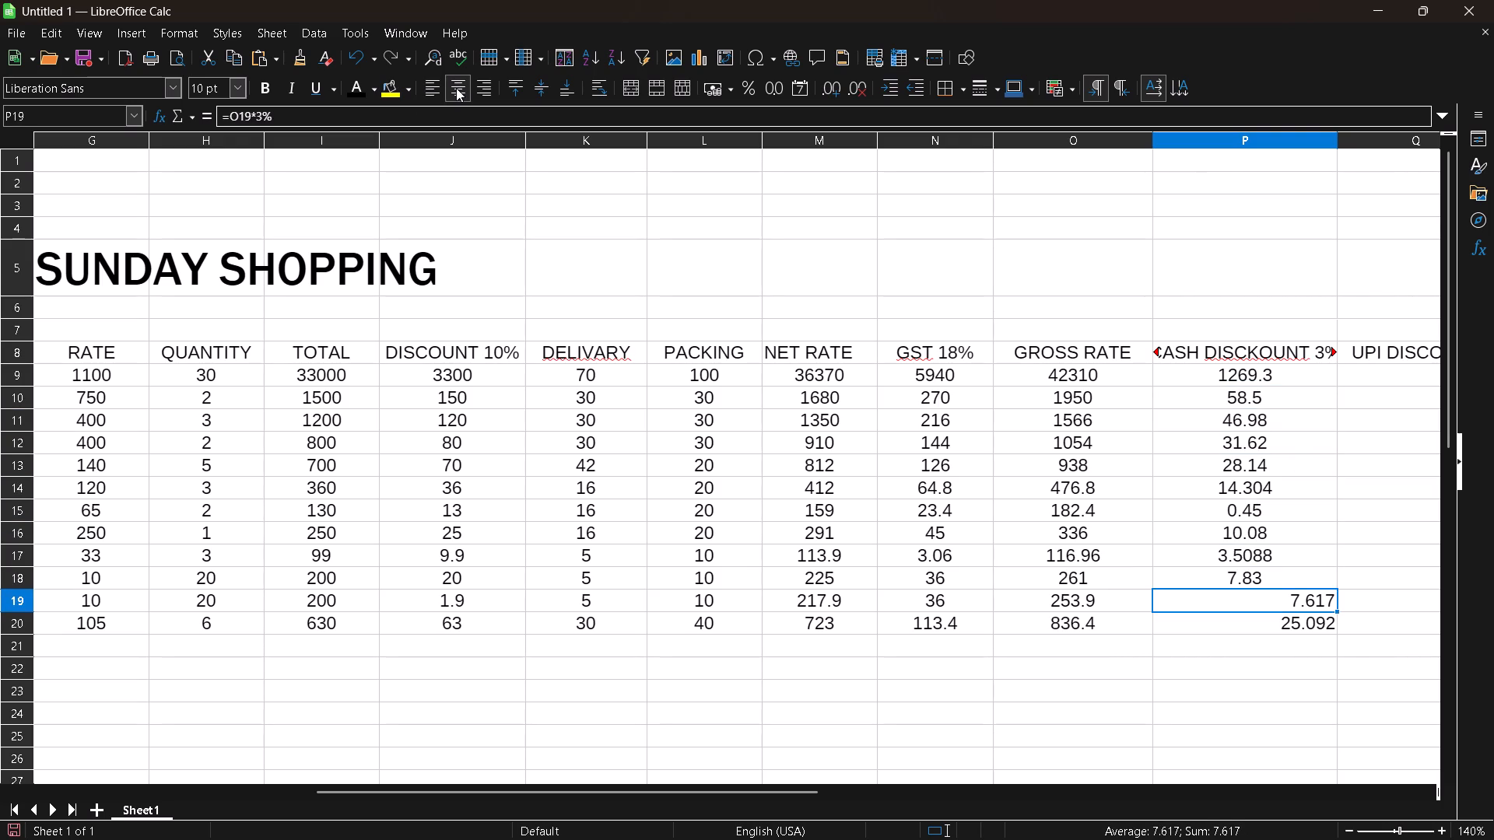
{"action": "key", "text": "Down"}
{"action": "left_click", "coordinate": [456, 88]}
Widen column P so the full CASH DISCKOUNT 3% header fits.
{"action": "key", "text": "Right"}
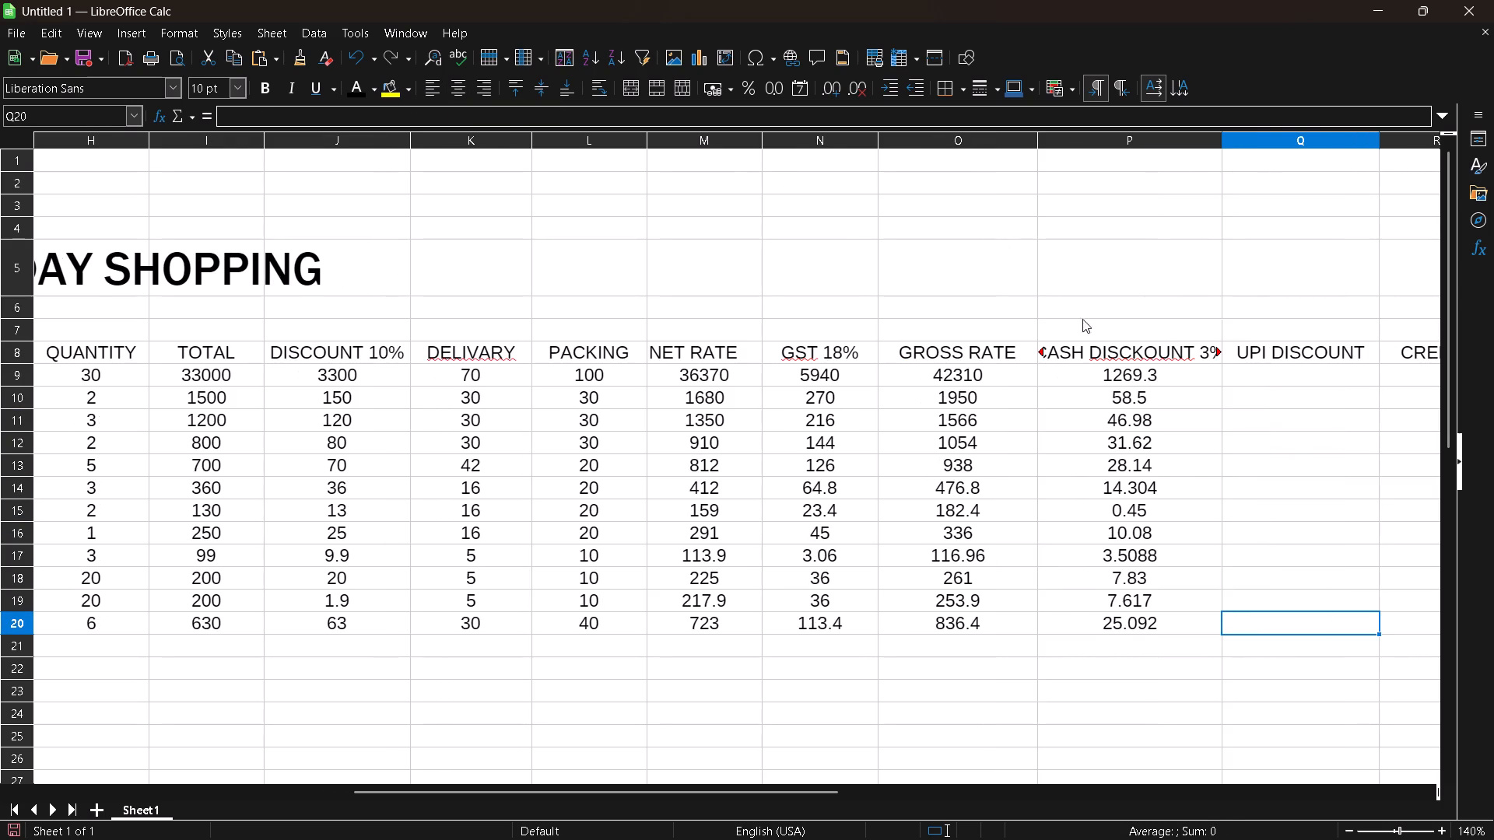
{"action": "left_click_drag", "start_coordinate": [1226, 135], "coordinate": [1239, 132]}
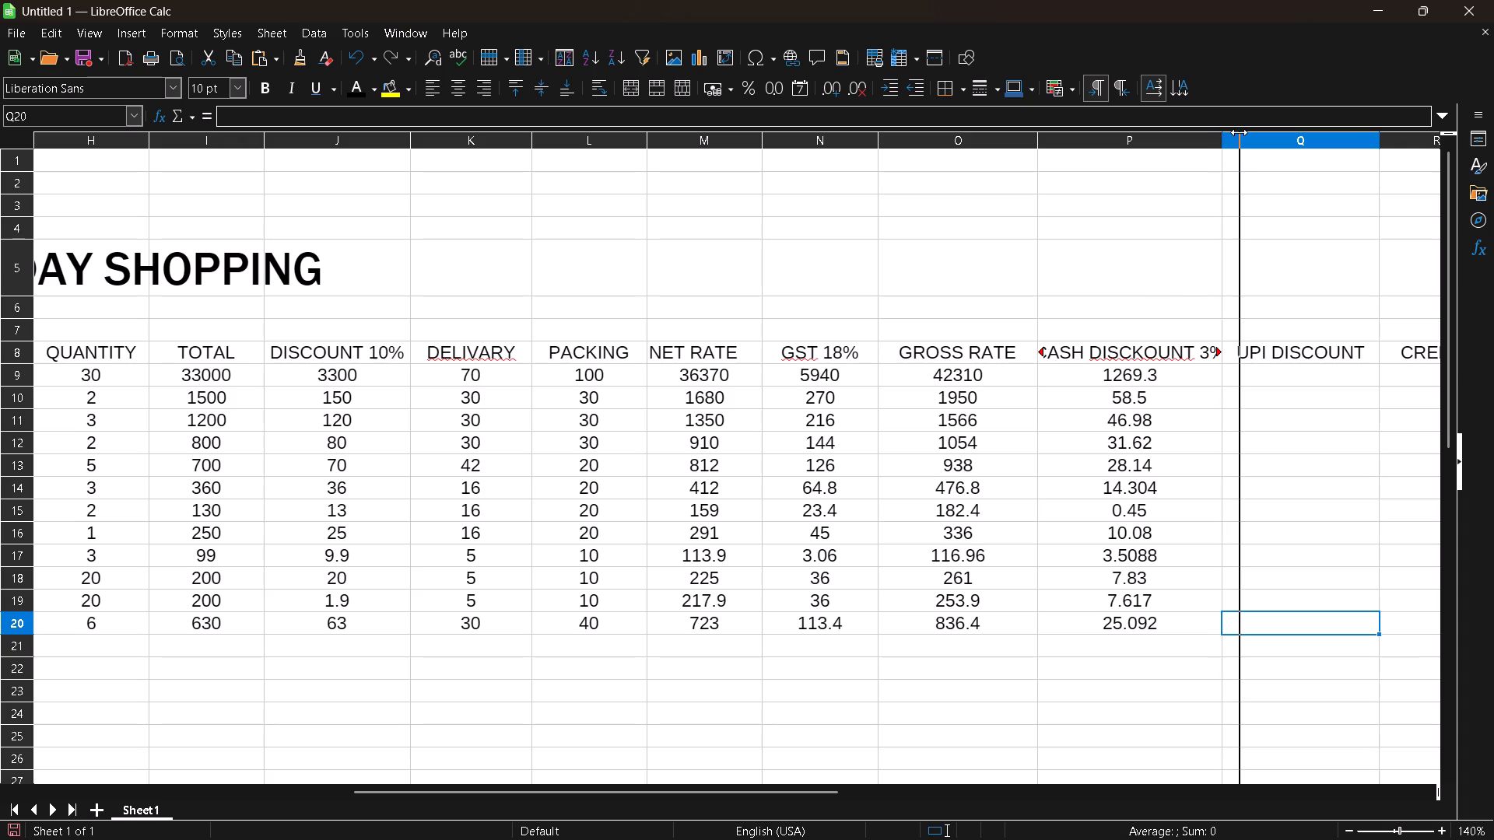
{"action": "left_click_drag", "start_coordinate": [1236, 142], "coordinate": [1249, 142]}
Extend the UPI DISCOUNT header in Q8 to read UPI DISCOUNT 1.5.
{"action": "key", "text": "Right"}
{"action": "key", "text": "Right"}
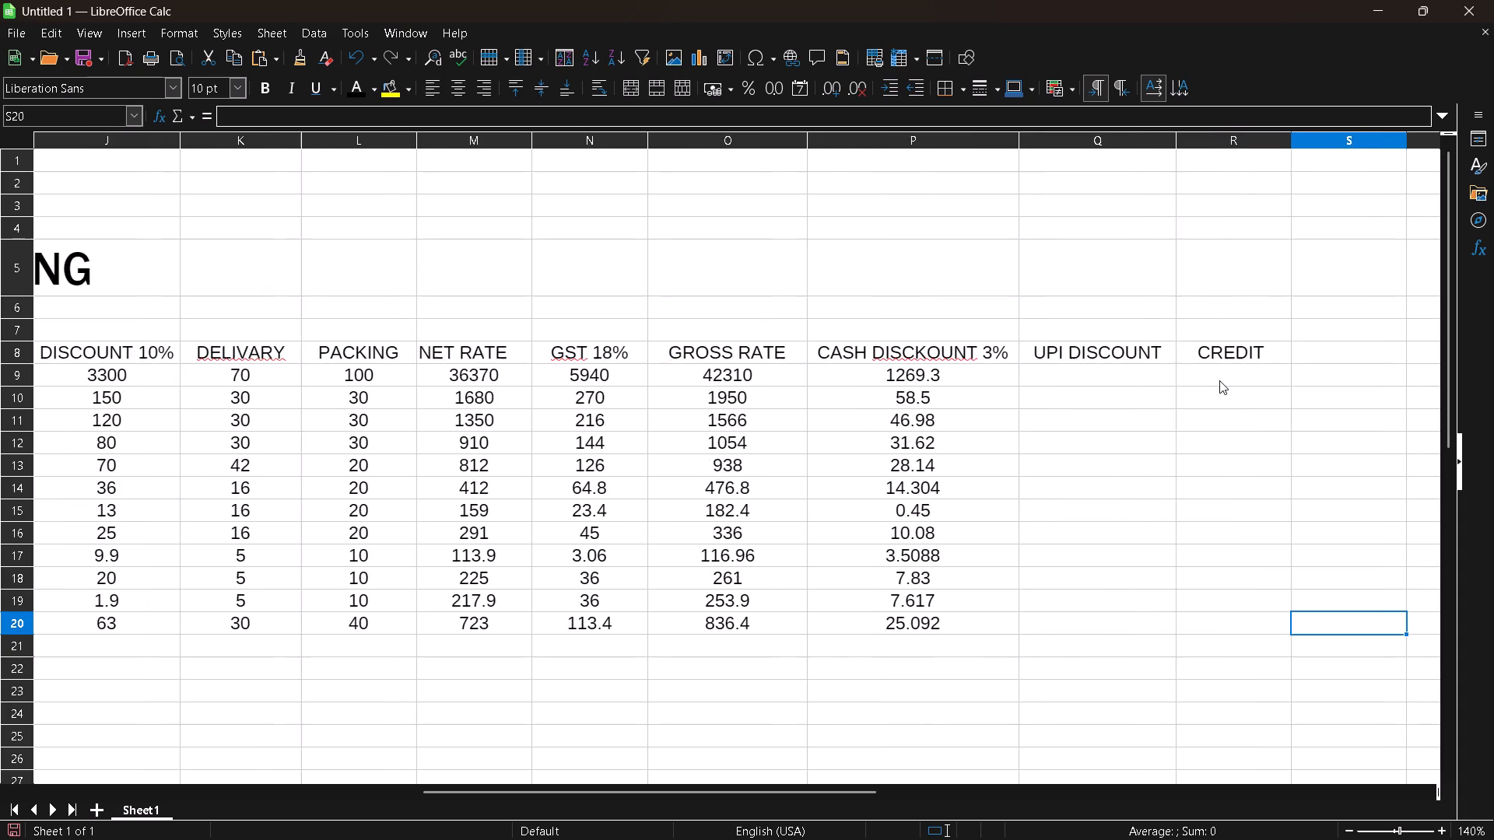
{"action": "key", "text": "Right"}
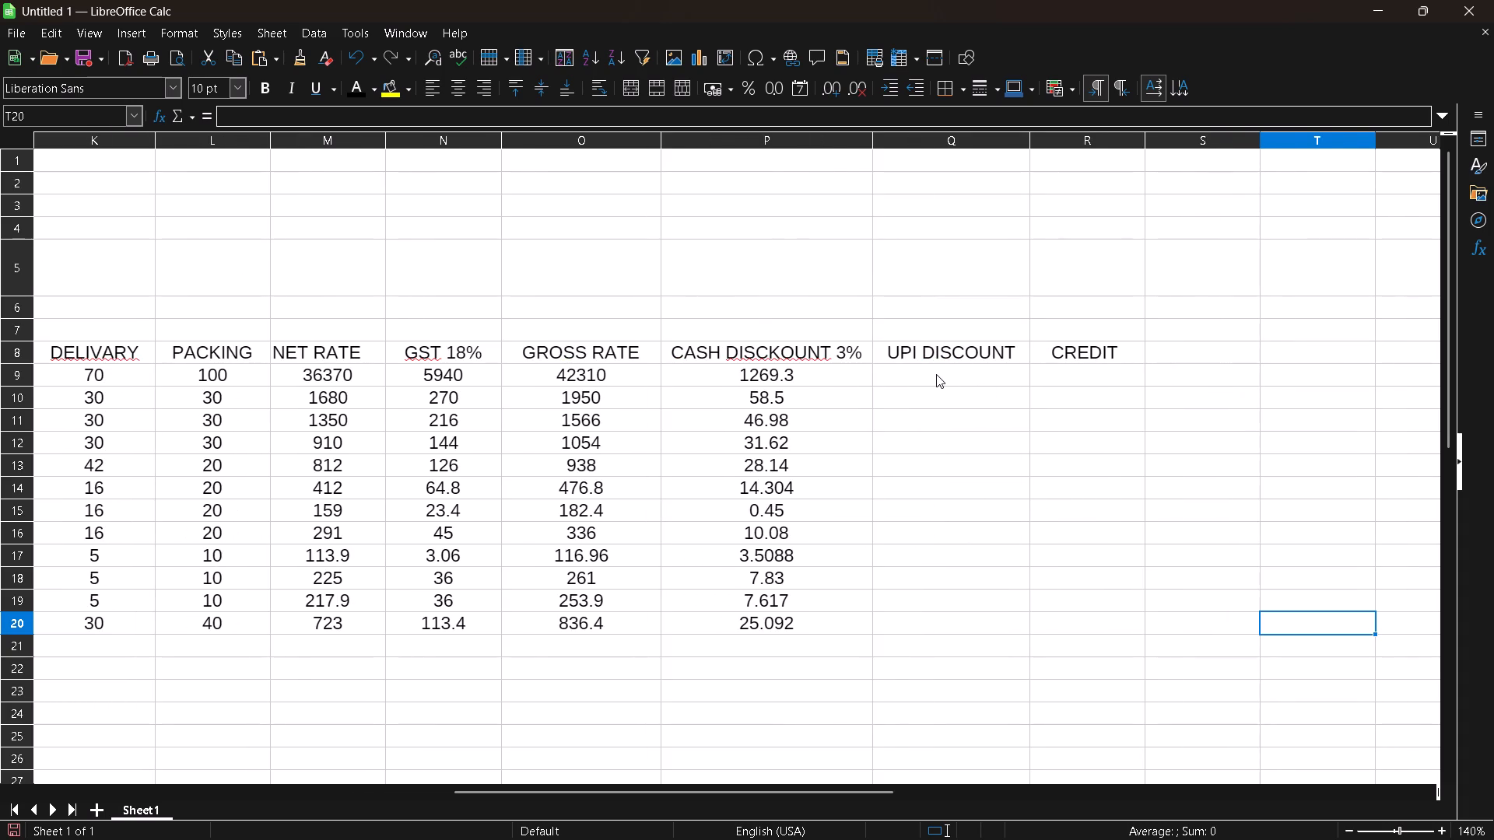
{"action": "double_click", "coordinate": [994, 353]}
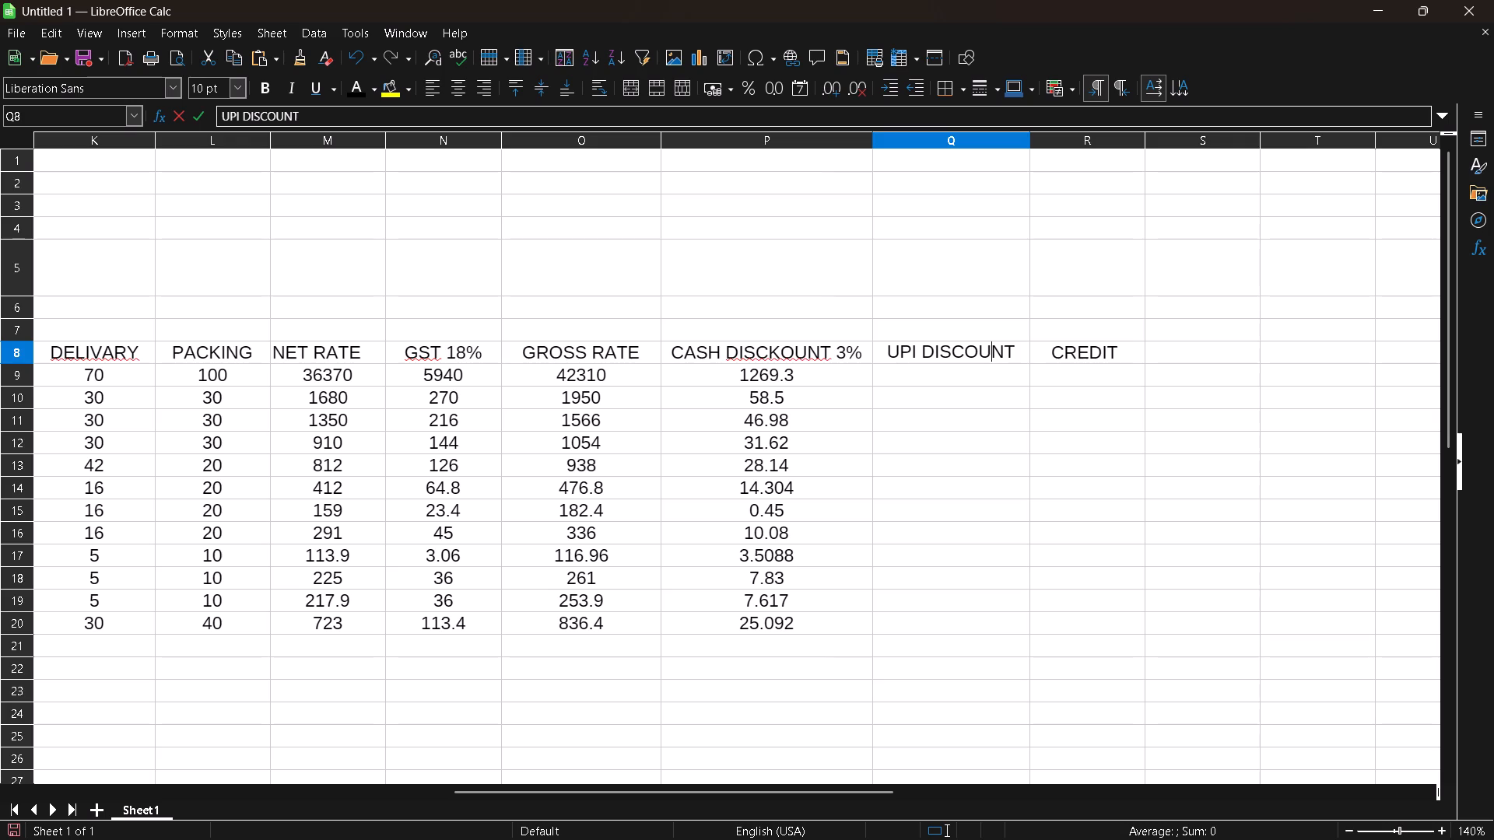
{"action": "left_click", "coordinate": [1011, 353]}
{"action": "key", "text": "Down"}
{"action": "key", "text": "1"}
{"action": "key", "text": "period"}
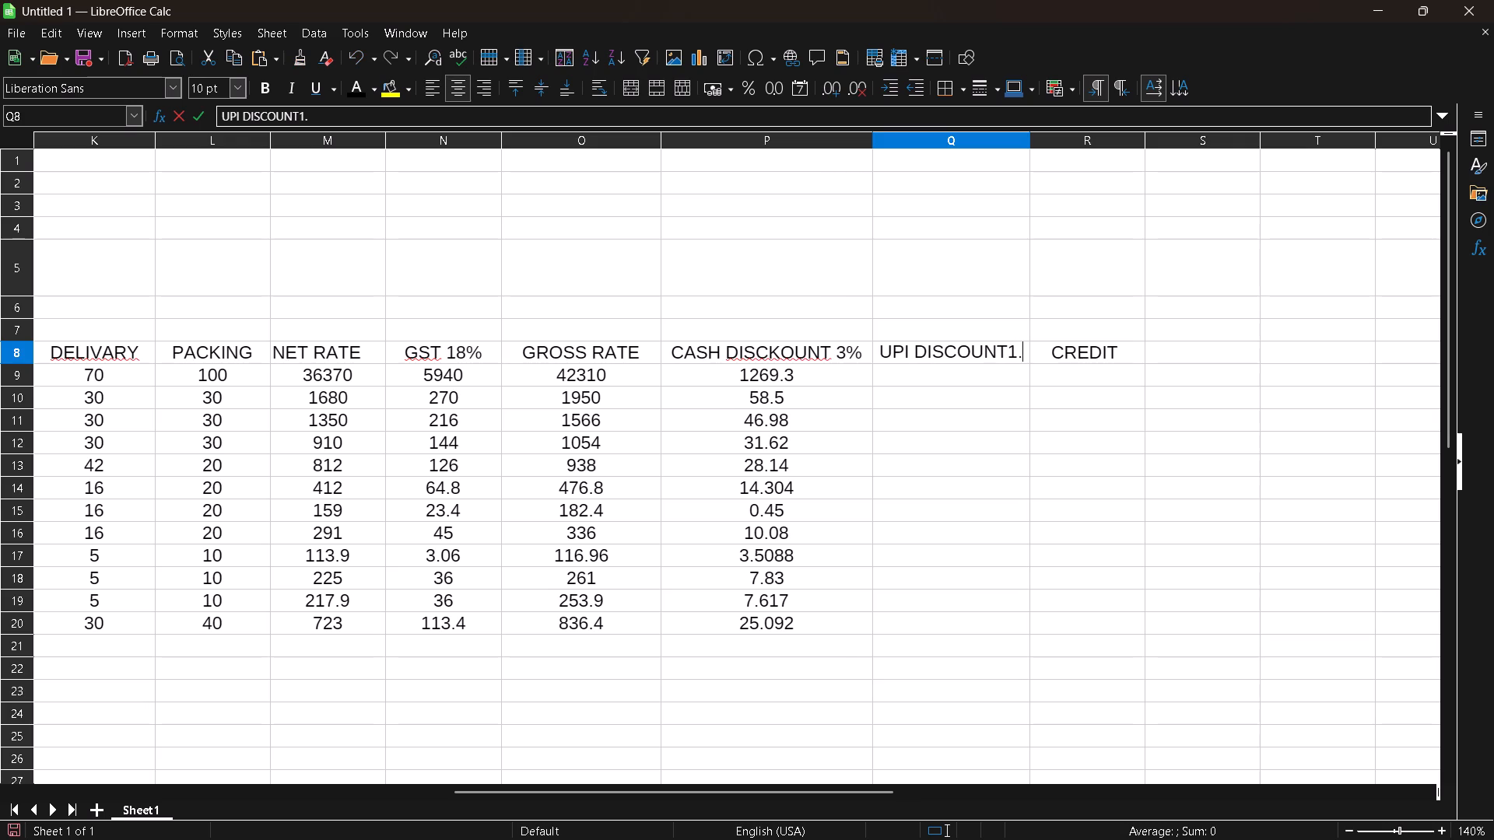
{"action": "key", "text": "BackSpace"}
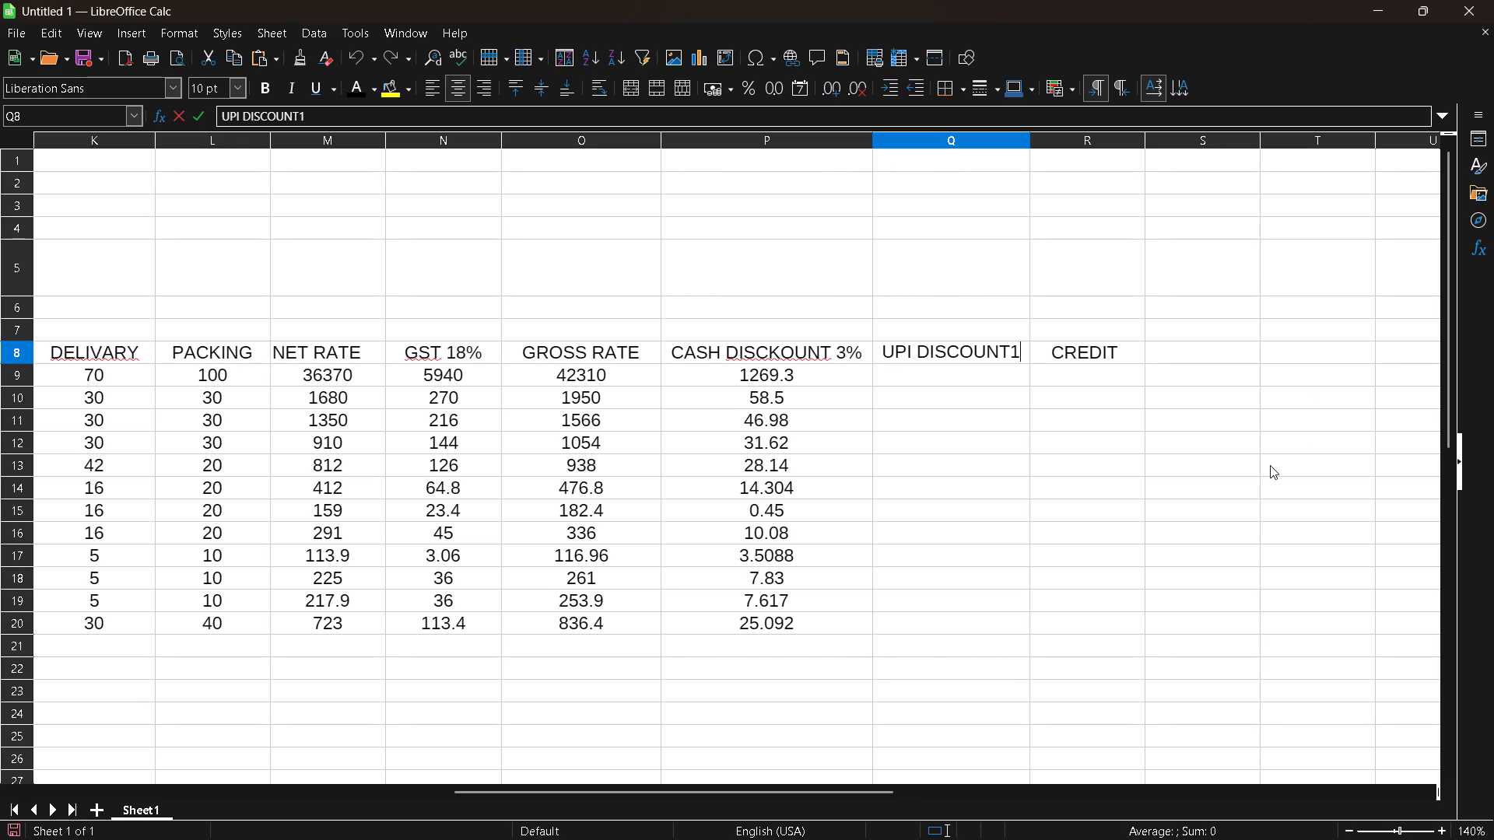
{"action": "key", "text": "Left"}
{"action": "key", "text": "space"}
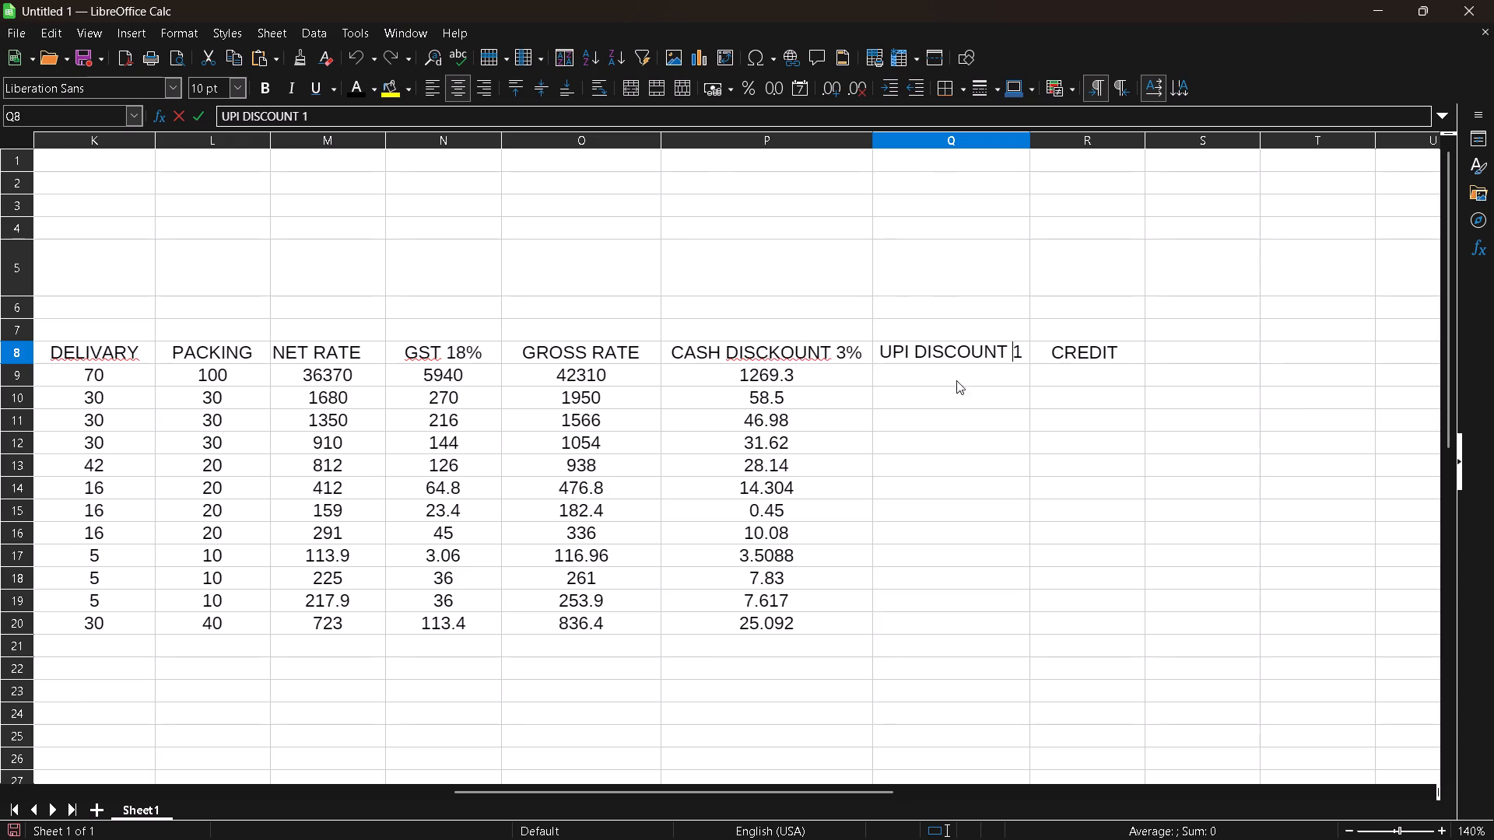
{"action": "left_click", "coordinate": [940, 376]}
{"action": "left_click", "coordinate": [790, 357]}
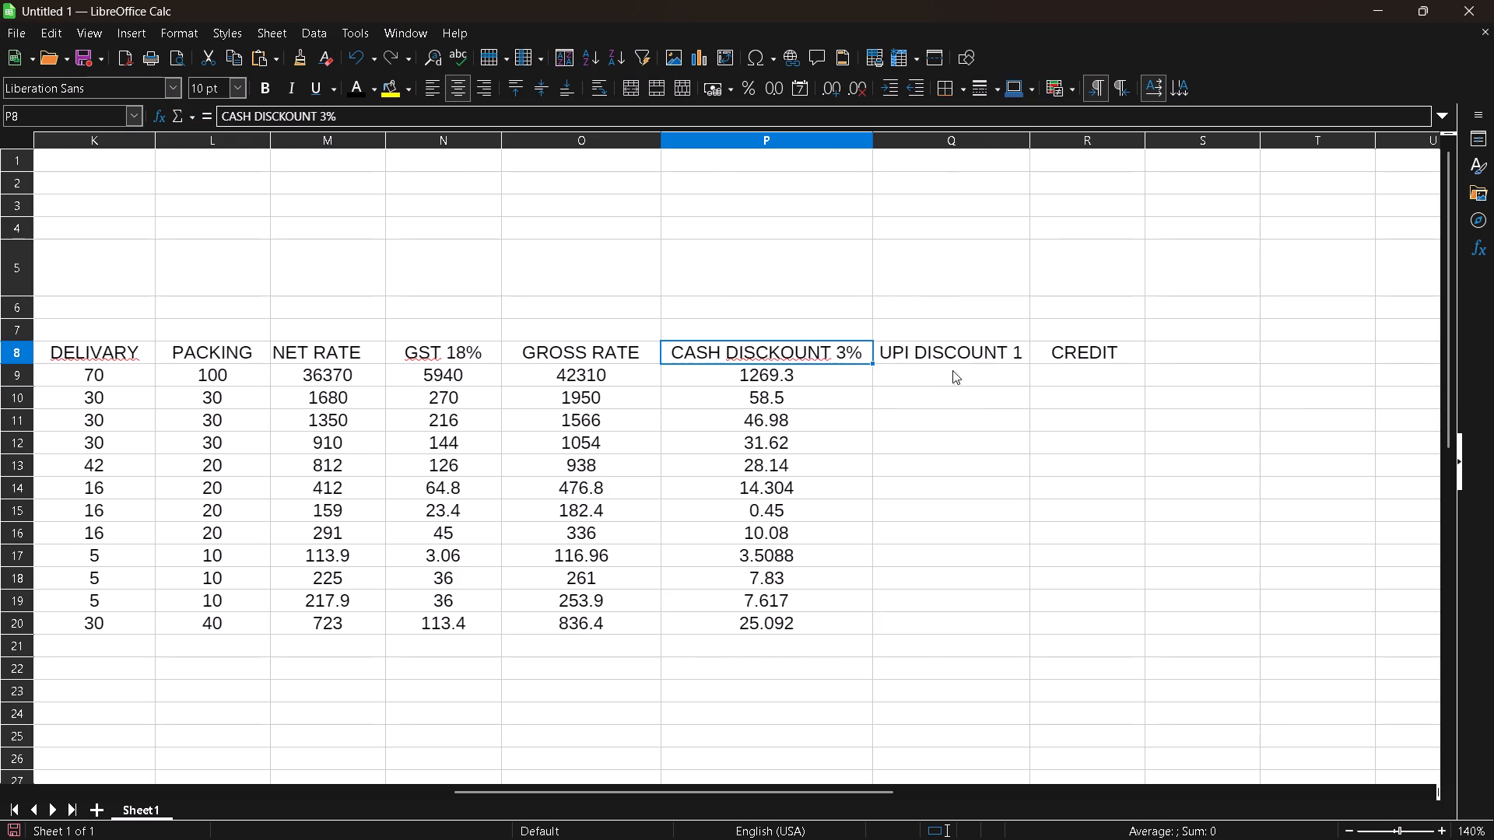
{"action": "double_click", "coordinate": [1018, 347]}
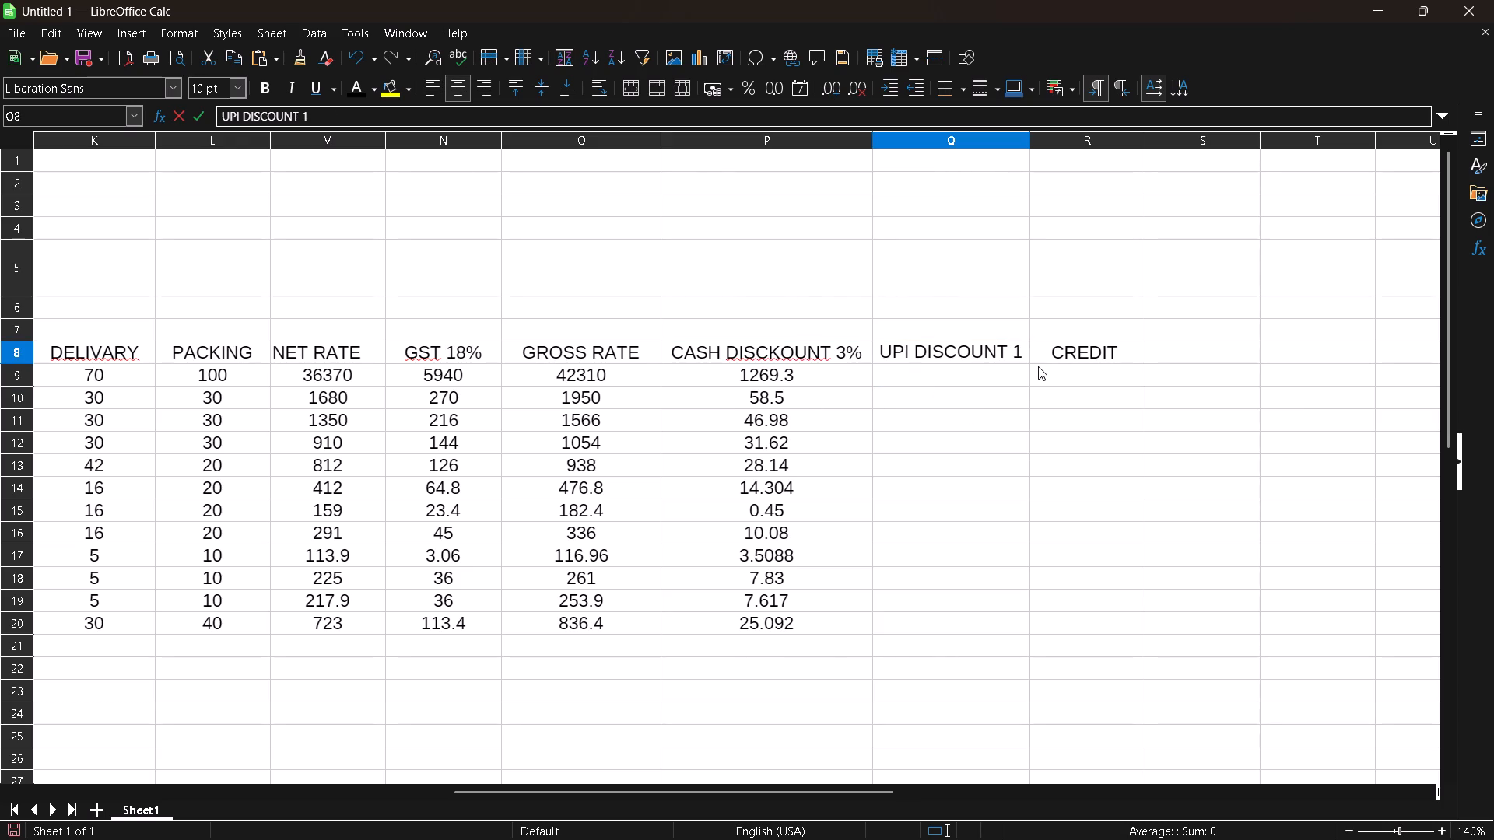
{"action": "type", "text": ".5"}
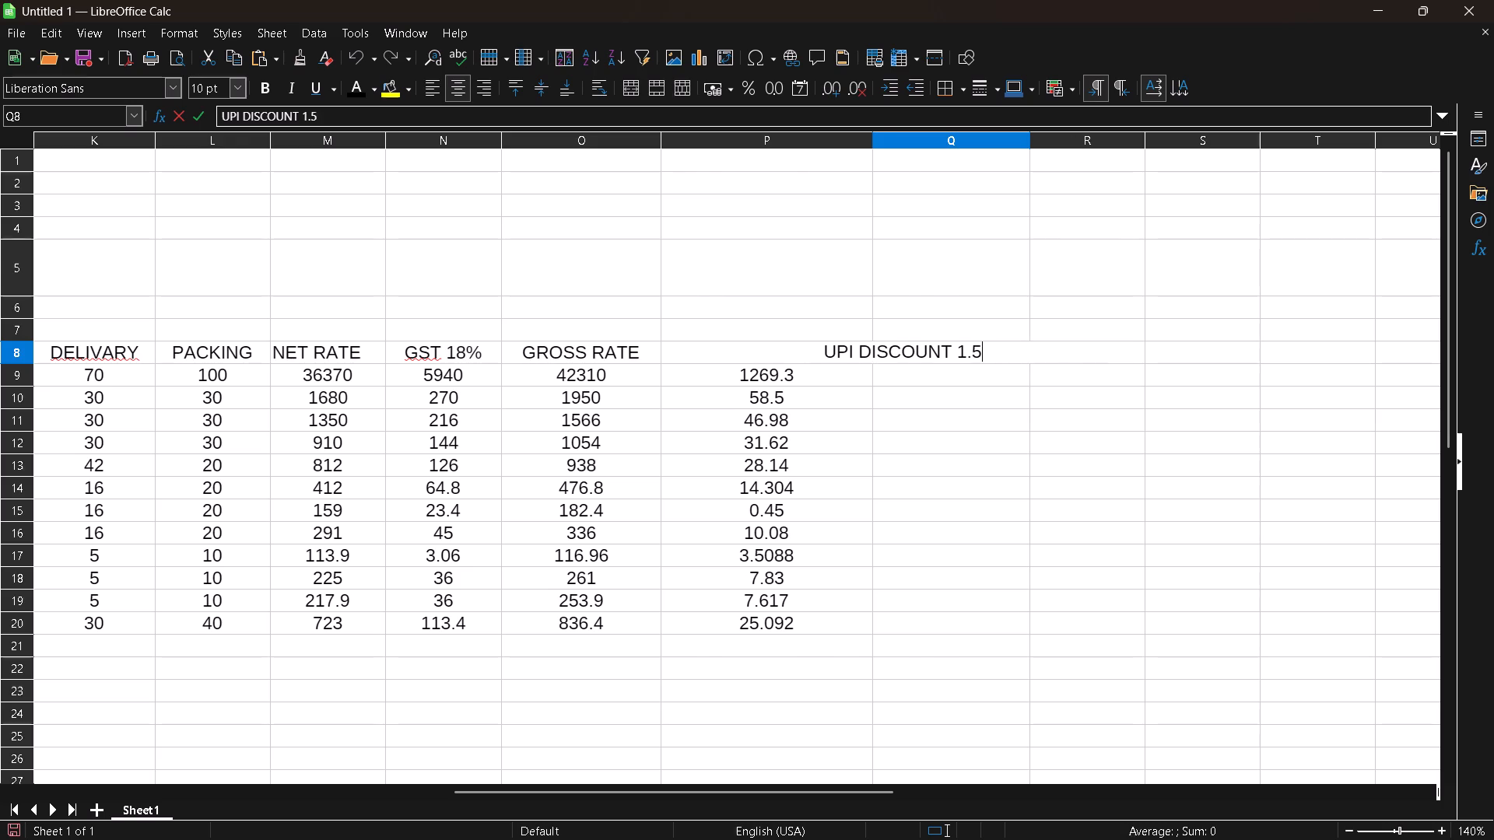
Widen column Q so the full UPI DISCOUNT 1.5 header fits.
{"action": "left_click", "coordinate": [1025, 142]}
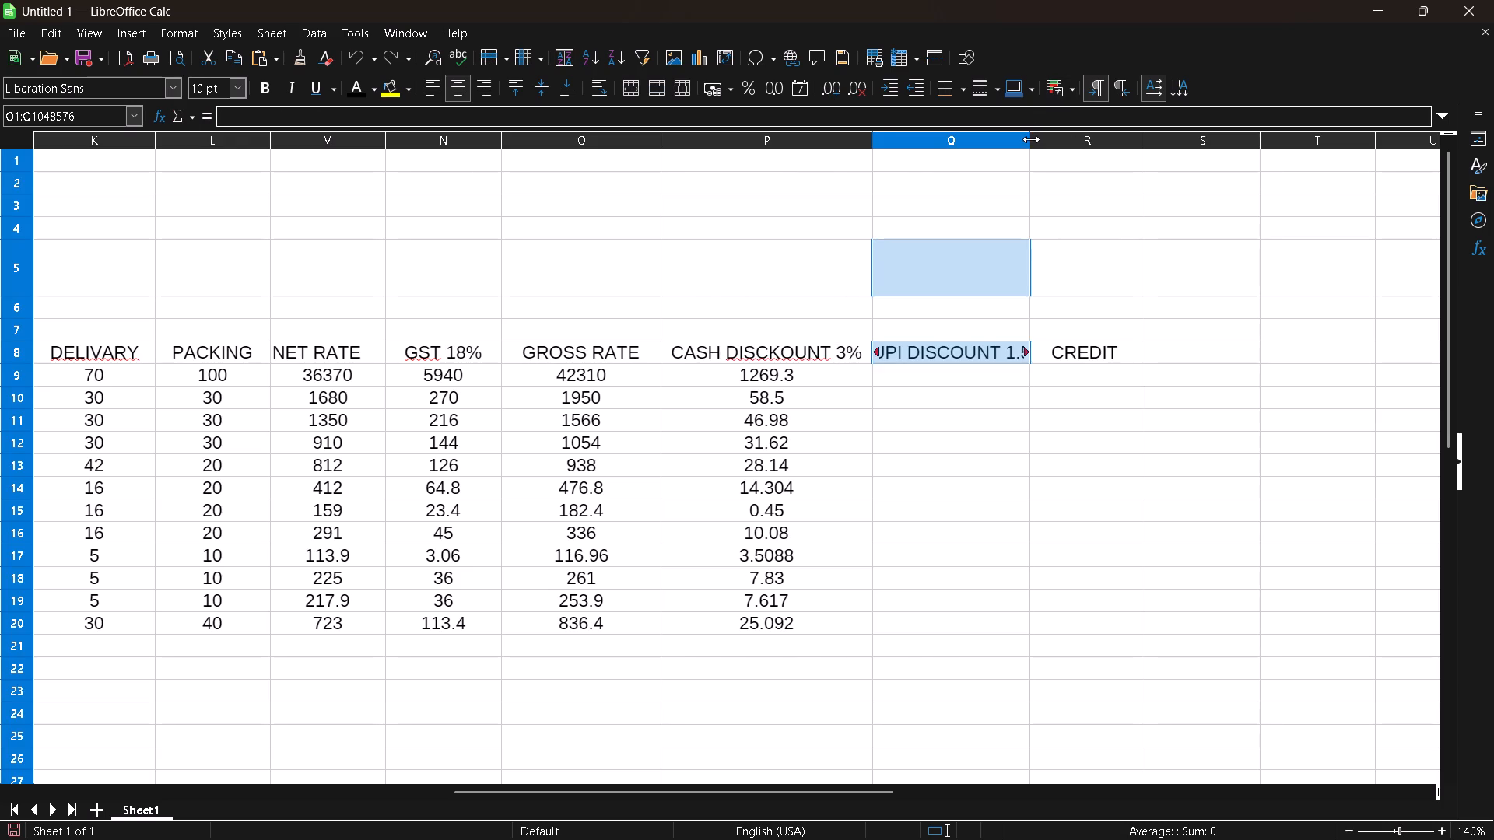
{"action": "left_click_drag", "start_coordinate": [1031, 139], "coordinate": [1082, 132]}
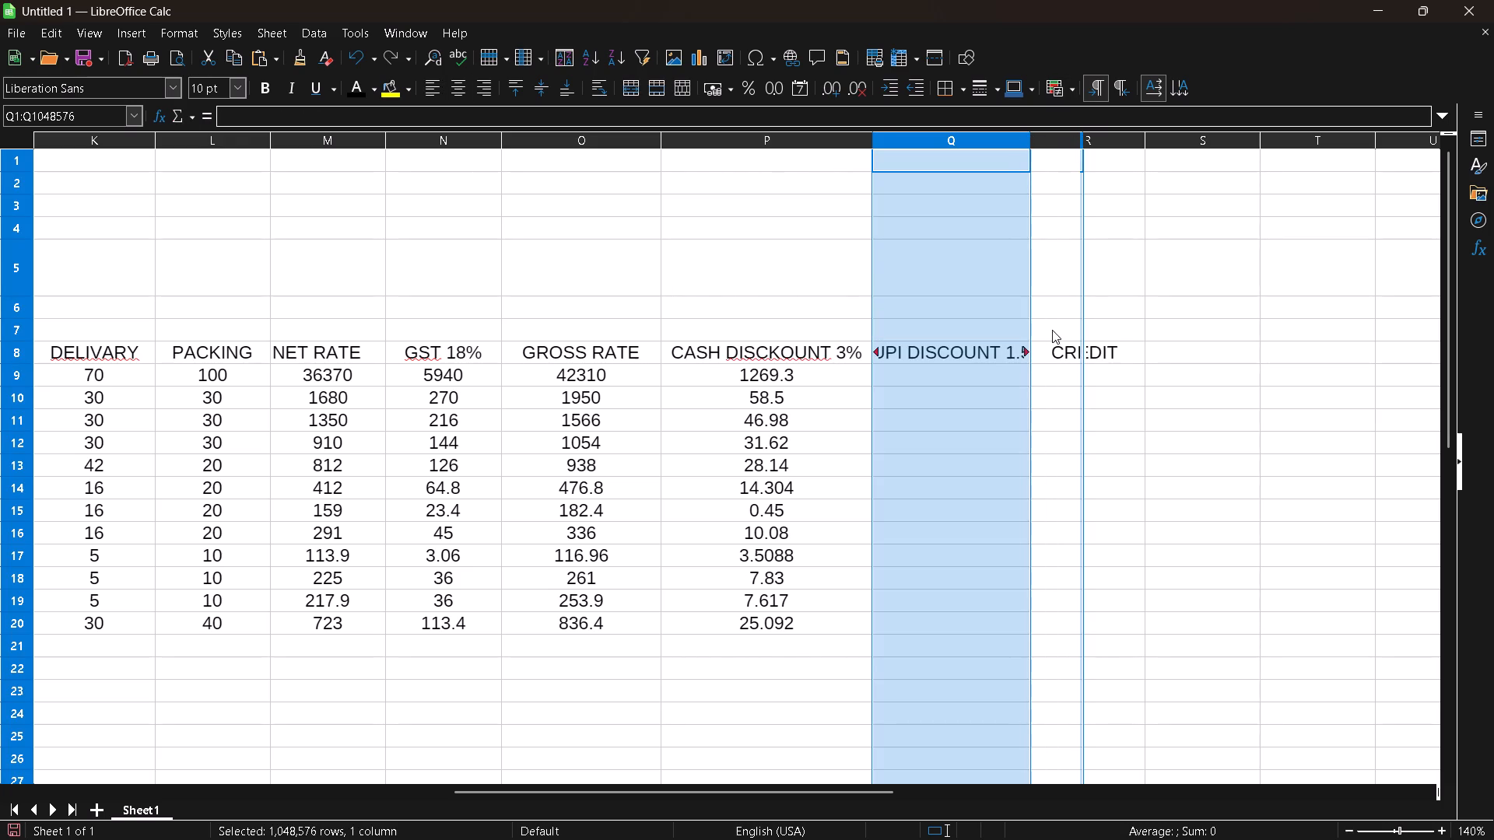
Add a percent sign to the Q8 header so it reads UPI DISCOUNT 1.5%.
{"action": "left_click", "coordinate": [1061, 353]}
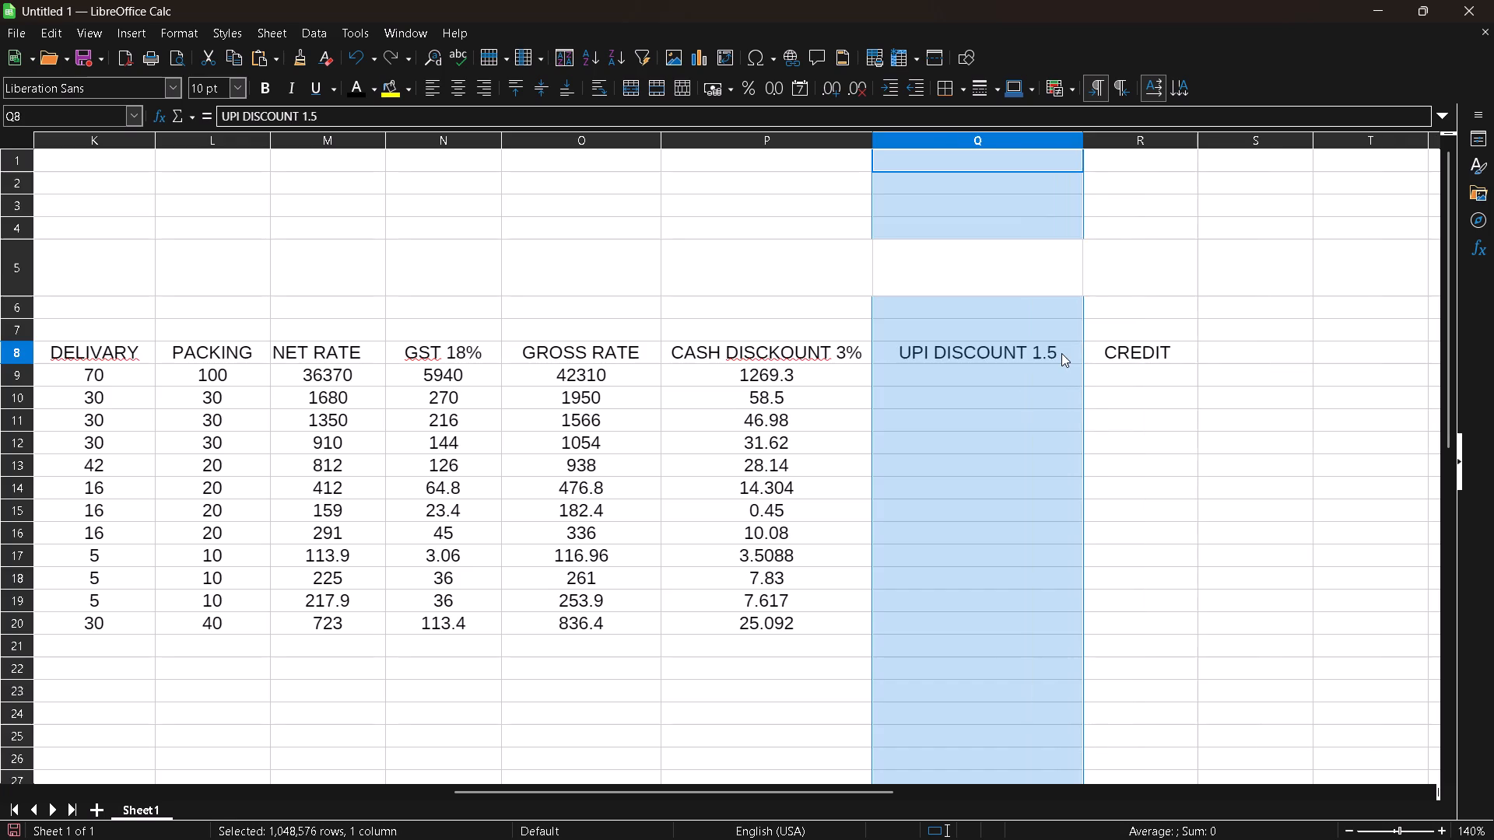
{"action": "left_click", "coordinate": [1061, 353]}
{"action": "double_click", "coordinate": [1056, 350]}
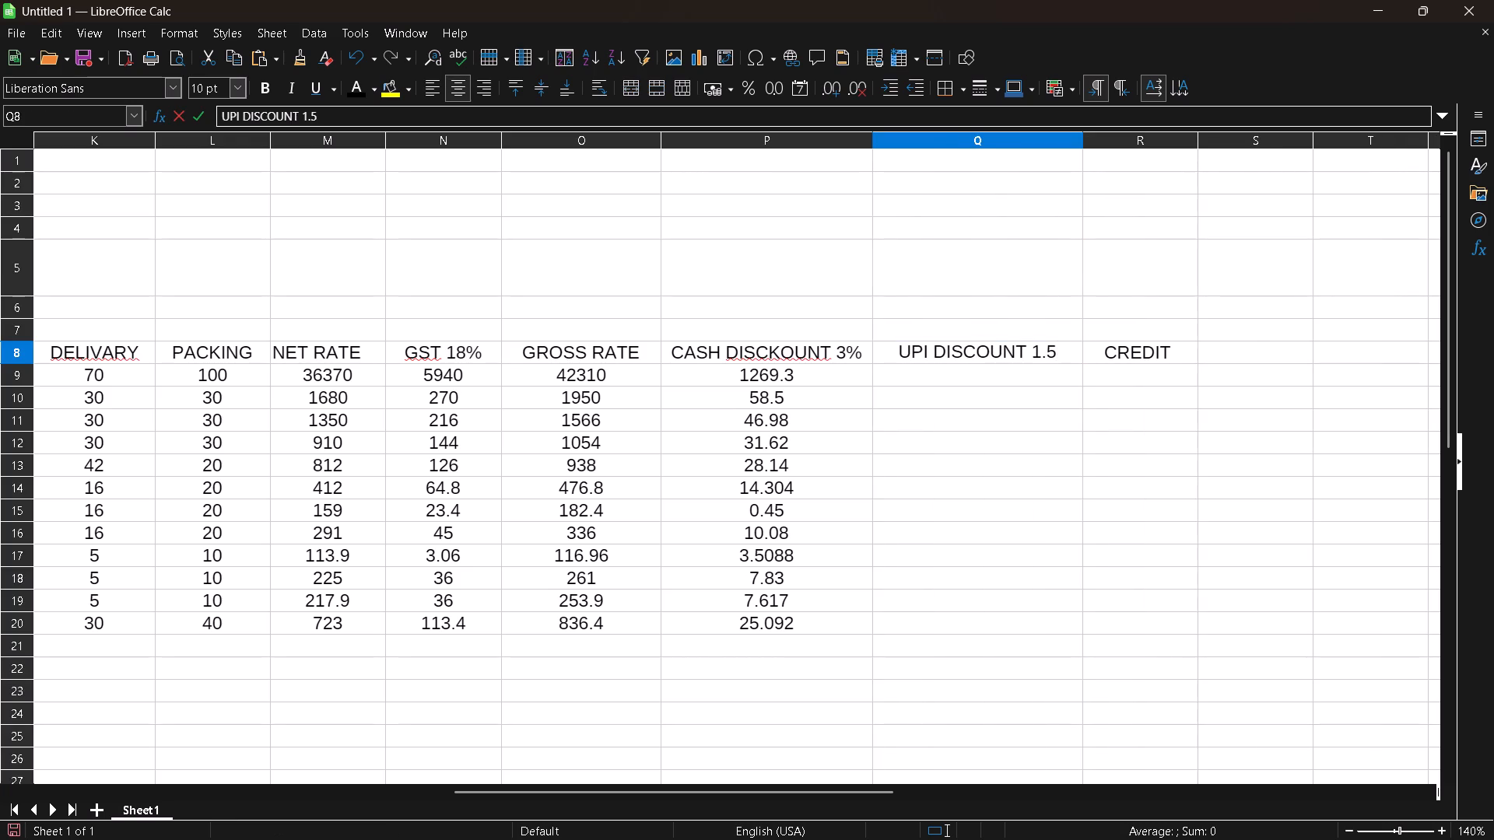
{"action": "key", "text": "shift+percent"}
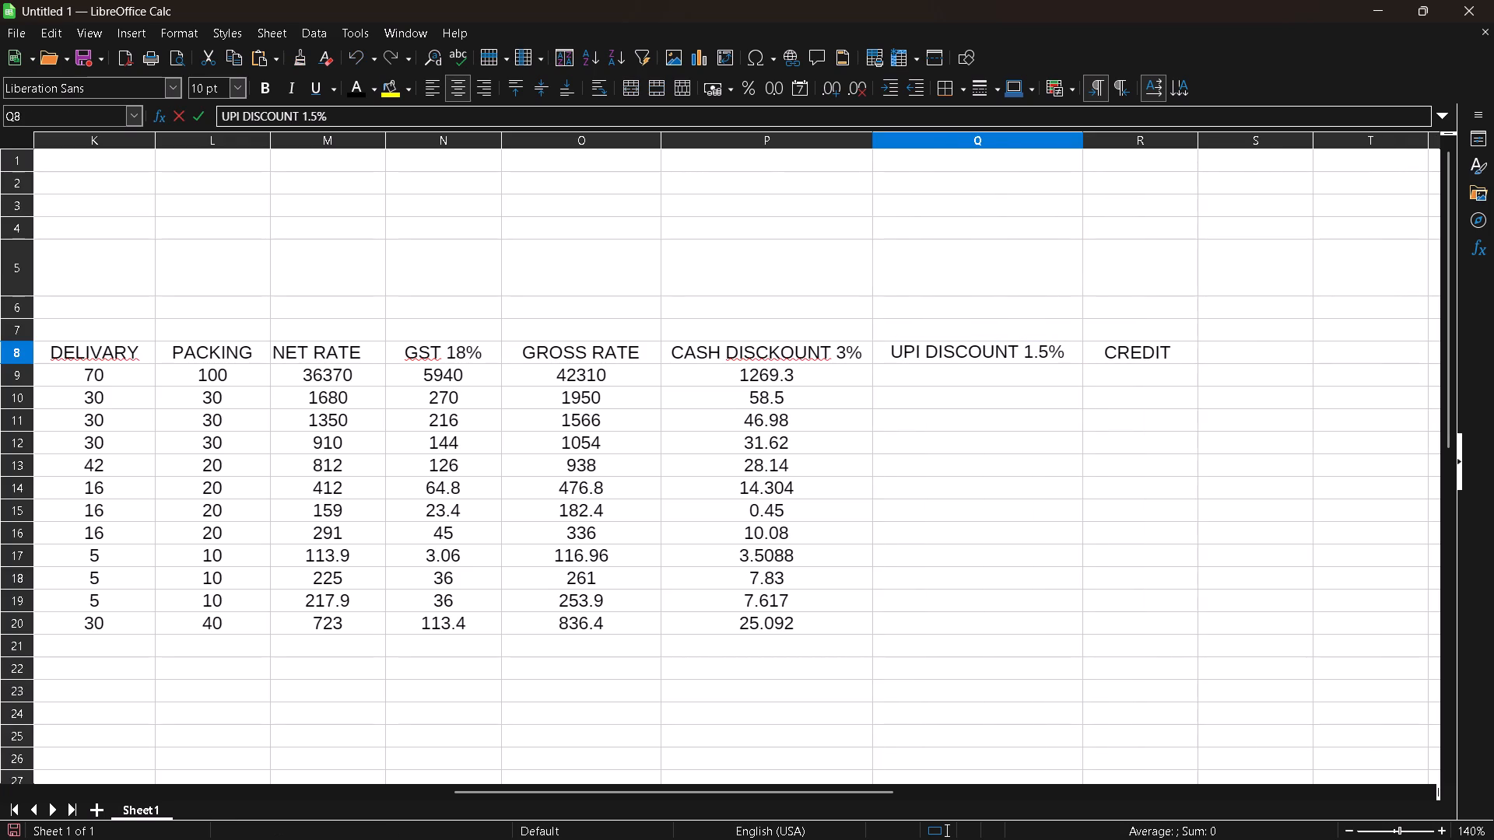
{"action": "key", "text": "Return"}
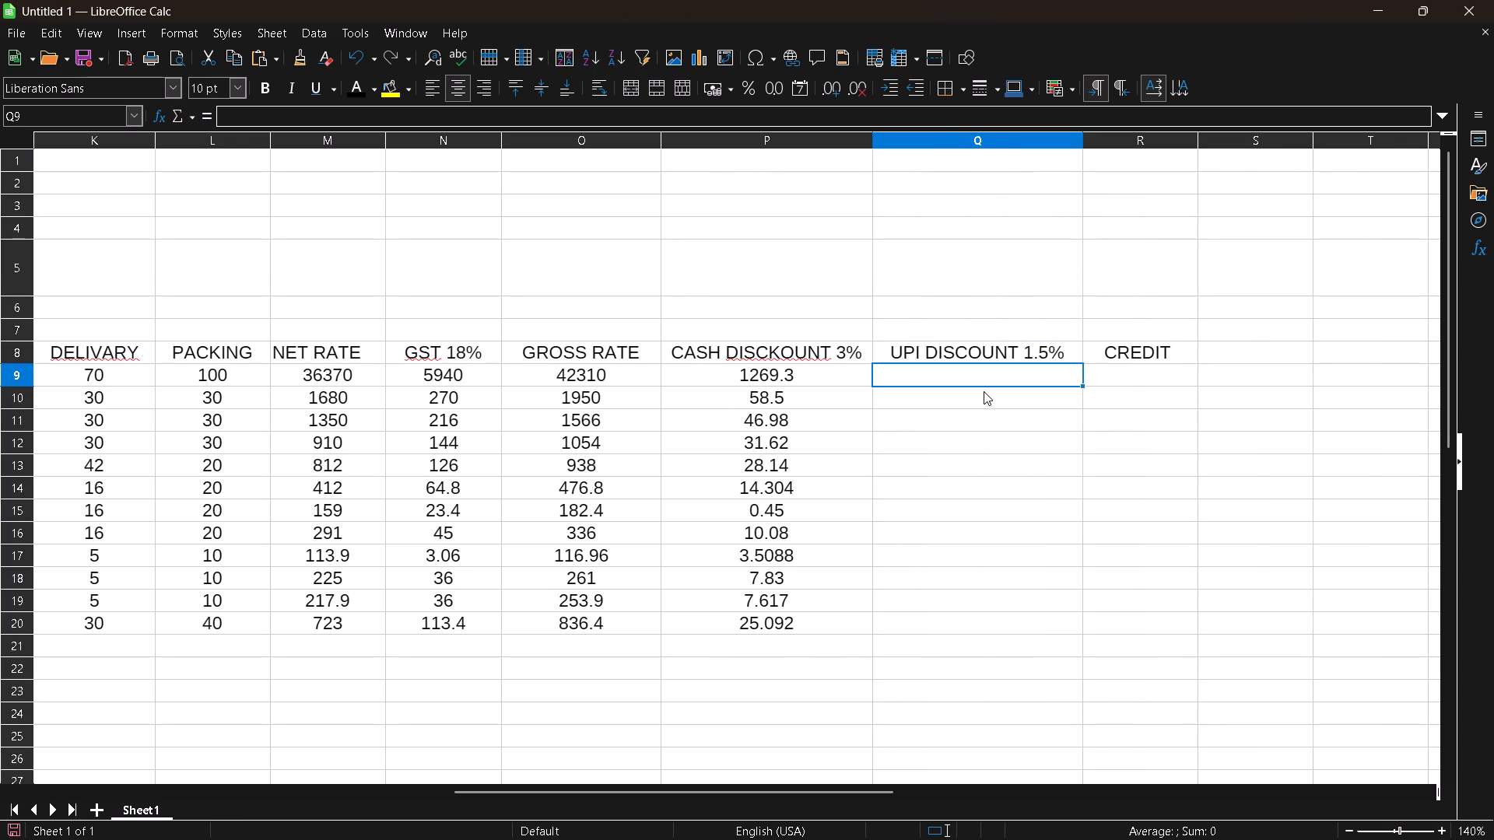
Calculate the UPI discount in Q9 with the formula =O9*1.5%.
{"action": "key", "text": "equal"}
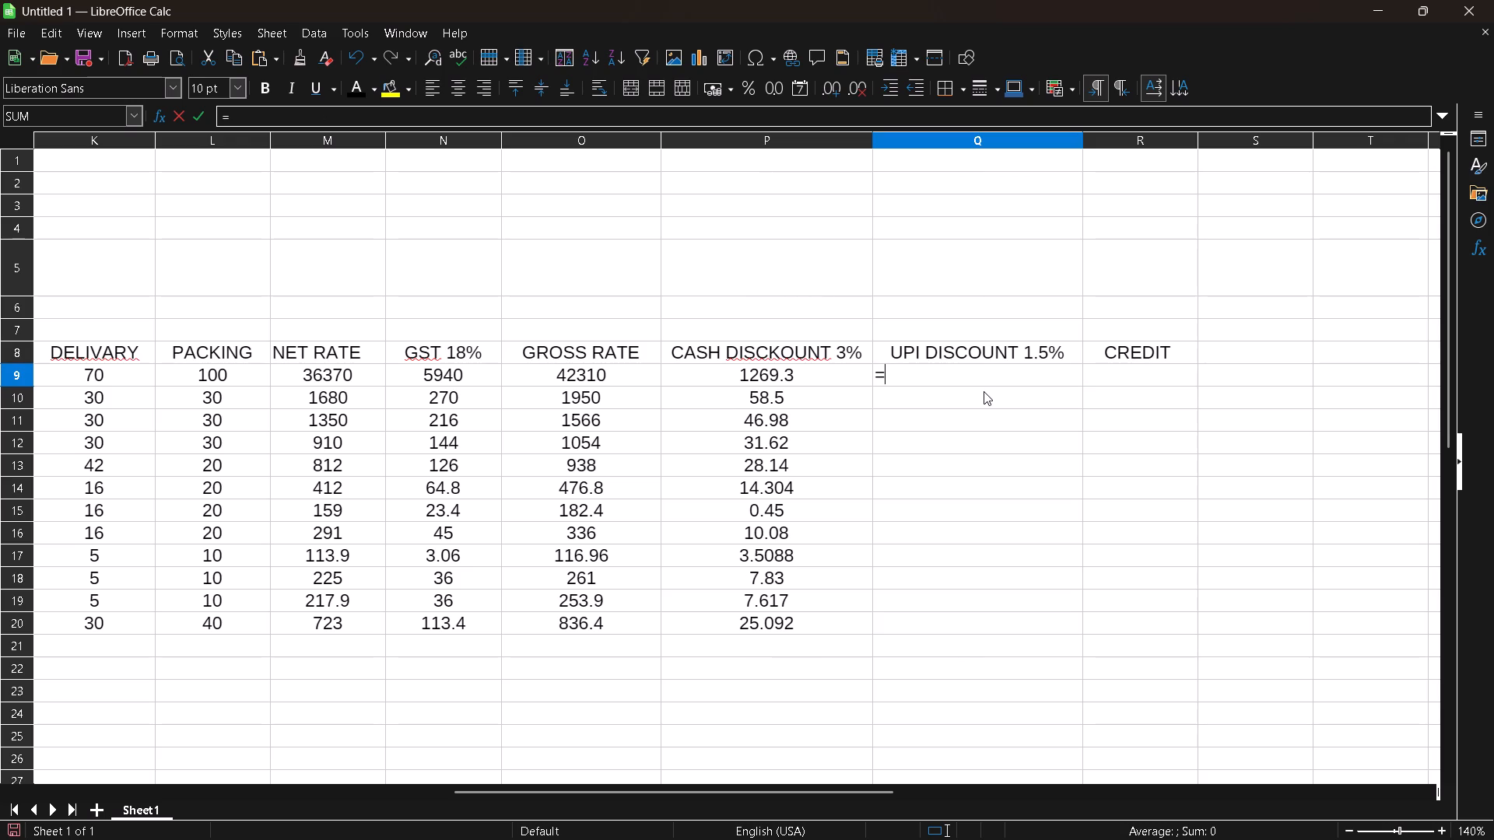
{"action": "key", "text": "o"}
{"action": "type", "text": "9*"}
{"action": "type", "text": "1.5"}
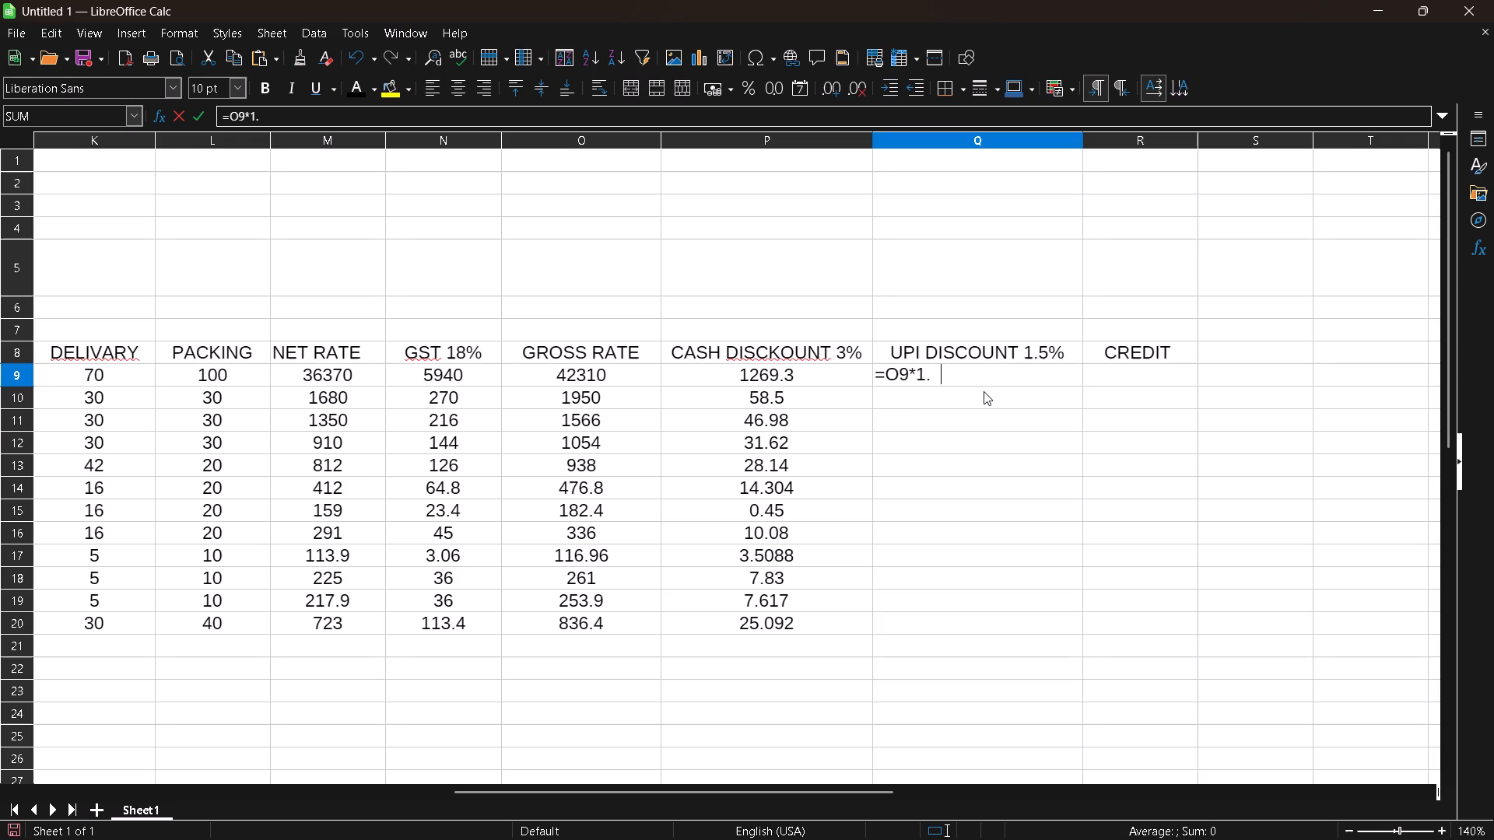
{"action": "key", "text": "shift+percent"}
{"action": "key", "text": "Return"}
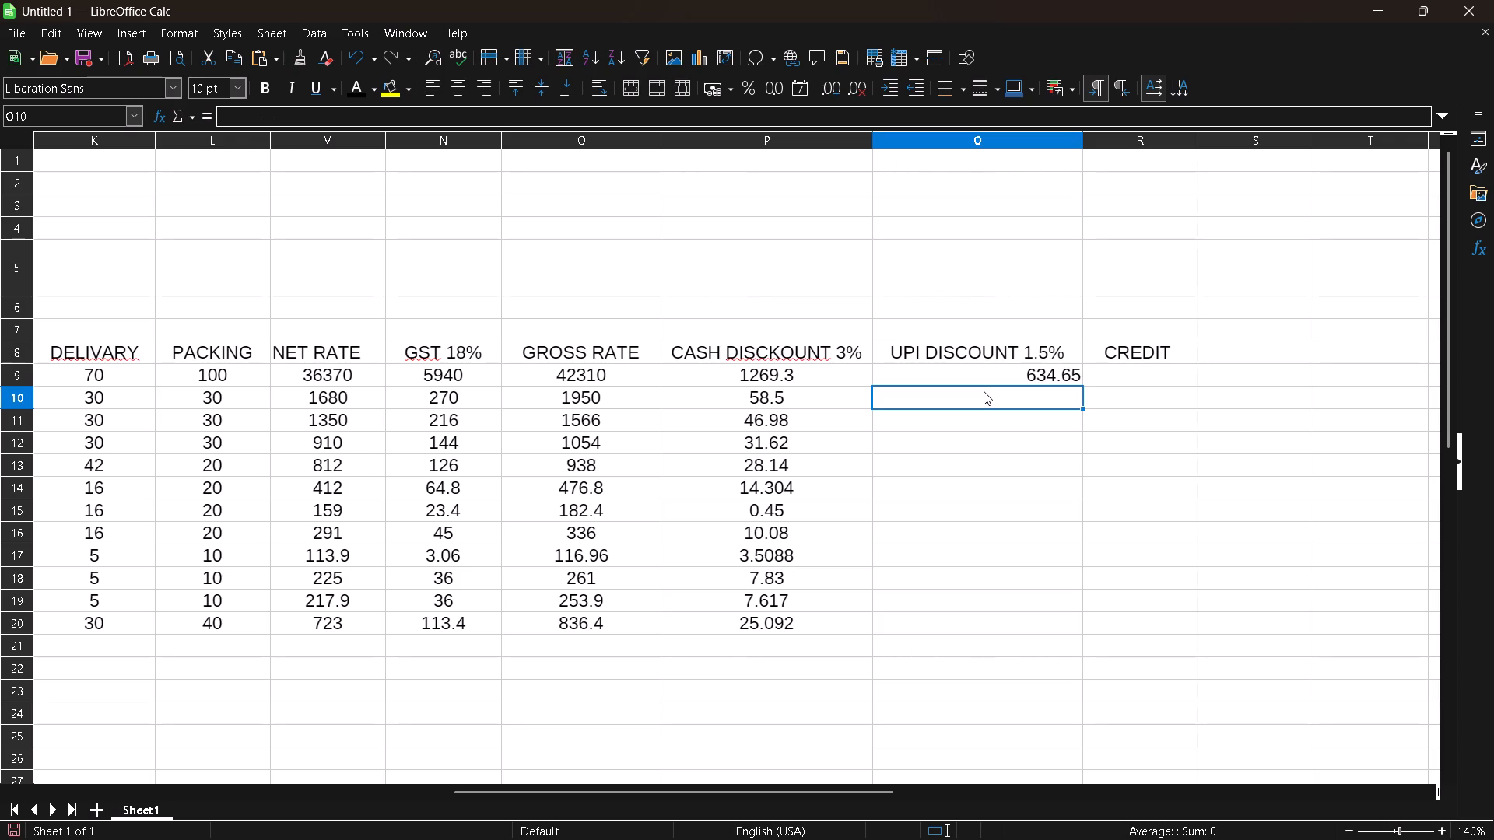
Calculate the UPI discount in Q10 with the formula =O10*1.5%.
{"action": "key", "text": "equal"}
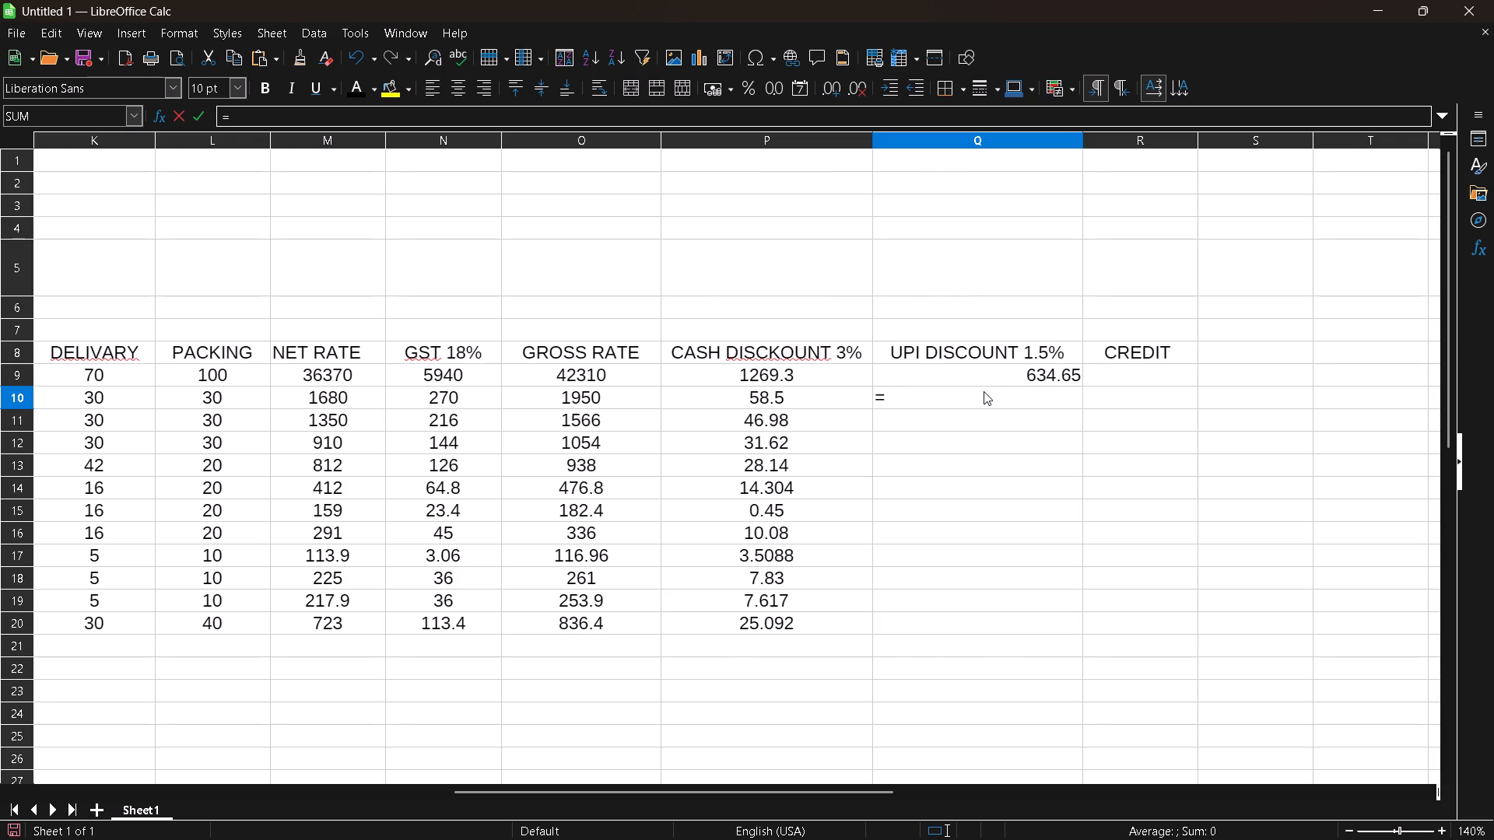
{"action": "key", "text": "o"}
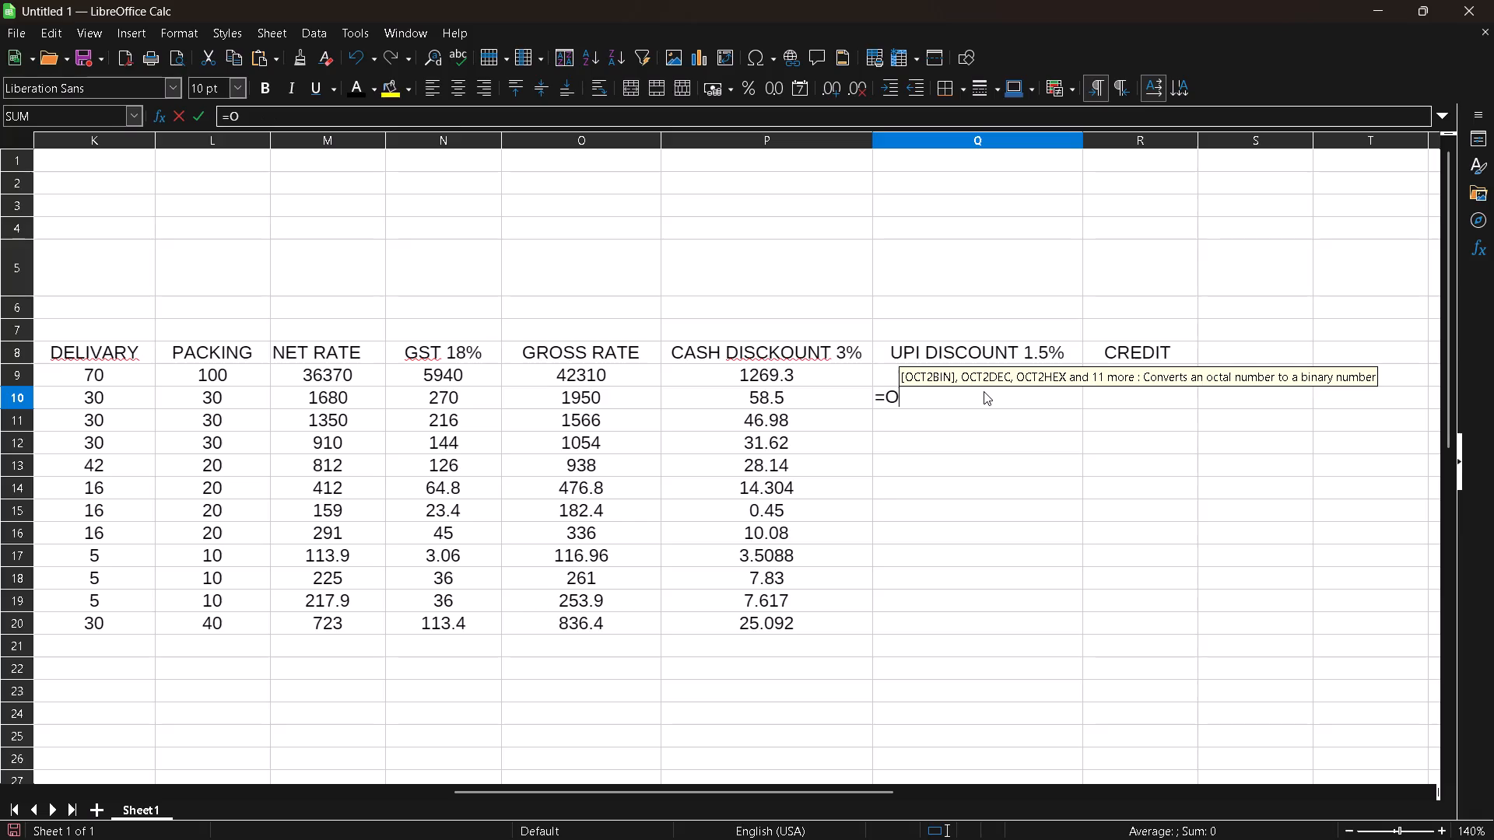
{"action": "type", "text": "10"}
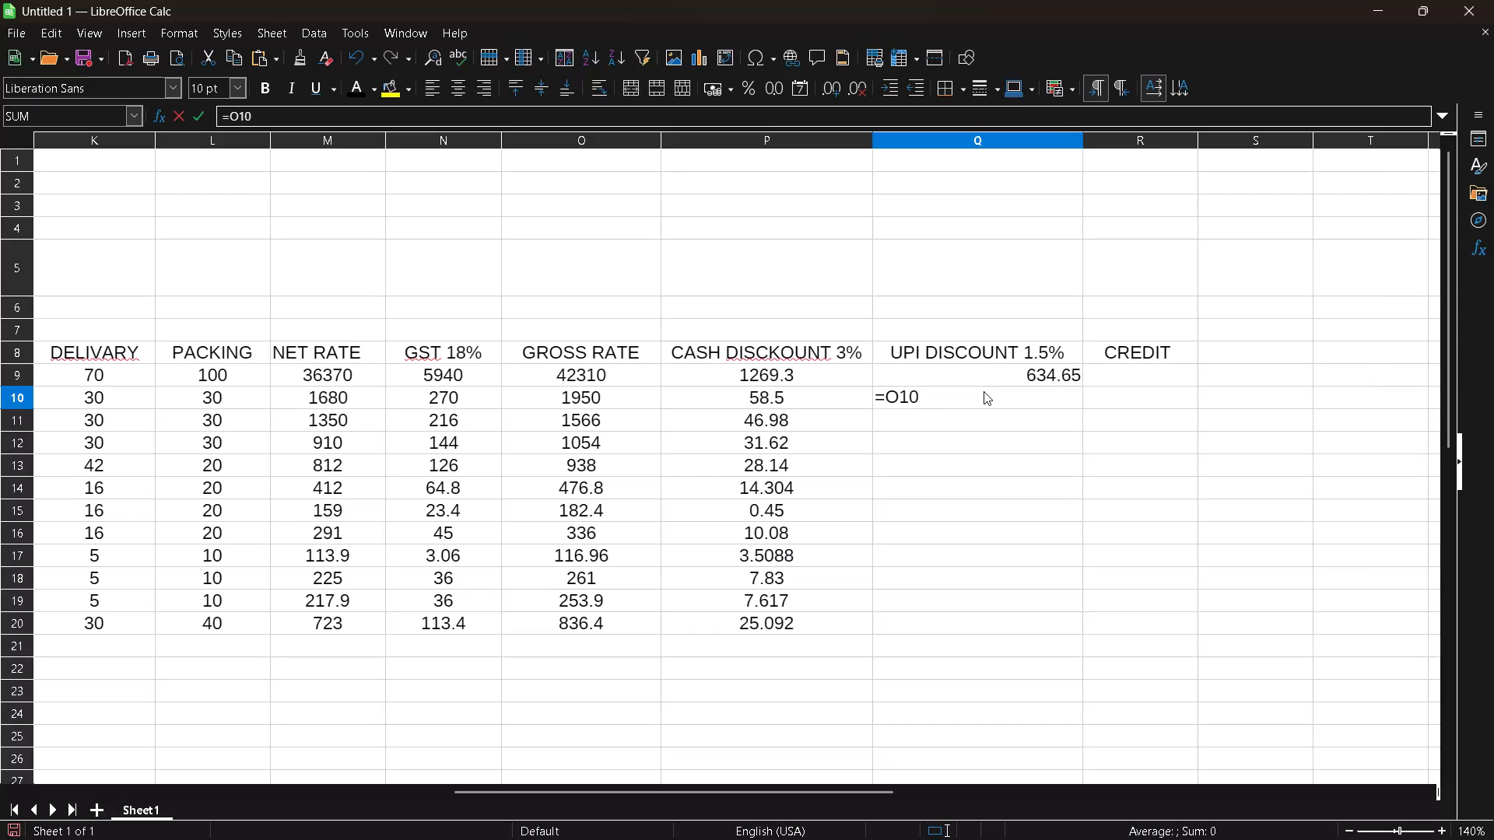
{"action": "key", "text": "asterisk"}
{"action": "type", "text": "1.5"}
{"action": "key", "text": "shift+percent"}
{"action": "key", "text": "Return"}
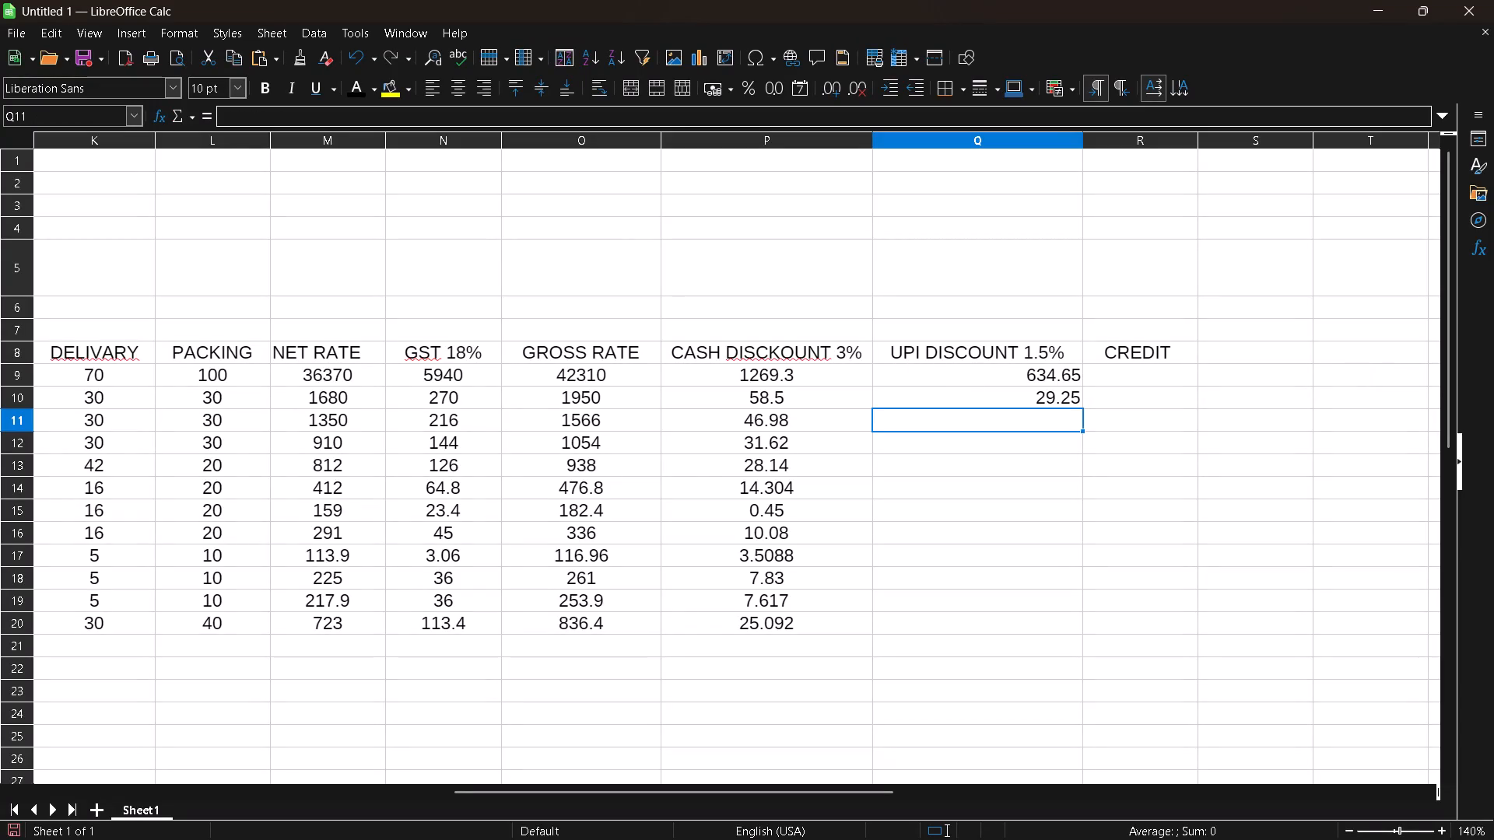
Enter the formula =O11*1.5 in Q11 of the UPI discount column.
{"action": "type", "text": "=O"}
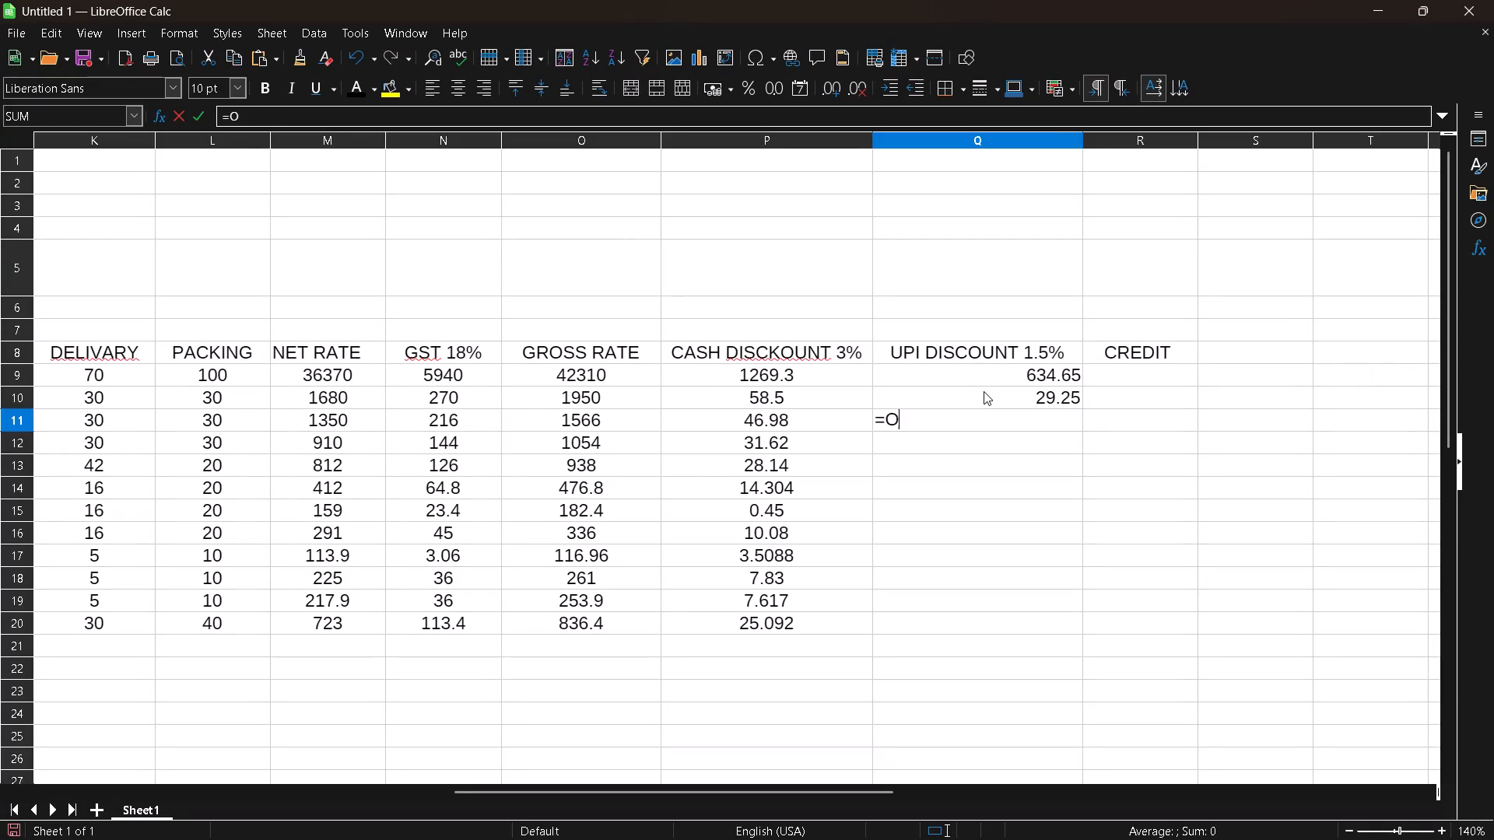
{"action": "type", "text": "11"}
{"action": "type", "text": "*1.5"}
{"action": "key", "text": "Return"}
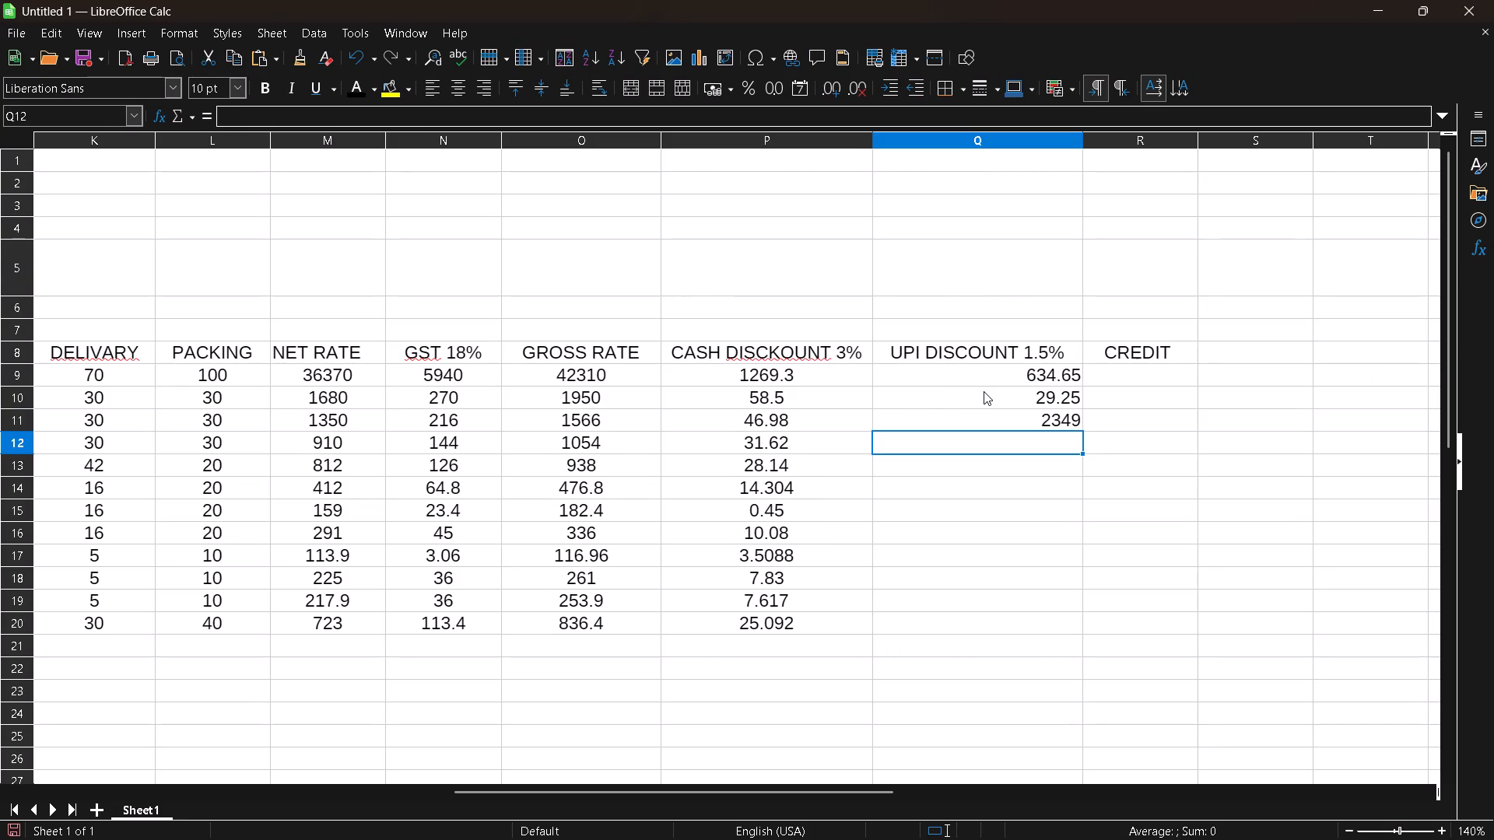
Enter the formula =O12*1.2% in Q12 of the UPI discount column.
{"action": "key", "text": "equal"}
{"action": "key", "text": "o"}
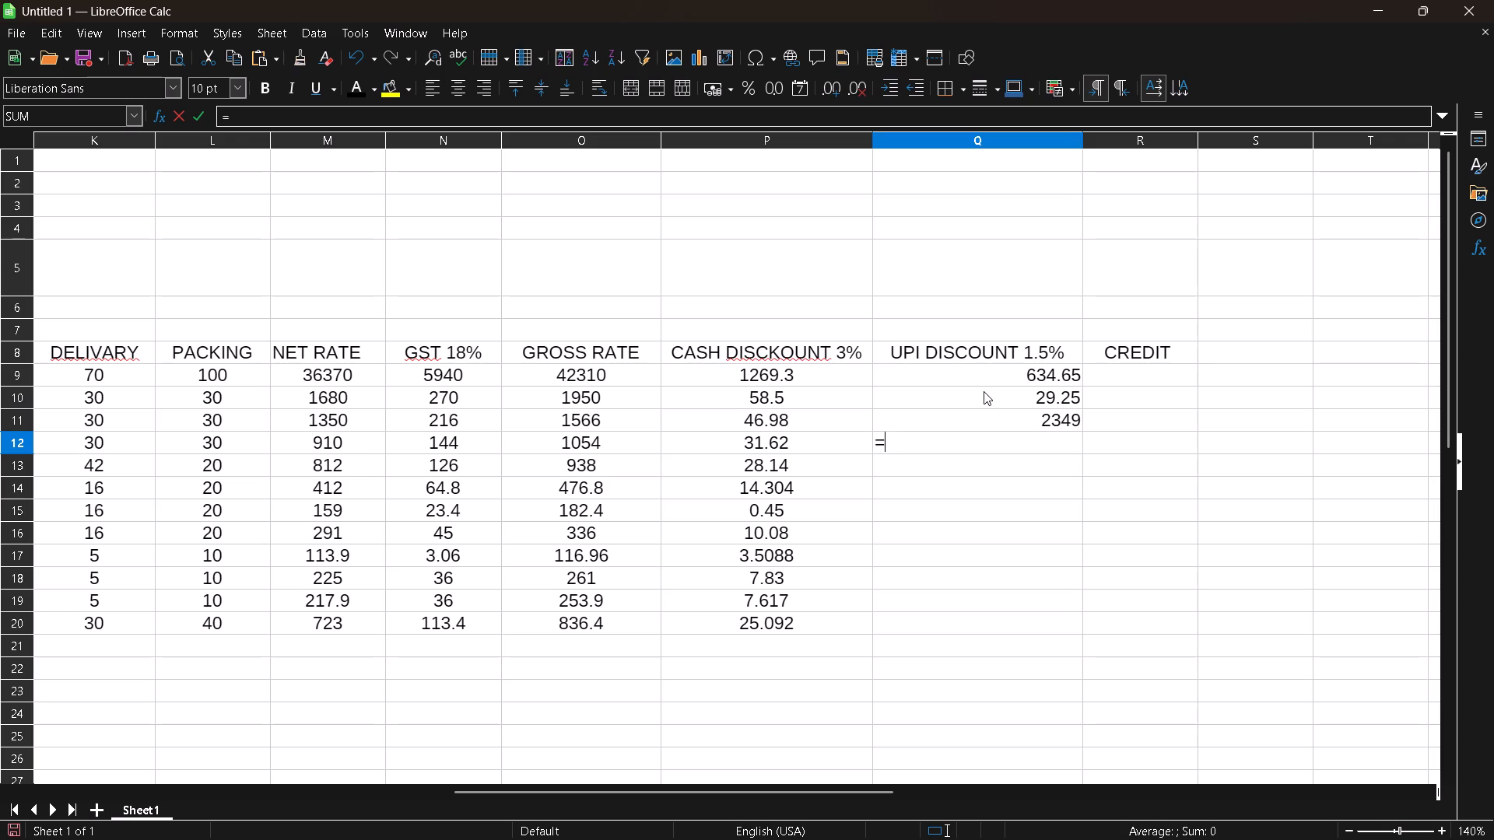
{"action": "type", "text": "12"}
{"action": "key", "text": "asterisk"}
{"action": "type", "text": "1.2"}
{"action": "key", "text": "shift+percent"}
{"action": "key", "text": "Return"}
Add the missing percent sign to the Q11 formula so it reads =O11*1.5%.
{"action": "key", "text": "Up"}
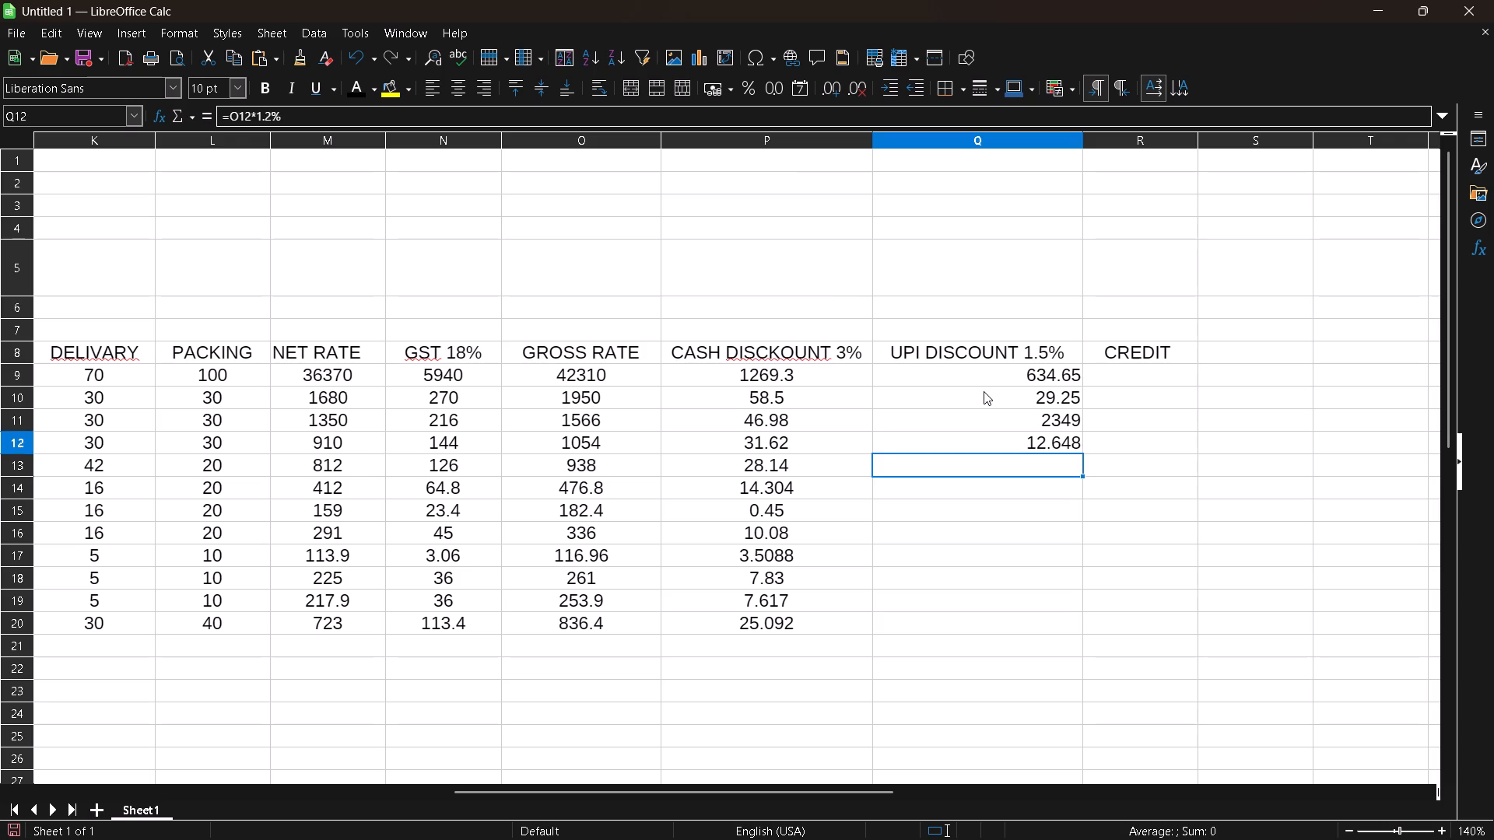
{"action": "key", "text": "Up"}
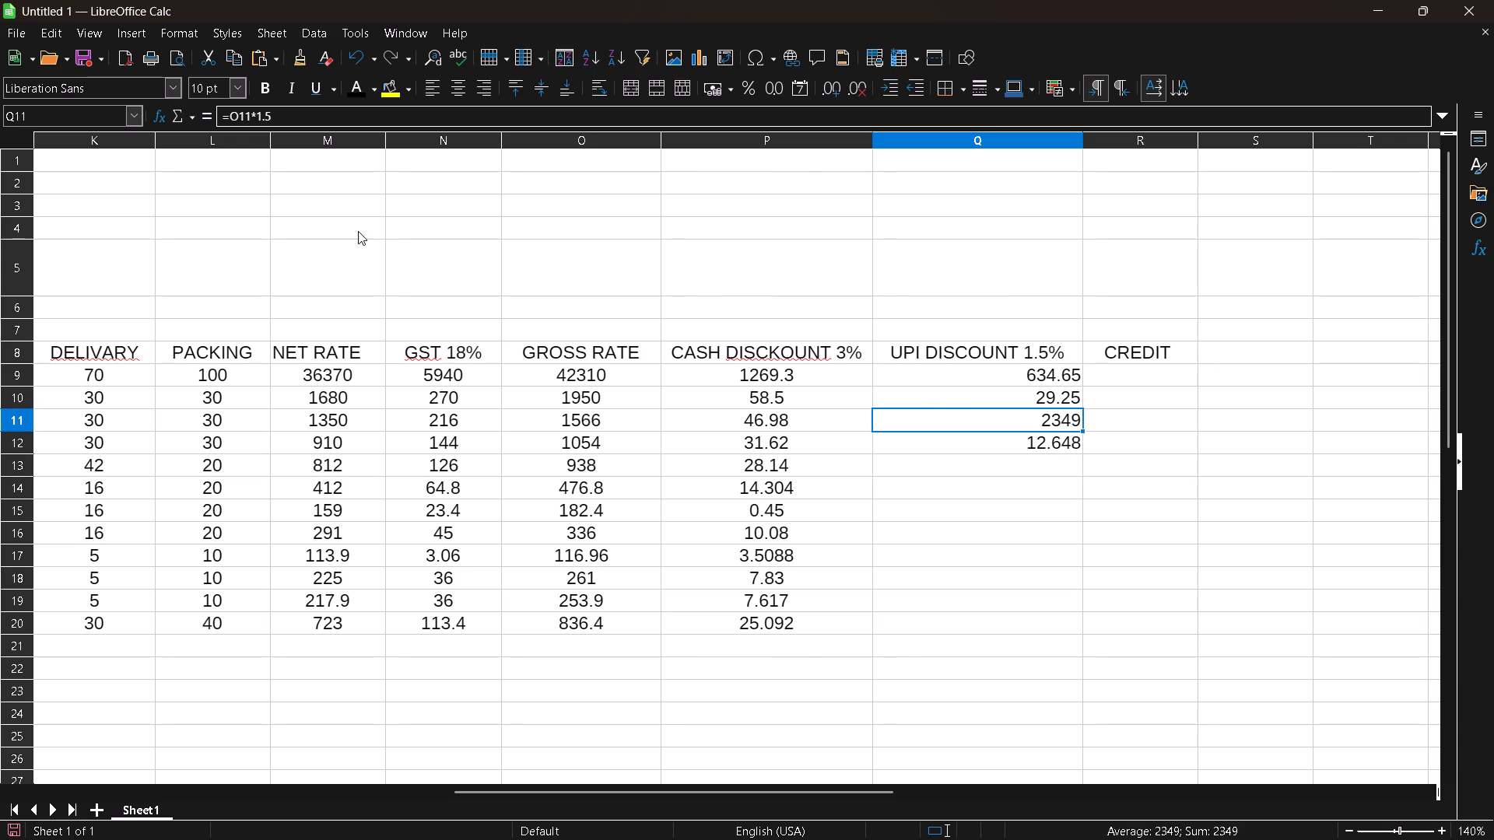
{"action": "left_click", "coordinate": [310, 119]}
{"action": "key", "text": "shift+percent"}
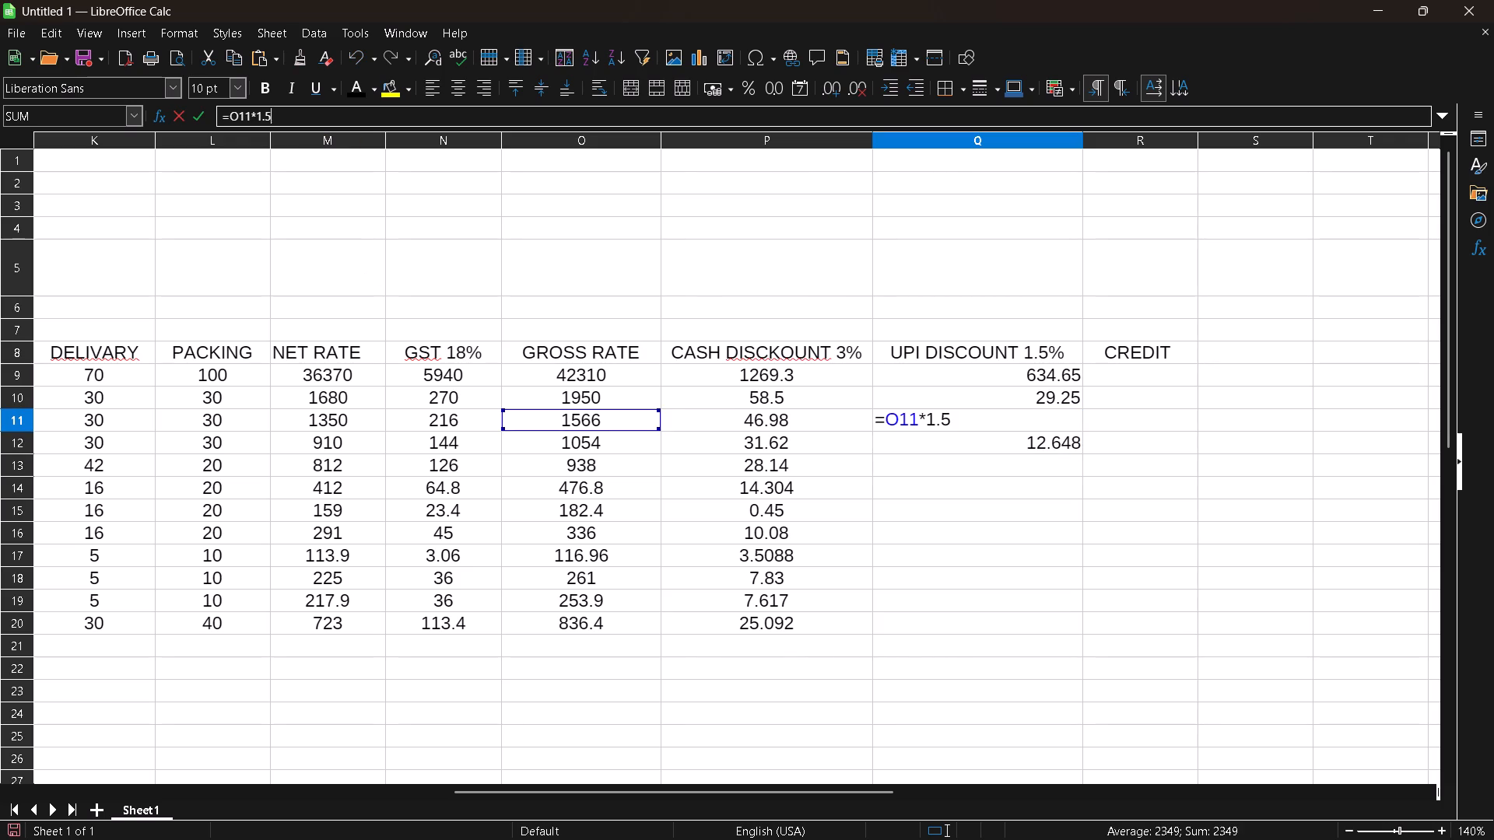
{"action": "key", "text": "Return"}
Calculate the UPI discount in Q13 with the formula =O13*1.5%.
{"action": "key", "text": "Down"}
{"action": "type", "text": "=O"}
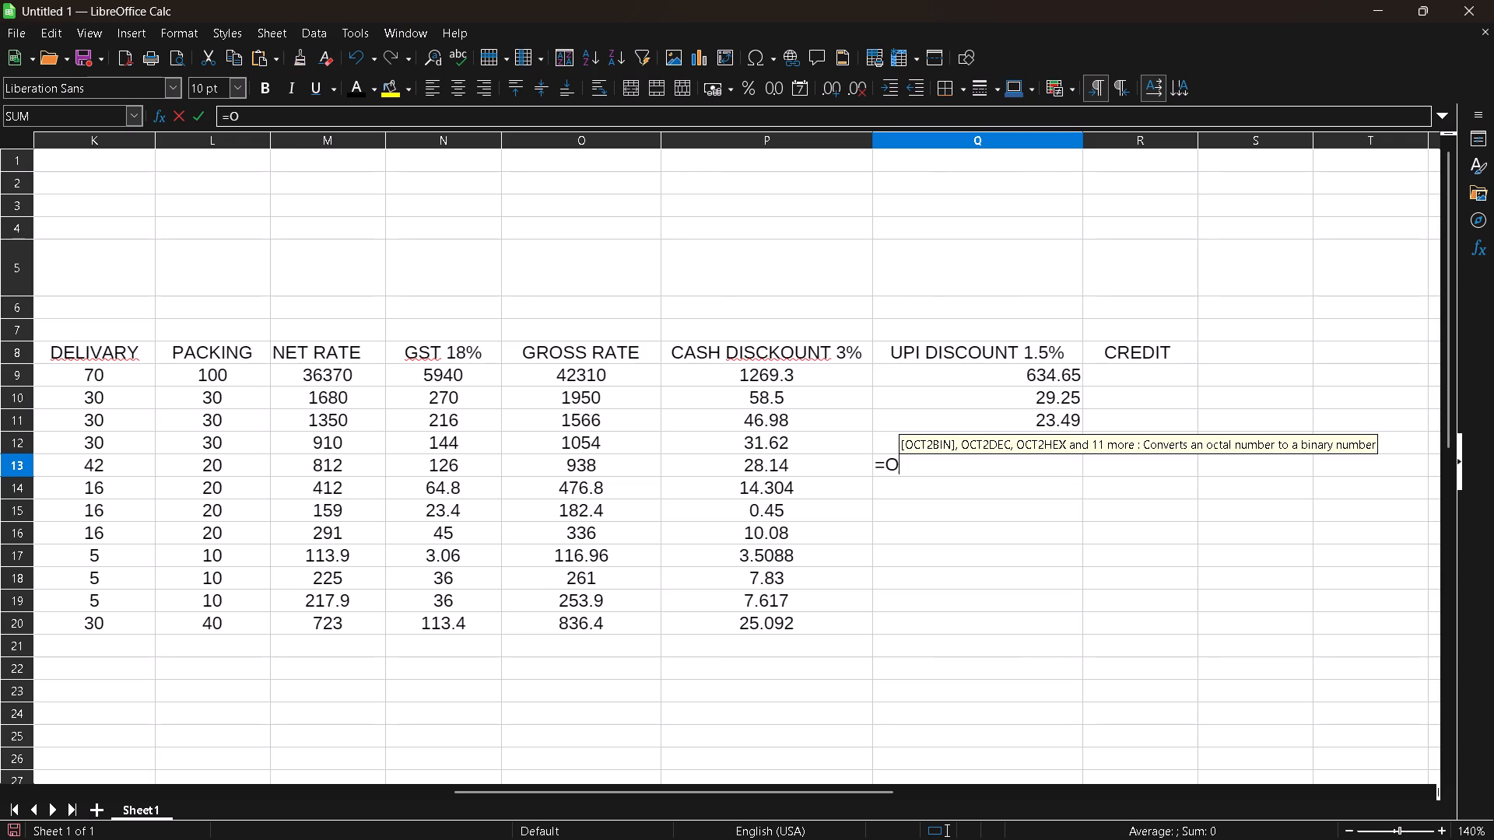
{"action": "type", "text": "13"}
{"action": "key", "text": "asterisk"}
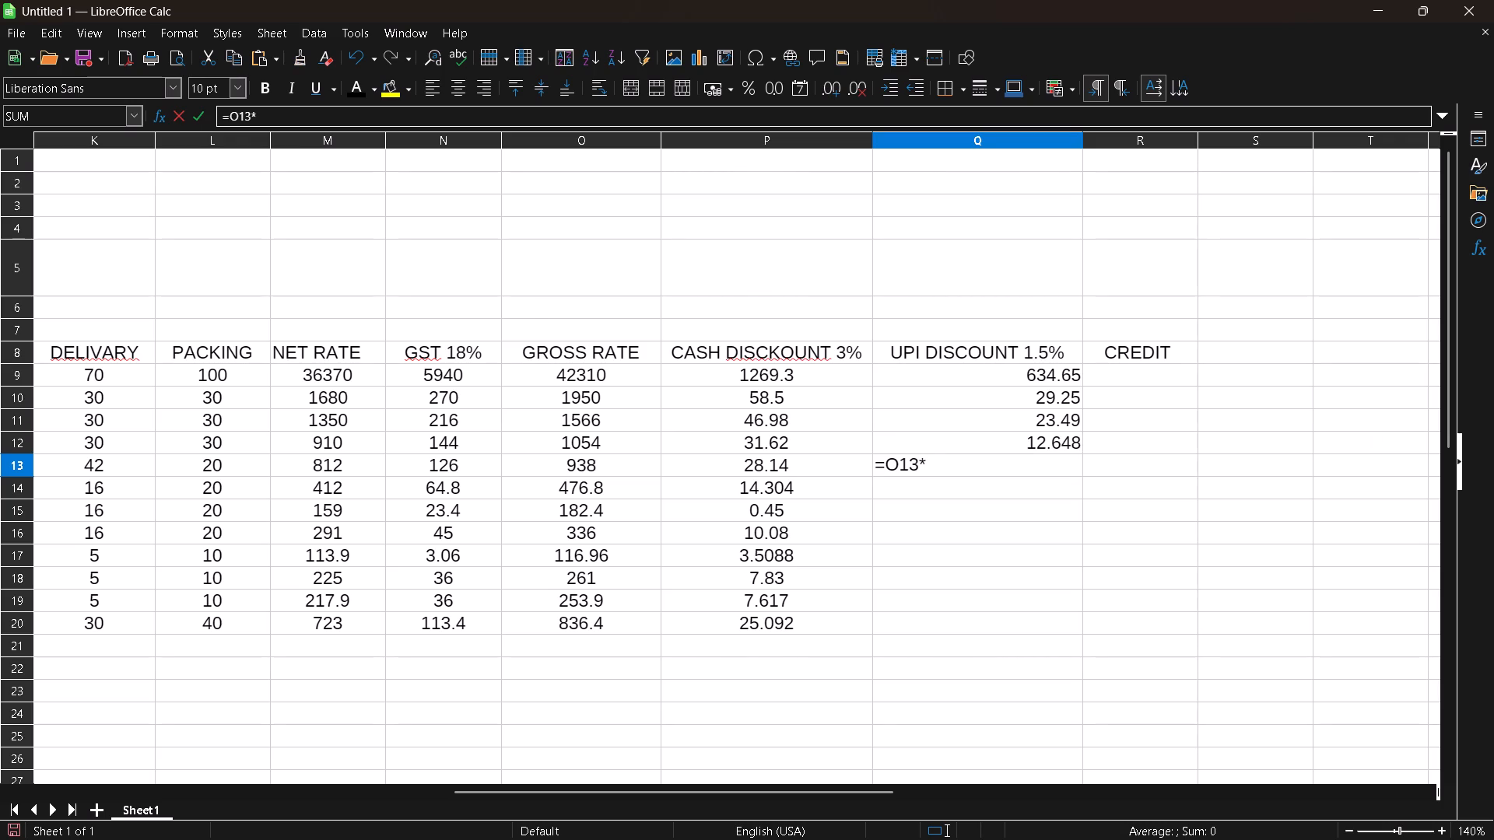
{"action": "type", "text": "1.2"}
{"action": "key", "text": "shift+percent"}
{"action": "key", "text": "Left"}
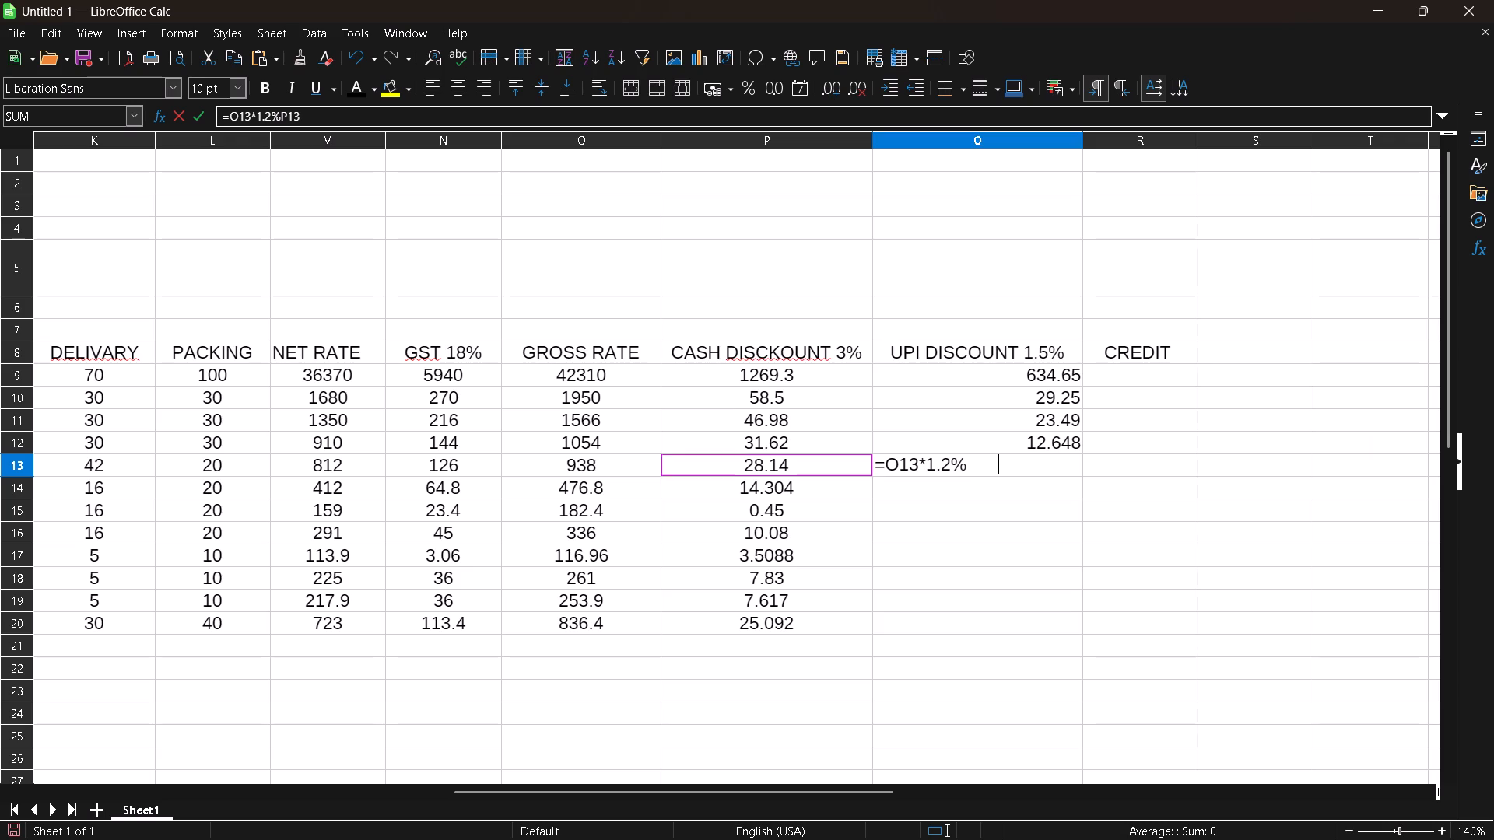
{"action": "key", "text": "Left"}
{"action": "key", "text": "Right"}
{"action": "key", "text": "Right"}
{"action": "key", "text": "Right"}
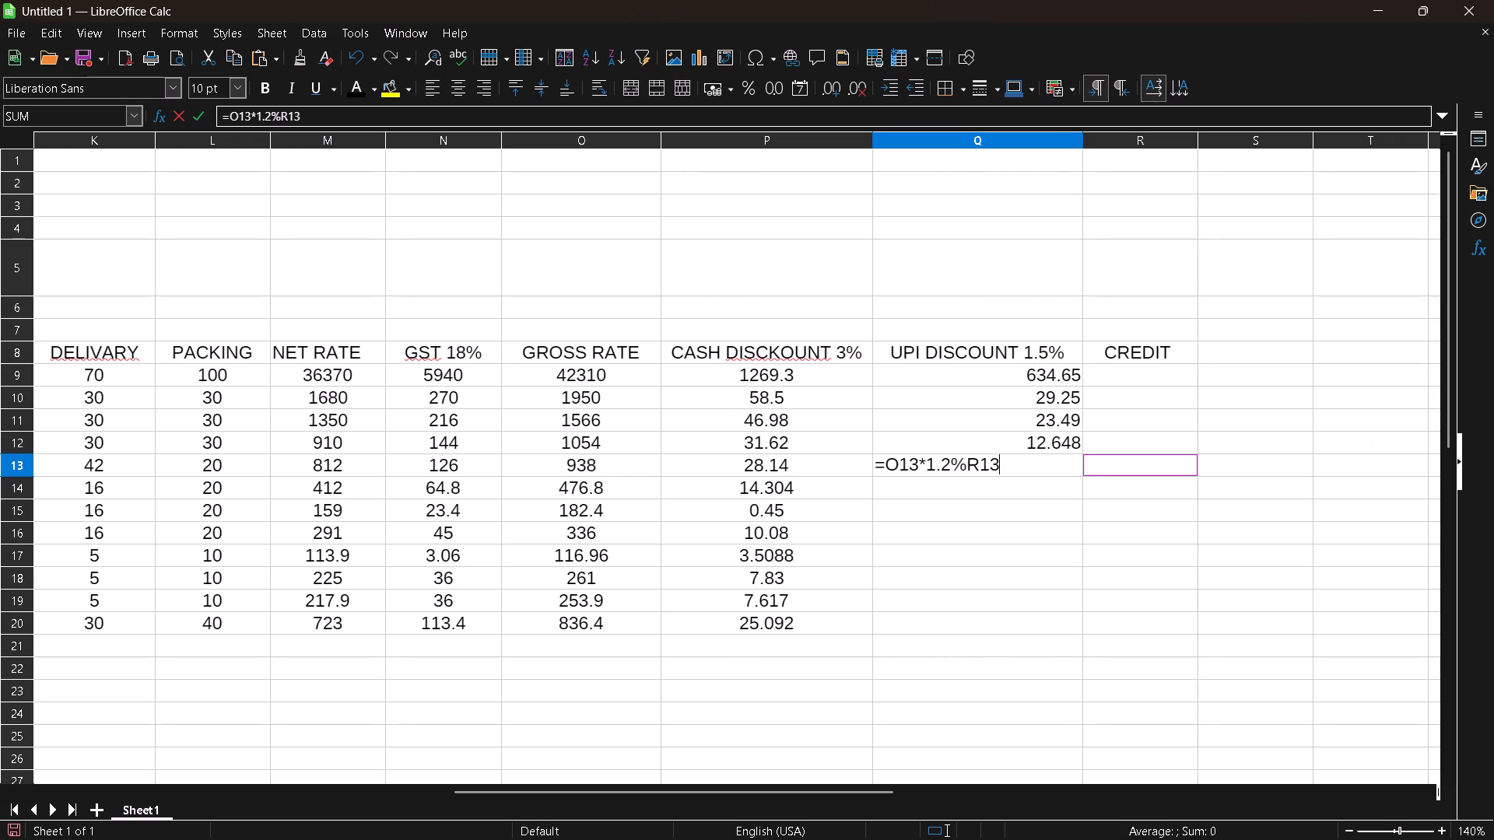
{"action": "key", "text": "Left"}
{"action": "key", "text": "BackSpace"}
{"action": "key", "text": "BackSpace"}
{"action": "key", "text": "BackSpace"}
{"action": "key", "text": "BackSpace"}
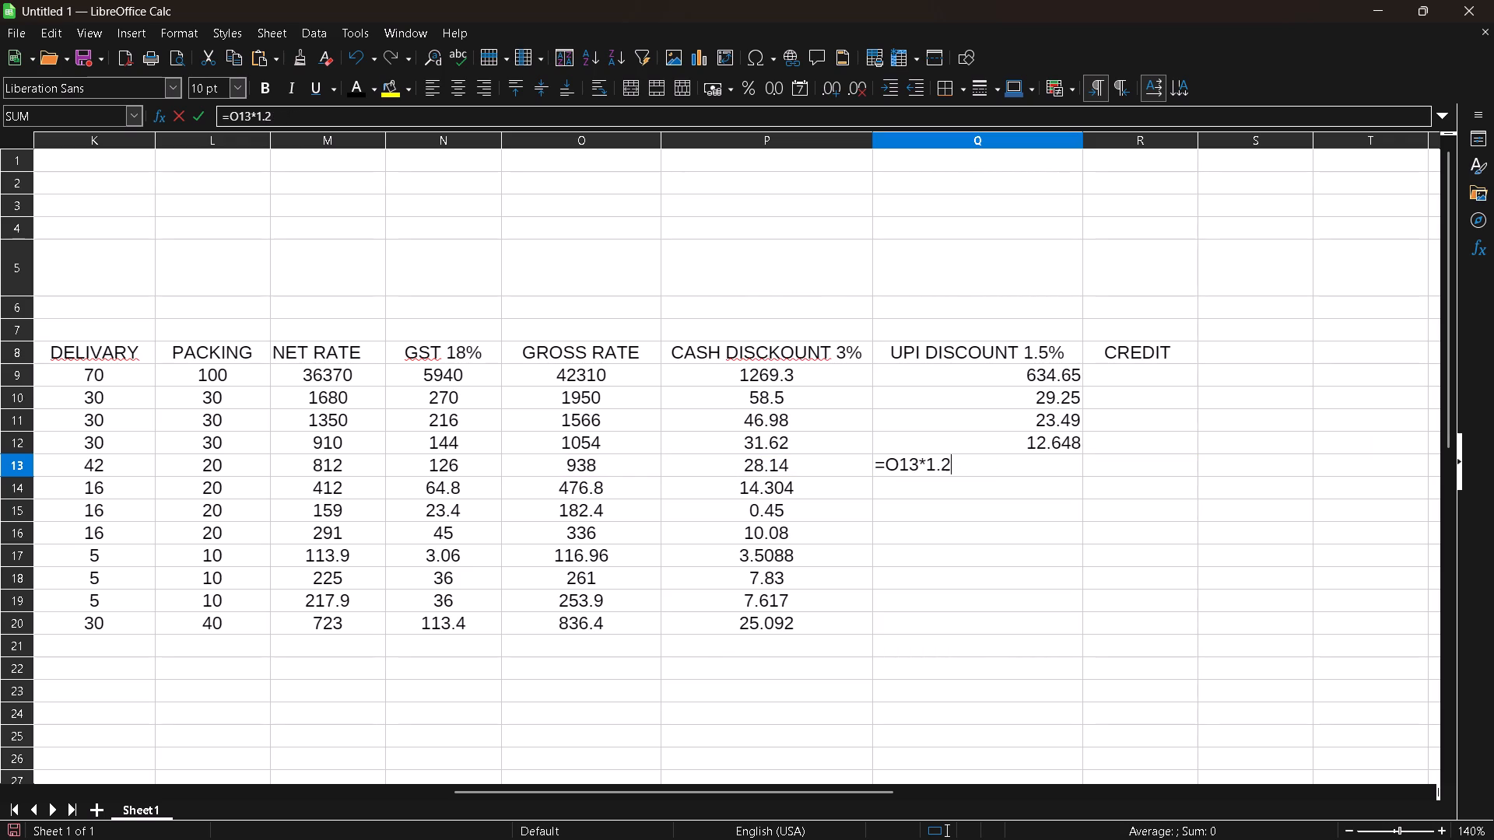
{"action": "key", "text": "Left"}
{"action": "key", "text": "BackSpace"}
{"action": "key", "text": "BackSpace"}
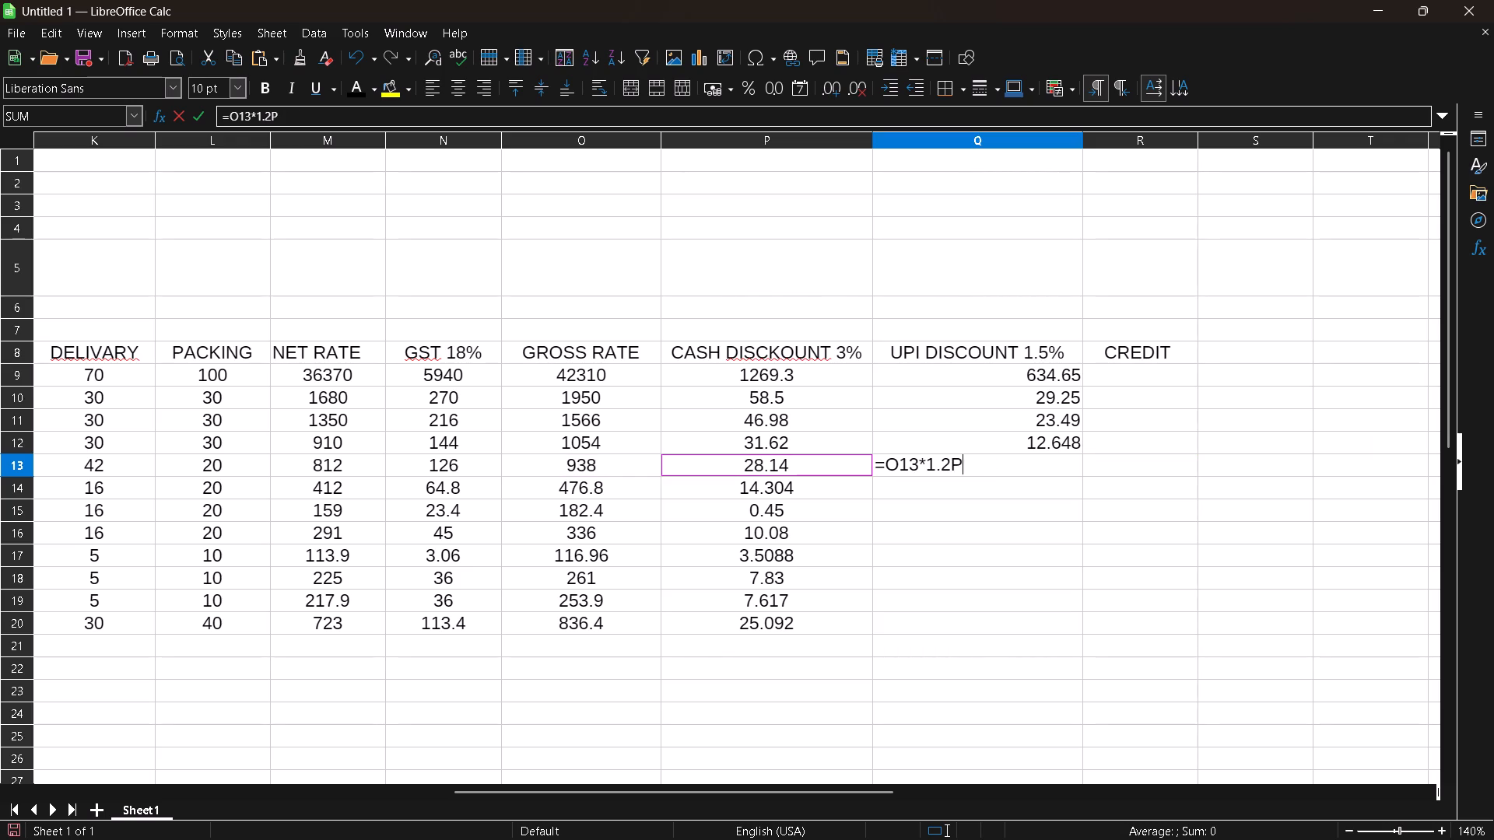
{"action": "key", "text": "BackSpace"}
{"action": "key", "text": "BackSpace"}
{"action": "key", "text": "5"}
{"action": "key", "text": "shift+percent"}
{"action": "key", "text": "Return"}
Calculate the UPI discount in Q14 with the formula =O14*1.5%.
{"action": "key", "text": "equal"}
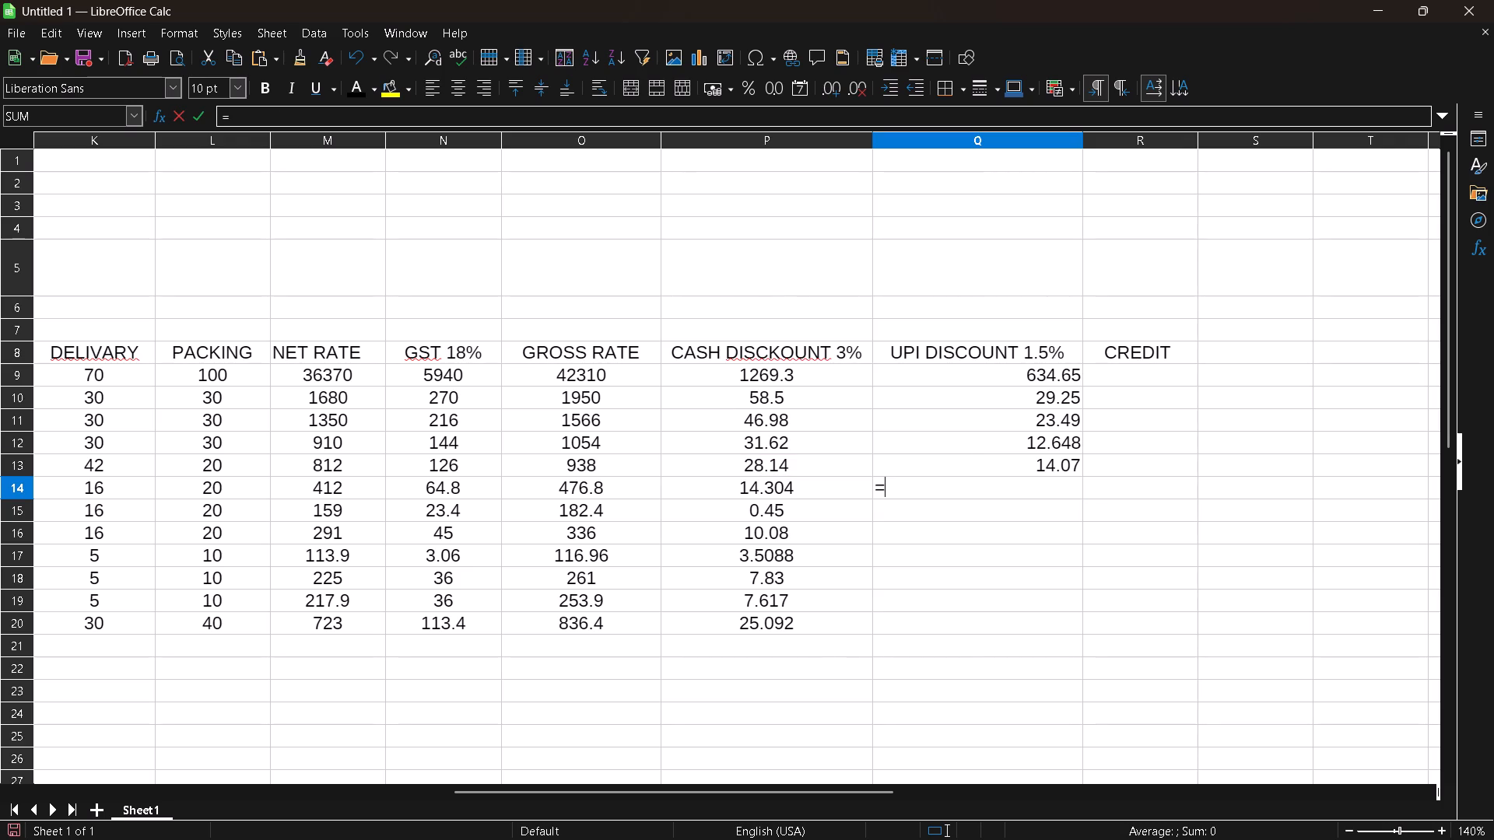
{"action": "key", "text": "o"}
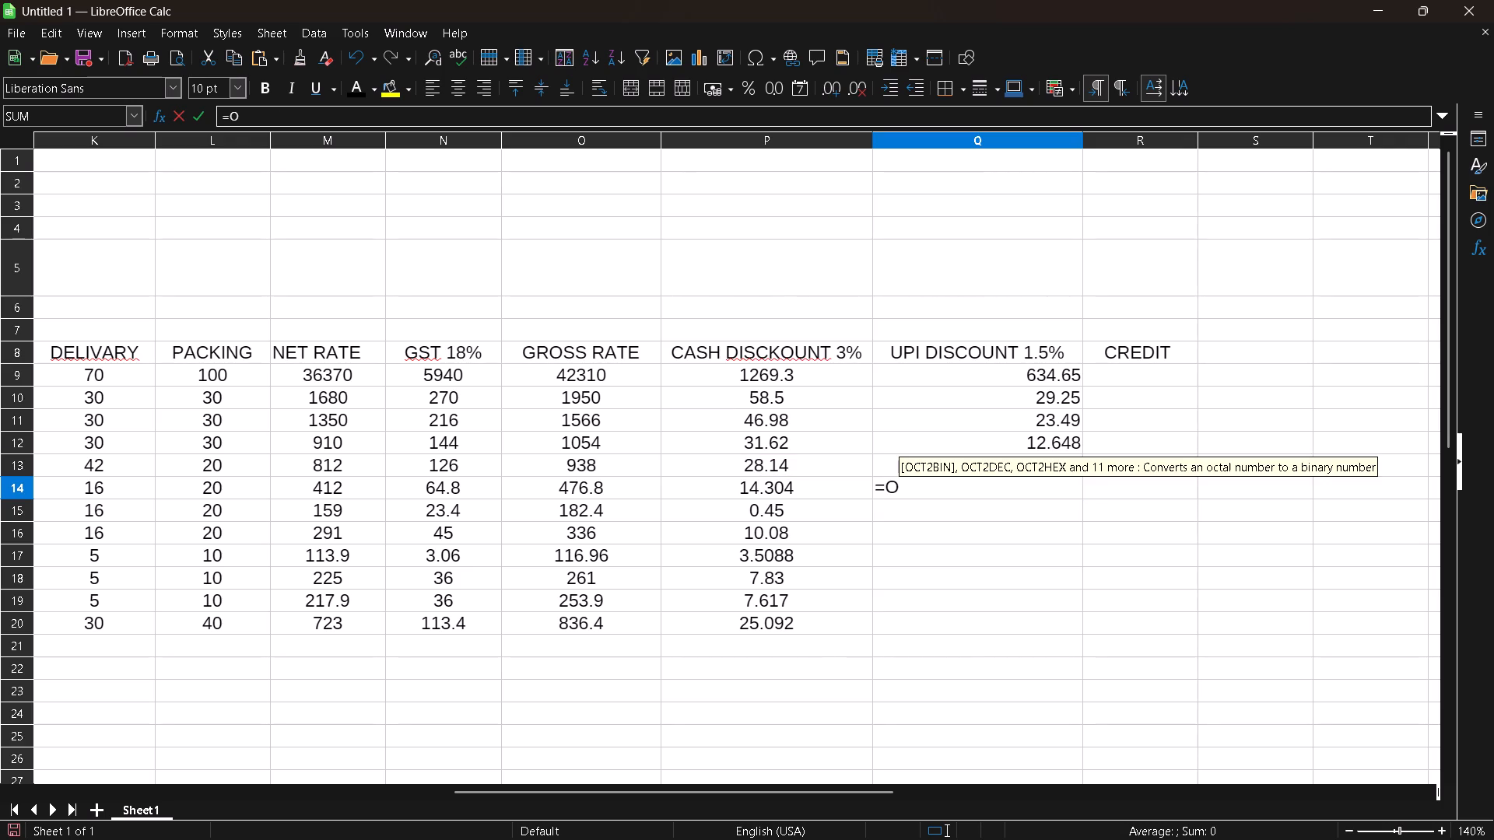
{"action": "type", "text": "14"}
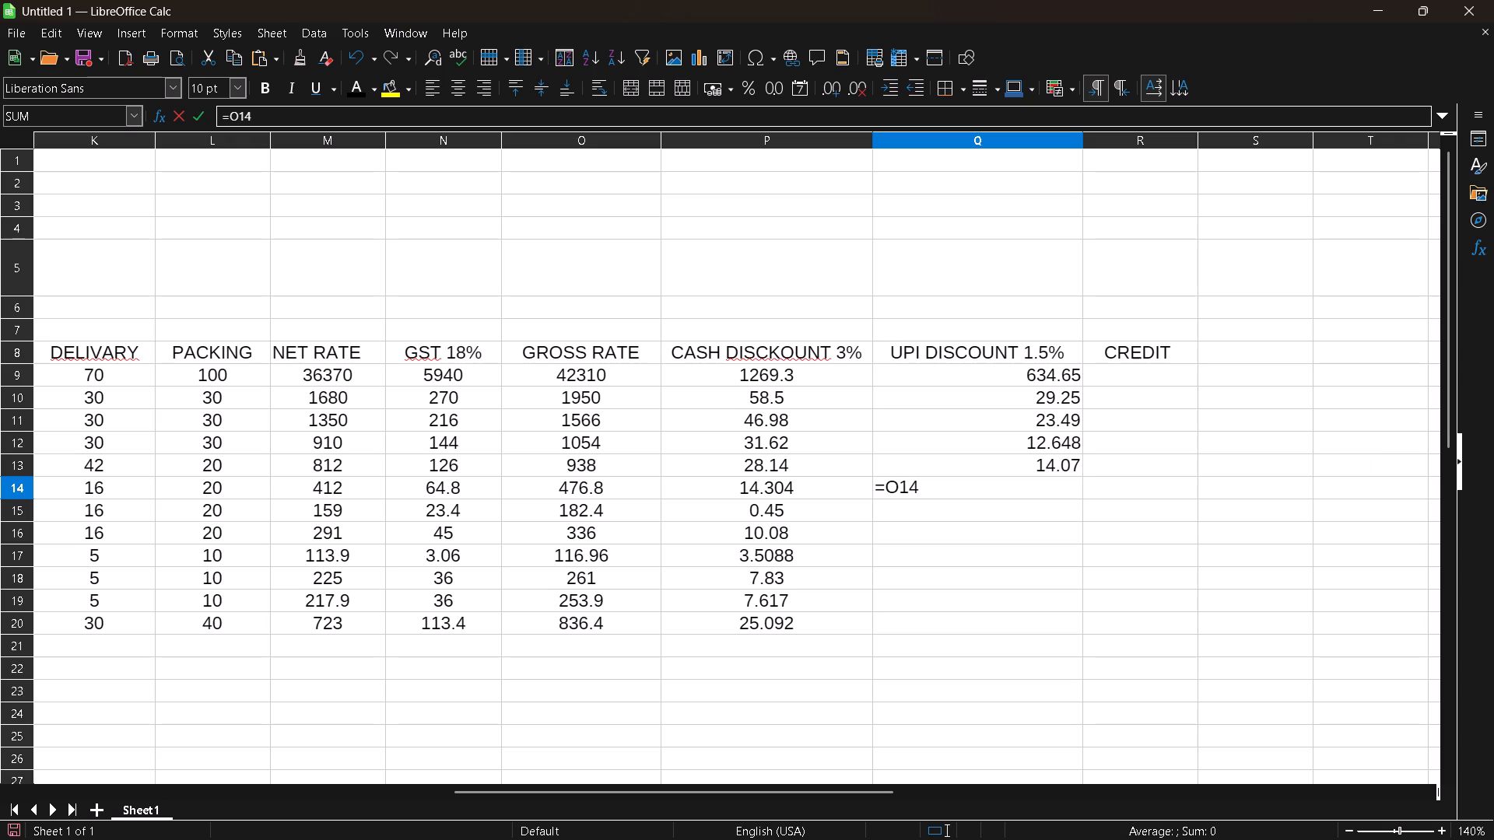
{"action": "key", "text": "asterisk"}
{"action": "type", "text": "1."}
{"action": "key", "text": "5"}
{"action": "key", "text": "shift+percent"}
{"action": "key", "text": "Return"}
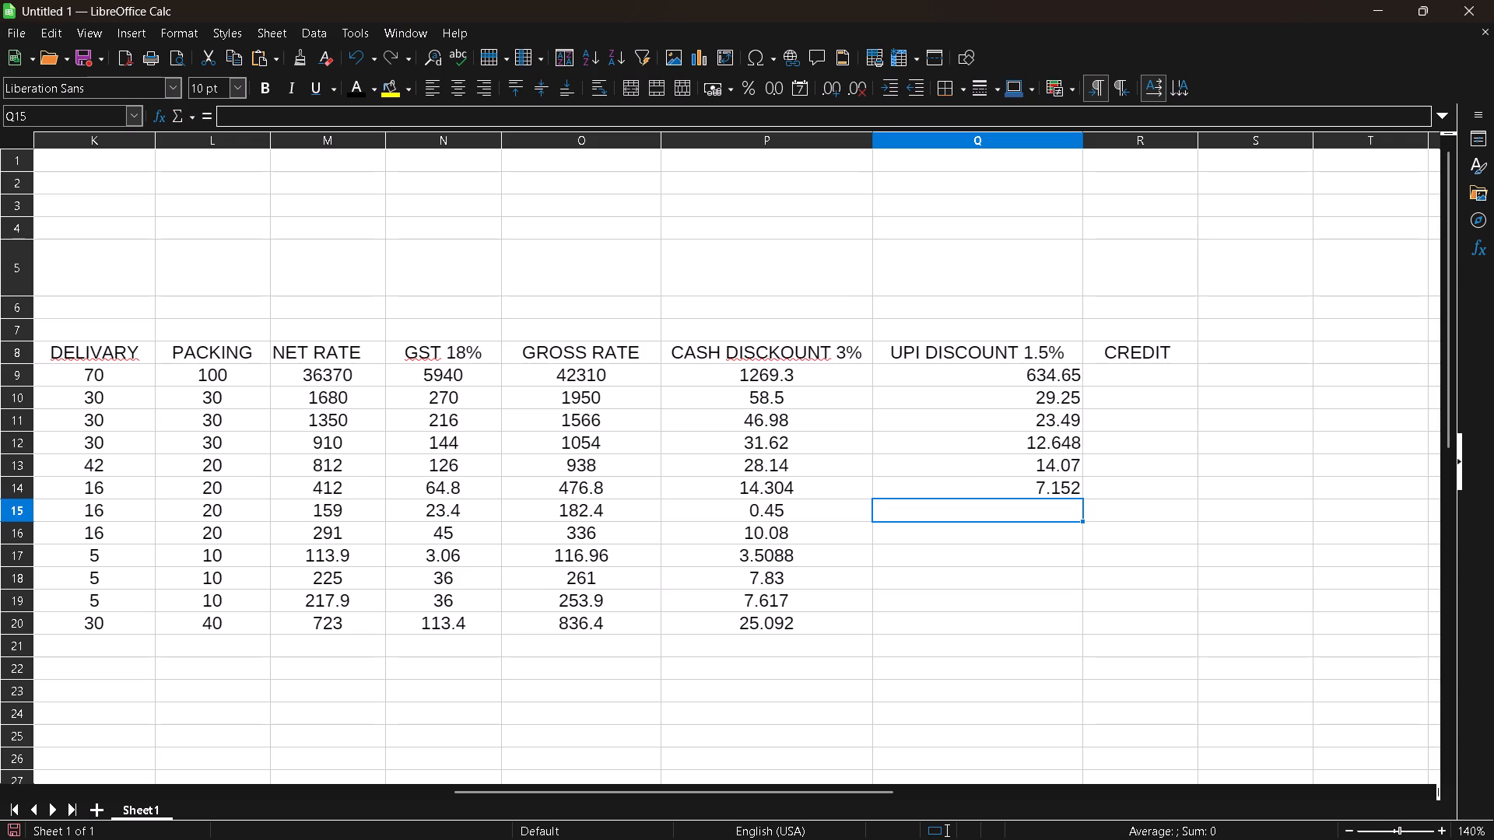
Calculate the UPI discount in Q15 with the formula =O15*1.5%.
{"action": "key", "text": "equal"}
{"action": "key", "text": "o"}
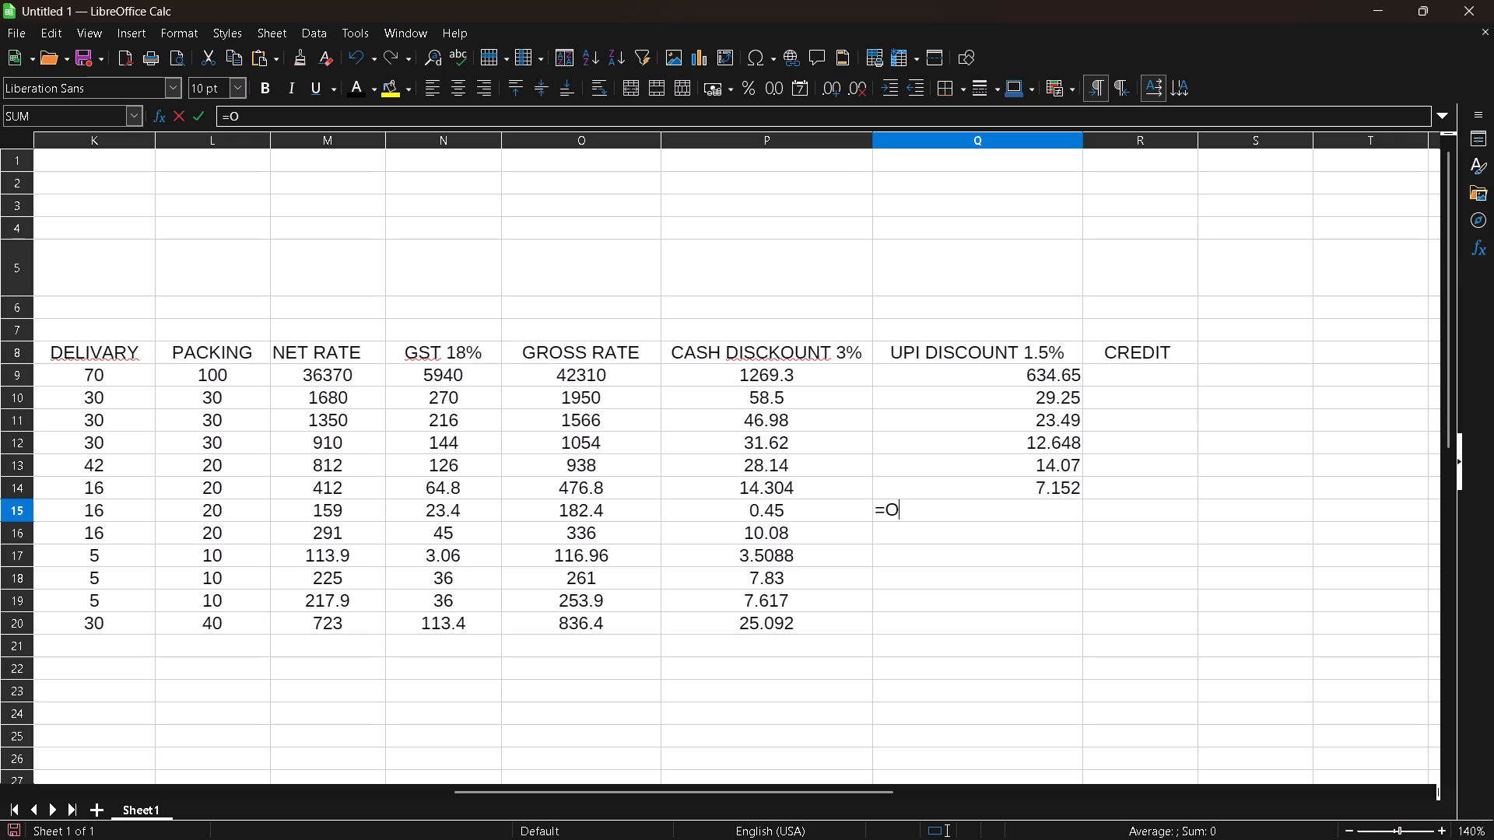
{"action": "type", "text": "15"}
{"action": "key", "text": "asterisk"}
{"action": "key", "text": "1"}
{"action": "type", "text": ".5"}
{"action": "key", "text": "shift+percent"}
{"action": "key", "text": "Return"}
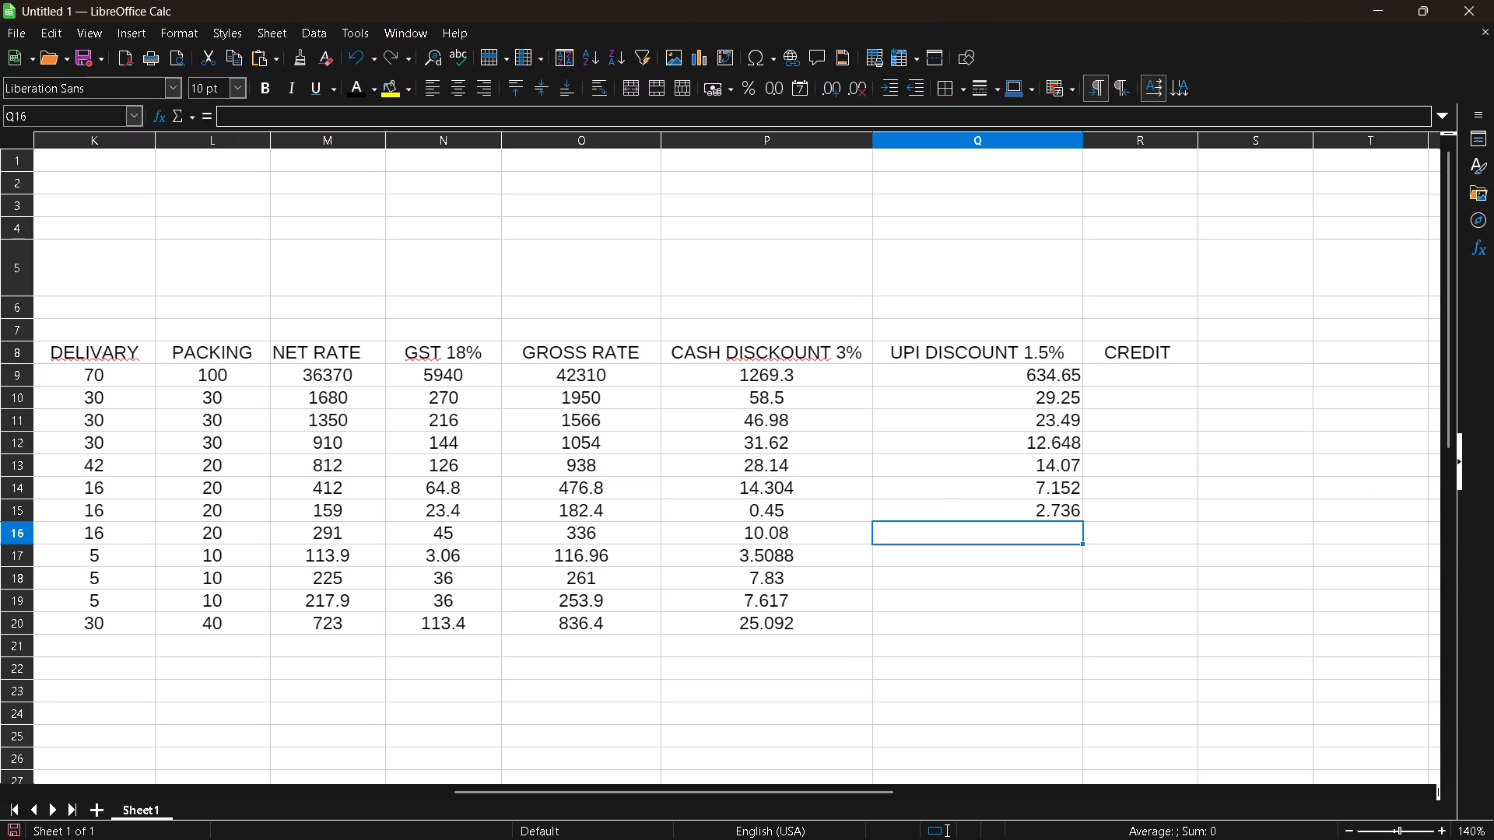
Calculate the UPI discount in Q16 with the formula =O16*1.5%.
{"action": "type", "text": "=O"}
{"action": "type", "text": "16"}
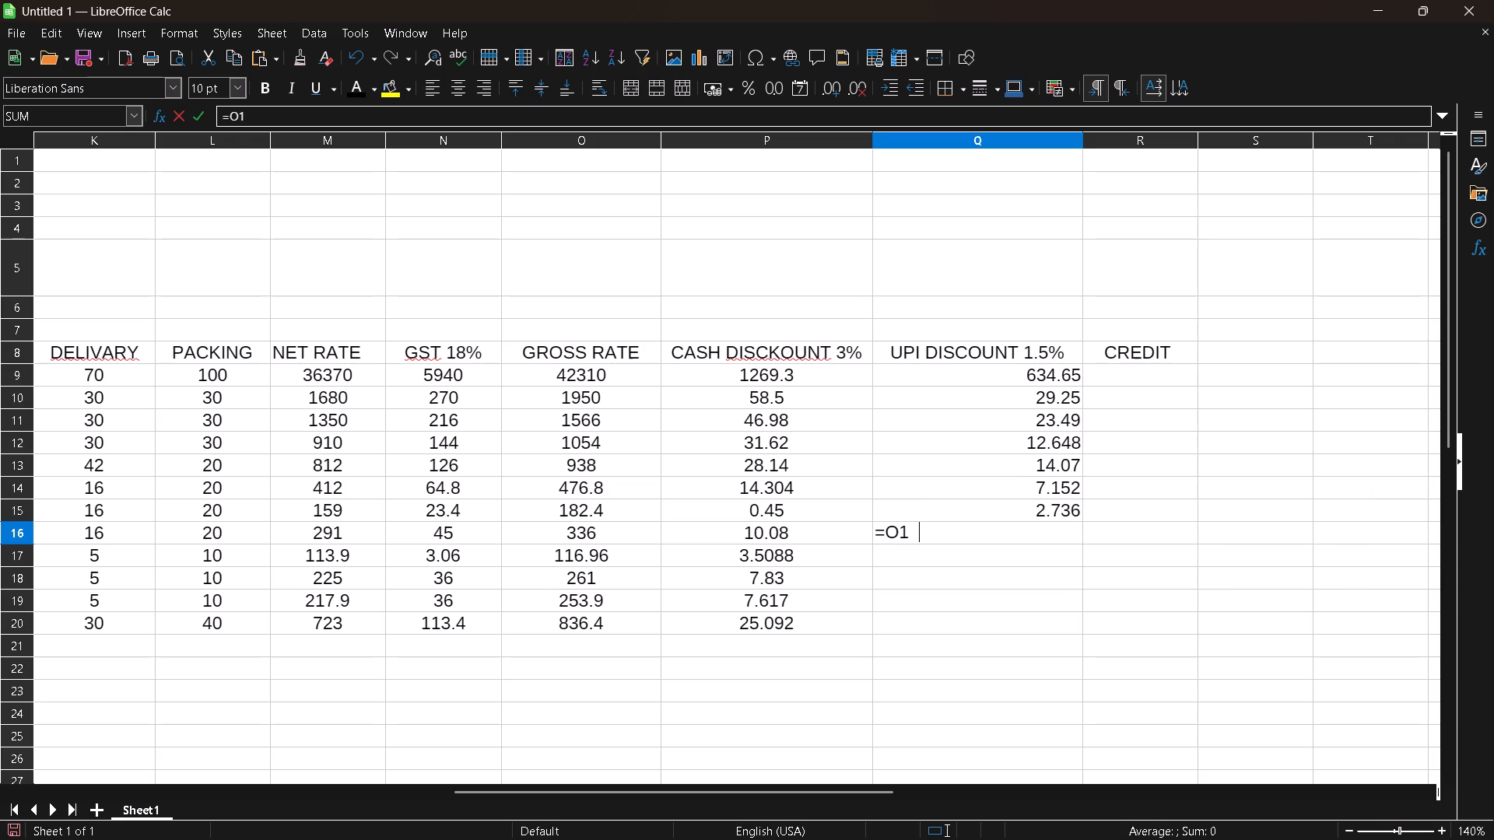
{"action": "key", "text": "asterisk"}
{"action": "type", "text": "1.5"}
{"action": "key", "text": "shift+percent"}
{"action": "key", "text": "Return"}
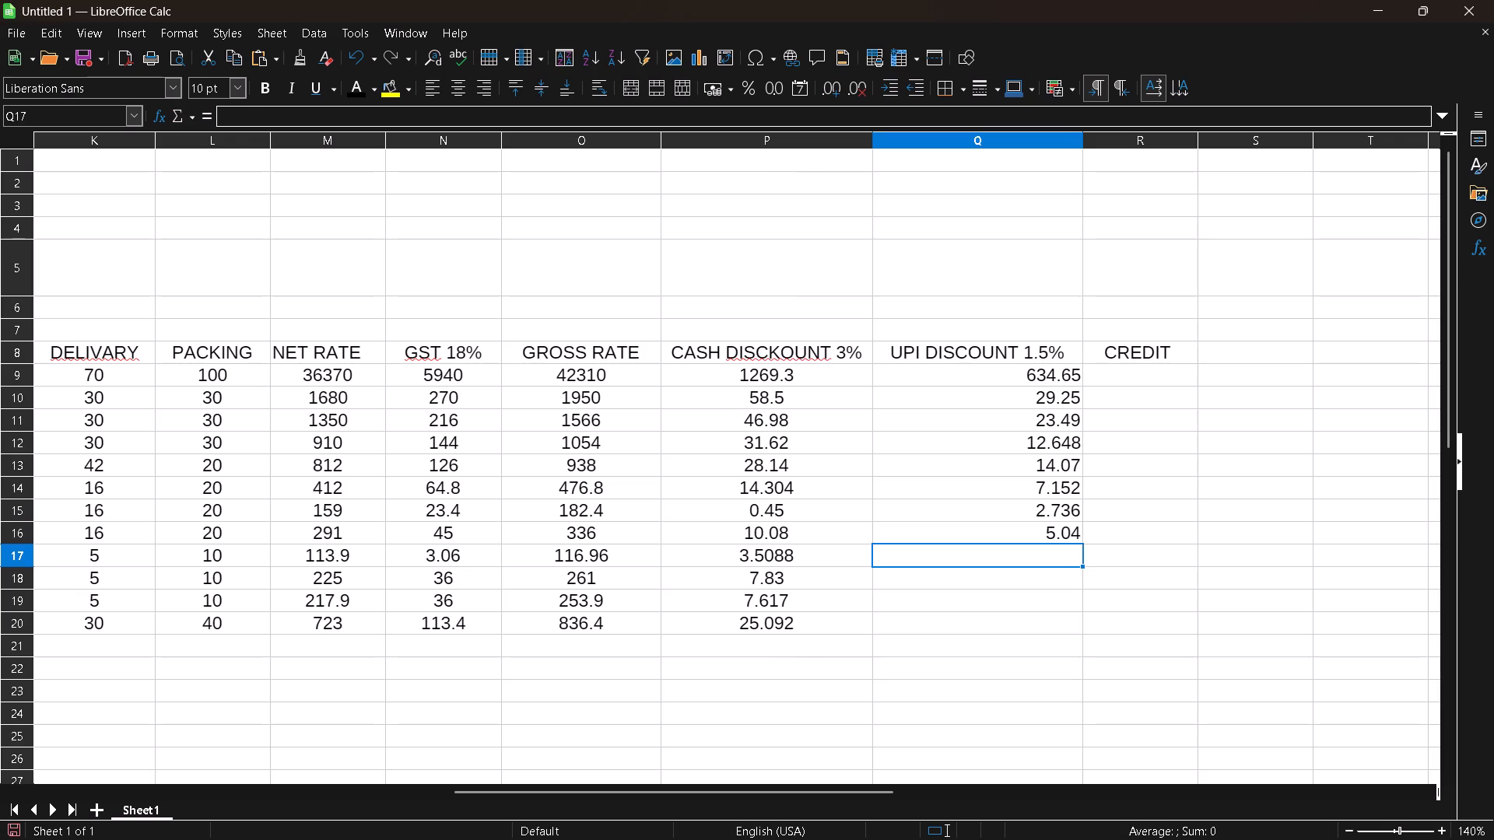
Calculate the UPI discount in Q17 with the formula =O17*1.5%.
{"action": "type", "text": "=O"}
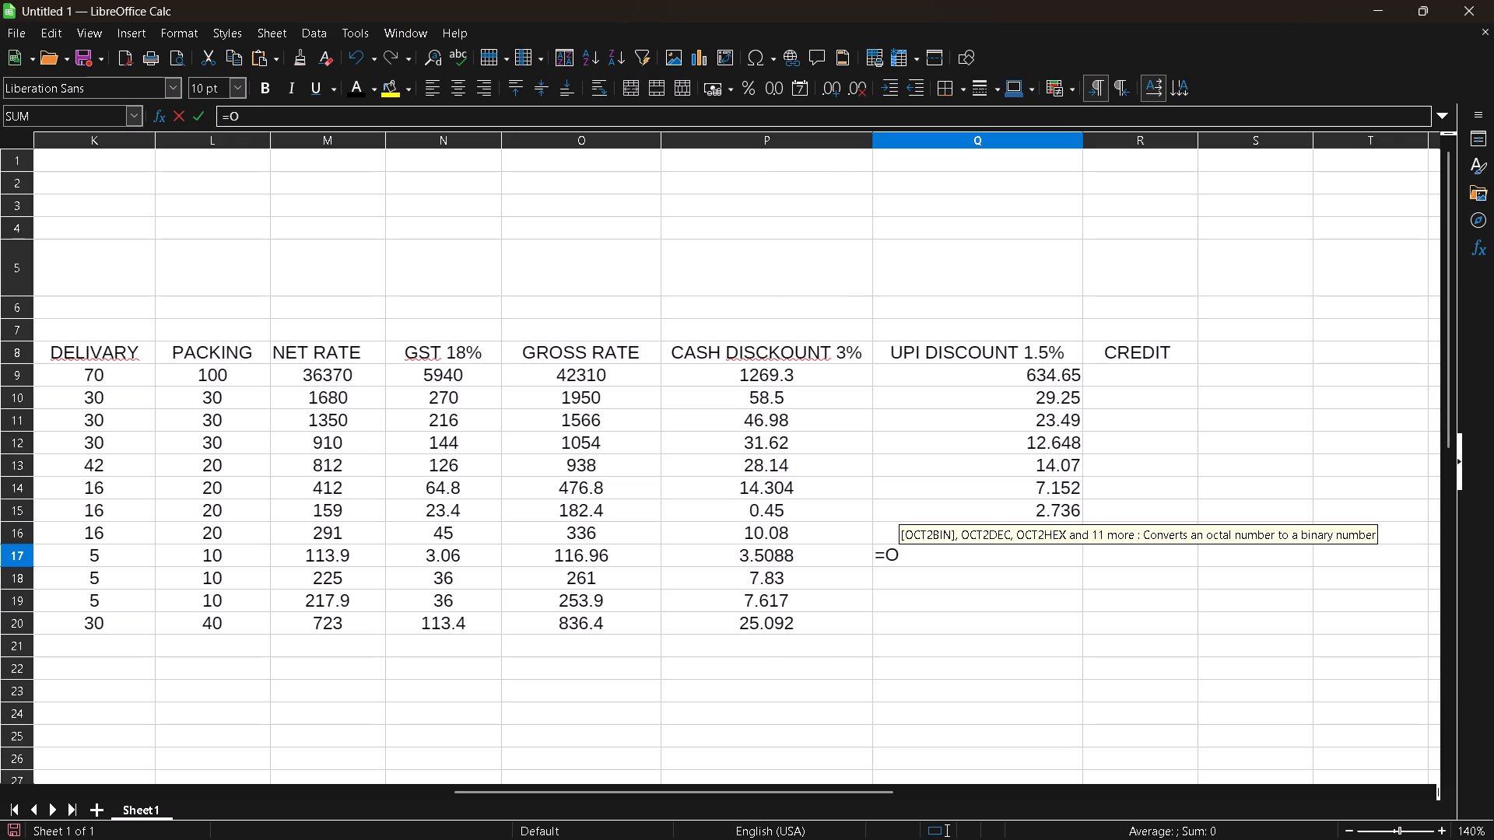
{"action": "type", "text": "17"}
{"action": "key", "text": "asterisk"}
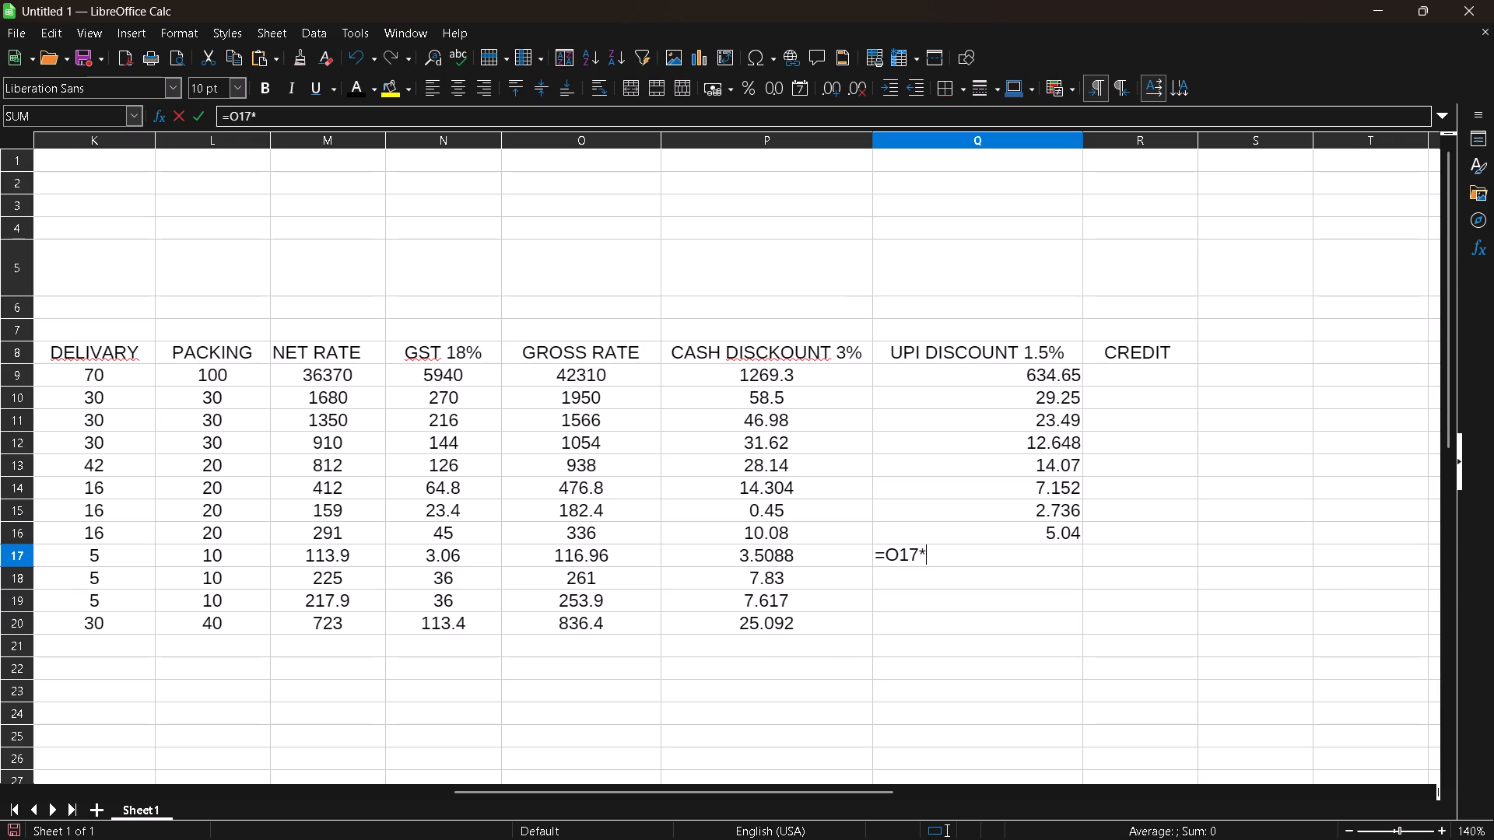
{"action": "type", "text": "1.5"}
{"action": "key", "text": "shift+percent"}
{"action": "key", "text": "Return"}
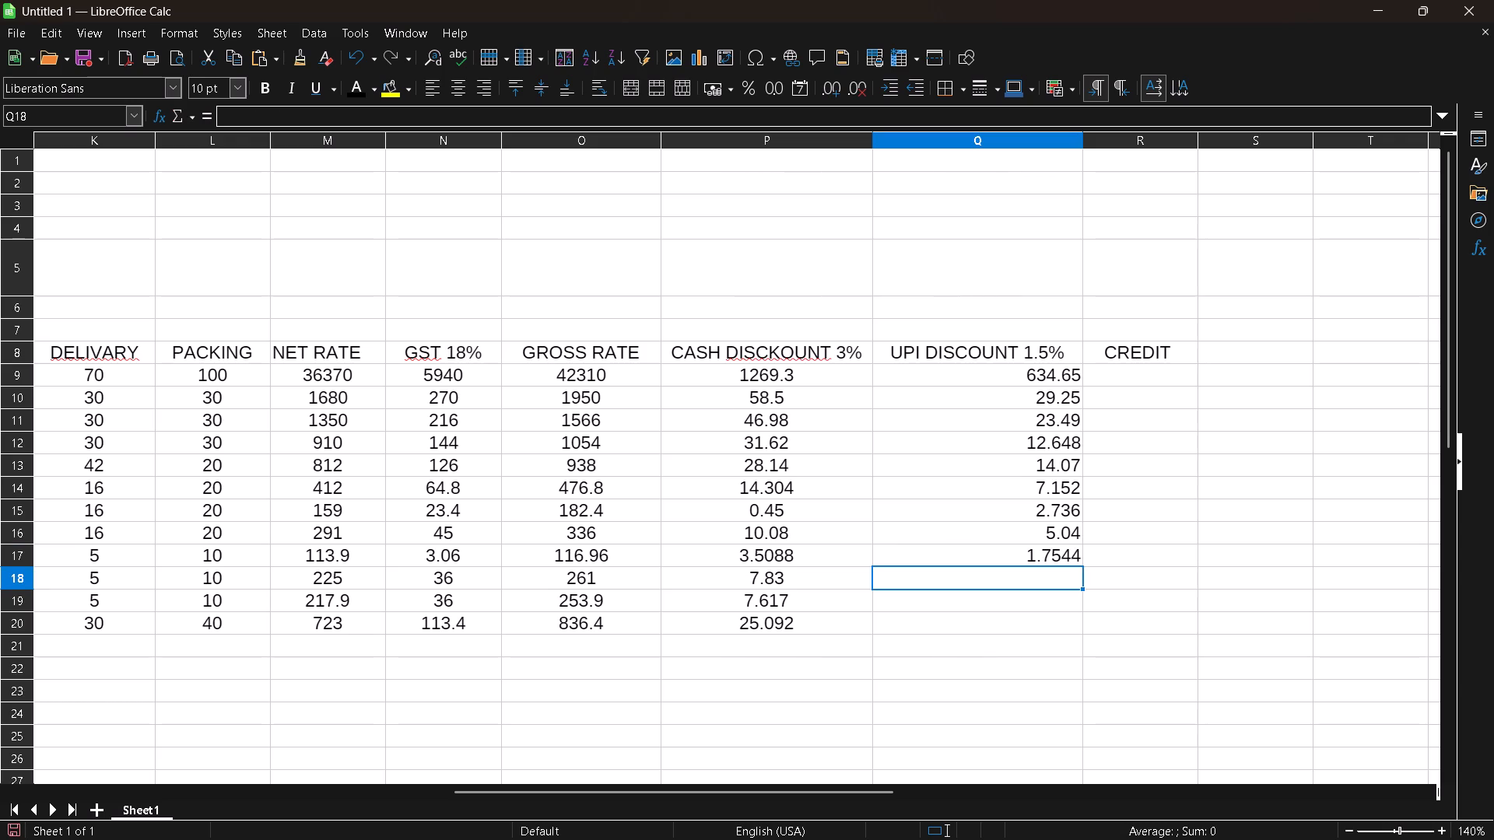
Calculate the UPI discount in Q18 with the formula =O18*1.5%, making sure it starts with an equals sign.
{"action": "key", "text": "o"}
{"action": "type", "text": "18"}
{"action": "key", "text": "asterisk"}
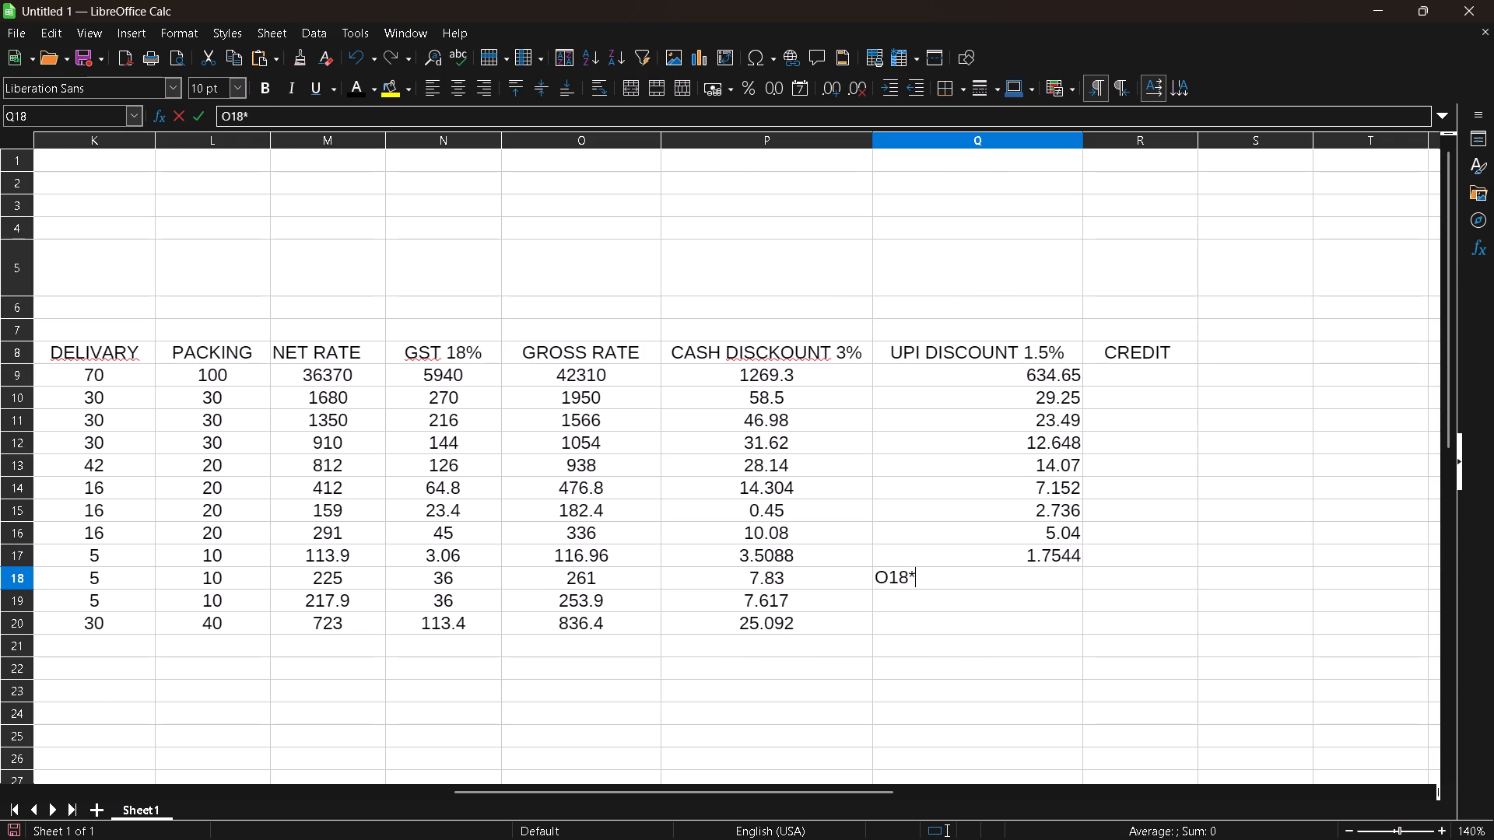
{"action": "type", "text": "1.5"}
{"action": "key", "text": "shift+percent"}
{"action": "key", "text": "Return"}
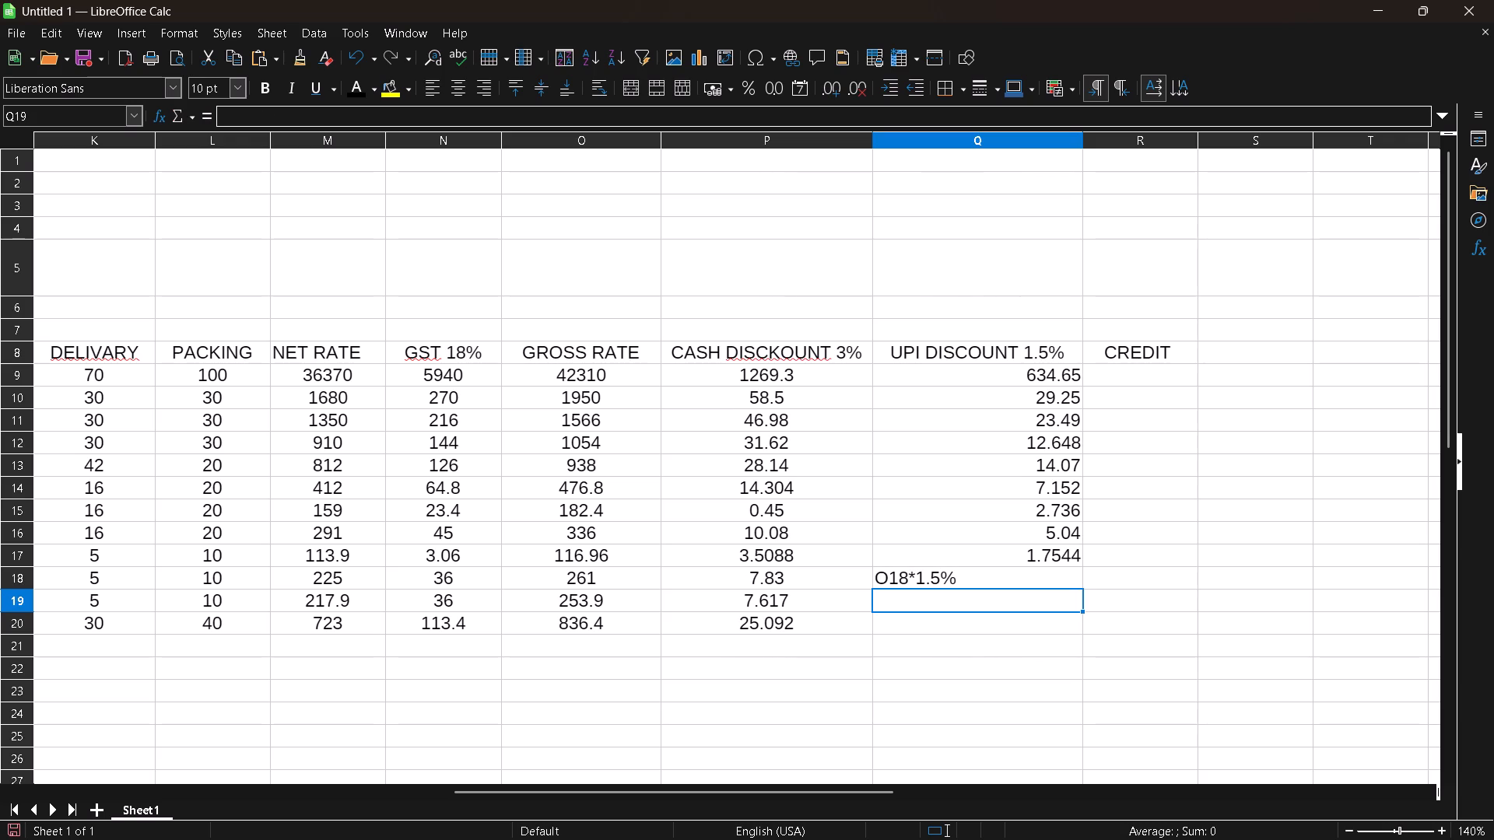
{"action": "key", "text": "Up"}
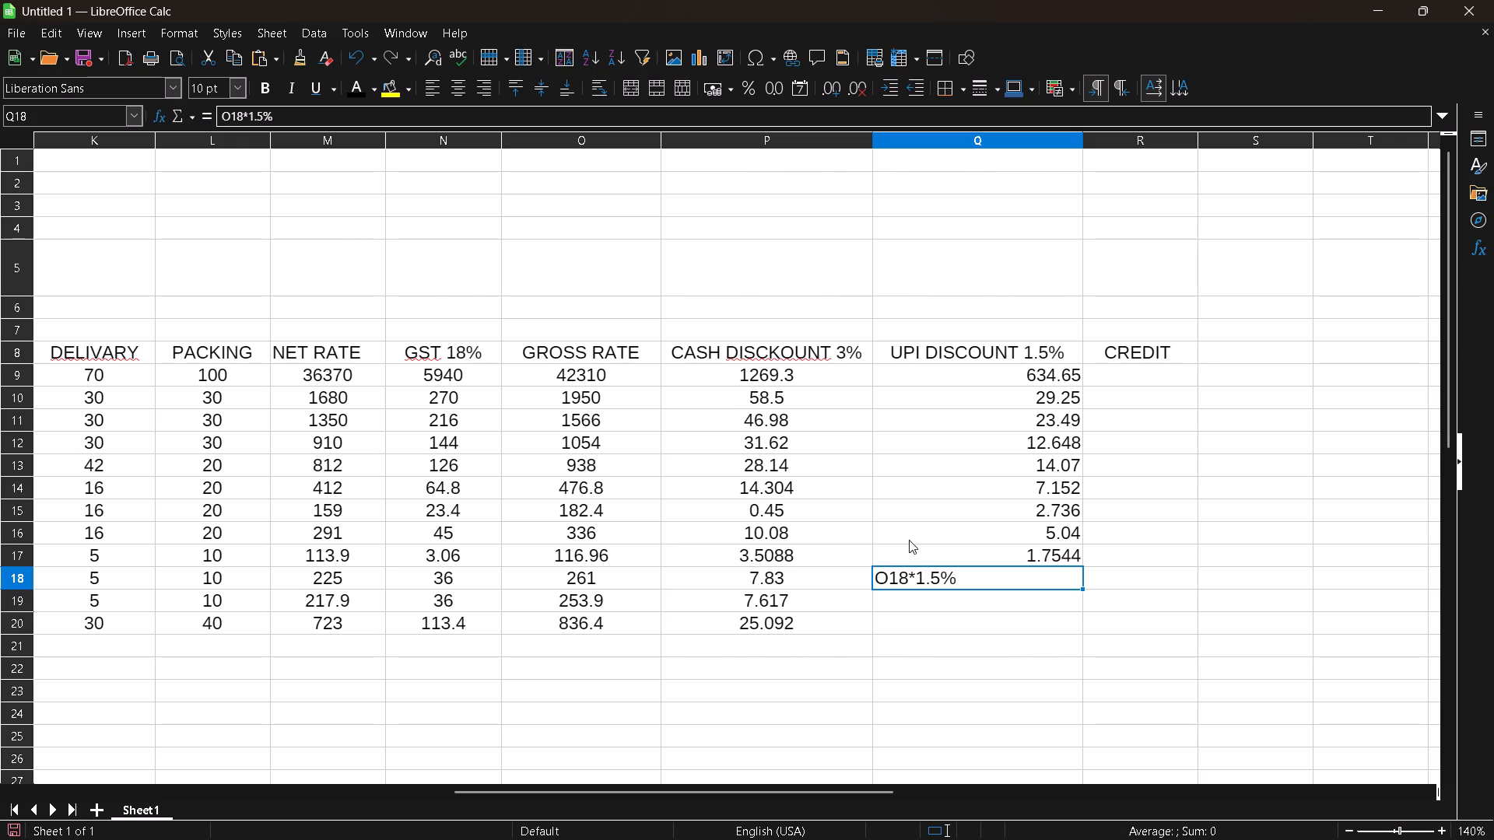
{"action": "double_click", "coordinate": [879, 571]}
{"action": "key", "text": "equal"}
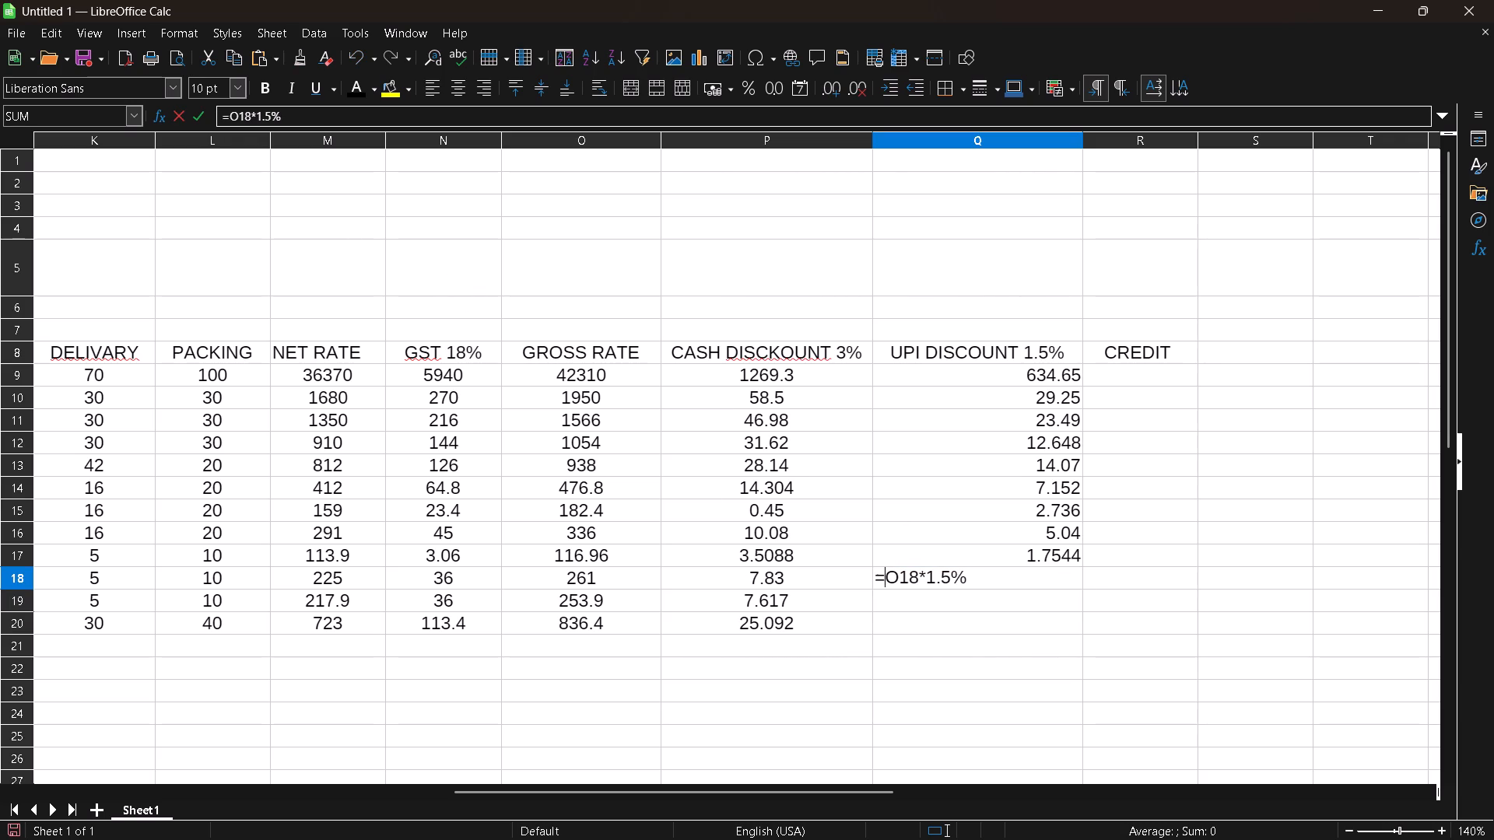
{"action": "key", "text": "Return"}
Calculate the UPI discount in Q19 with the formula =O19*1.5%.
{"action": "key", "text": "equal"}
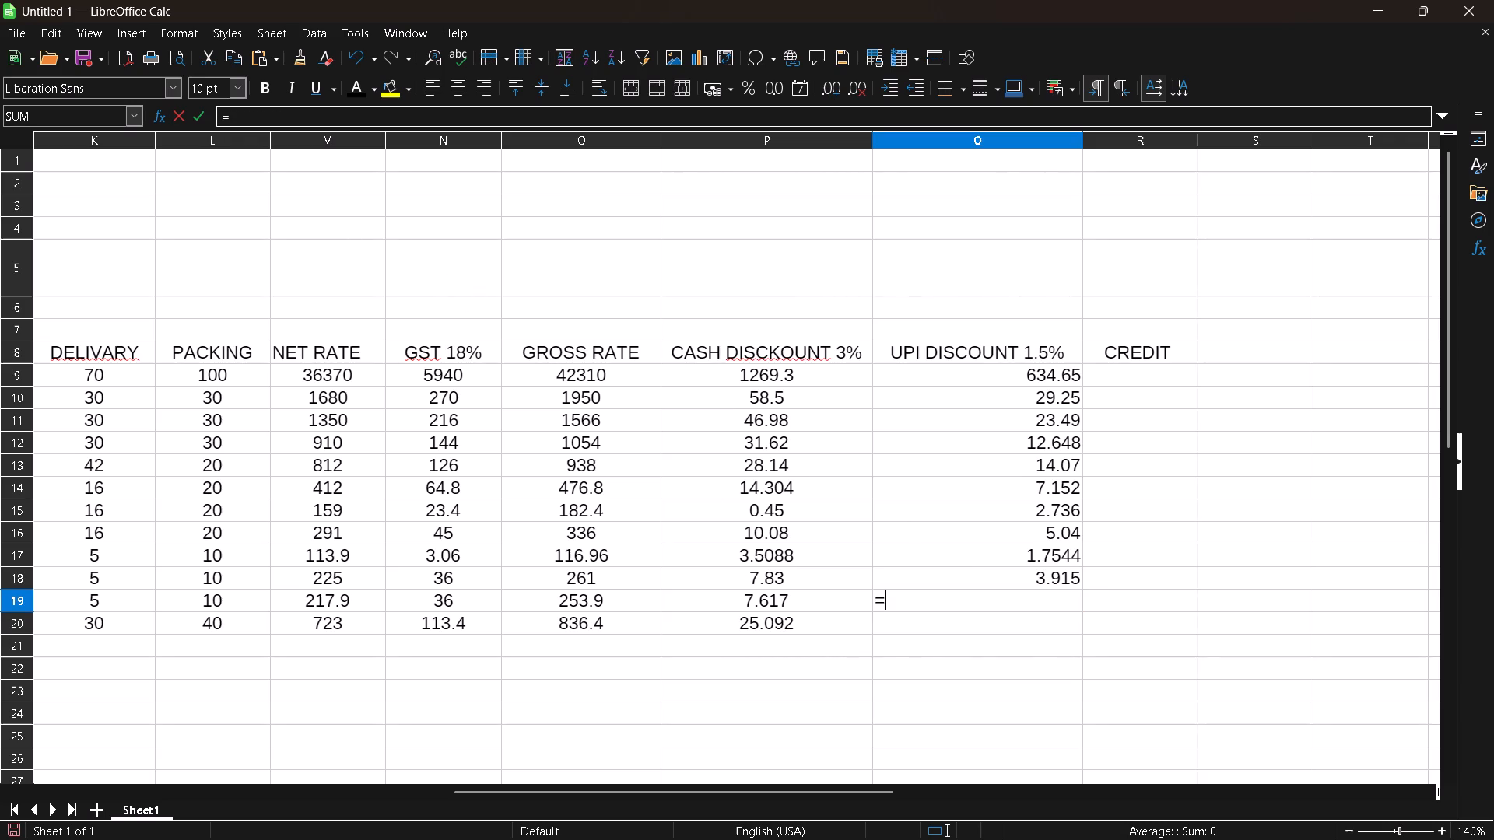
{"action": "key", "text": "o"}
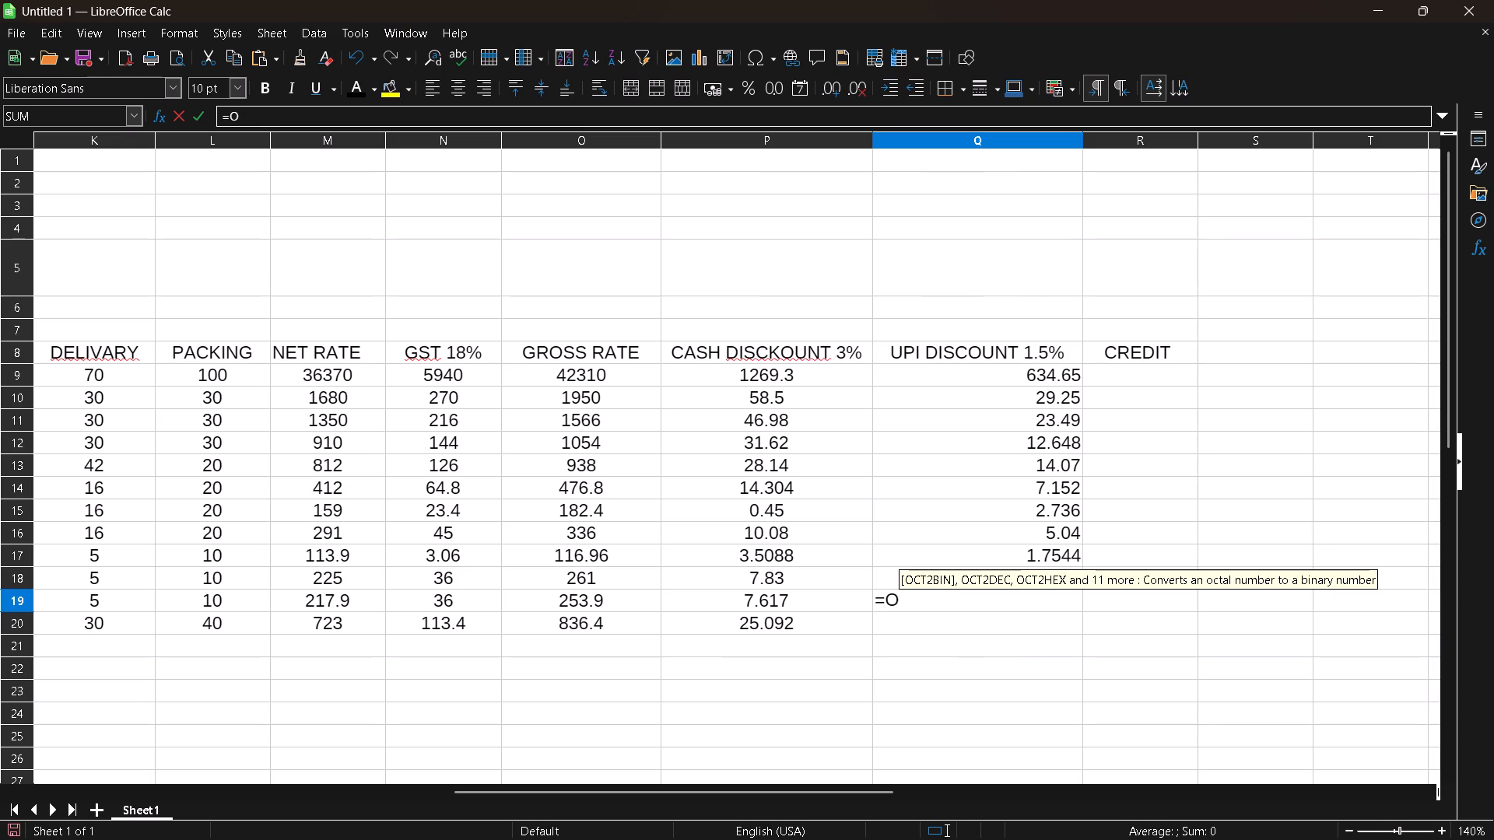
{"action": "type", "text": "19"}
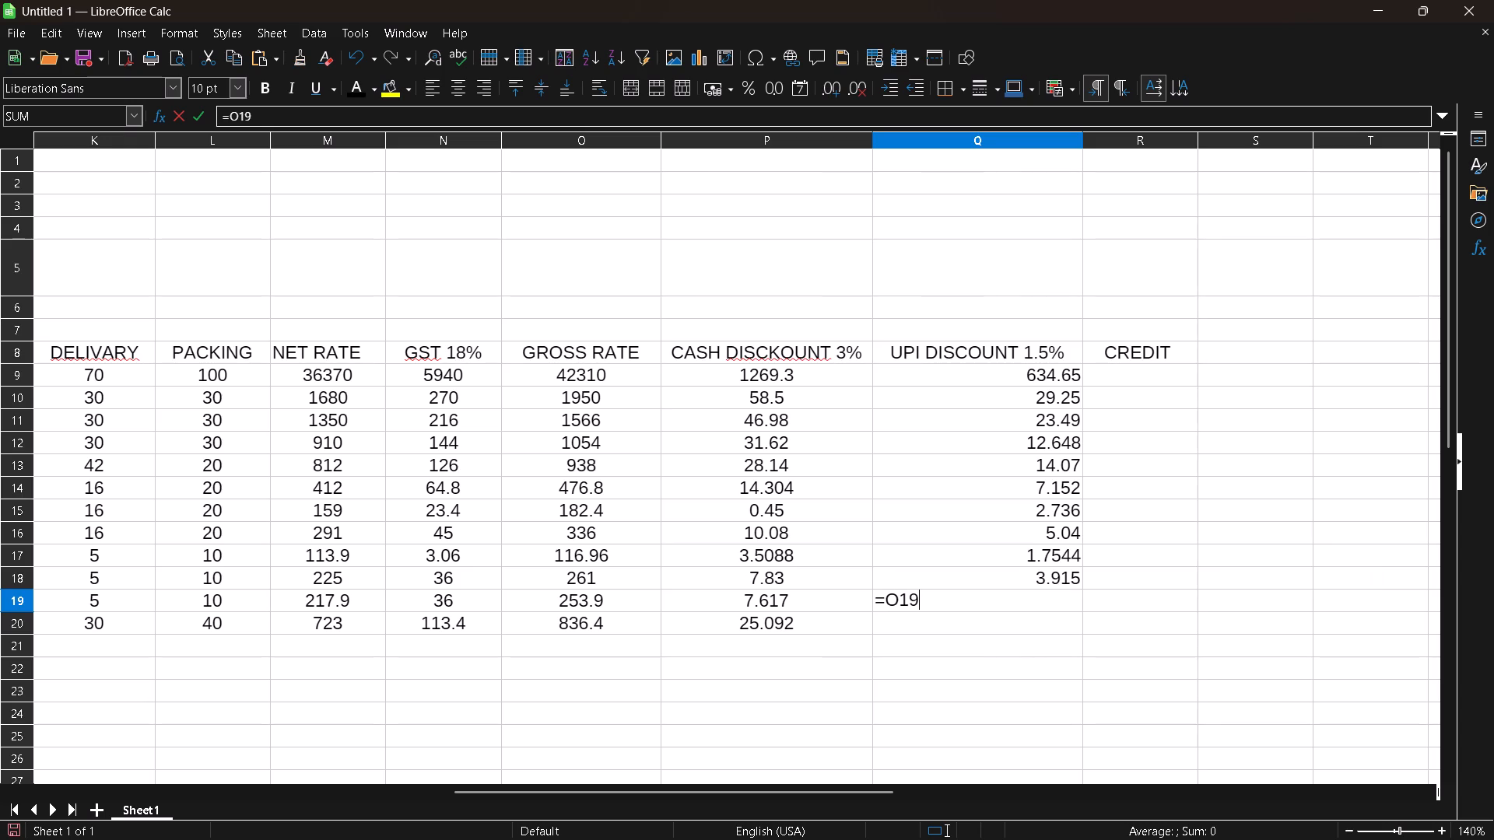
{"action": "key", "text": "asterisk"}
{"action": "type", "text": "1."}
{"action": "key", "text": "5"}
{"action": "key", "text": "shift+percent"}
{"action": "key", "text": "Return"}
Calculate the UPI discount in Q20 with the formula =O20*1.5%.
{"action": "key", "text": "equal"}
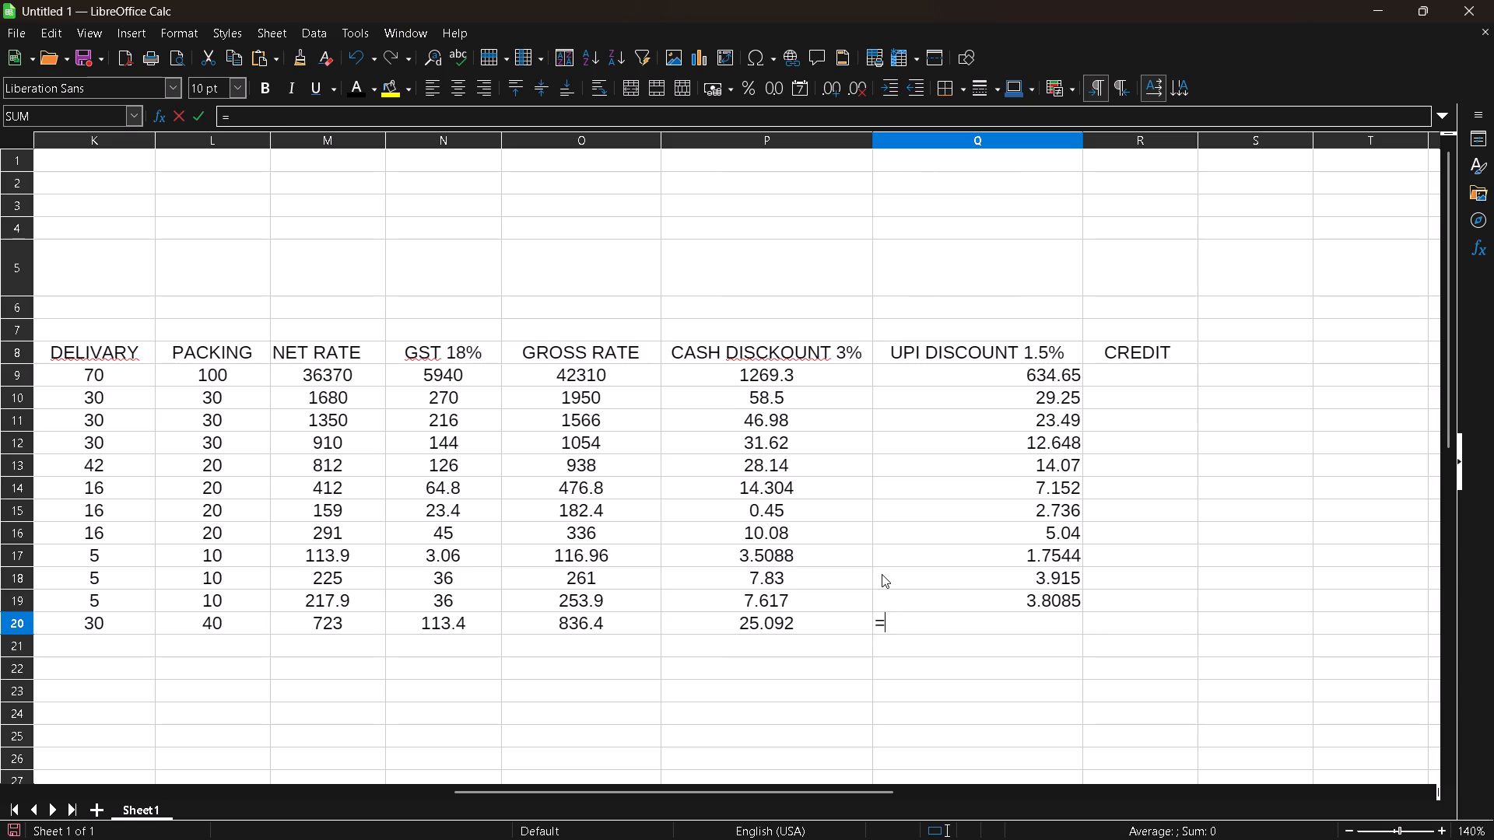
{"action": "key", "text": "o"}
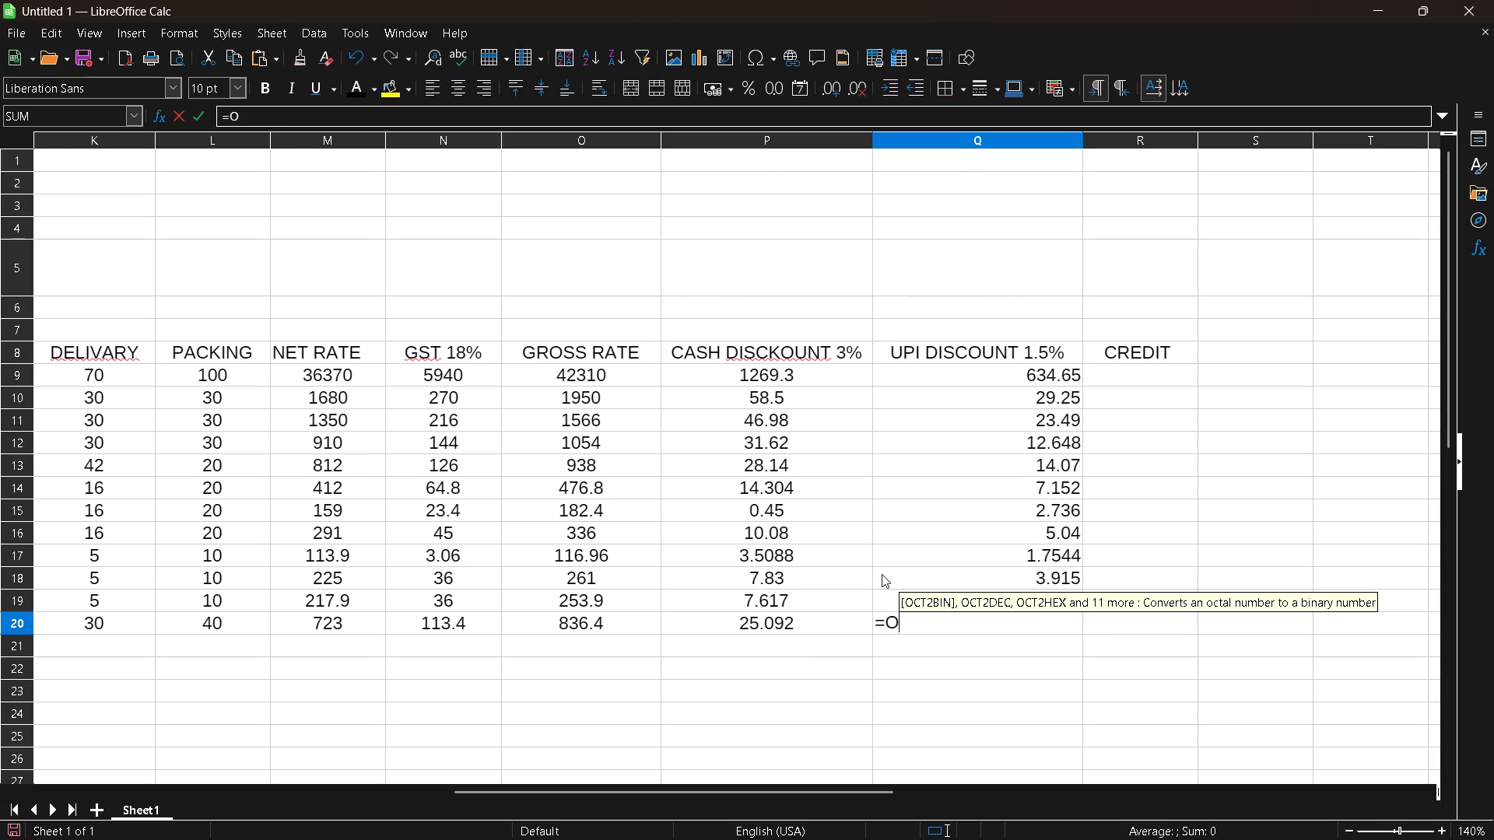
{"action": "type", "text": "20"}
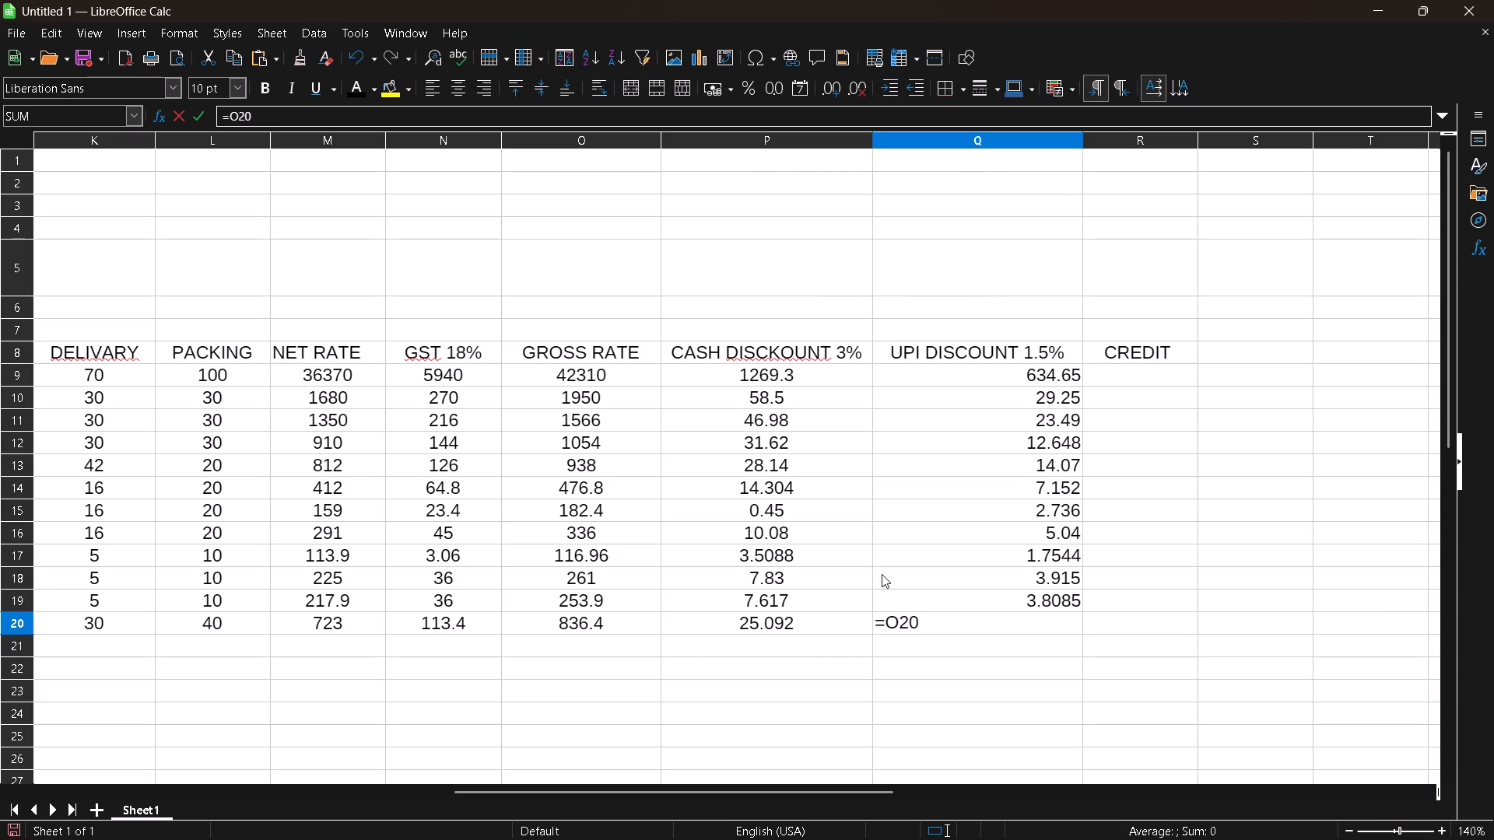
{"action": "key", "text": "asterisk"}
{"action": "type", "text": "1.5"}
{"action": "key", "text": "shift+percent"}
{"action": "key", "text": "Return"}
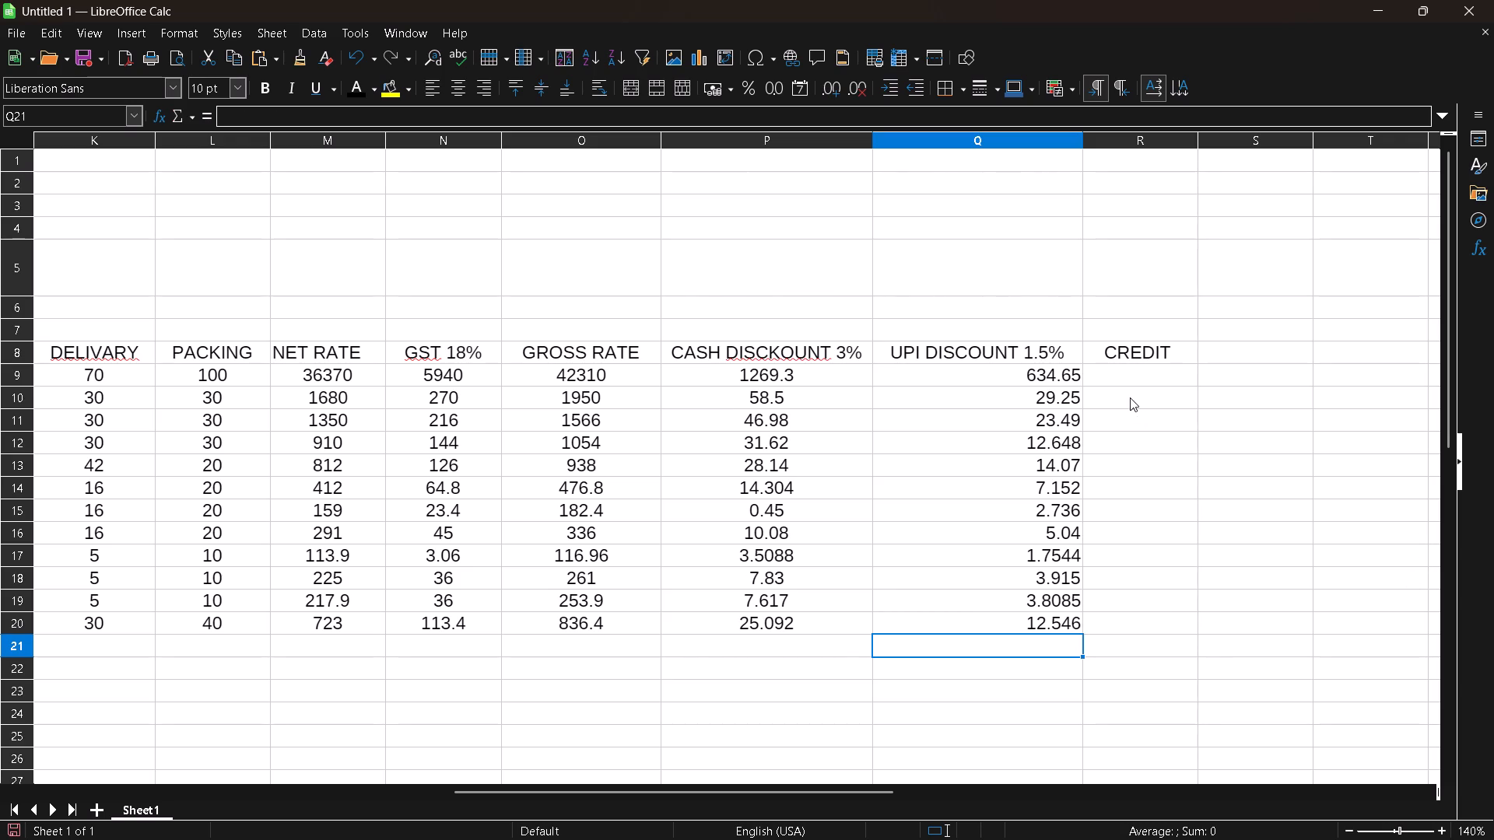
Check the UPI discount formulas from Q9 down and correct the rate in Q12 so it reads =O12*1.5%.
{"action": "left_click", "coordinate": [1061, 374]}
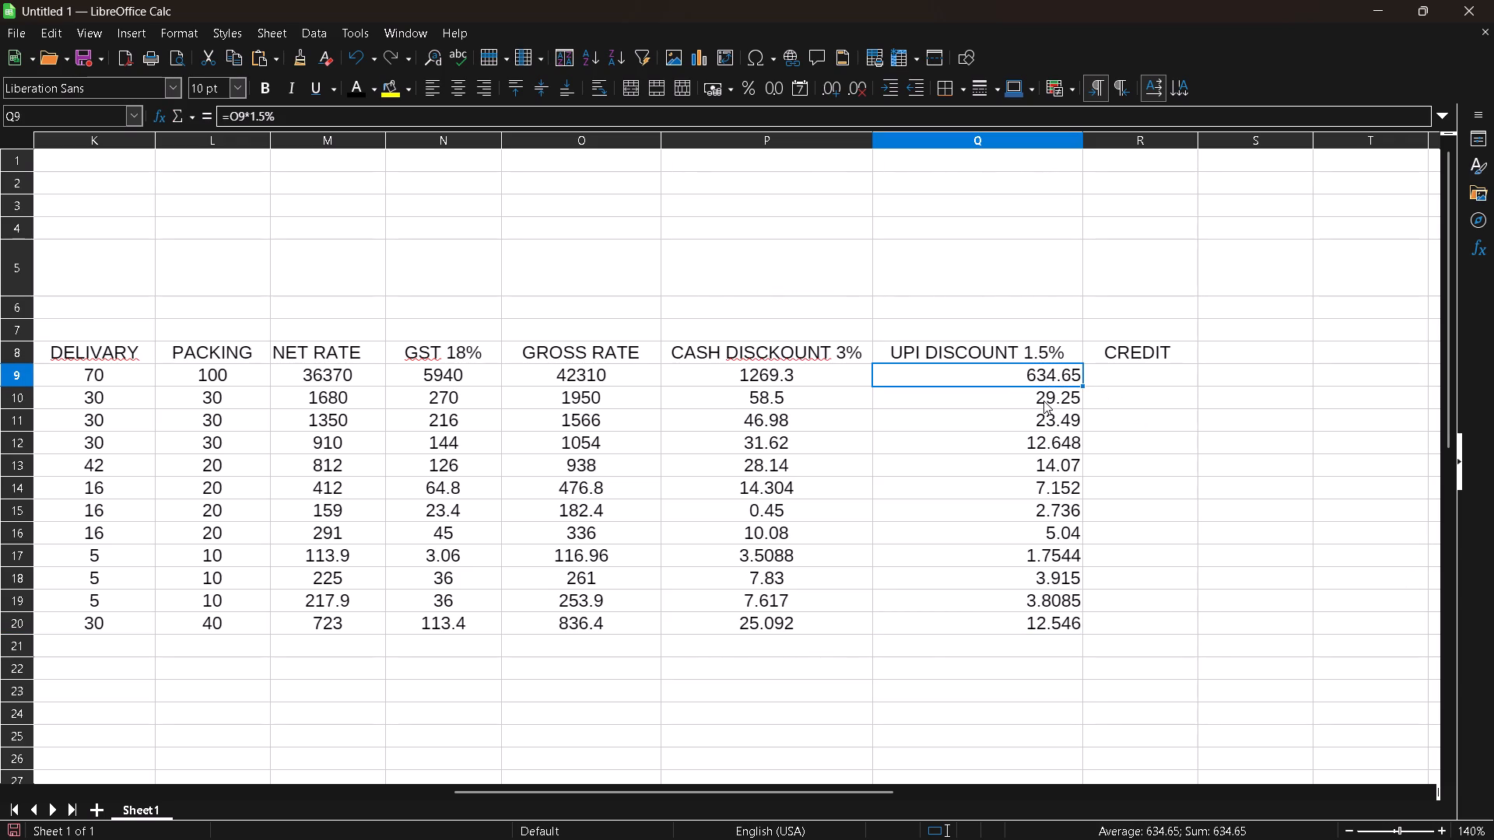
{"action": "key", "text": "Down"}
{"action": "key", "text": "Down"}
{"action": "key", "text": "Down"}
{"action": "key", "text": "Down"}
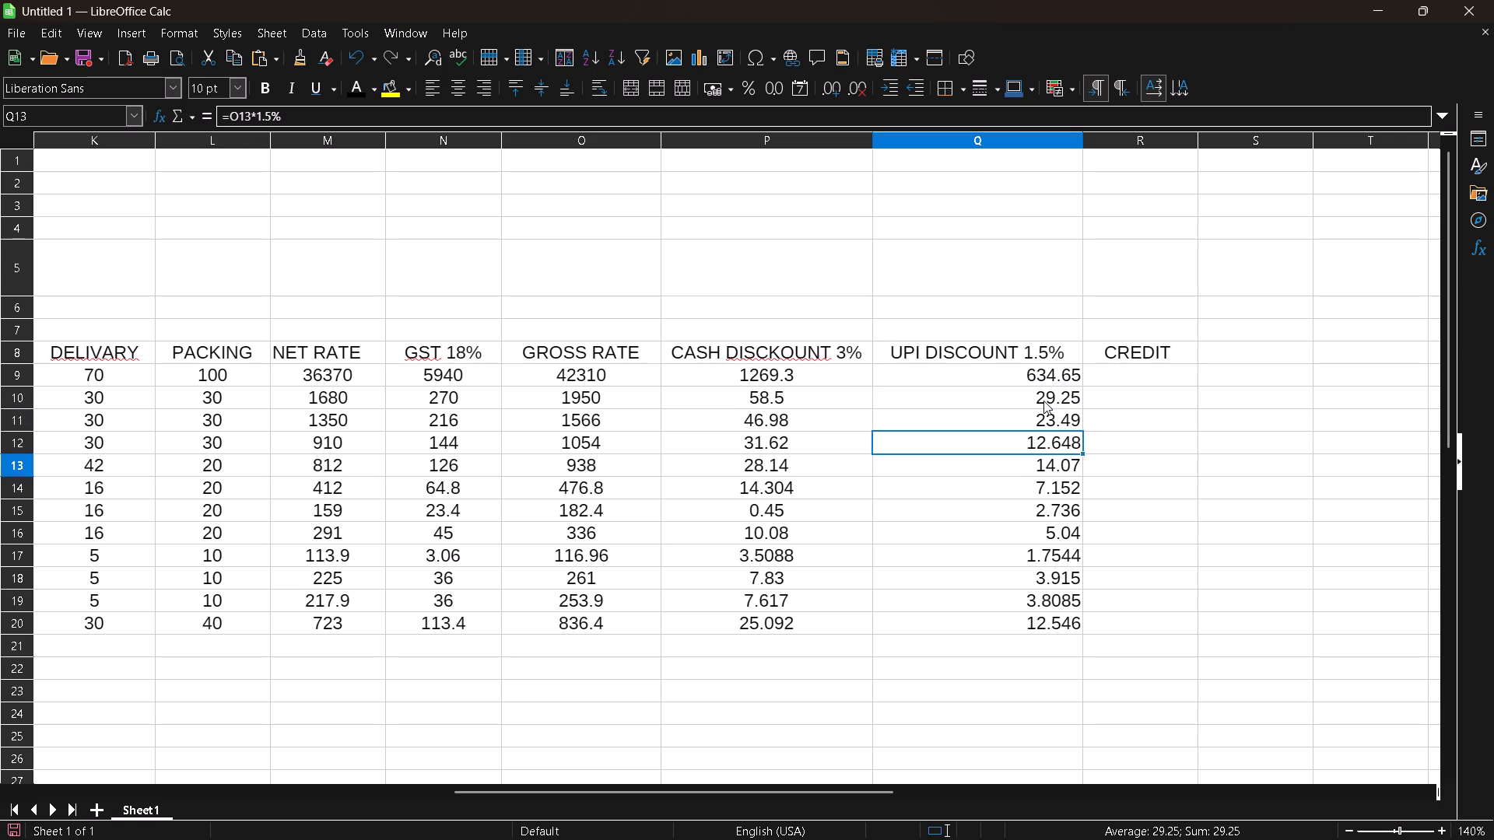
{"action": "key", "text": "Up"}
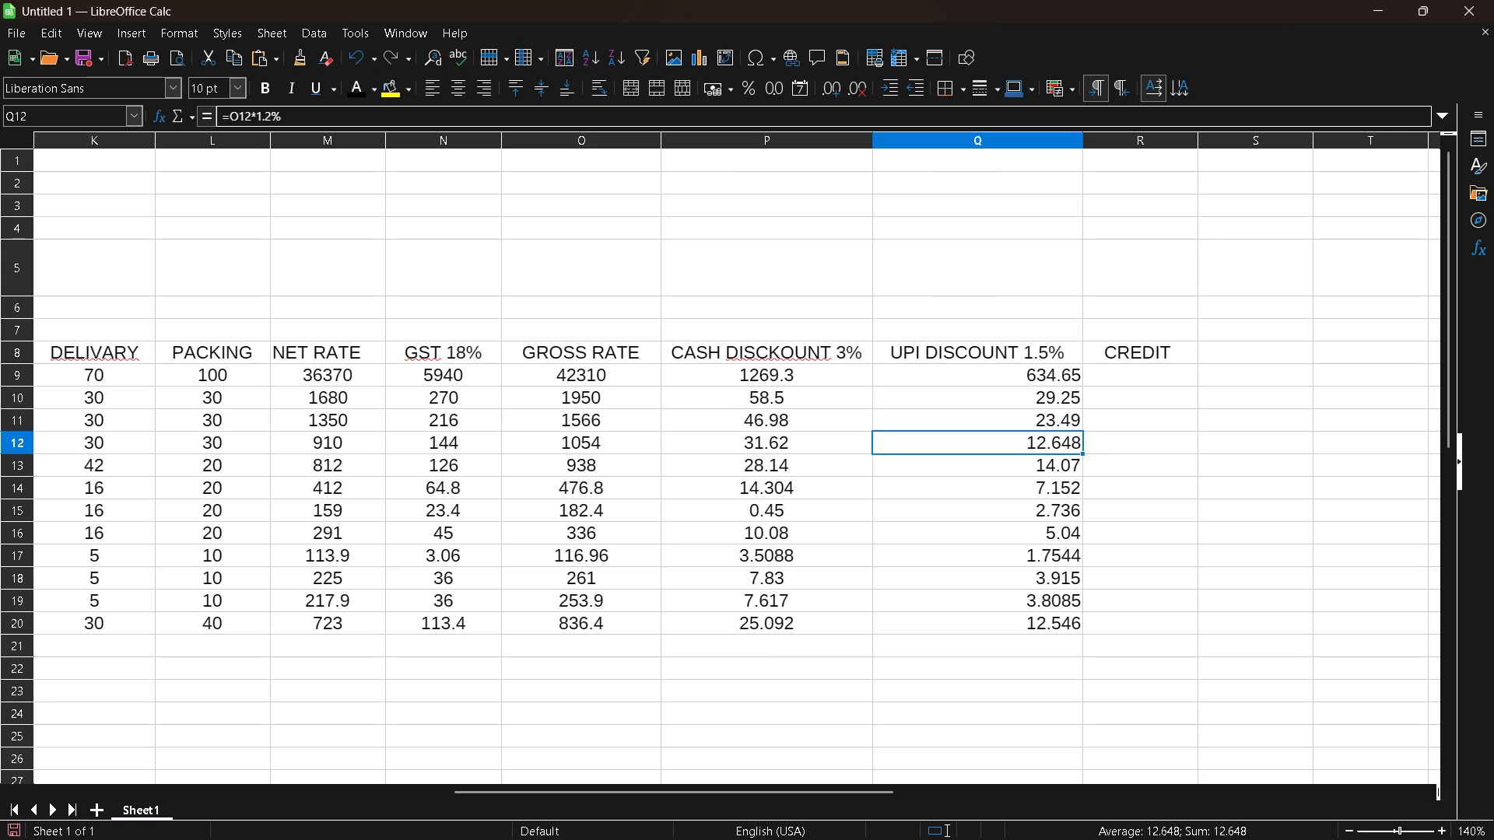
{"action": "left_click", "coordinate": [271, 115]}
{"action": "key", "text": "BackSpace"}
{"action": "key", "text": "5"}
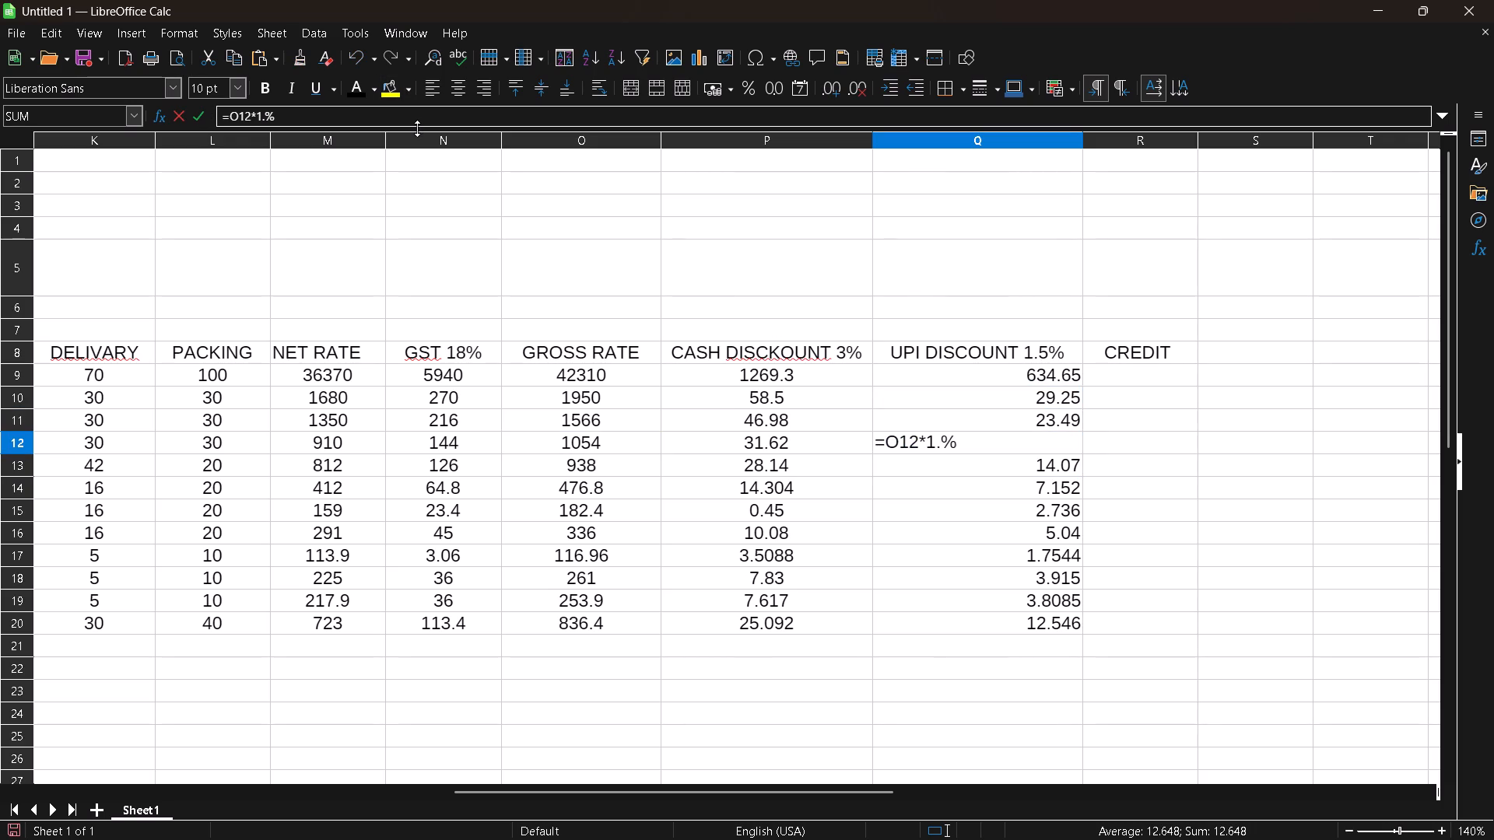
{"action": "key", "text": "Return"}
Check the remaining UPI discount formulas in column Q, cell by cell from row 14 down to row 20.
{"action": "key", "text": "Down"}
{"action": "key", "text": "Down"}
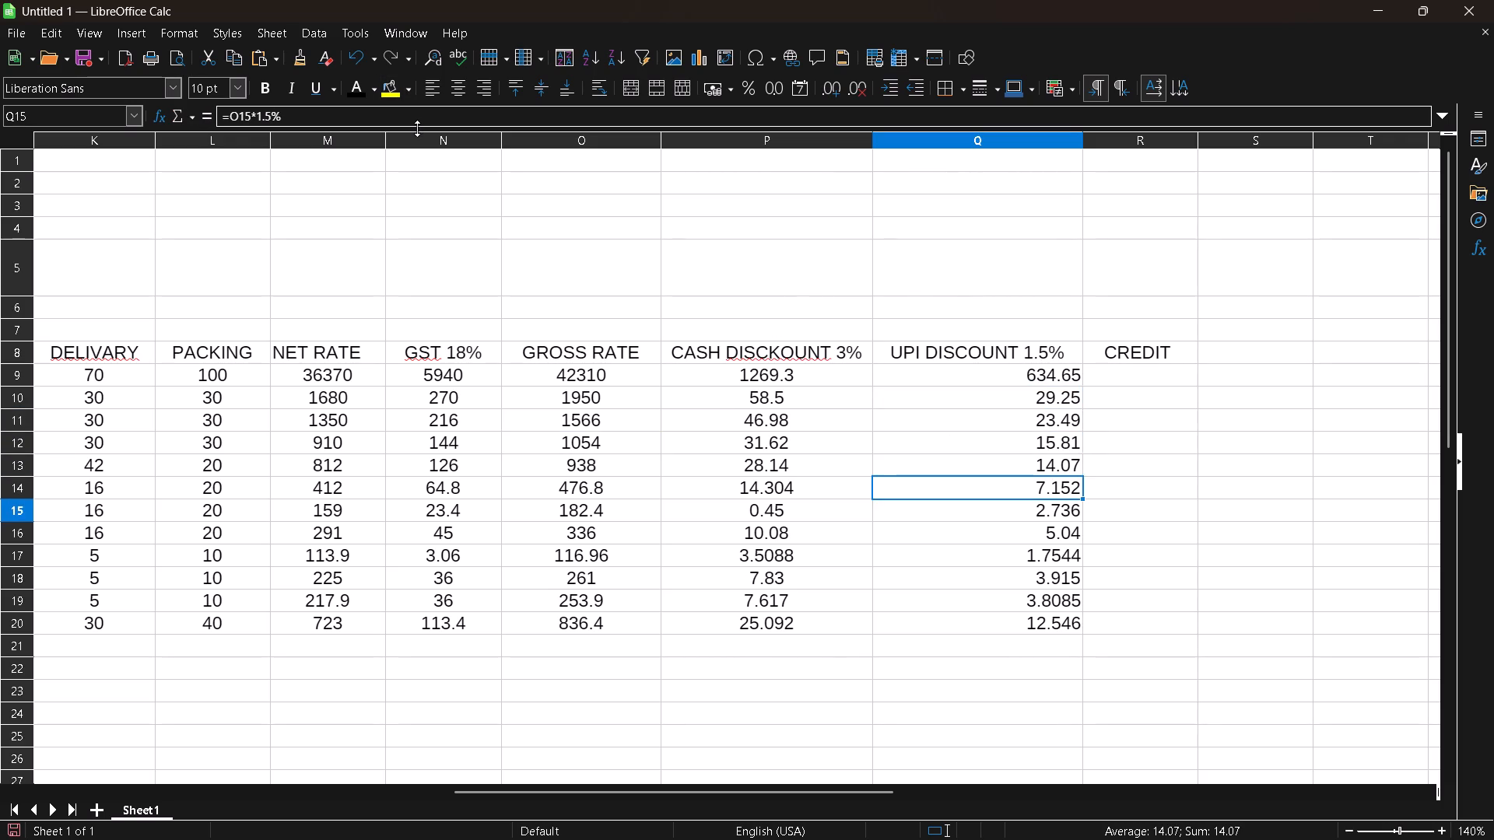
{"action": "key", "text": "Down"}
{"action": "key", "text": "Down"}
{"action": "key", "text": "Down"}
{"action": "key", "text": "Down"}
{"action": "key", "text": "Down"}
{"action": "key", "text": "Down"}
{"action": "key", "text": "Down"}
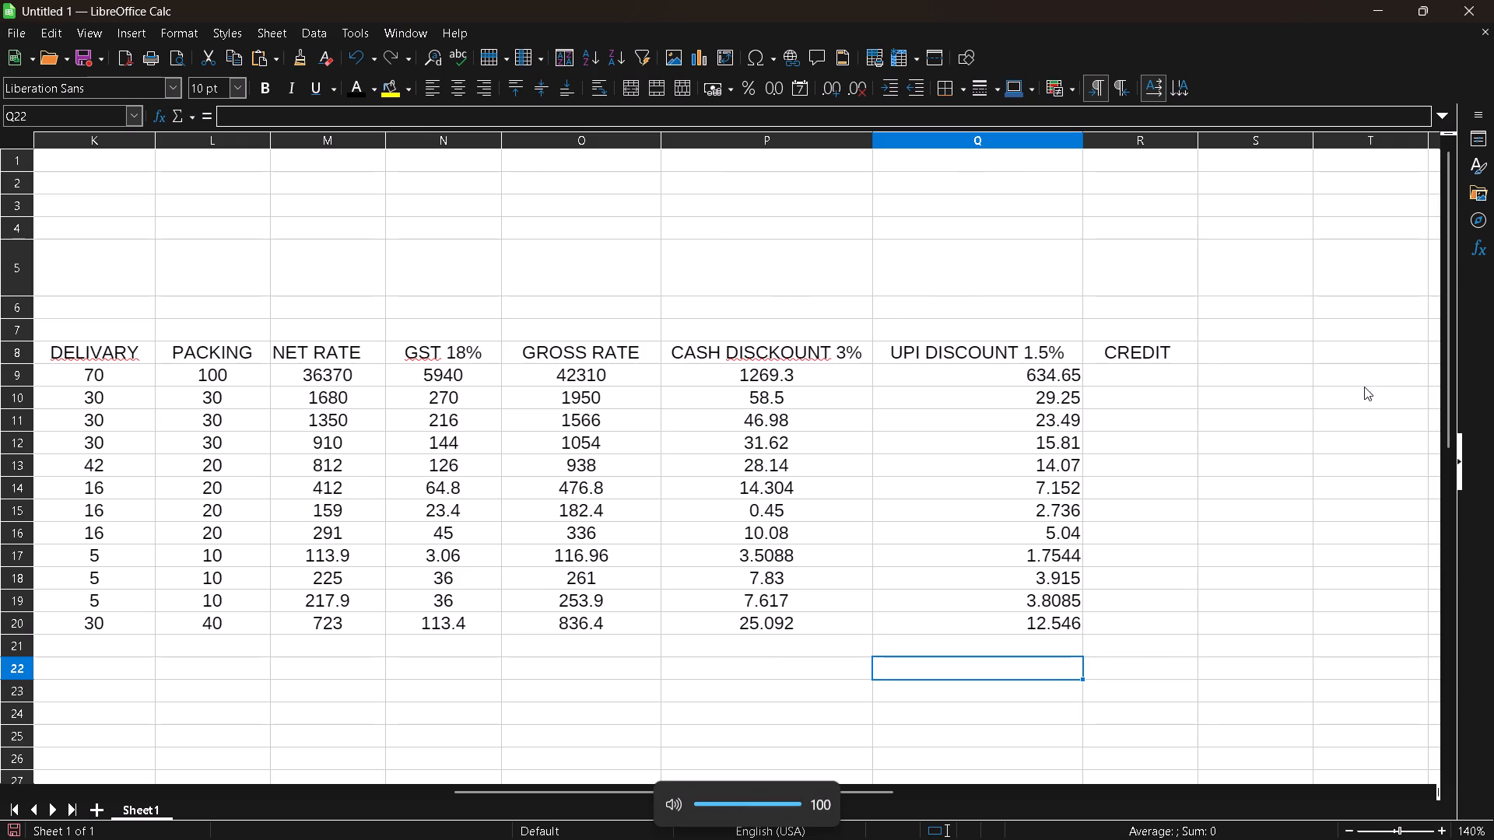
Extend the CREDIT column heading in R8 with its rate so it reads CREDIT 0.5%.
{"action": "left_click", "coordinate": [1153, 369]}
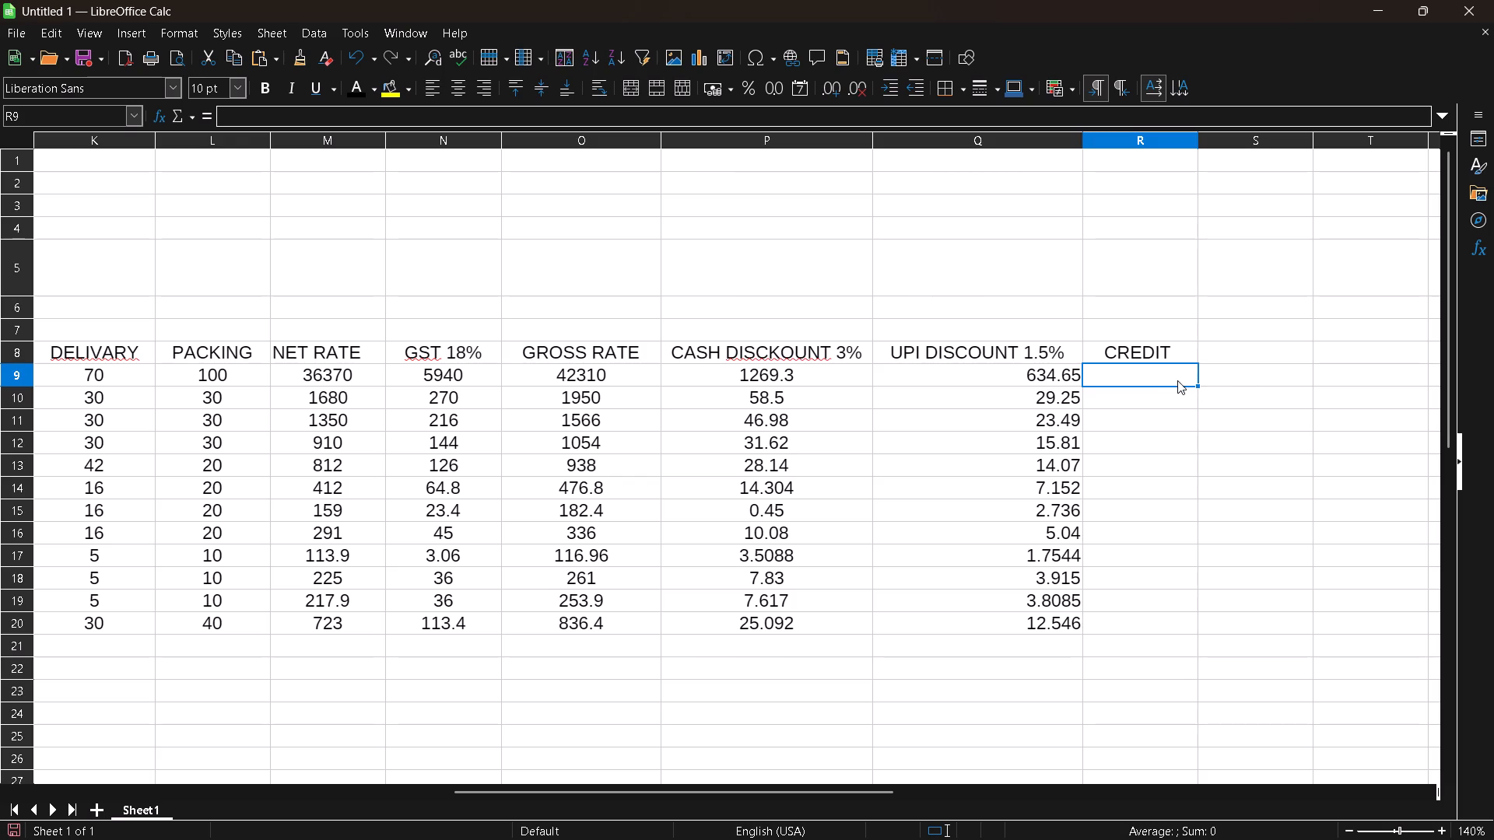
{"action": "left_click", "coordinate": [1163, 377]}
{"action": "key", "text": "Up"}
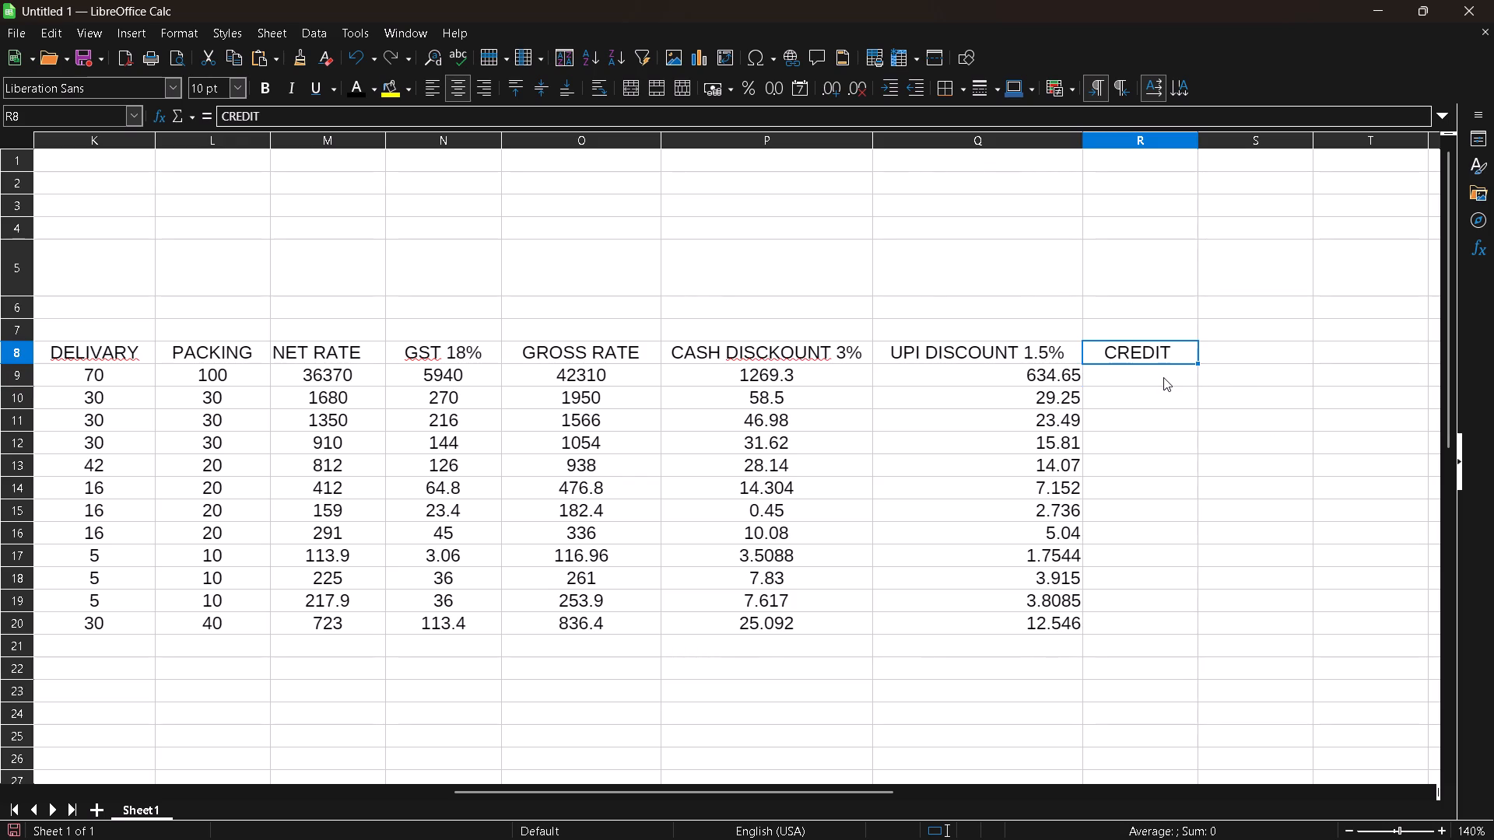
{"action": "double_click", "coordinate": [1170, 353]}
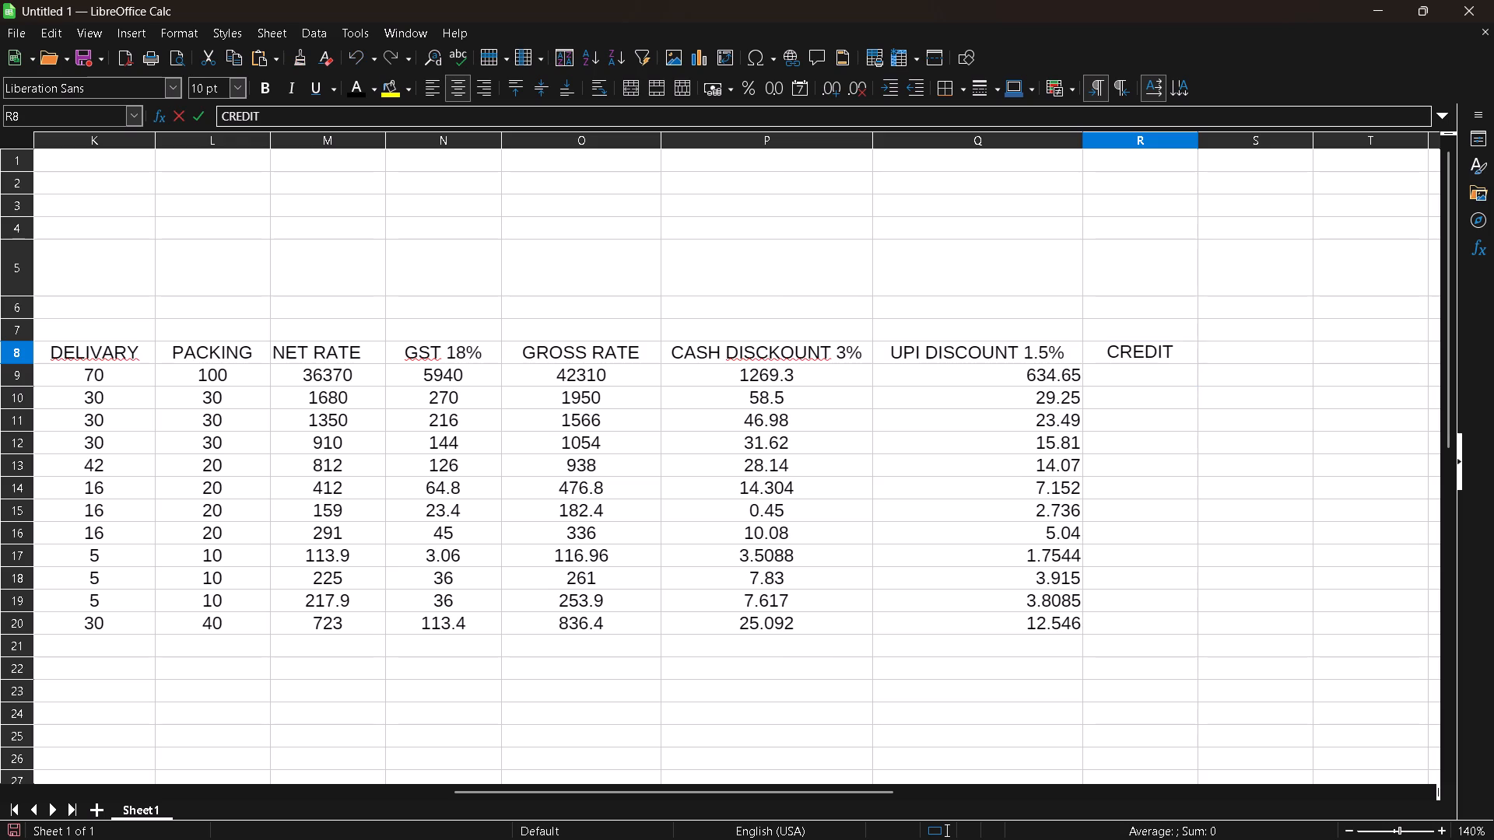
{"action": "key", "text": "space"}
{"action": "type", "text": "0.5"}
{"action": "key", "text": "shift+percent"}
{"action": "key", "text": "Return"}
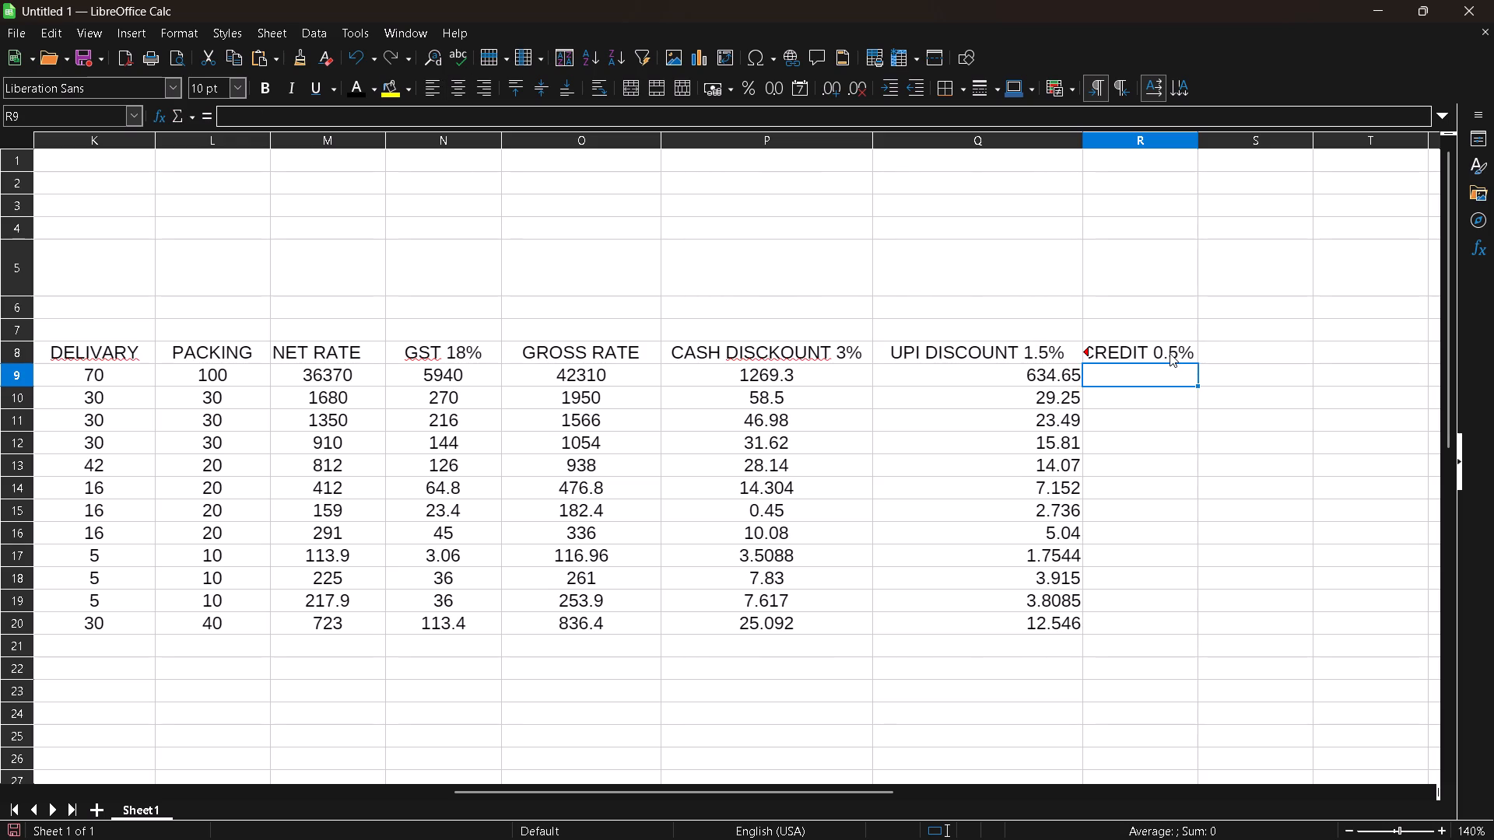
Delete the CREDIT 0.5% heading from R8, clearing the cell's contents.
{"action": "key", "text": "Down"}
{"action": "key", "text": "Up"}
{"action": "key", "text": "Up"}
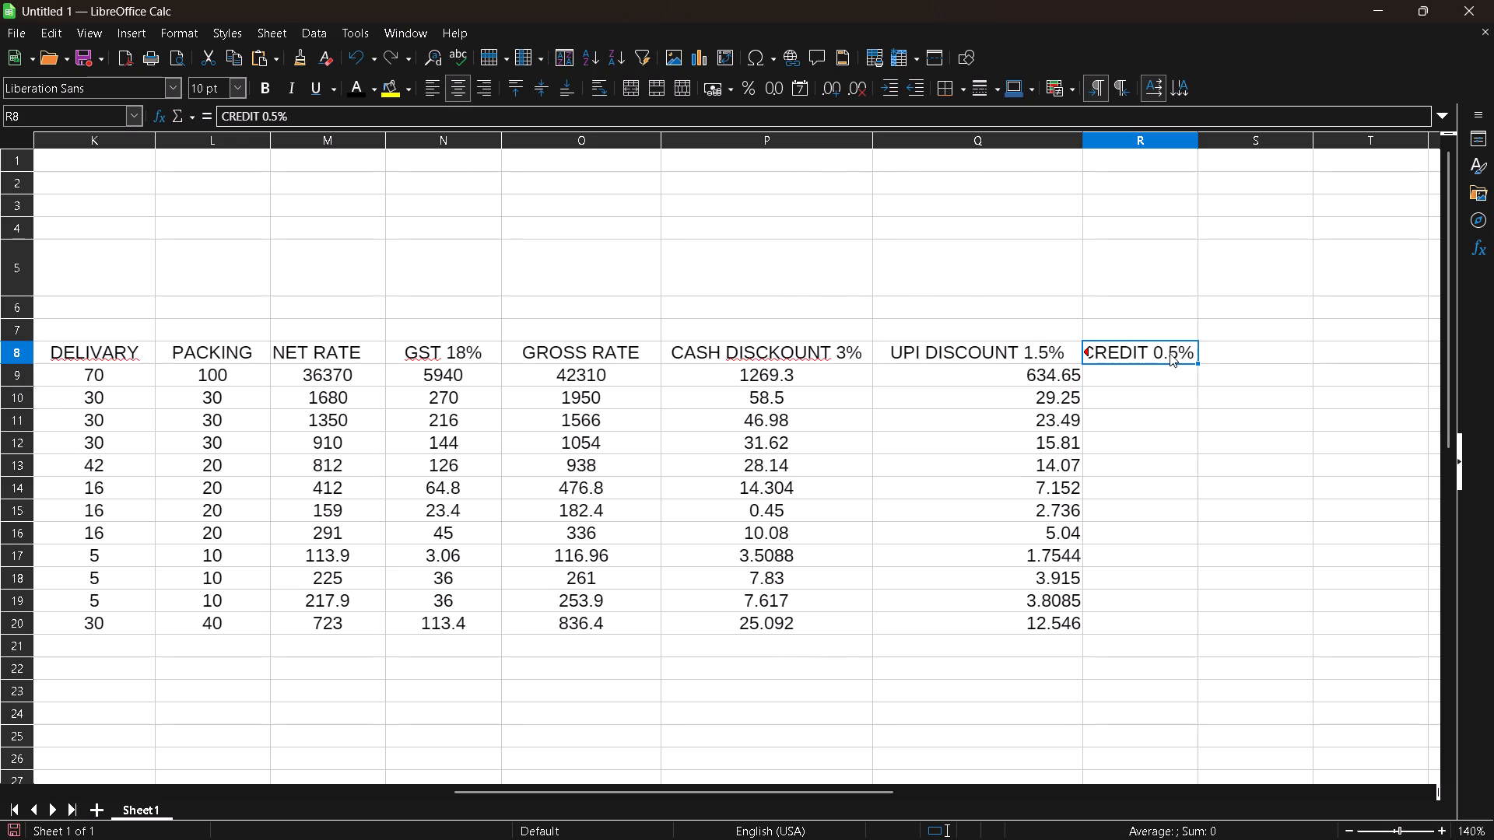
{"action": "key", "text": "Down"}
{"action": "key", "text": "Up"}
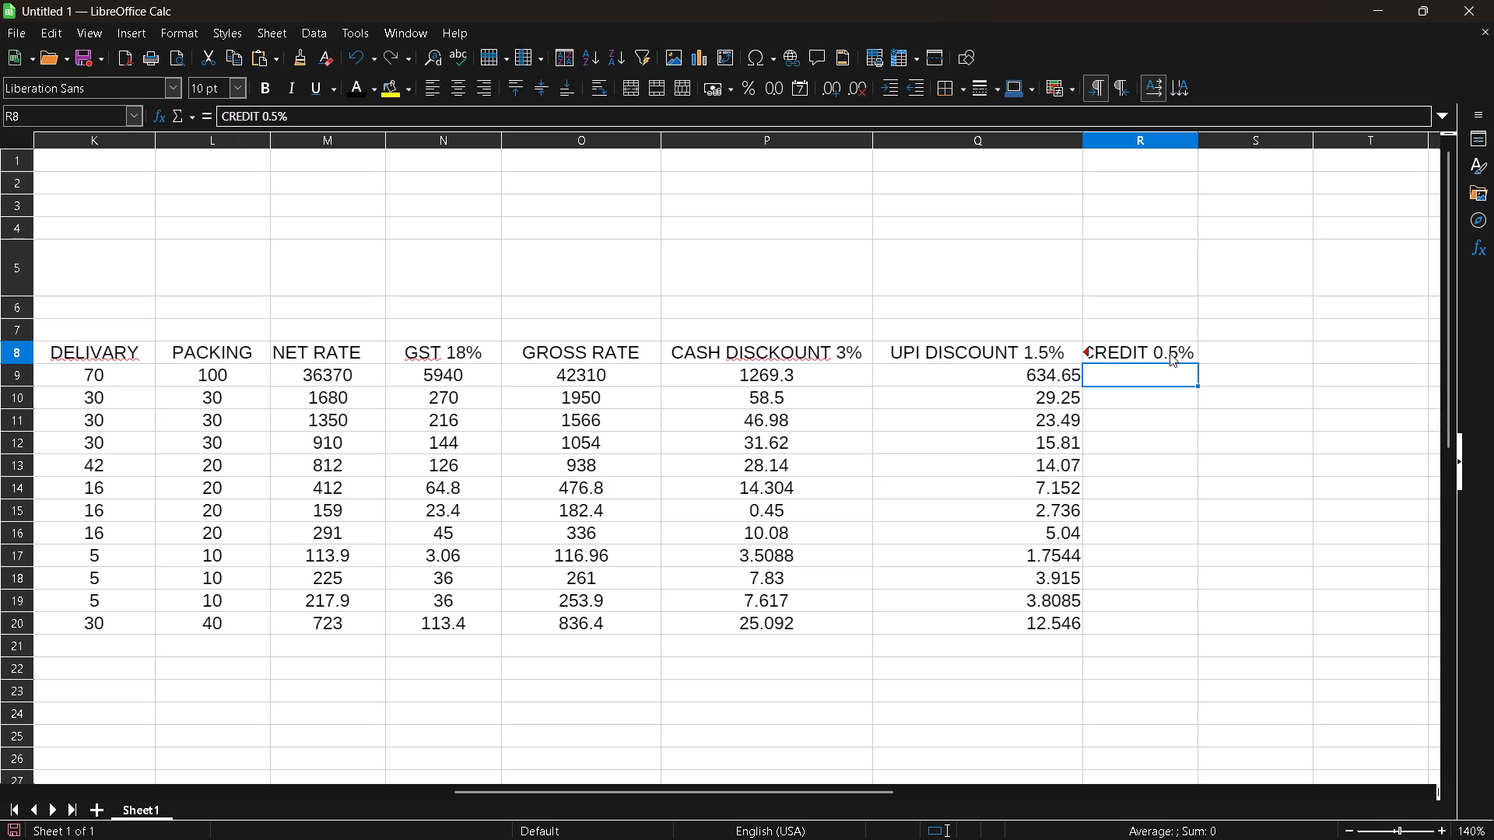
{"action": "key", "text": "BackSpace"}
{"action": "key", "text": "BackSpace"}
{"action": "key", "text": "BackSpace"}
{"action": "key", "text": "BackSpace"}
{"action": "key", "text": "BackSpace"}
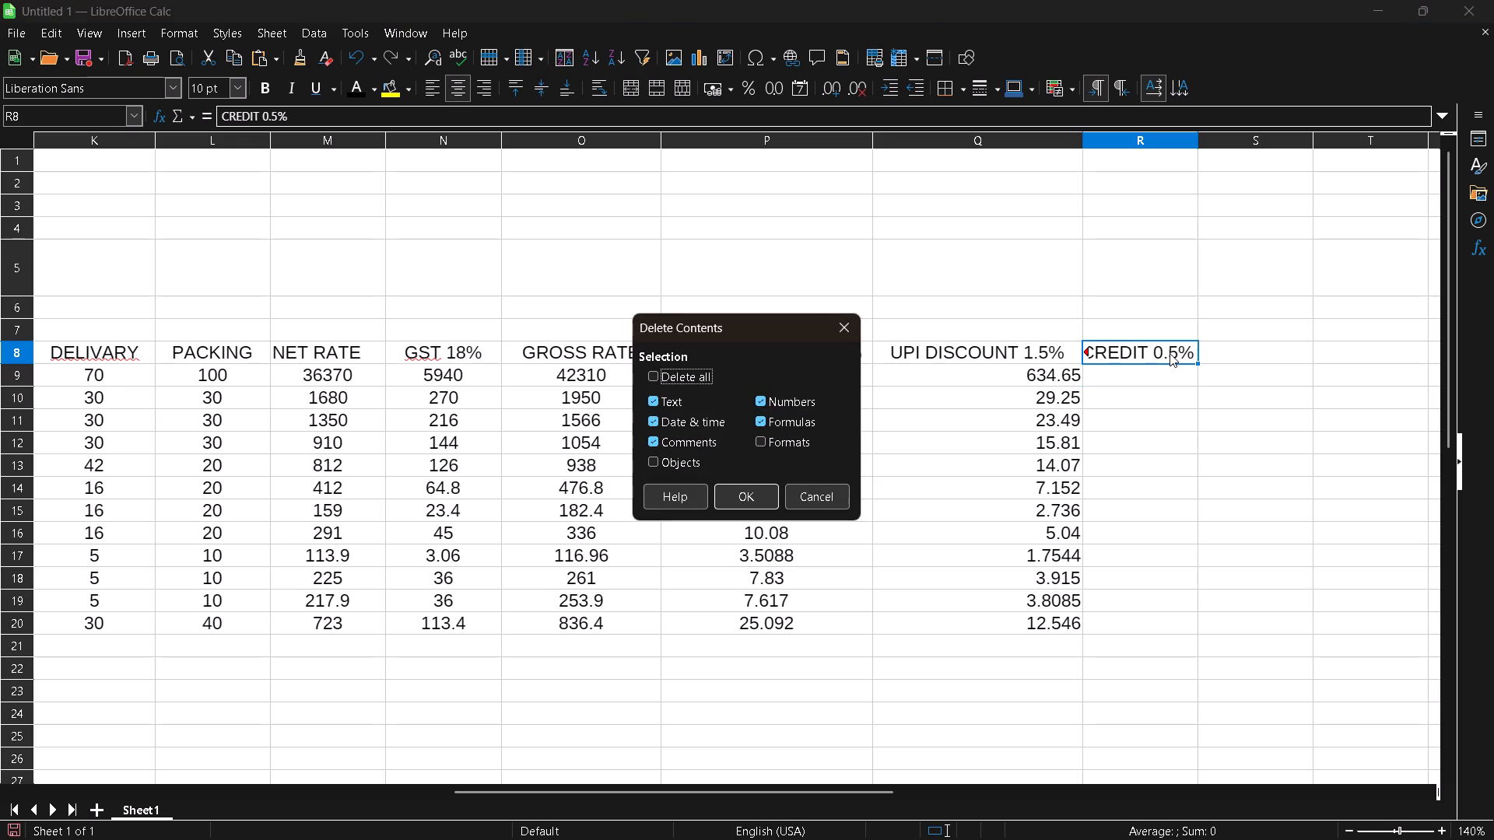
{"action": "key", "text": "Return"}
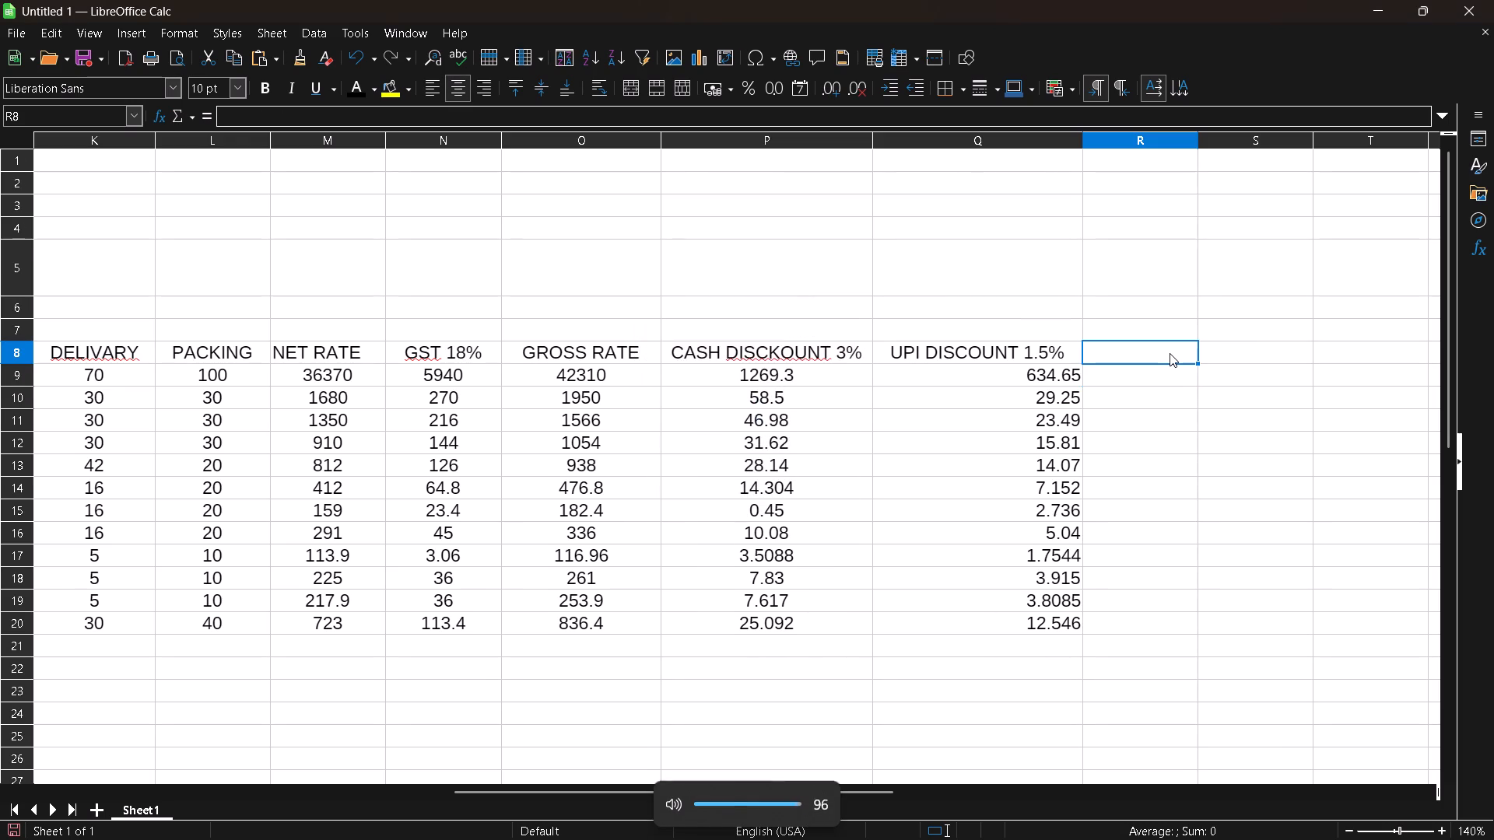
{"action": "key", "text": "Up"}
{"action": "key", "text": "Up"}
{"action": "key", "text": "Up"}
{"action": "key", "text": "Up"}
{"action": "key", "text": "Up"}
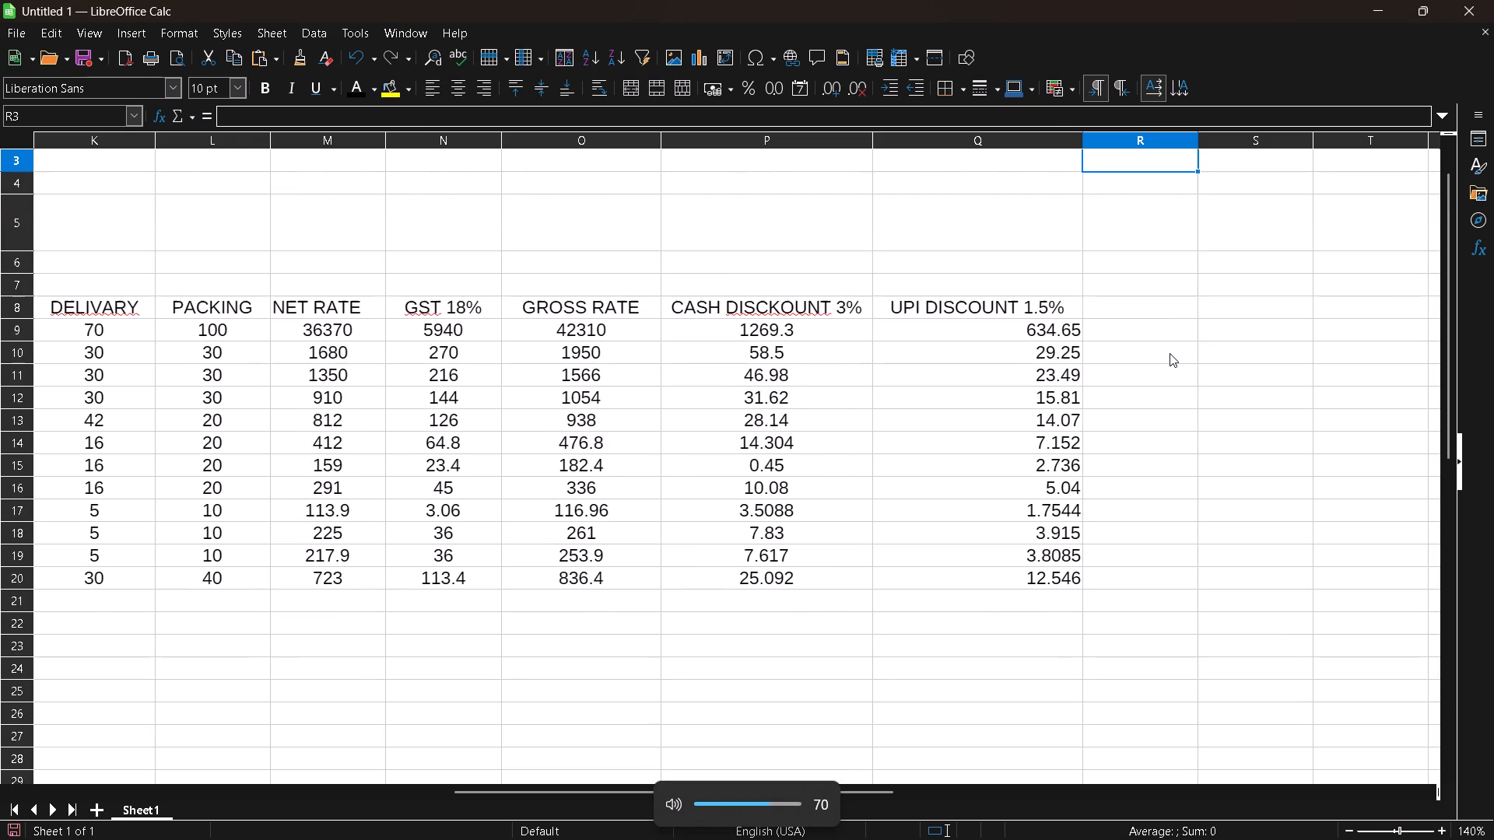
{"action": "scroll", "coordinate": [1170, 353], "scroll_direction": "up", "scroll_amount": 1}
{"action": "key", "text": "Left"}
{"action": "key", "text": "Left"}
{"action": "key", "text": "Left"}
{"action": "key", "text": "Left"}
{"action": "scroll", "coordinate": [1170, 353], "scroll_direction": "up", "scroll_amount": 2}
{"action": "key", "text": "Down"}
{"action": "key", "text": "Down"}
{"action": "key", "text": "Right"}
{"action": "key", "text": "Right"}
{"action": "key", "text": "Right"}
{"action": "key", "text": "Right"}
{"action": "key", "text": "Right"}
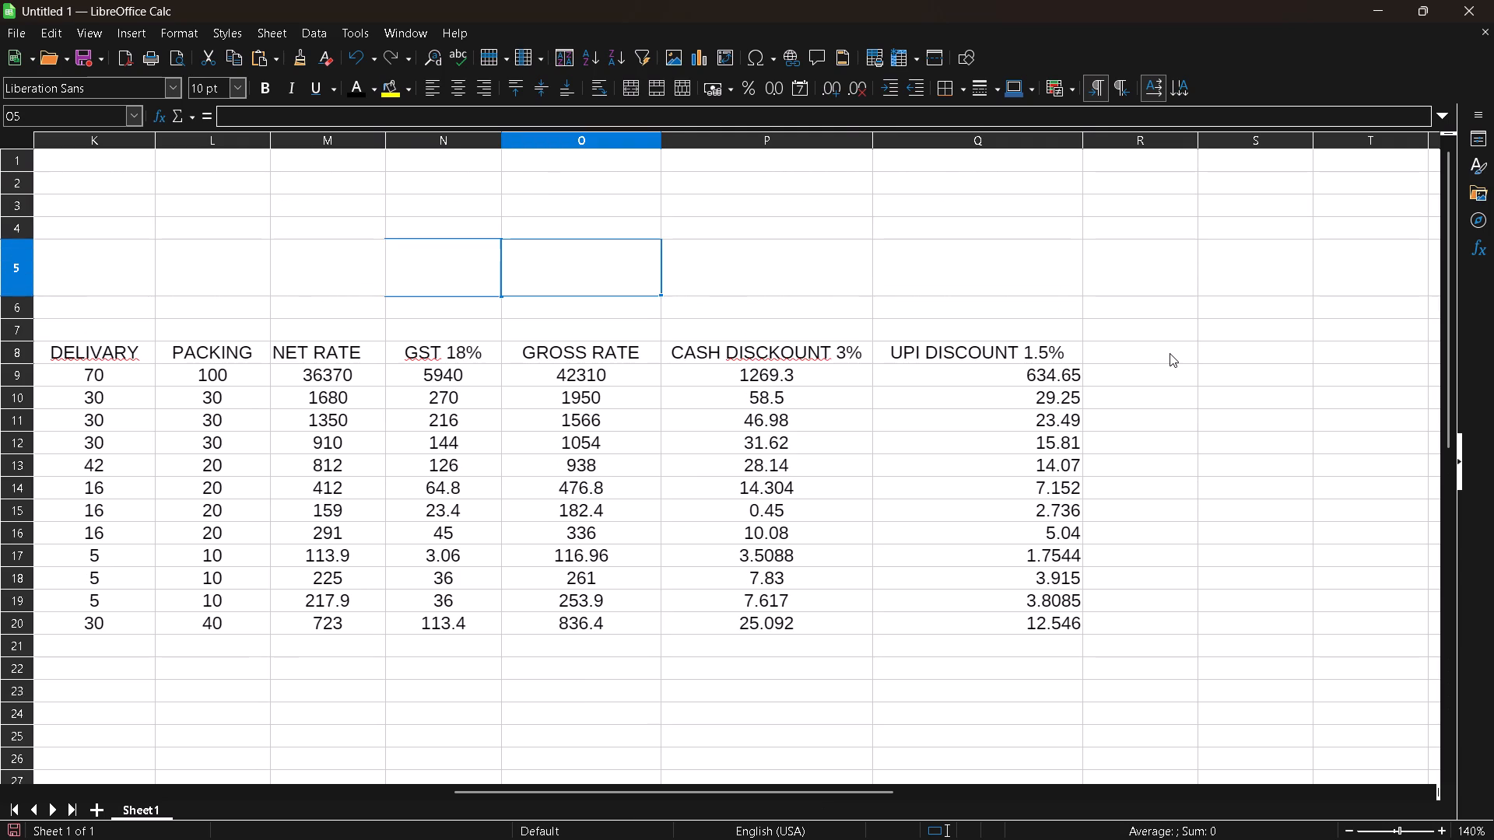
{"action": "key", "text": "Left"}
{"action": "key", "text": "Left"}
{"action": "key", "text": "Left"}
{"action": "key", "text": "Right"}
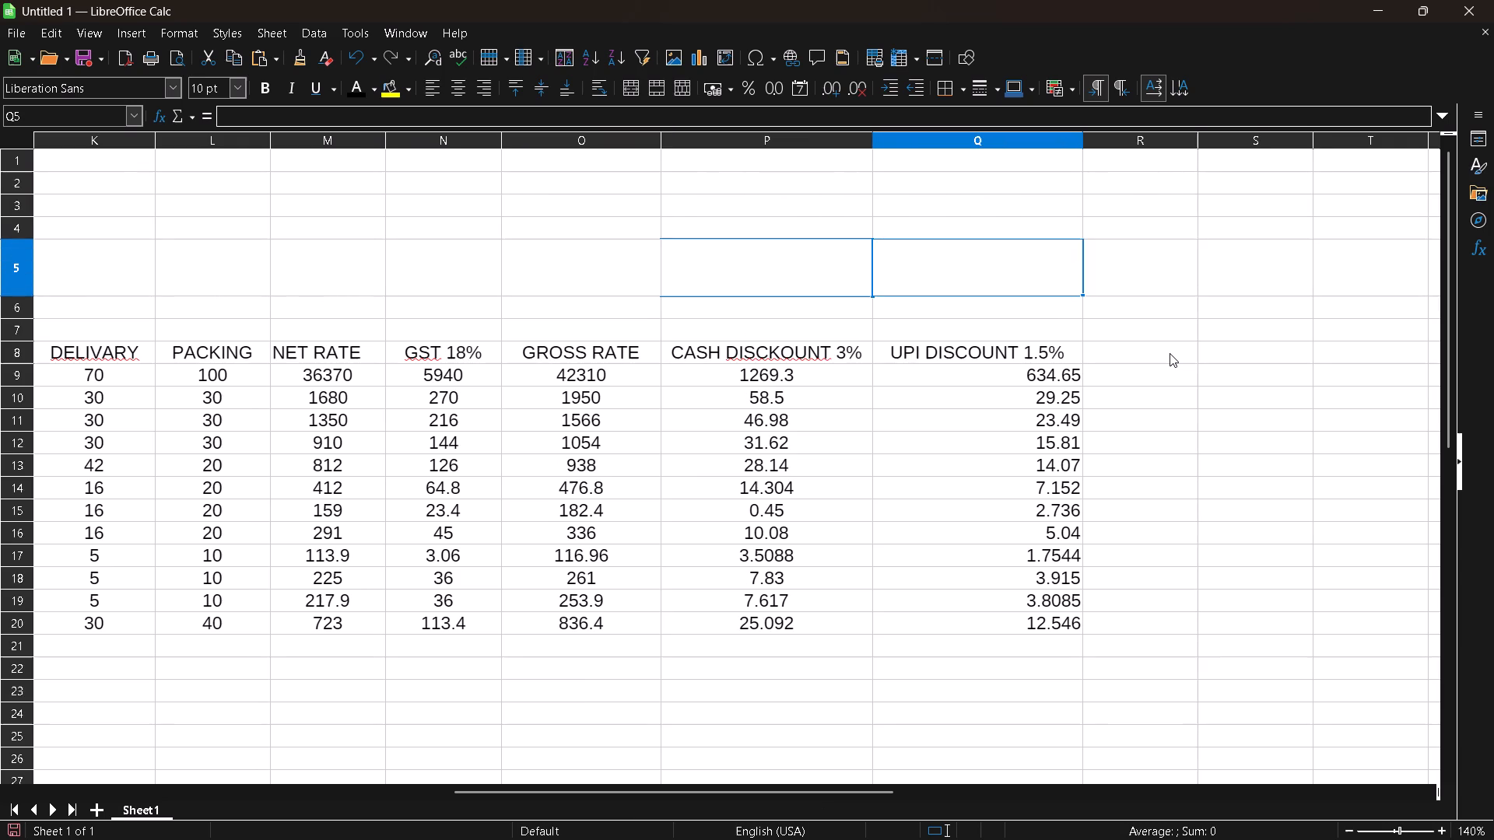
Move the whole UPI DISCOUNT 1.5% column, heading and figures in Q8:Q20, one column over to R8:R20.
{"action": "key", "text": "Down"}
{"action": "key", "text": "Down"}
{"action": "key", "text": "Down"}
{"action": "key", "text": "shift+Down"}
{"action": "key", "text": "shift+Down"}
{"action": "key", "text": "shift+Down"}
{"action": "key", "text": "shift+Down"}
{"action": "key", "text": "shift+Down"}
{"action": "key", "text": "shift+Down"}
{"action": "key", "text": "shift+Down"}
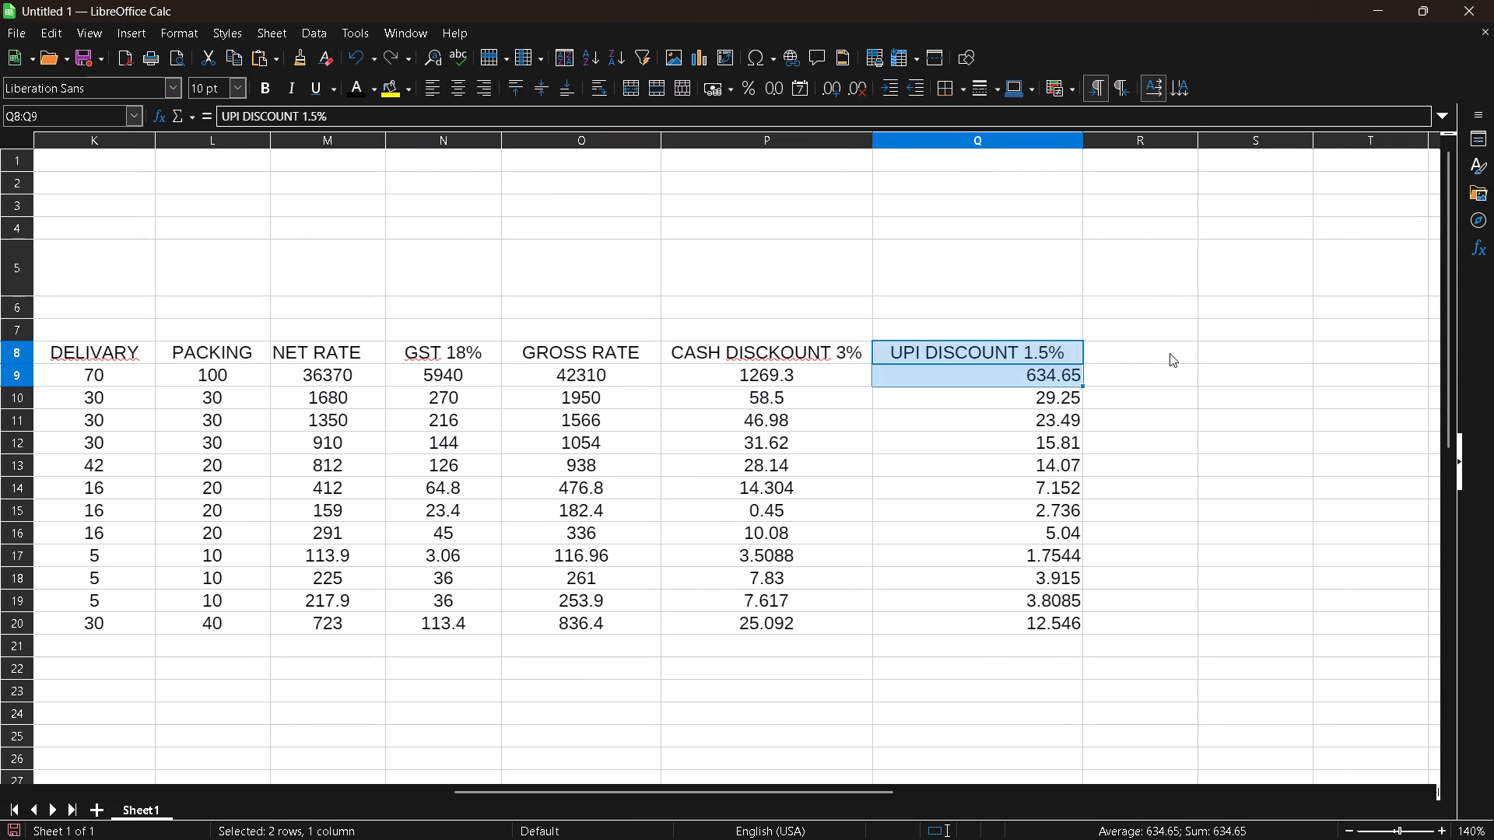
{"action": "scroll", "coordinate": [1170, 353], "scroll_direction": "up", "scroll_amount": 2, "text": "shift"}
{"action": "key", "text": "shift+Down"}
{"action": "key", "text": "shift+Down"}
{"action": "key", "text": "shift+Down"}
{"action": "scroll", "coordinate": [1170, 353], "scroll_direction": "up", "scroll_amount": 2, "text": "shift"}
{"action": "key", "text": "shift+Down"}
{"action": "key", "text": "shift+Down"}
{"action": "scroll", "coordinate": [1170, 353], "scroll_direction": "up", "scroll_amount": 2, "text": "shift"}
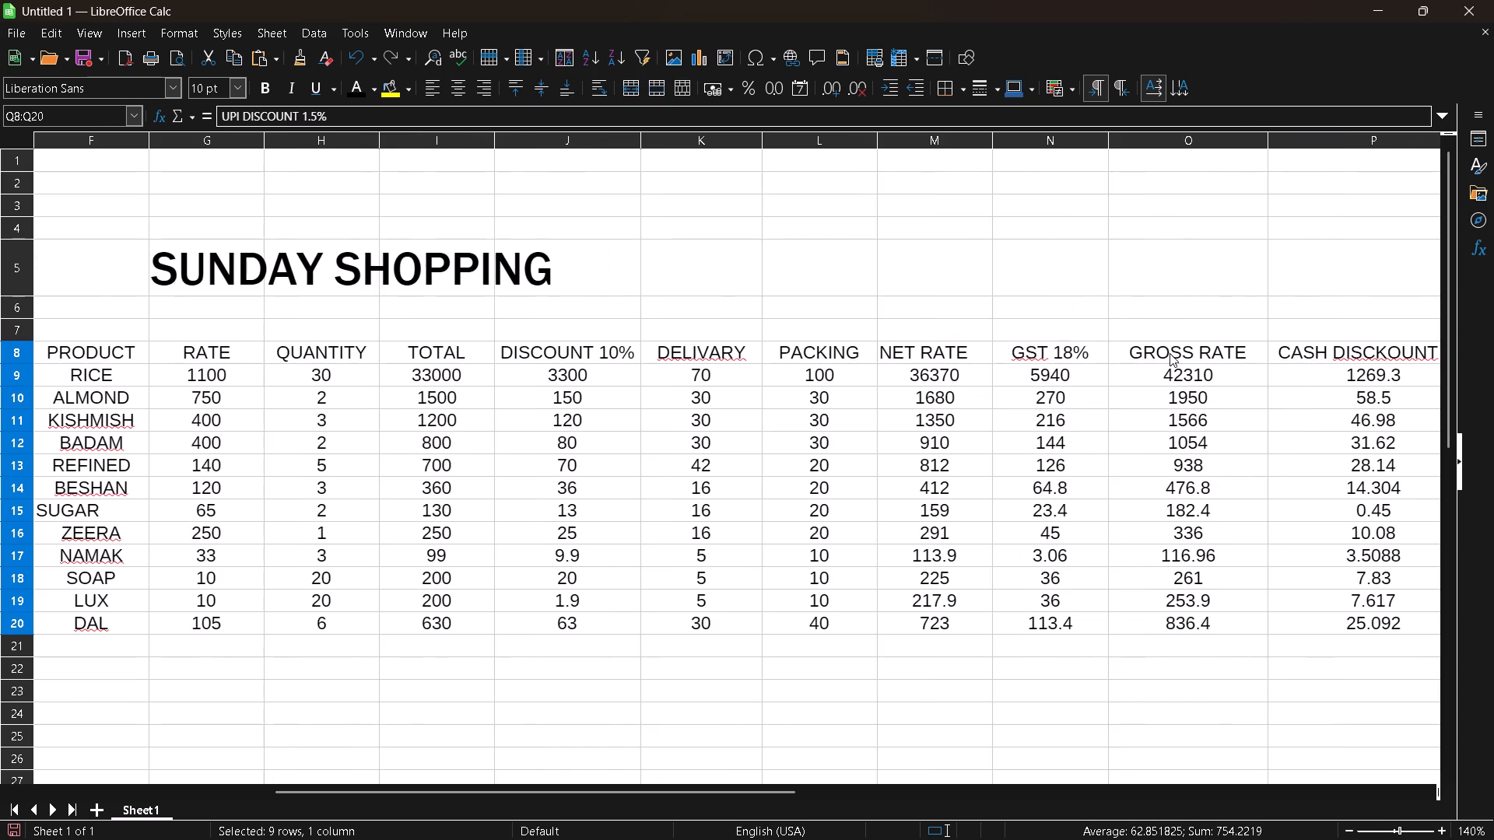
{"action": "scroll", "coordinate": [1170, 353], "scroll_direction": "up", "scroll_amount": 3, "text": "shift"}
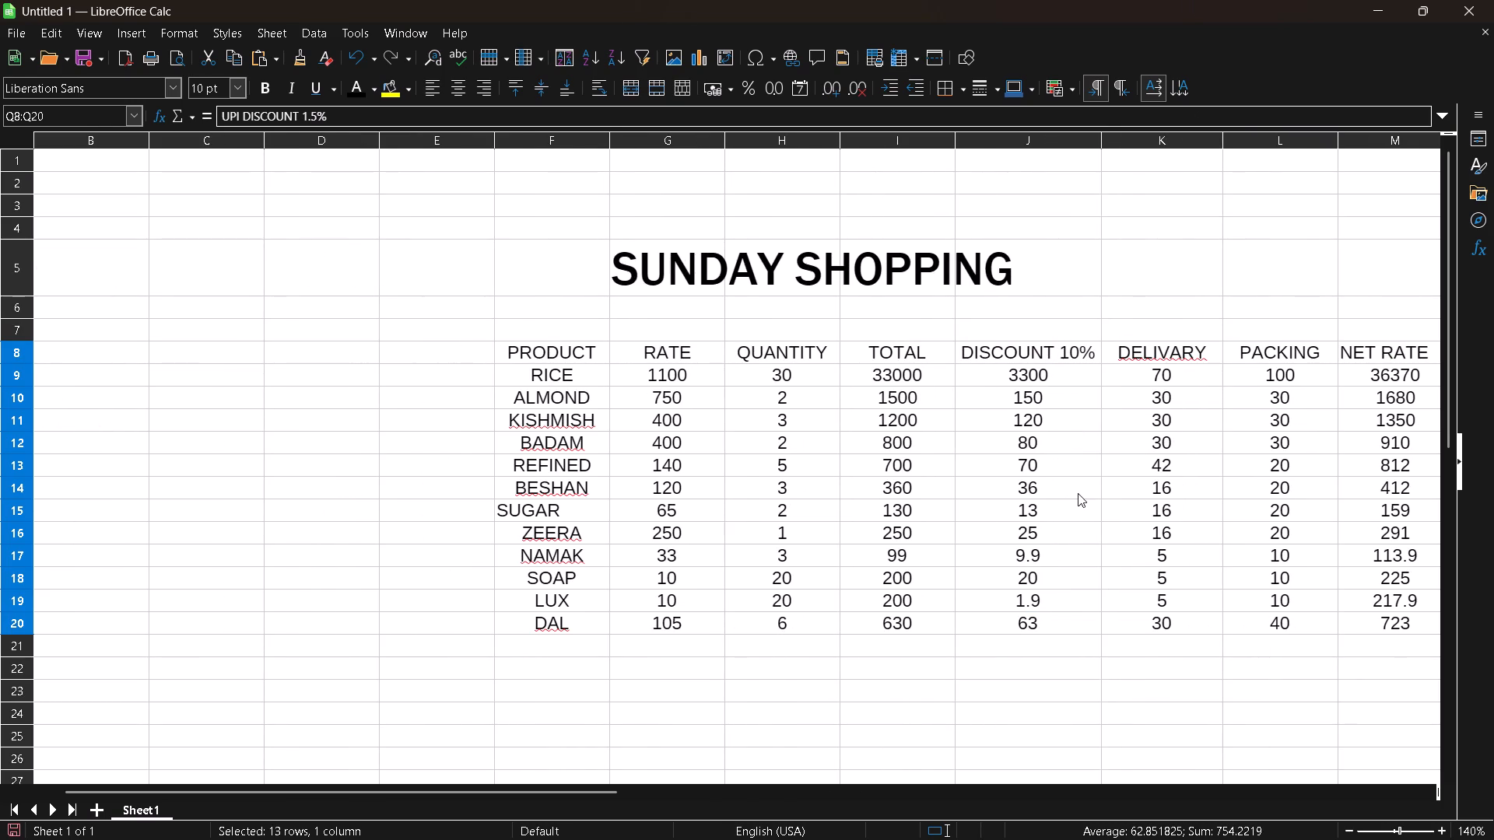
{"action": "scroll", "coordinate": [1051, 459], "scroll_direction": "left", "scroll_amount": 4}
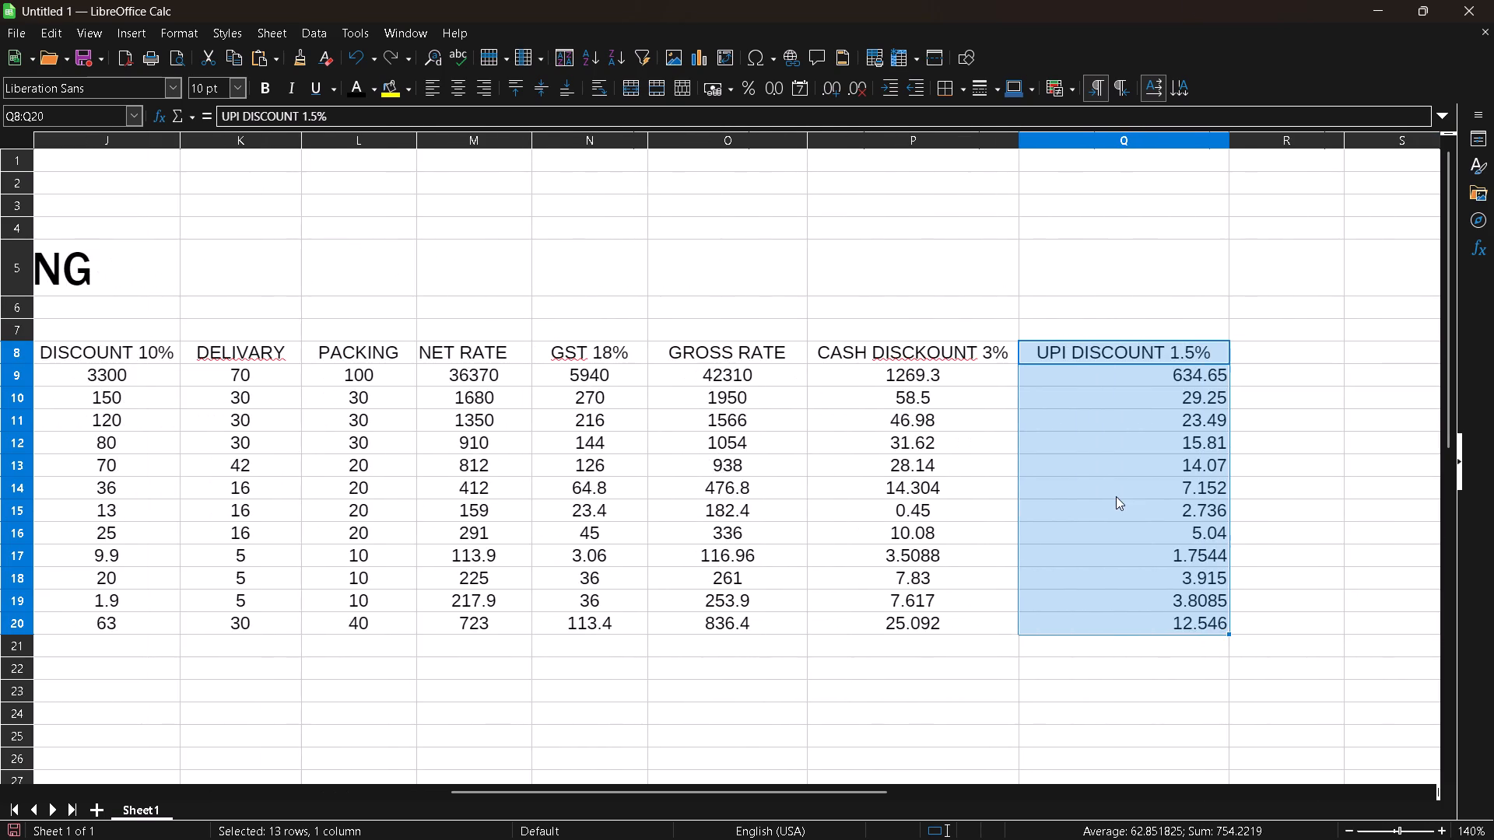
{"action": "scroll", "coordinate": [1116, 496], "scroll_direction": "left", "scroll_amount": 1}
{"action": "scroll", "coordinate": [1116, 496], "scroll_direction": "down", "scroll_amount": 7}
{"action": "scroll", "coordinate": [1116, 496], "scroll_direction": "left", "scroll_amount": 1}
{"action": "scroll", "coordinate": [1116, 496], "scroll_direction": "down", "scroll_amount": 2}
{"action": "scroll", "coordinate": [1116, 496], "scroll_direction": "left", "scroll_amount": 1}
{"action": "scroll", "coordinate": [1116, 496], "scroll_direction": "down", "scroll_amount": 2}
{"action": "scroll", "coordinate": [1116, 496], "scroll_direction": "left", "scroll_amount": 1}
{"action": "scroll", "coordinate": [1116, 496], "scroll_direction": "down", "scroll_amount": 4}
{"action": "scroll", "coordinate": [1116, 496], "scroll_direction": "left", "scroll_amount": 1}
{"action": "scroll", "coordinate": [1116, 496], "scroll_direction": "down", "scroll_amount": 1}
{"action": "scroll", "coordinate": [1116, 496], "scroll_direction": "left", "scroll_amount": 1}
{"action": "scroll", "coordinate": [1116, 496], "scroll_direction": "down", "scroll_amount": 2}
{"action": "scroll", "coordinate": [1116, 496], "scroll_direction": "left", "scroll_amount": 1}
{"action": "scroll", "coordinate": [1116, 496], "scroll_direction": "down", "scroll_amount": 1}
{"action": "scroll", "coordinate": [1116, 496], "scroll_direction": "left", "scroll_amount": 1}
{"action": "scroll", "coordinate": [1116, 496], "scroll_direction": "down", "scroll_amount": 3}
{"action": "scroll", "coordinate": [1116, 496], "scroll_direction": "left", "scroll_amount": 1}
{"action": "scroll", "coordinate": [1071, 490], "scroll_direction": "down", "scroll_amount": 6}
{"action": "scroll", "coordinate": [963, 463], "scroll_direction": "up", "scroll_amount": 1}
{"action": "scroll", "coordinate": [945, 456], "scroll_direction": "down", "scroll_amount": 20}
{"action": "scroll", "coordinate": [945, 456], "scroll_direction": "down", "scroll_amount": 20}
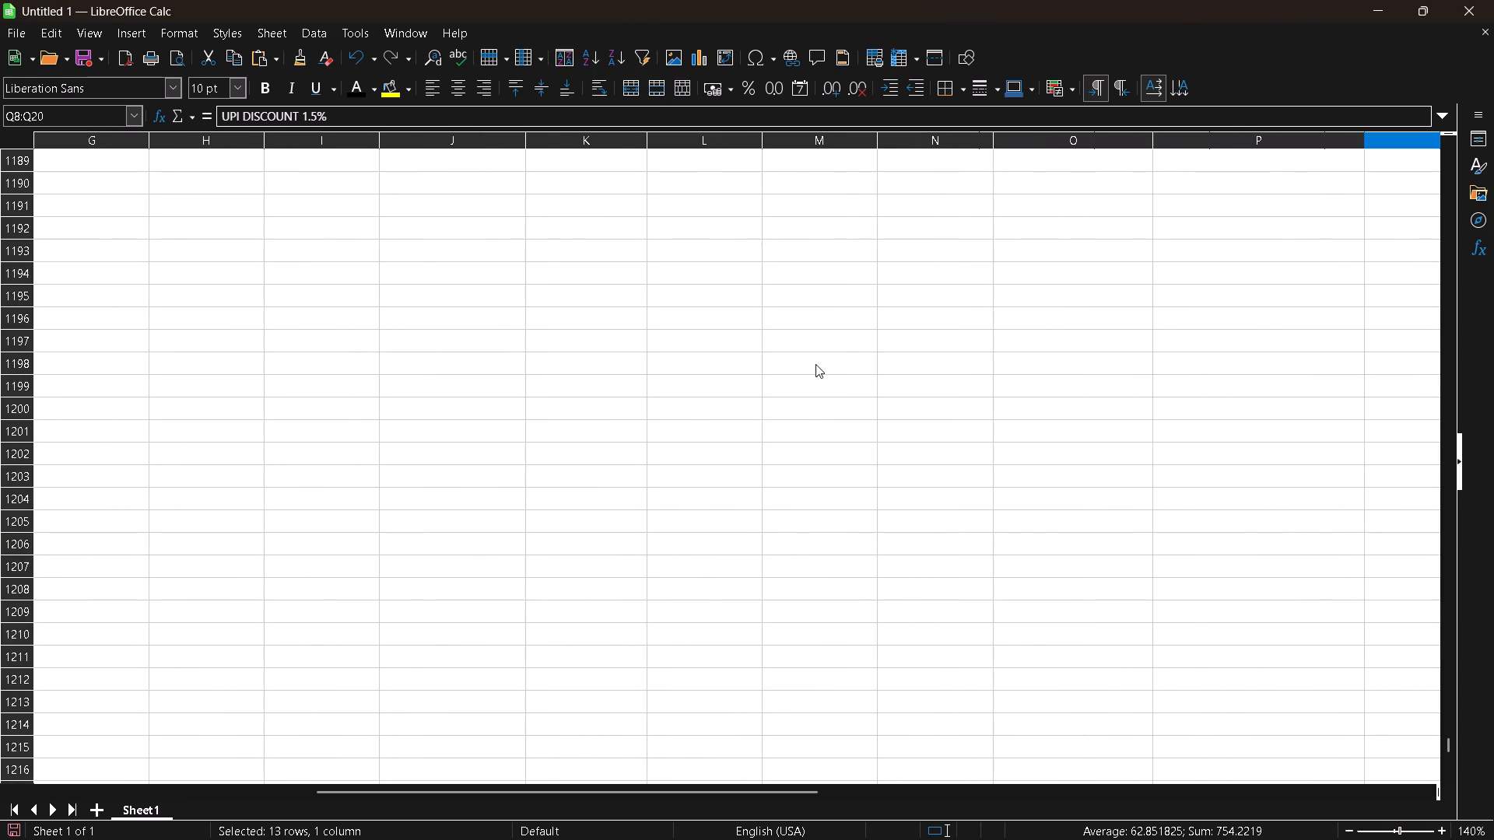
{"action": "scroll", "coordinate": [822, 245], "scroll_direction": "up", "scroll_amount": 11}
{"action": "scroll", "coordinate": [1156, 438], "scroll_direction": "left", "scroll_amount": 1}
{"action": "scroll", "coordinate": [1099, 469], "scroll_direction": "down", "scroll_amount": 1, "text": "ctrl"}
{"action": "scroll", "coordinate": [1099, 469], "scroll_direction": "left", "scroll_amount": 1, "text": "ctrl"}
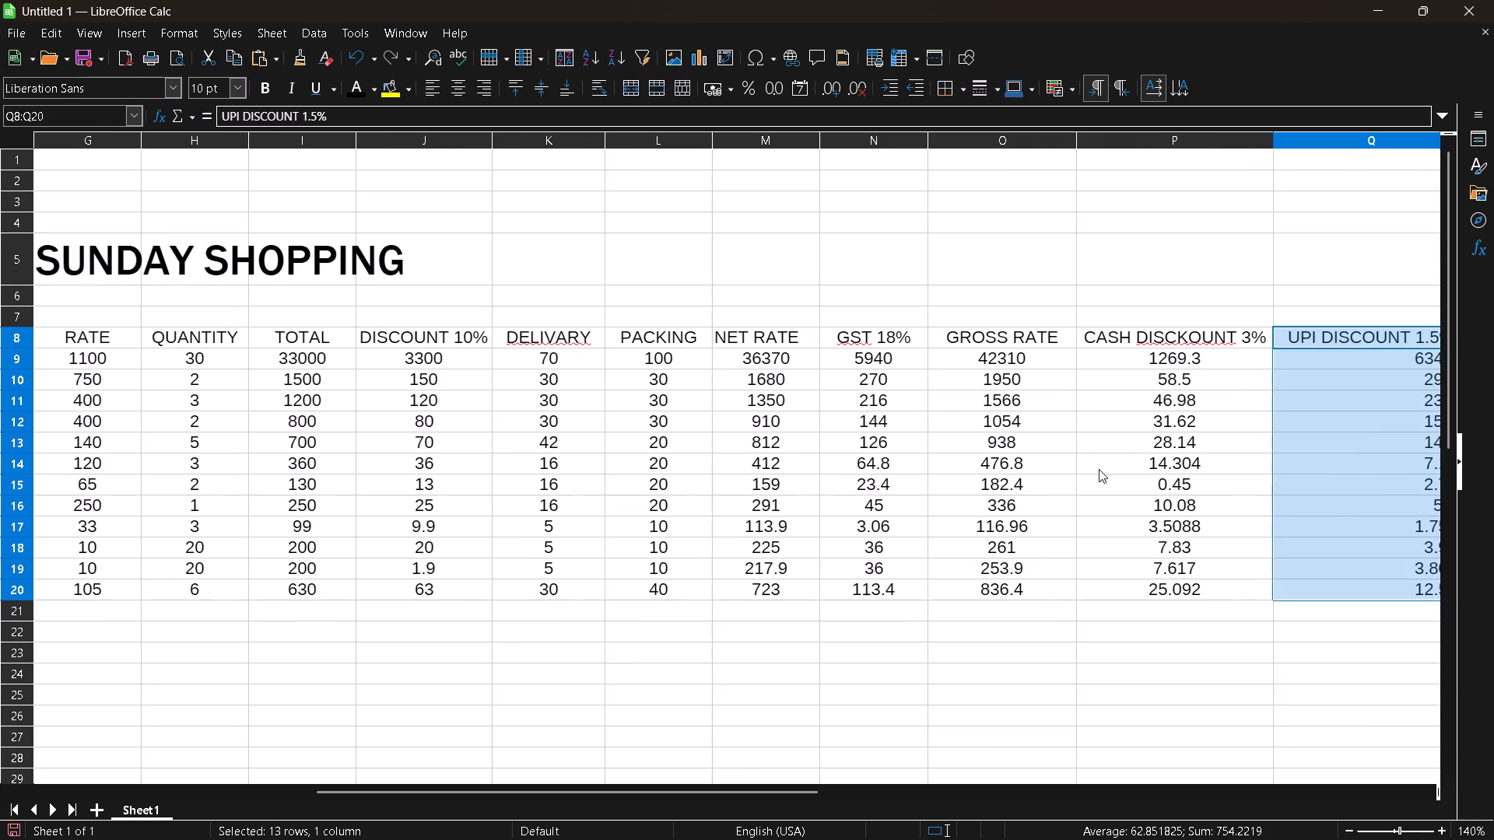
{"action": "scroll", "coordinate": [1099, 469], "scroll_direction": "left", "scroll_amount": 2}
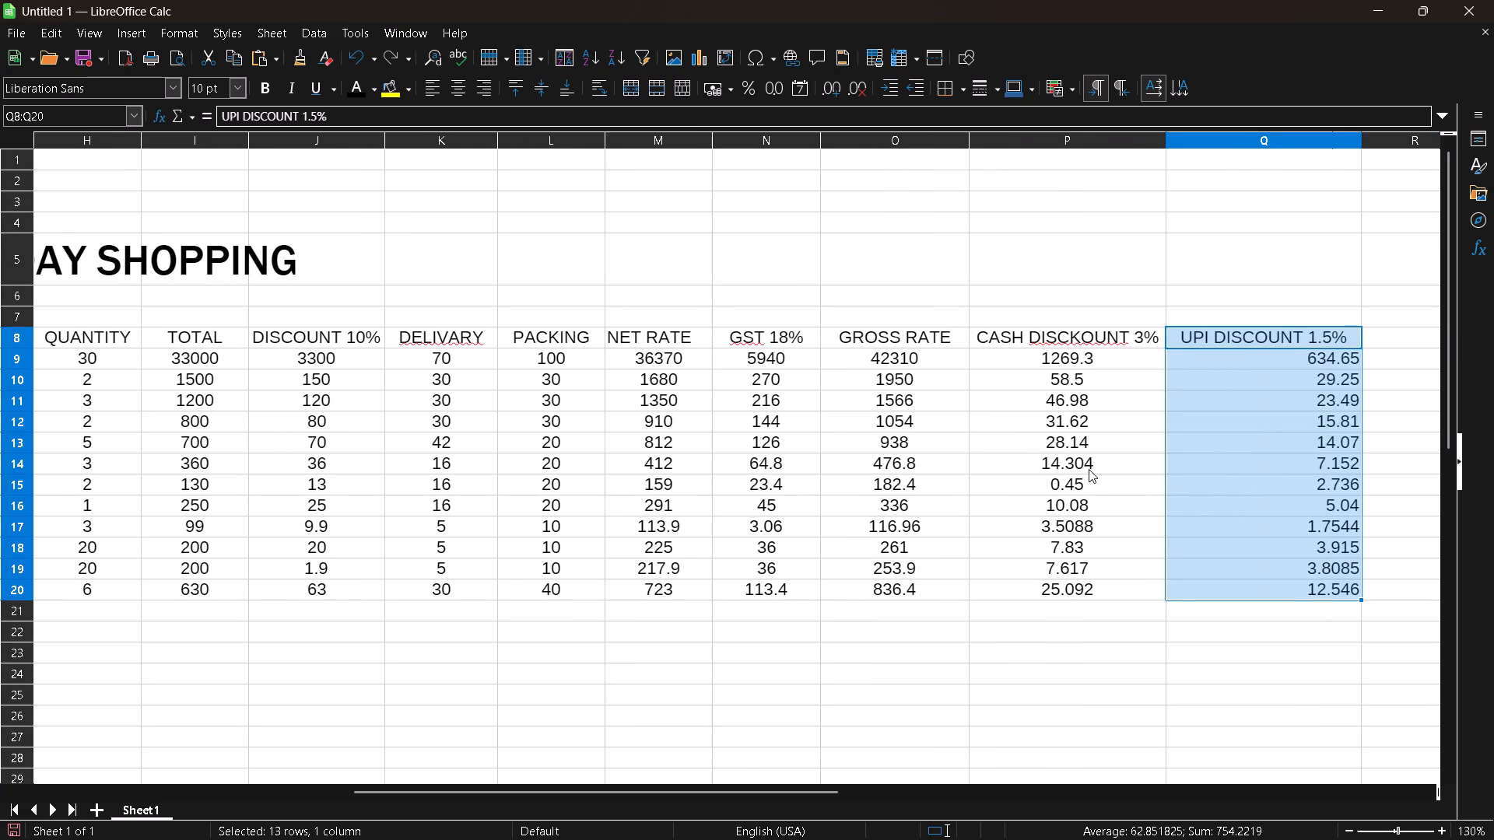
{"action": "scroll", "coordinate": [1089, 469], "scroll_direction": "left", "scroll_amount": 3}
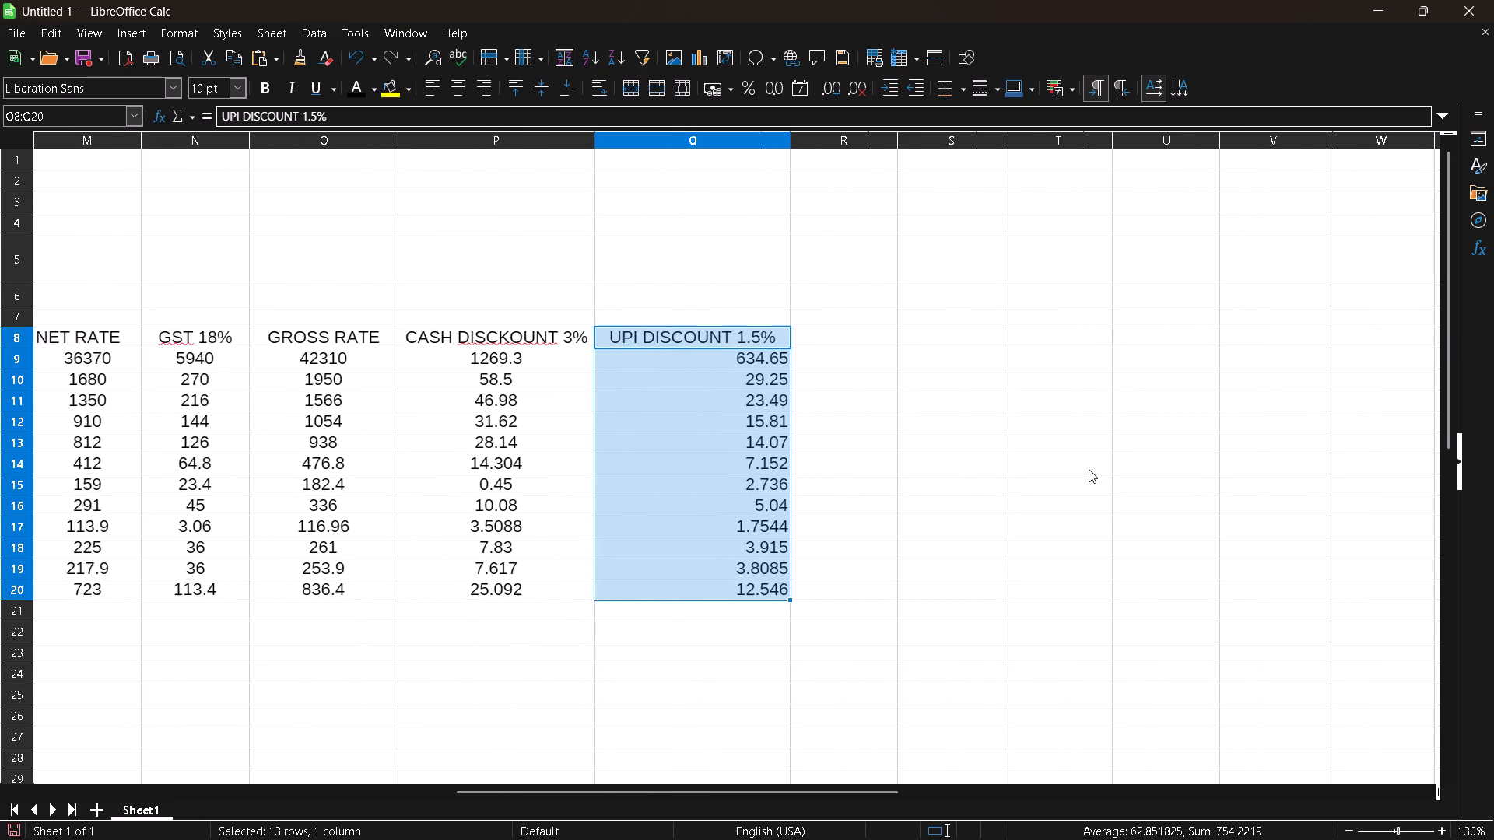
{"action": "scroll", "coordinate": [1089, 469], "scroll_direction": "left", "scroll_amount": 1}
{"action": "key", "text": "ctrl+x"}
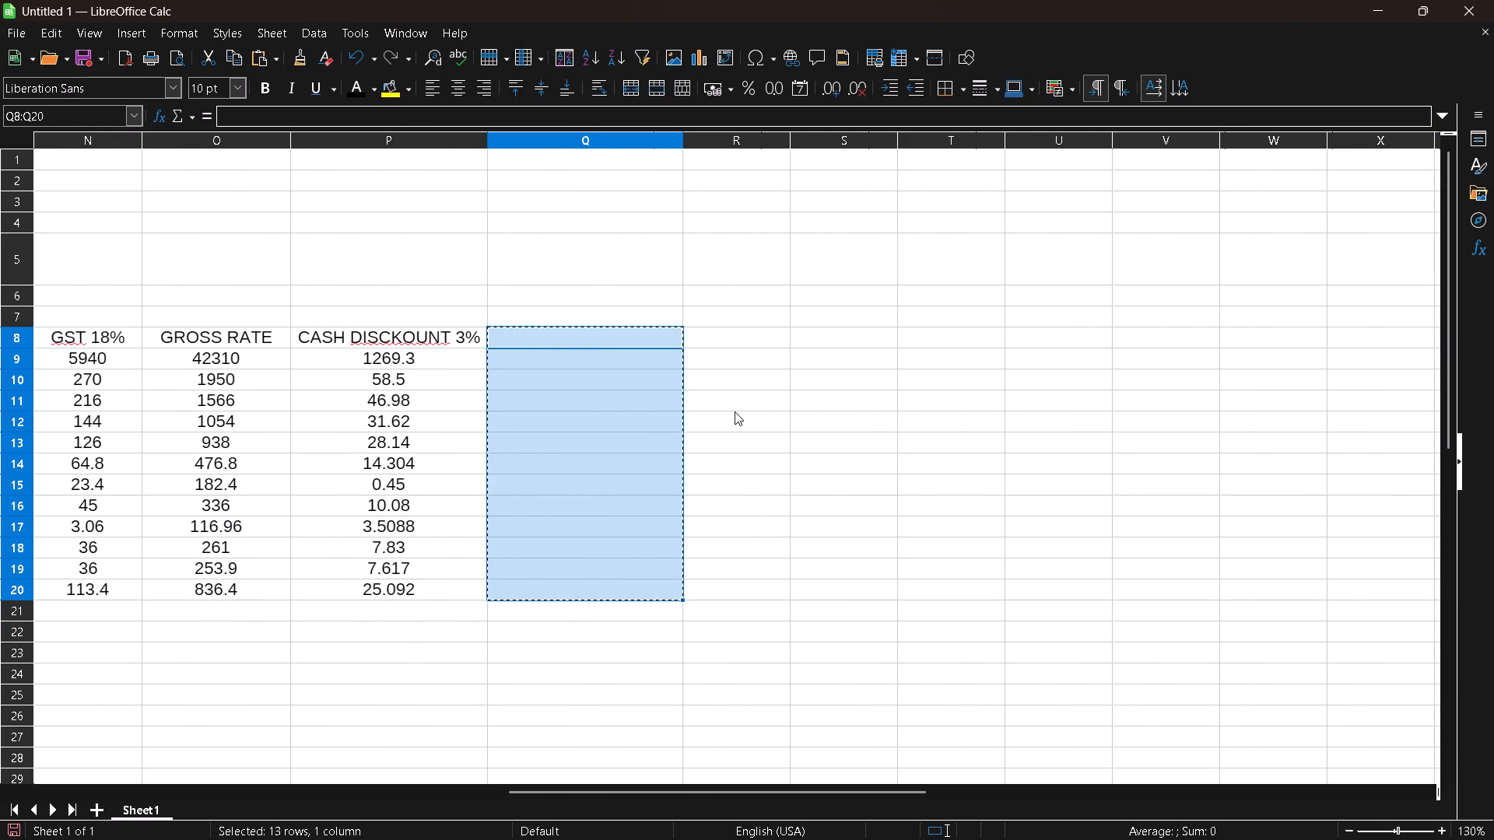
{"action": "key", "text": "Right"}
{"action": "key", "text": "Right"}
{"action": "key", "text": "Left"}
{"action": "key", "text": "ctrl+v"}
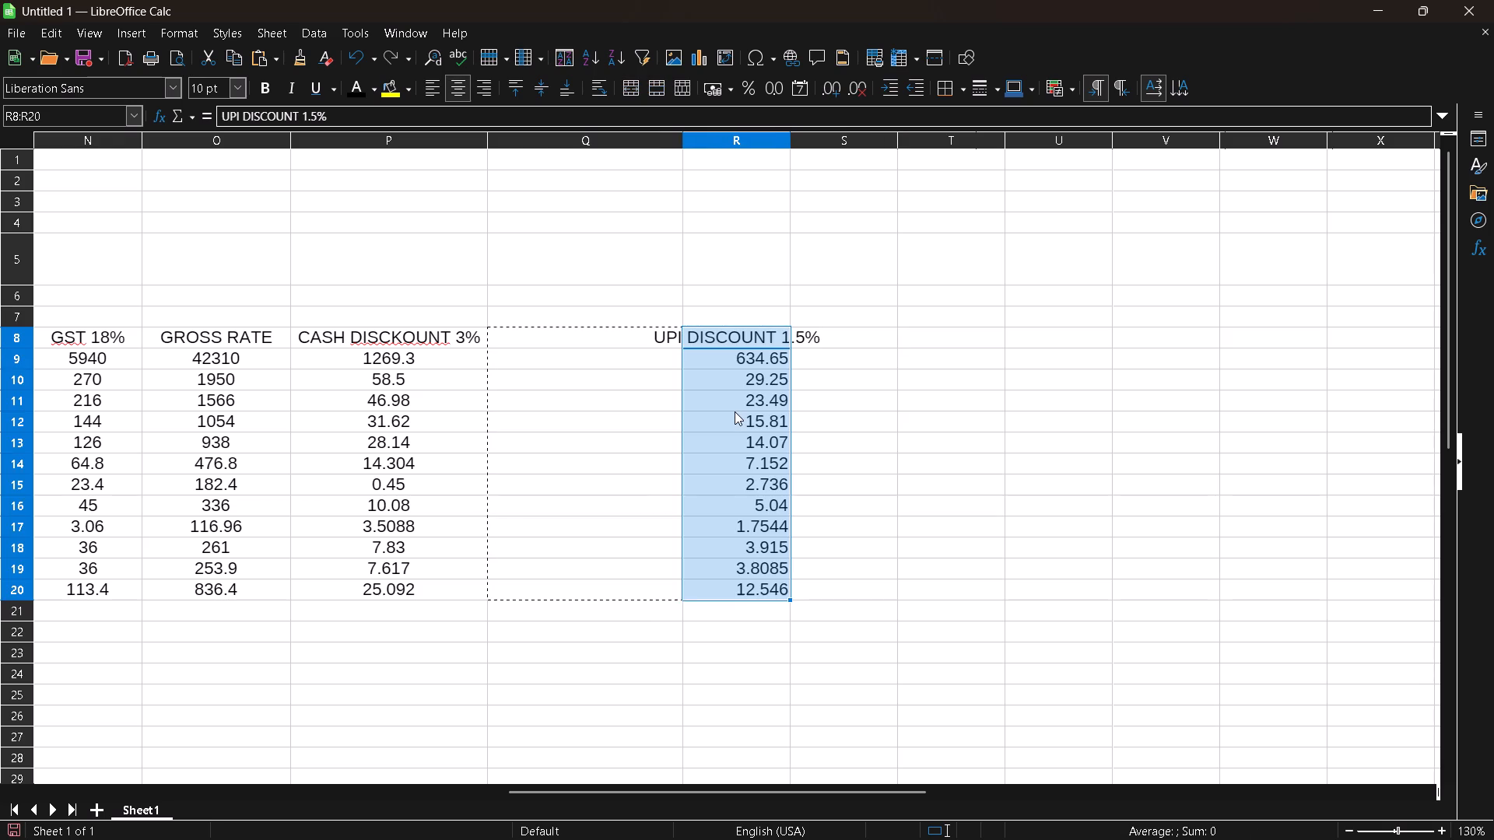
Narrow the emptied column Q and widen column R until the UPI DISCOUNT 1.5% heading fits inside it.
{"action": "key", "text": "Left"}
{"action": "key", "text": "Left"}
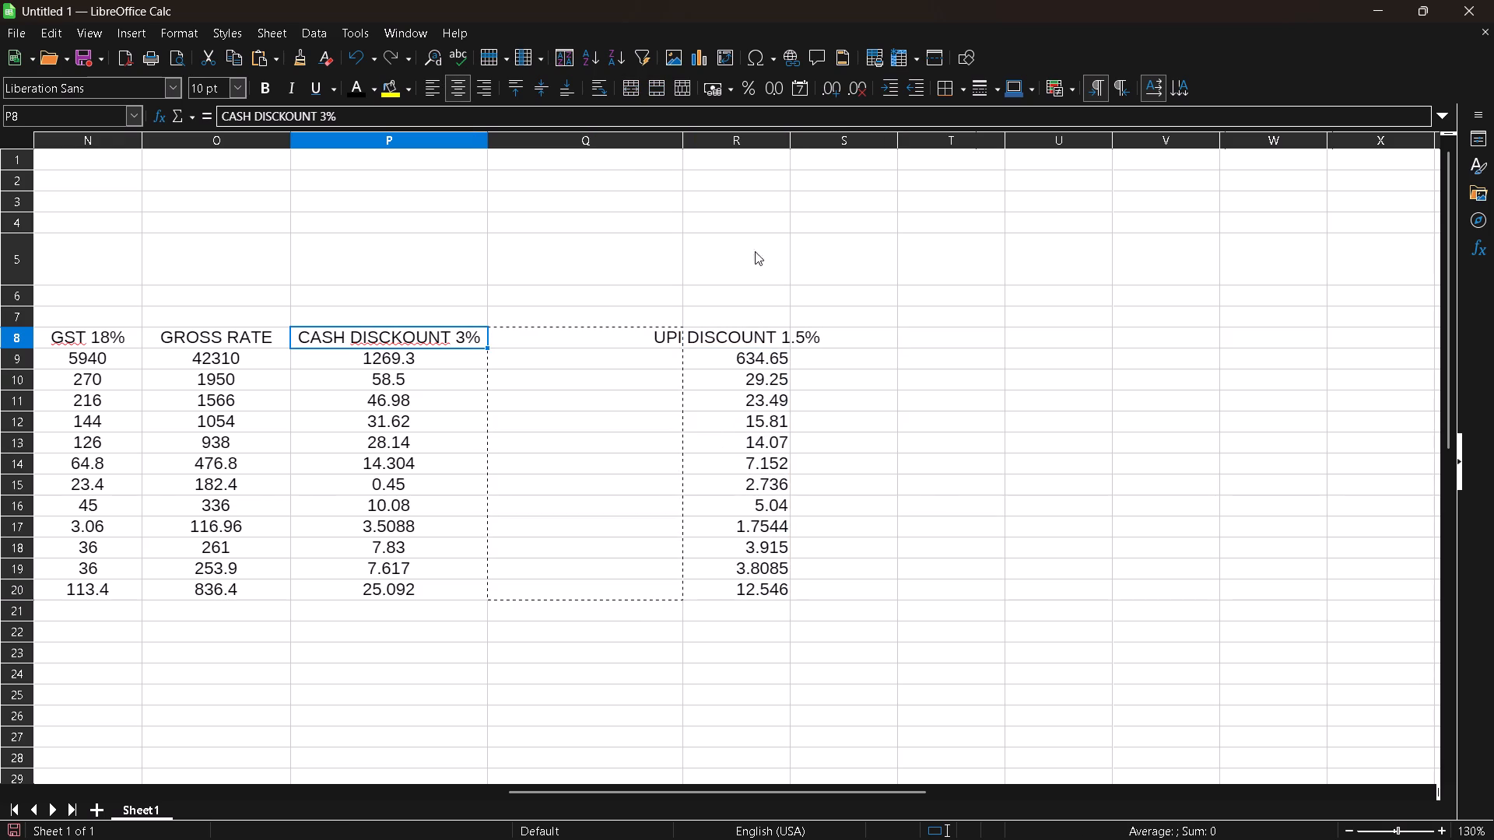
{"action": "left_click_drag", "start_coordinate": [684, 146], "coordinate": [650, 152]}
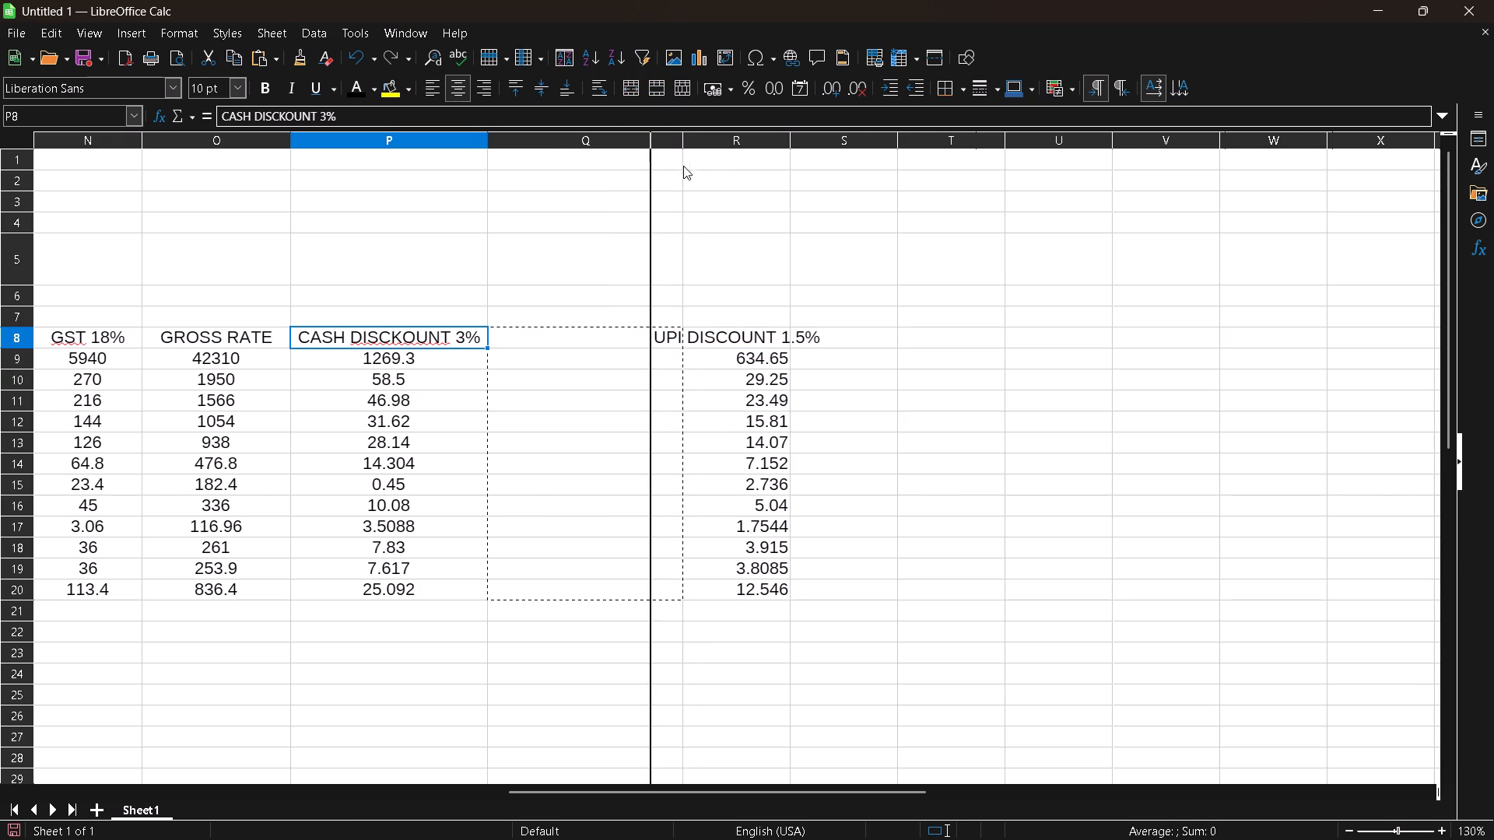
{"action": "left_click_drag", "start_coordinate": [761, 146], "coordinate": [826, 149]}
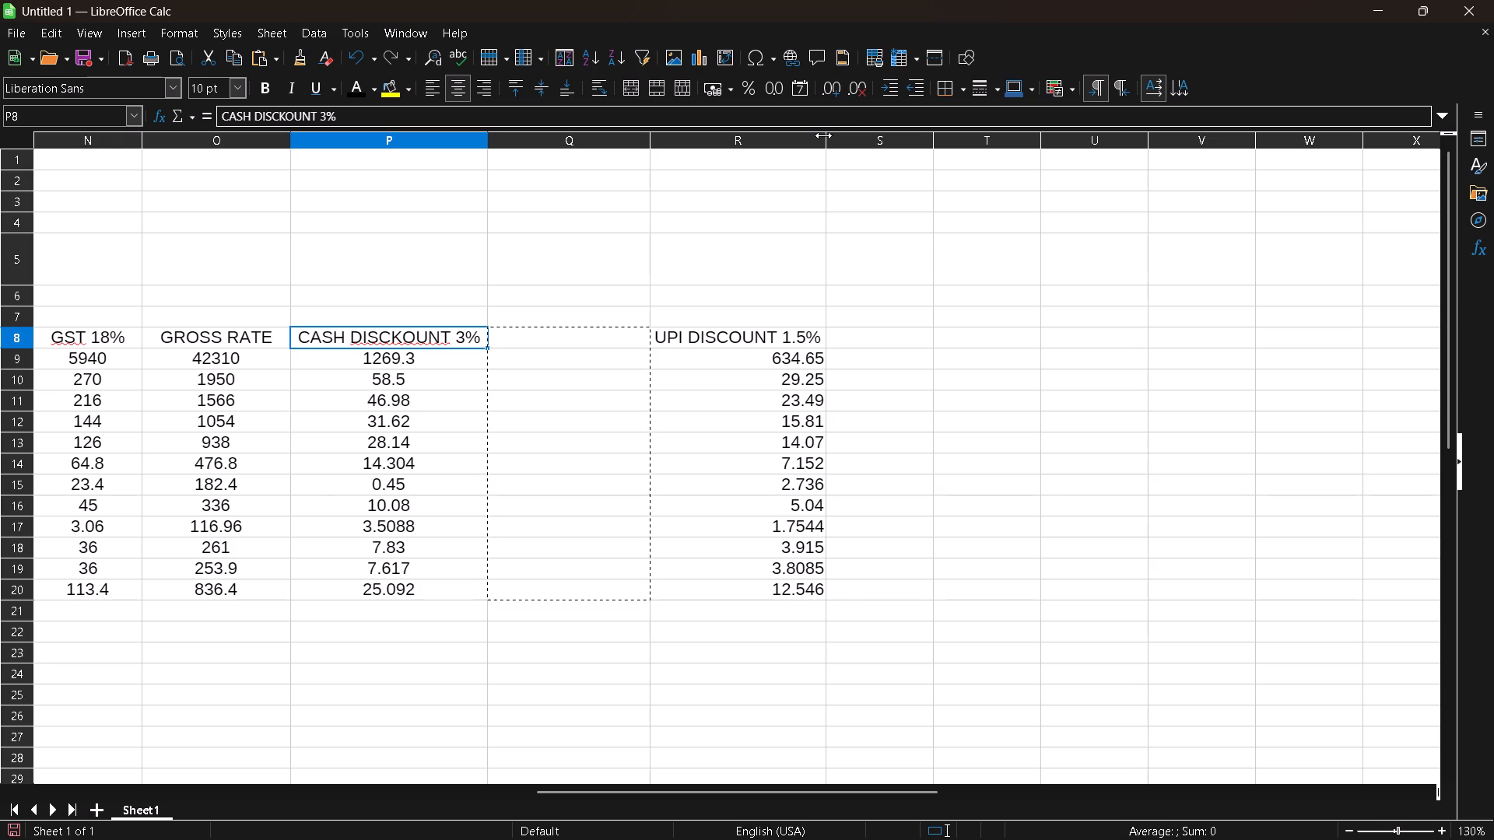
{"action": "left_click_drag", "start_coordinate": [823, 135], "coordinate": [836, 145]}
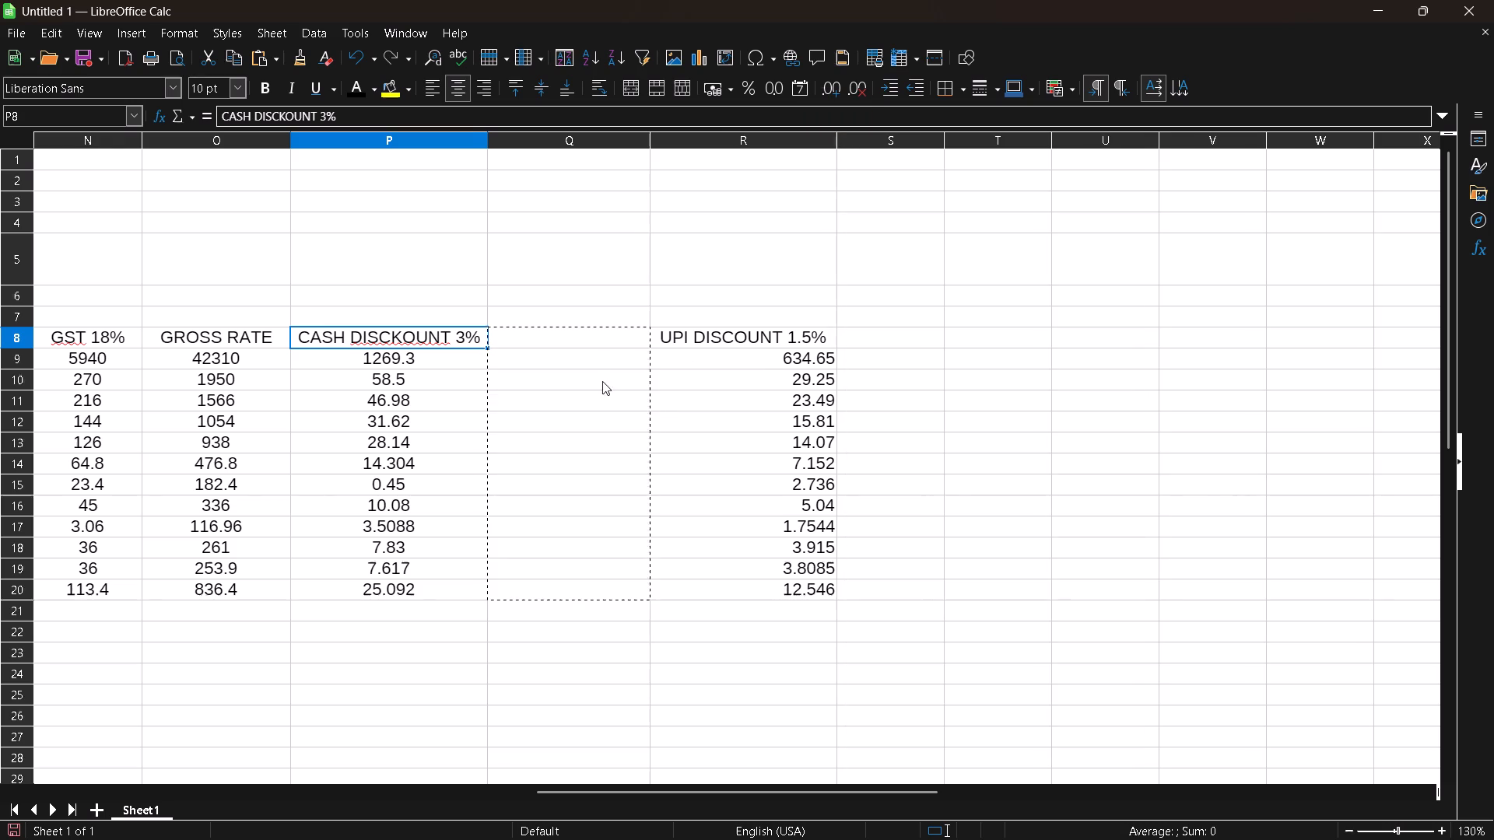
Enter the heading TOTAL in Q8, between the cash discount and UPI discount columns.
{"action": "left_click", "coordinate": [595, 347]}
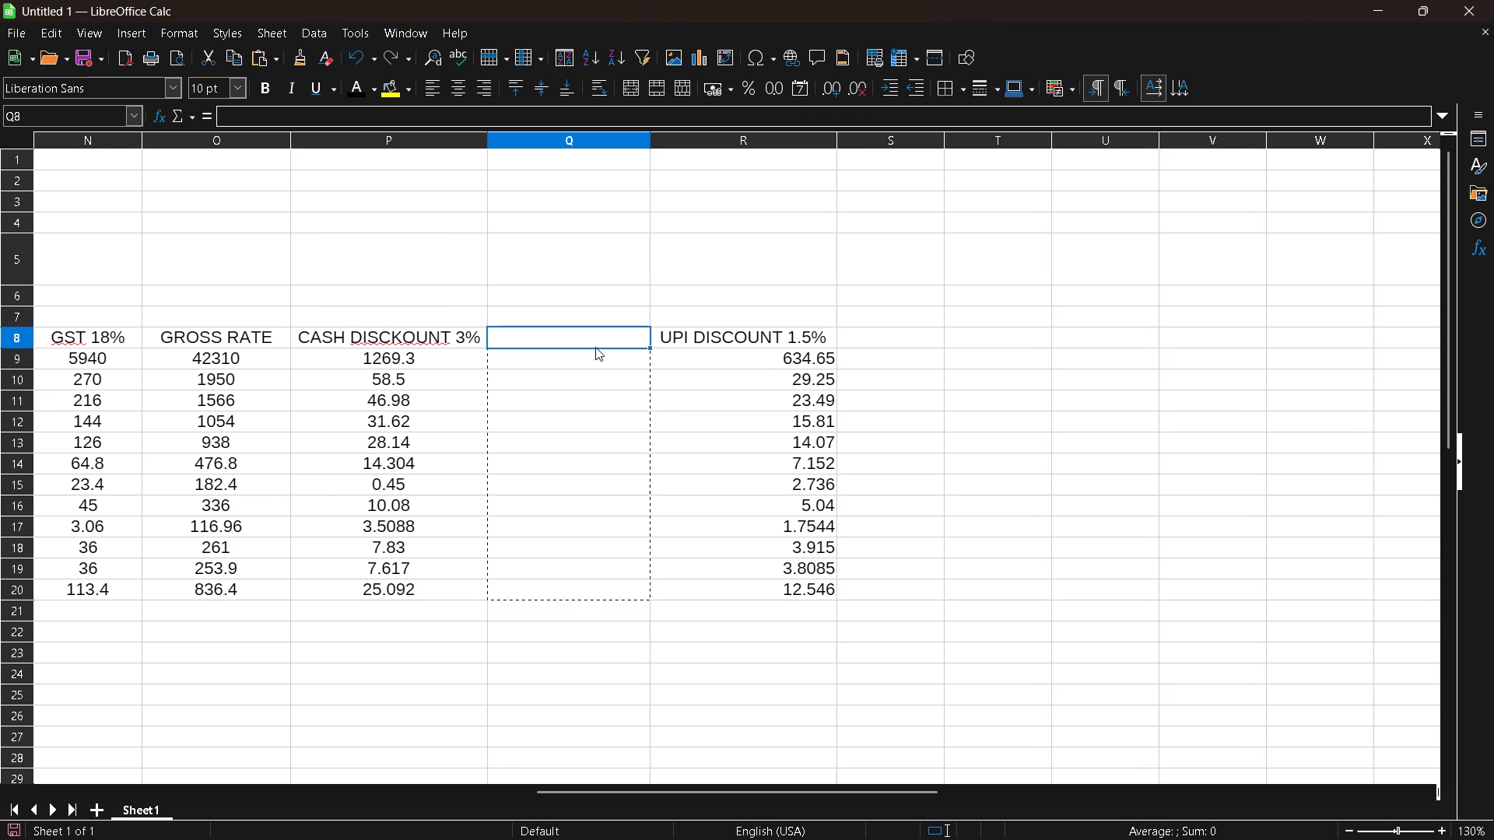
{"action": "type", "text": "TOT"}
{"action": "type", "text": "AL"}
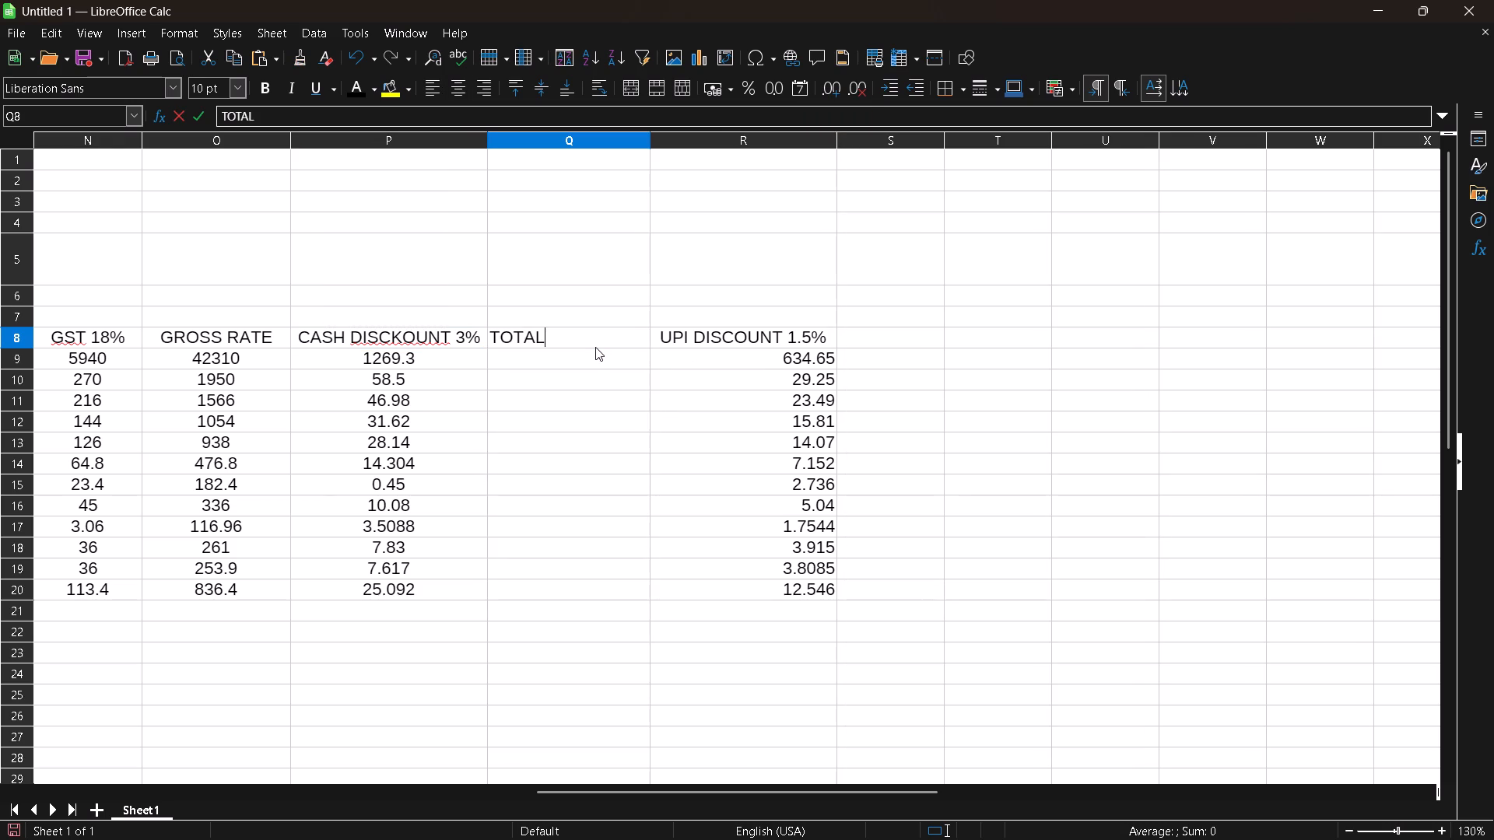
{"action": "key", "text": "Return"}
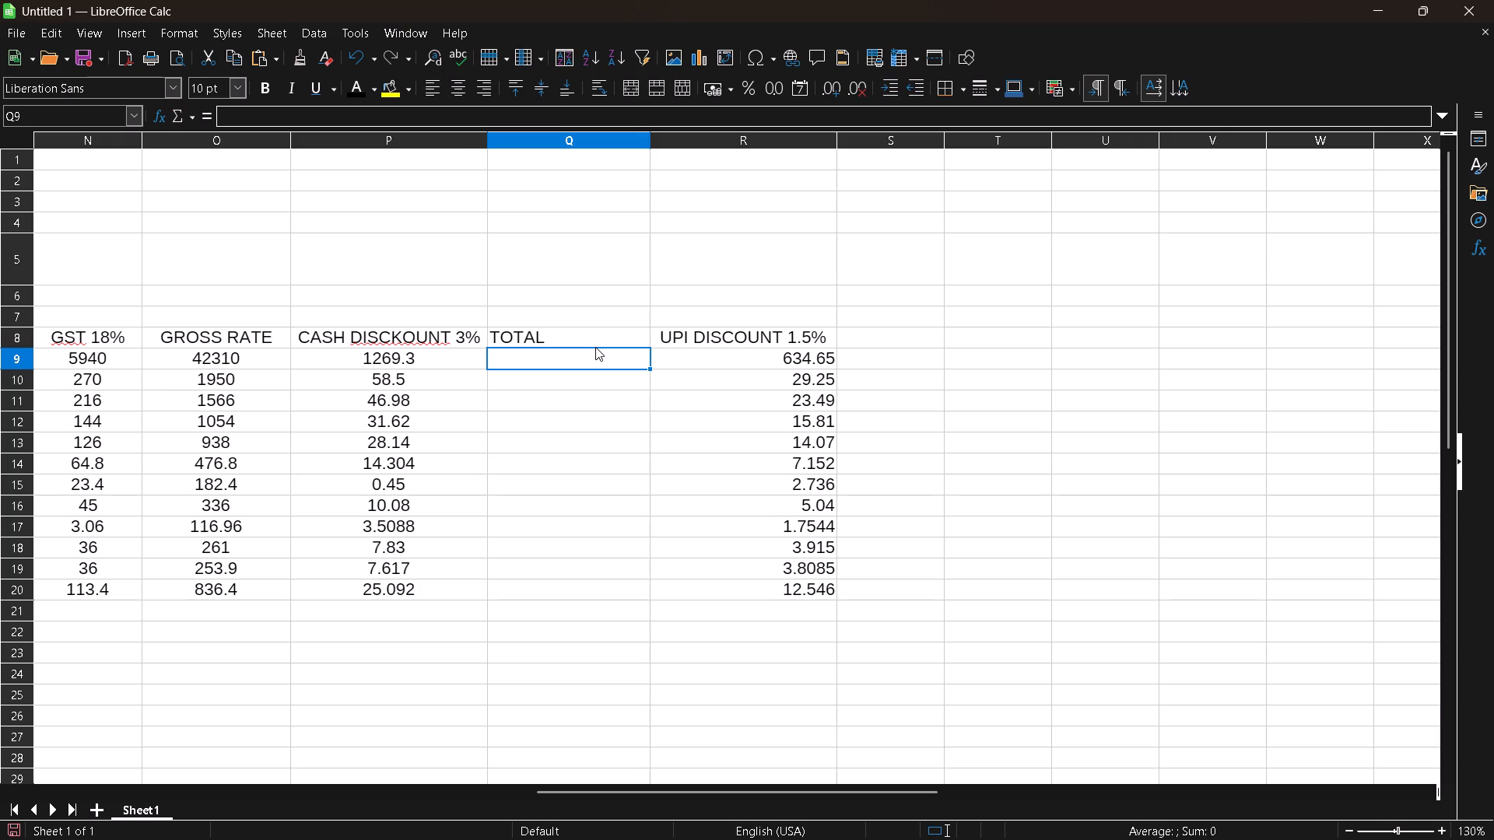
Calculate the total after cash discount in Q9 with the formula =O9-P9.
{"action": "key", "text": "o"}
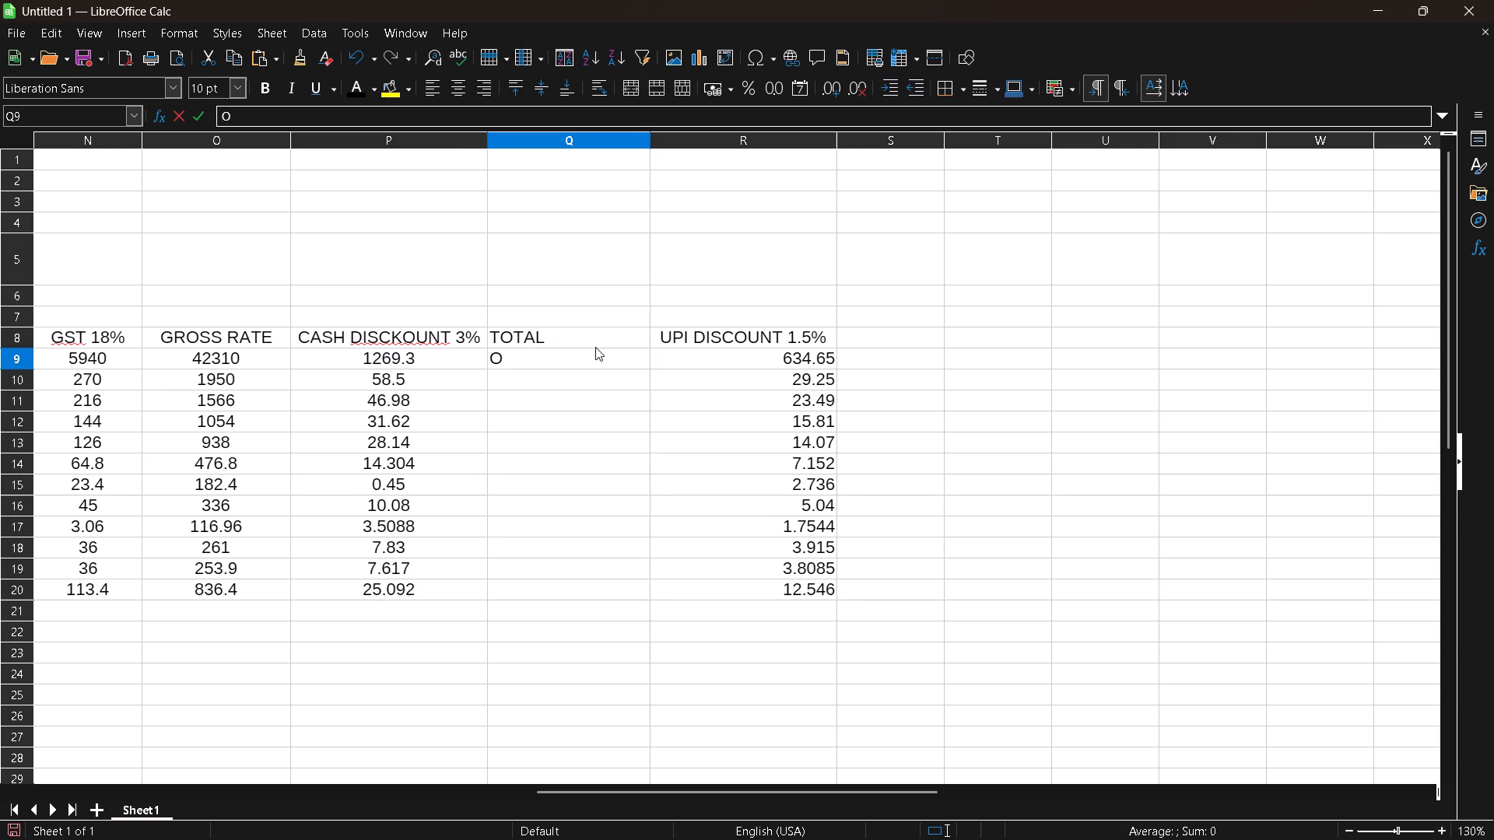
{"action": "key", "text": "9"}
{"action": "key", "text": "minus"}
{"action": "key", "text": "BackSpace"}
{"action": "key", "text": "BackSpace"}
{"action": "key", "text": "BackSpace"}
{"action": "key", "text": "BackSpace"}
{"action": "key", "text": "equal"}
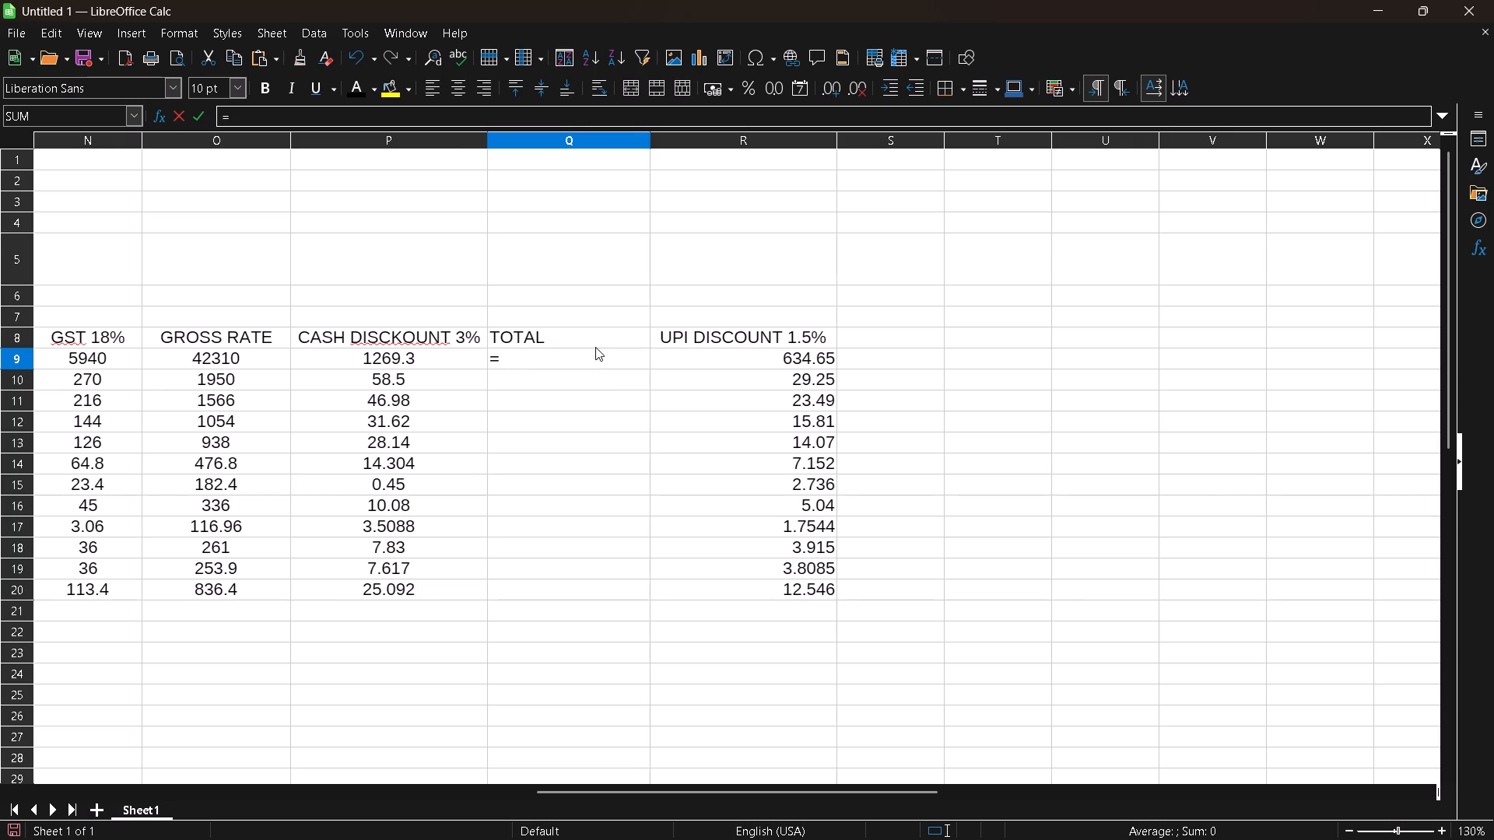
{"action": "type", "text": "O9"}
{"action": "key", "text": "minus"}
{"action": "key", "text": "p"}
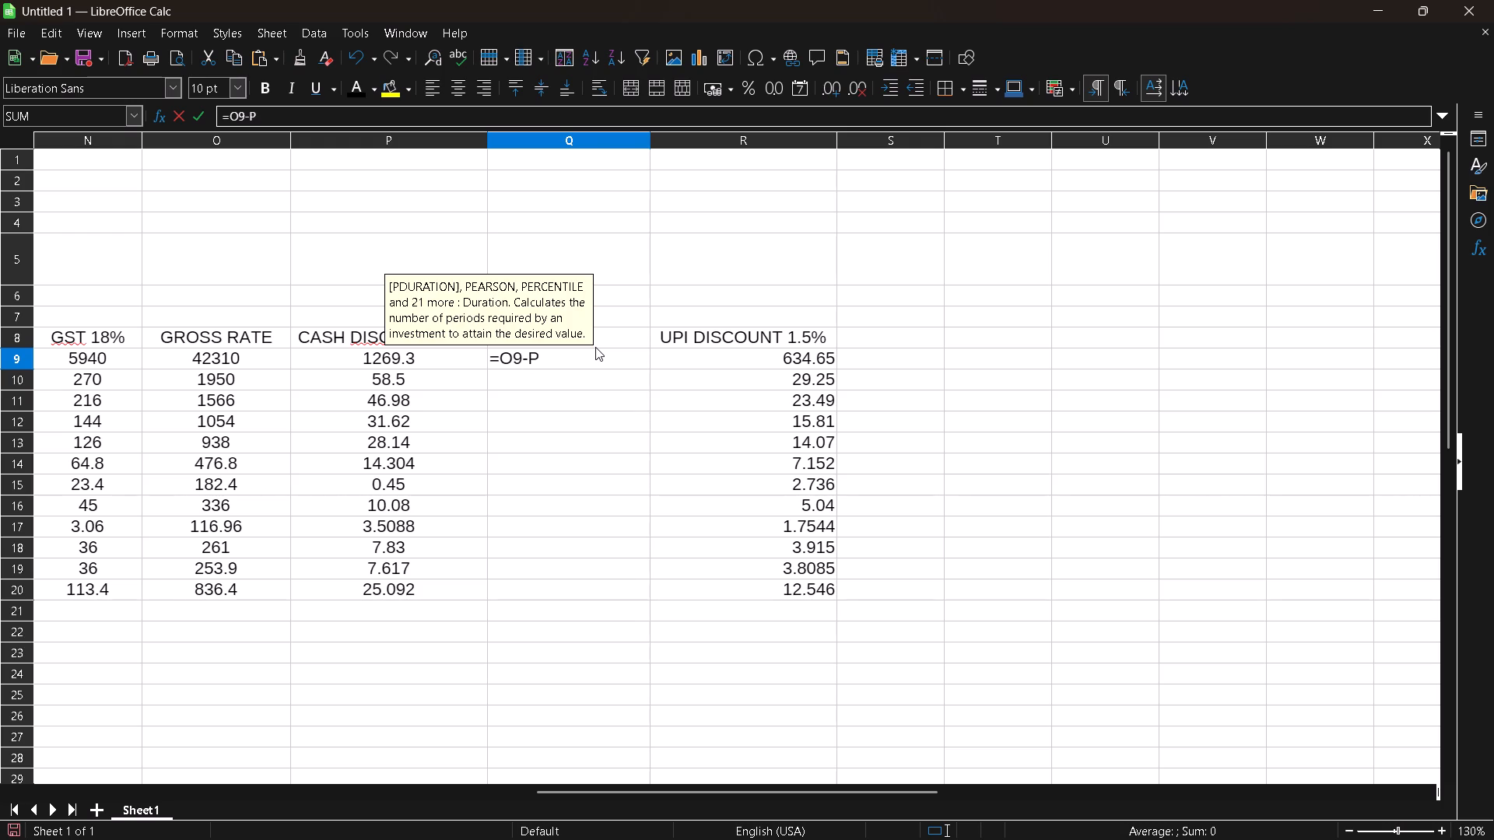
{"action": "key", "text": "9"}
{"action": "key", "text": "Return"}
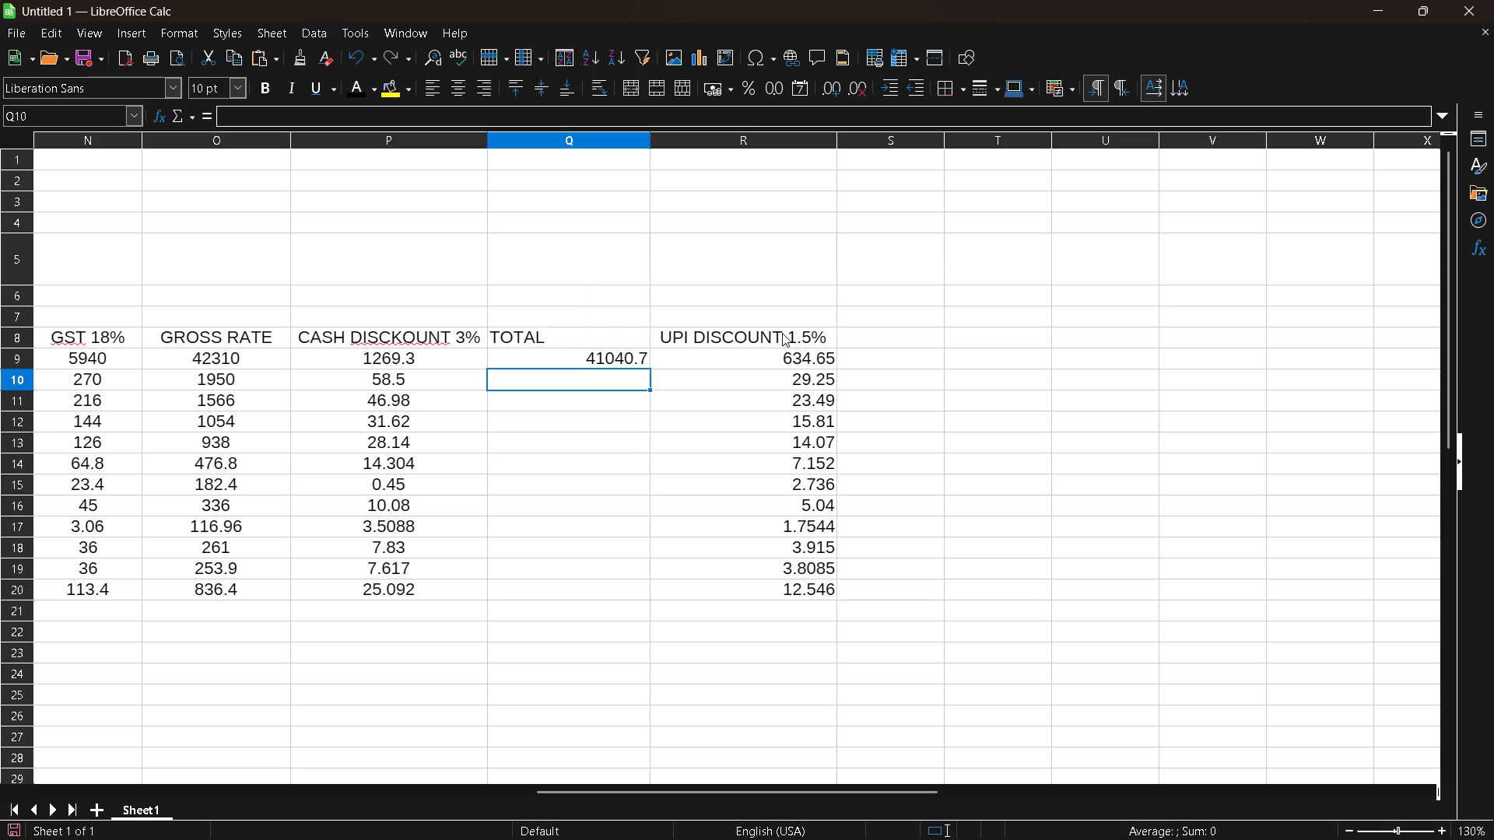
Calculate the total after cash discount in Q10 with the formula =O10-P10.
{"action": "key", "text": "o"}
{"action": "type", "text": "10"}
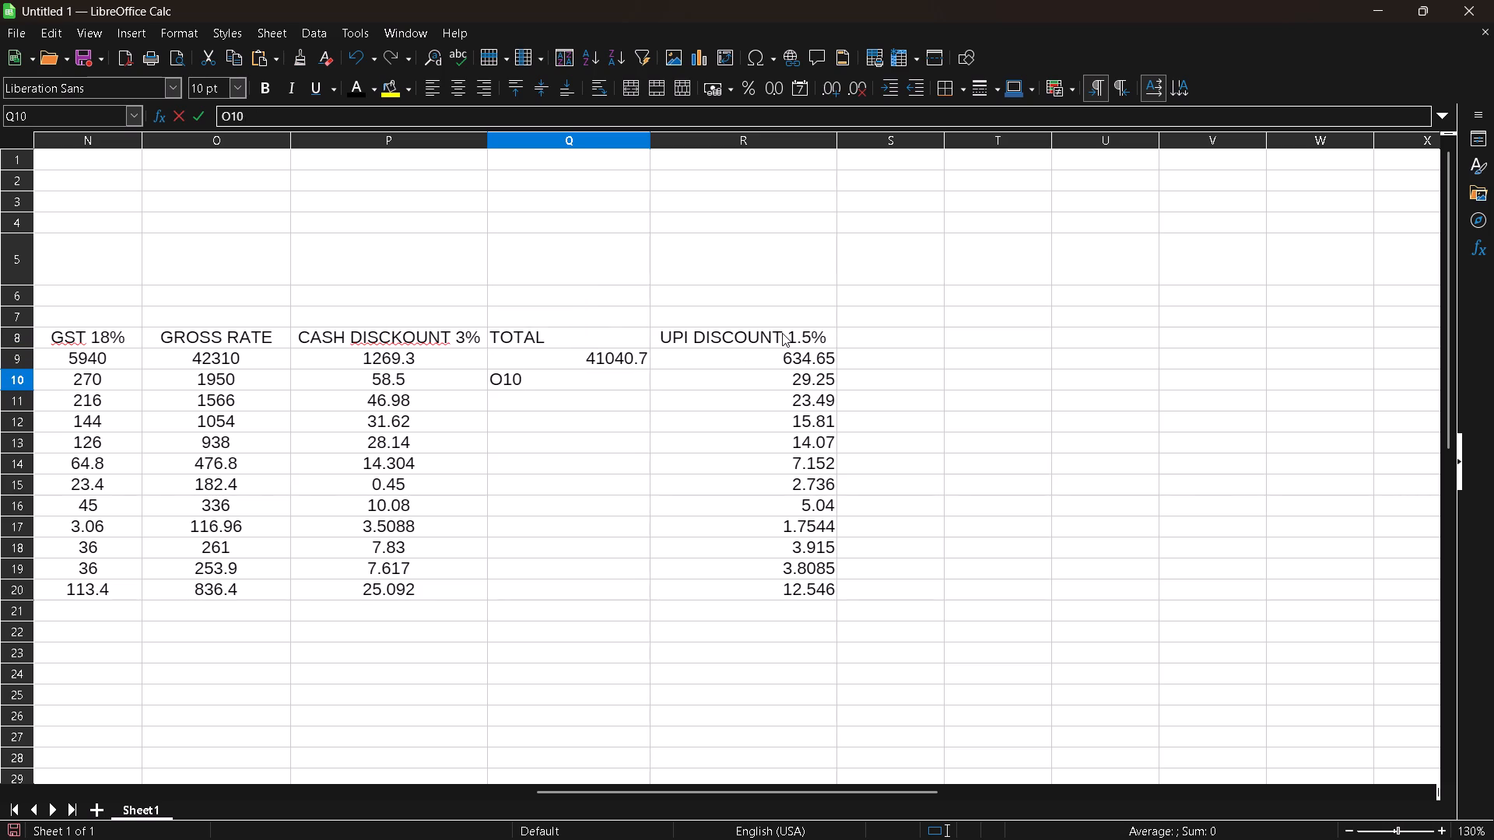
{"action": "key", "text": "minus"}
{"action": "key", "text": "Left"}
{"action": "key", "text": "Left"}
{"action": "key", "text": "Left"}
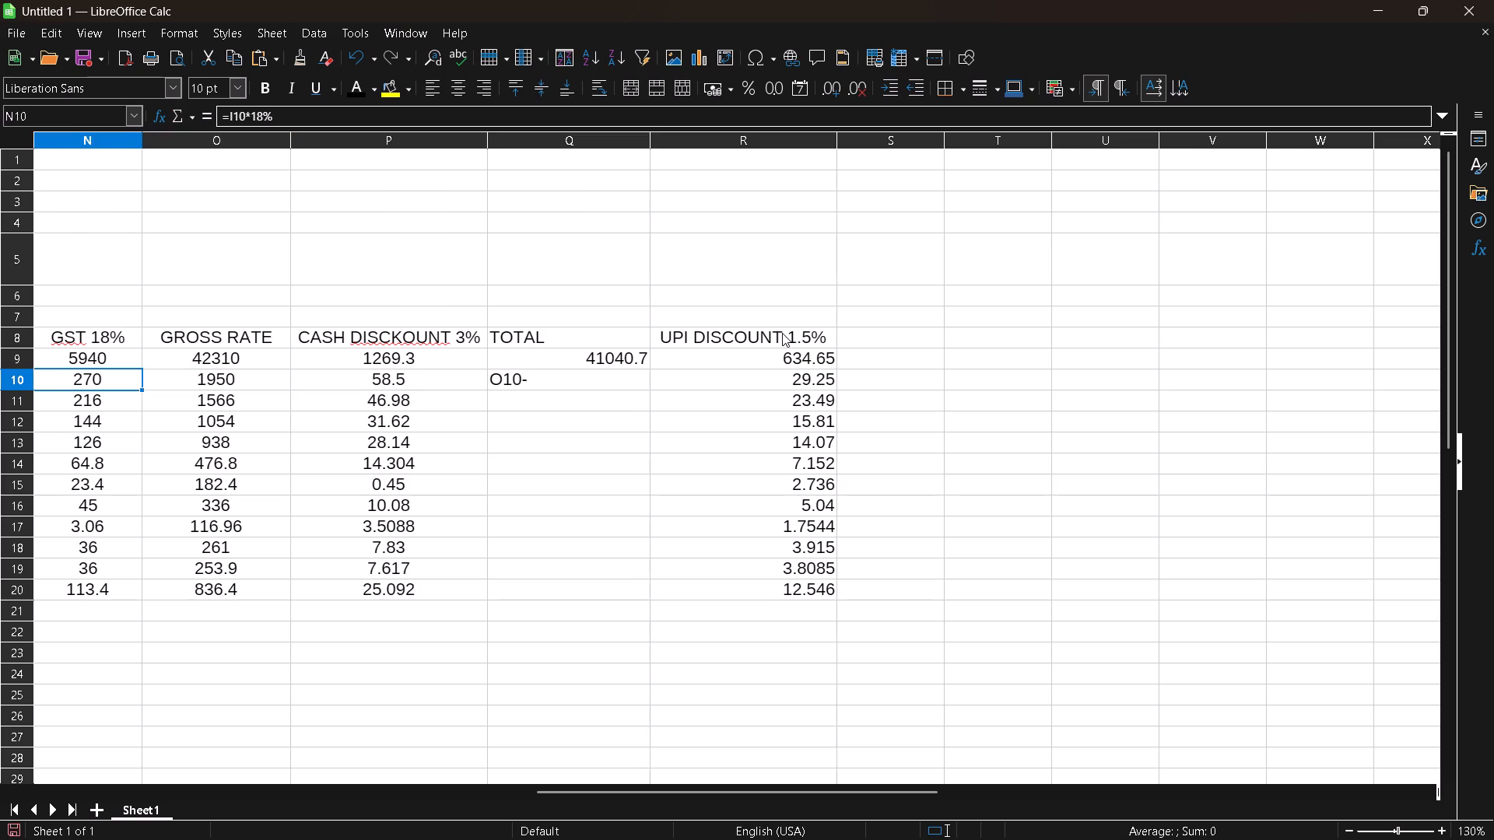
{"action": "key", "text": "Right"}
{"action": "key", "text": "Right"}
{"action": "key", "text": "Right"}
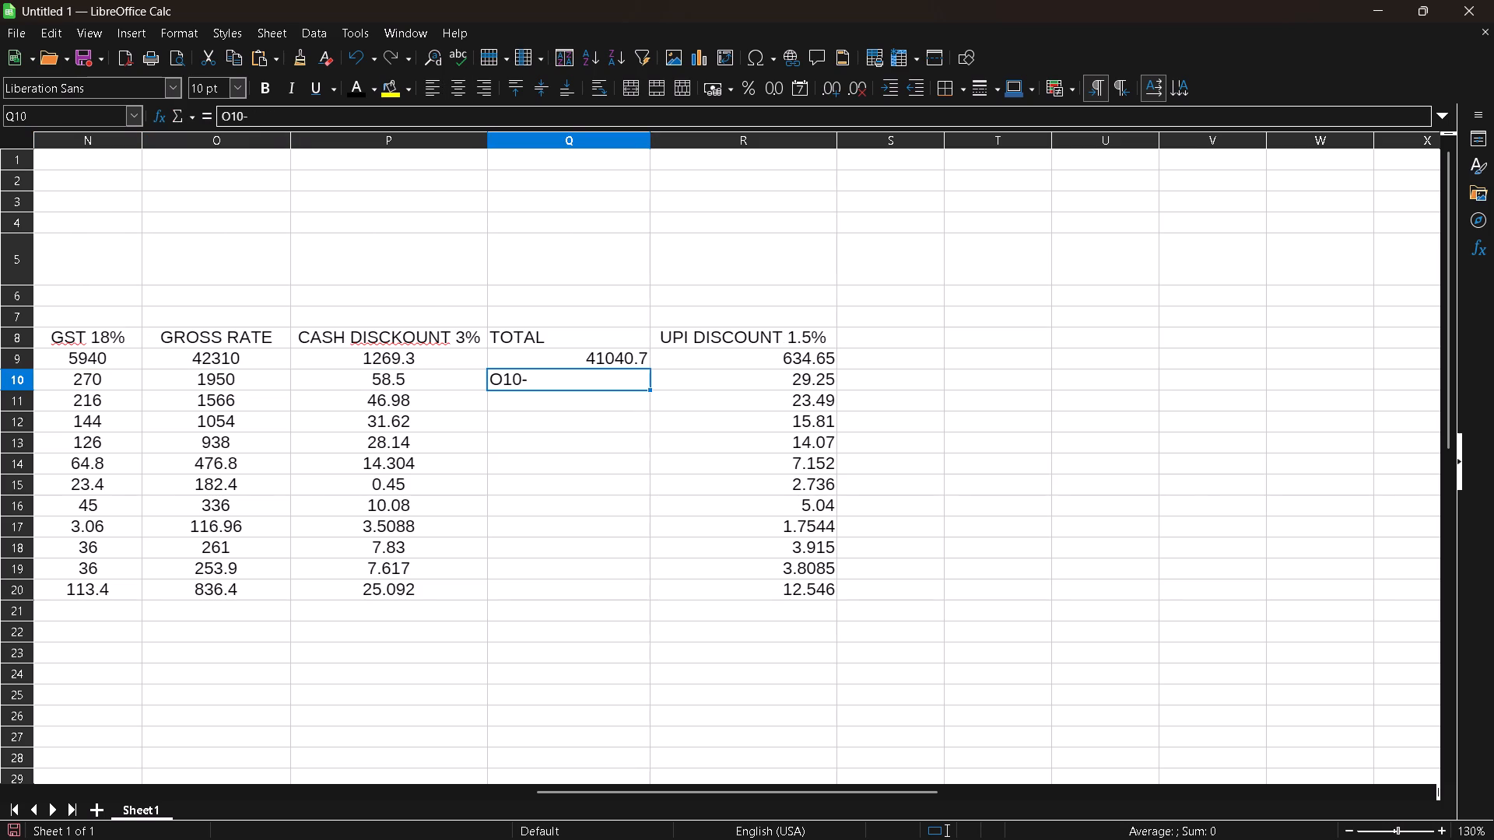
{"action": "left_click", "coordinate": [227, 119]}
{"action": "key", "text": "Left"}
{"action": "key", "text": "equal"}
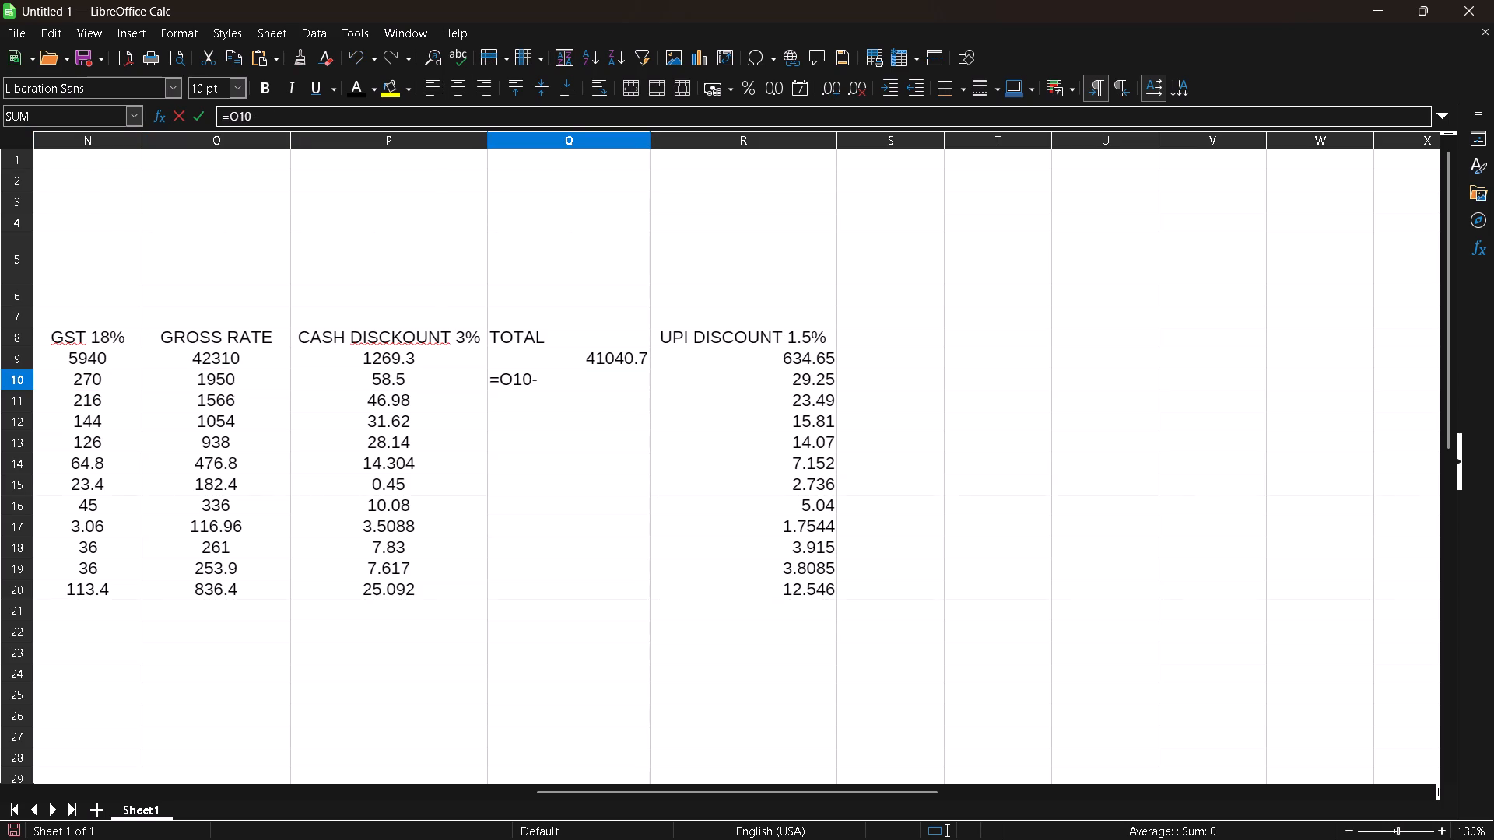
{"action": "left_click", "coordinate": [550, 377]}
{"action": "key", "text": "p"}
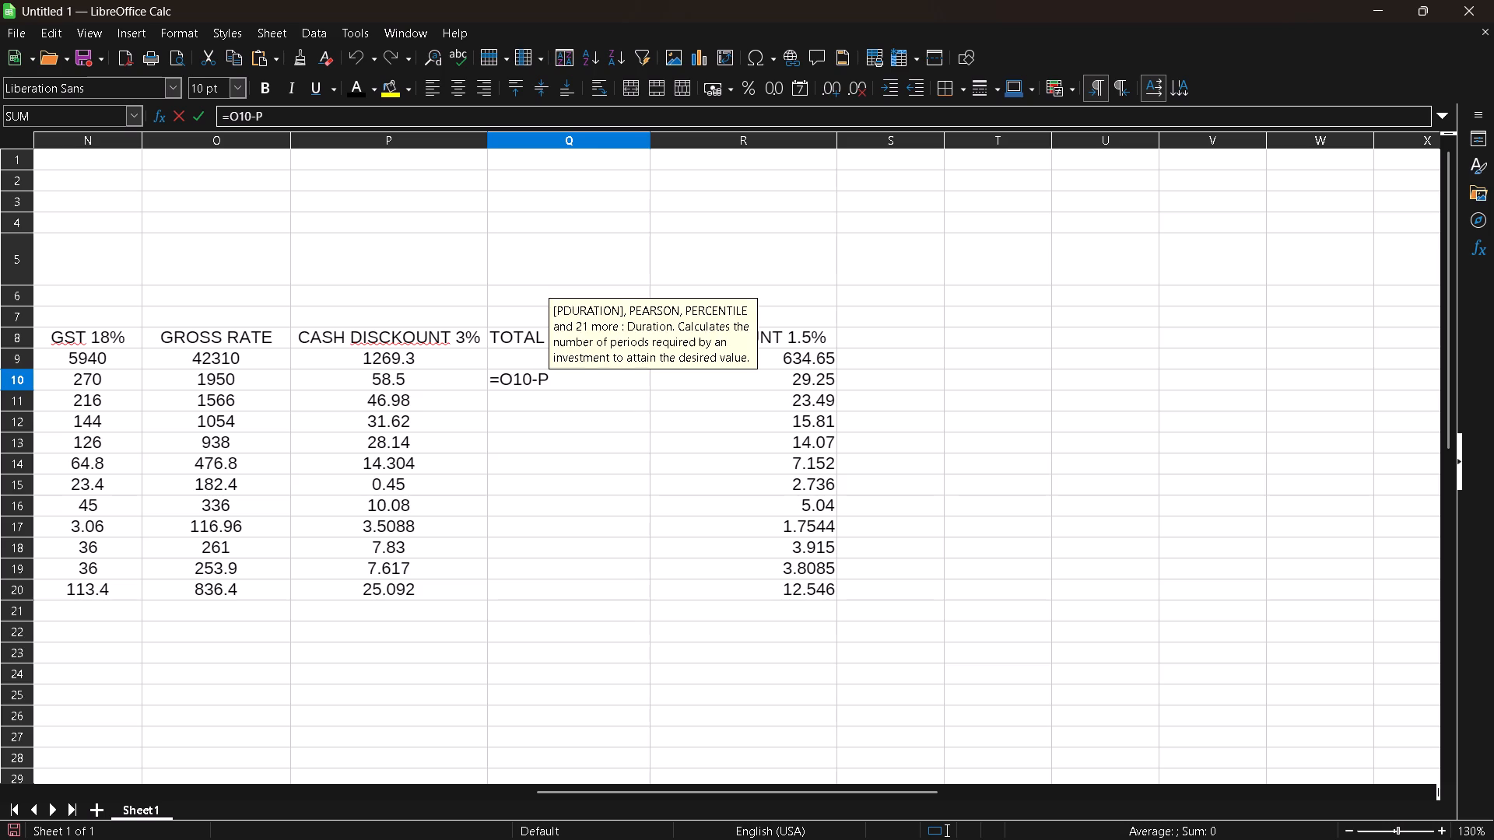
{"action": "type", "text": "10"}
{"action": "key", "text": "Return"}
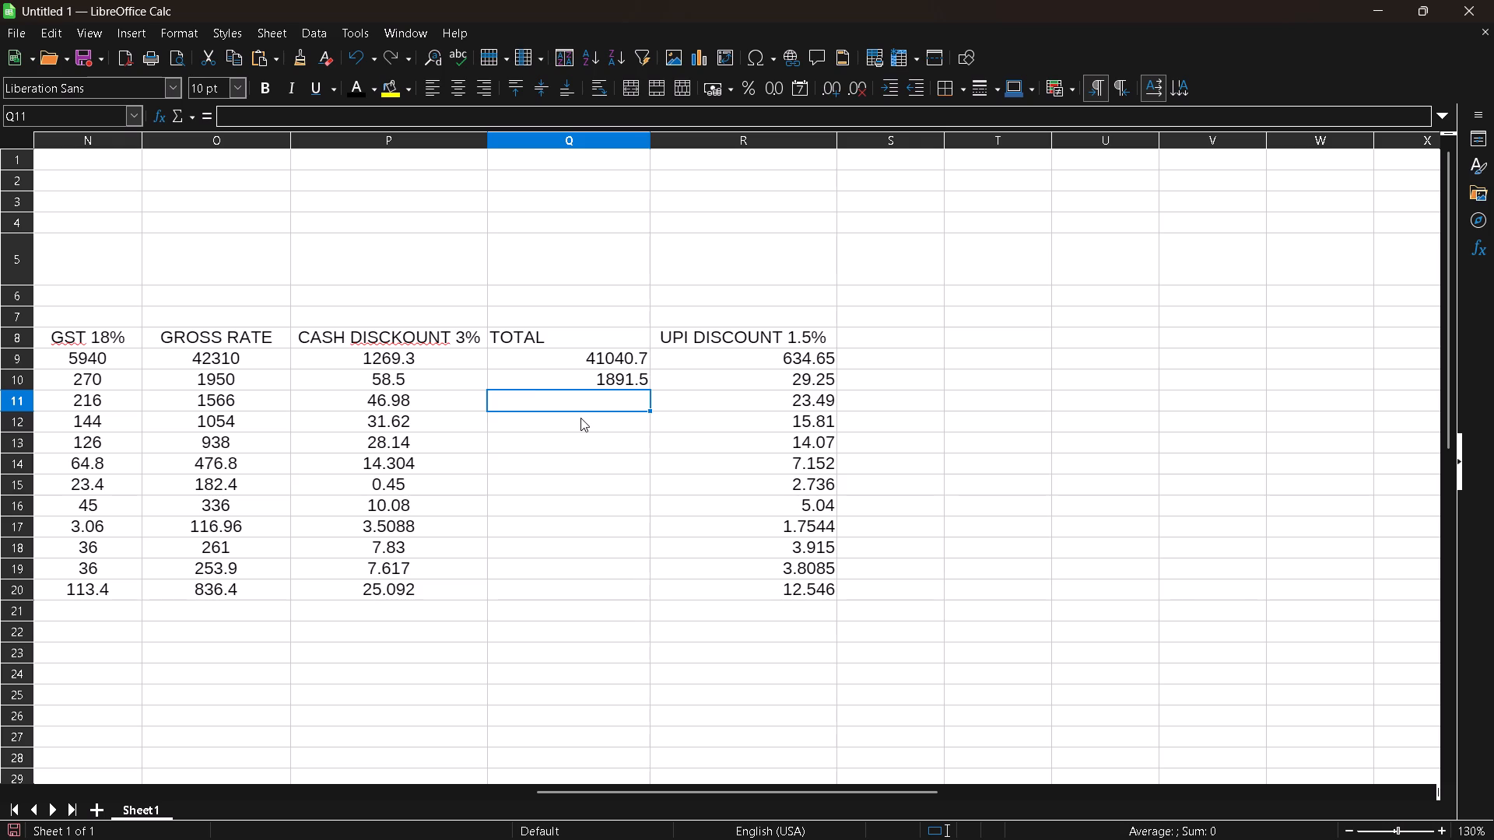
Calculate the totals after cash discount in Q11 and Q12 with the formulas =O11-P11 and =O12-P12.
{"action": "key", "text": "equal"}
{"action": "type", "text": "O11"}
{"action": "key", "text": "minus"}
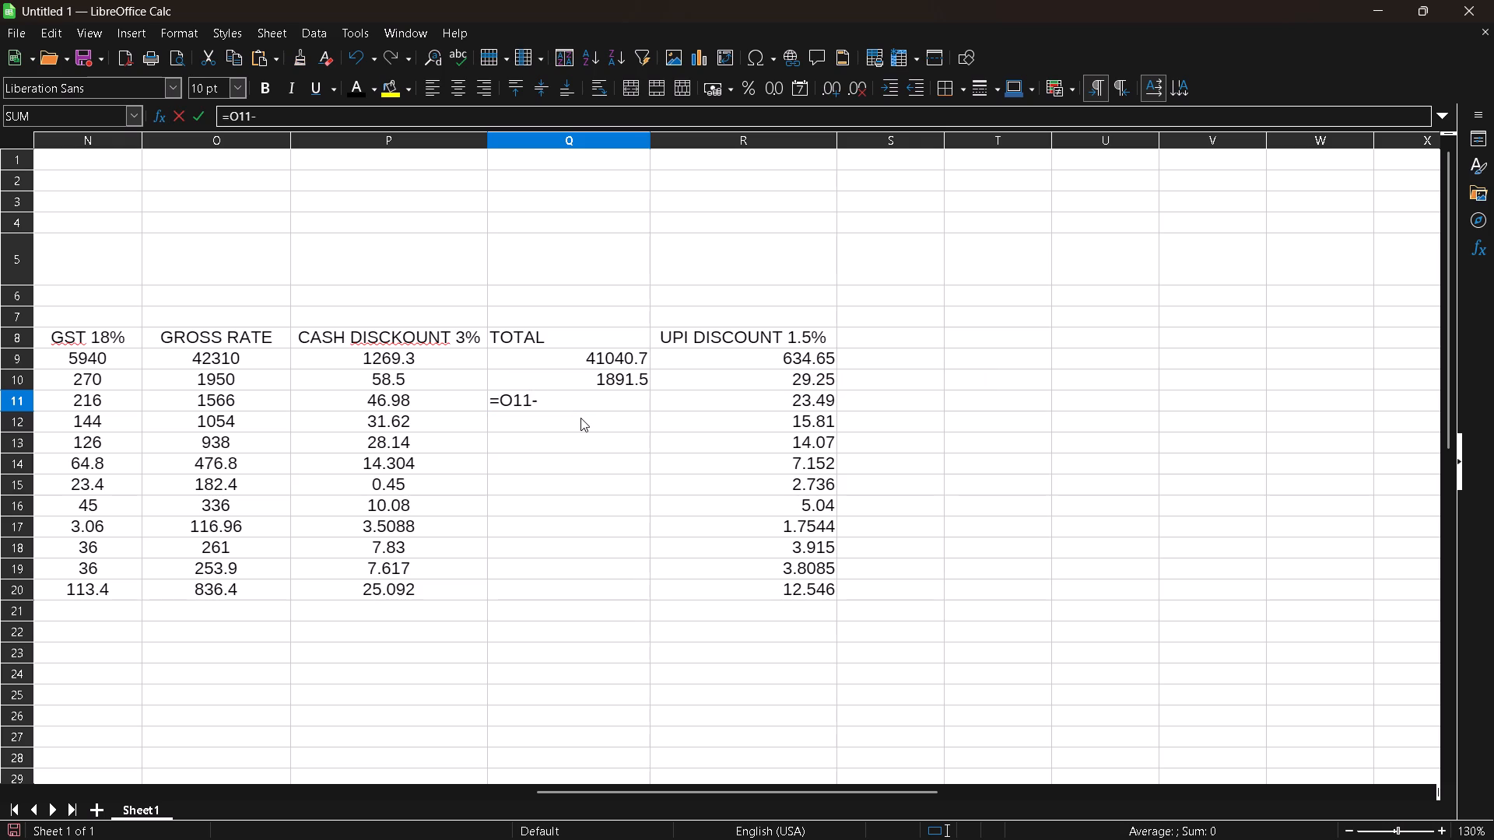
{"action": "key", "text": "p"}
{"action": "type", "text": "11"}
{"action": "key", "text": "Return"}
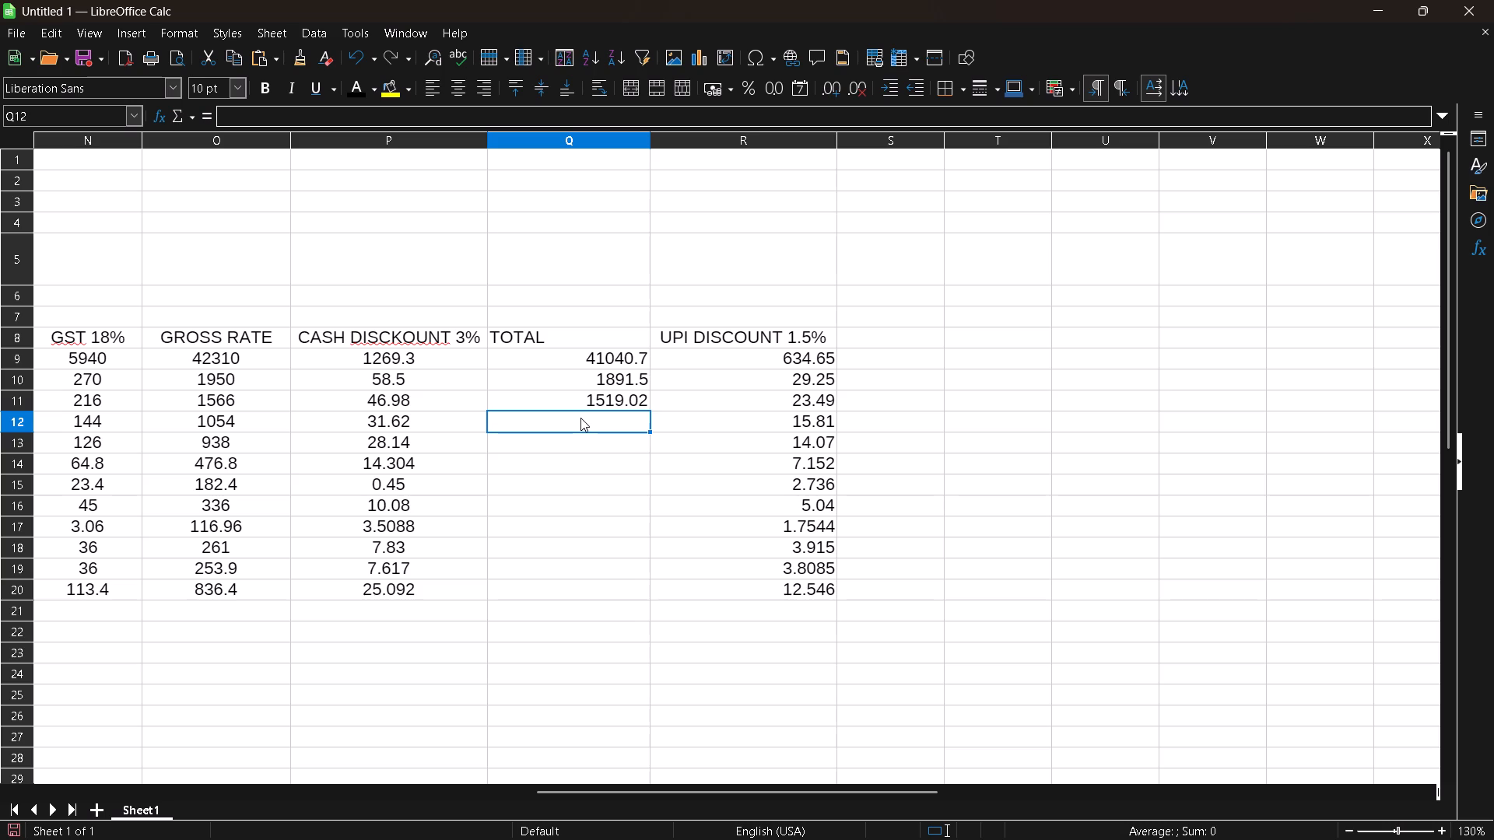
{"action": "type", "text": "=O"}
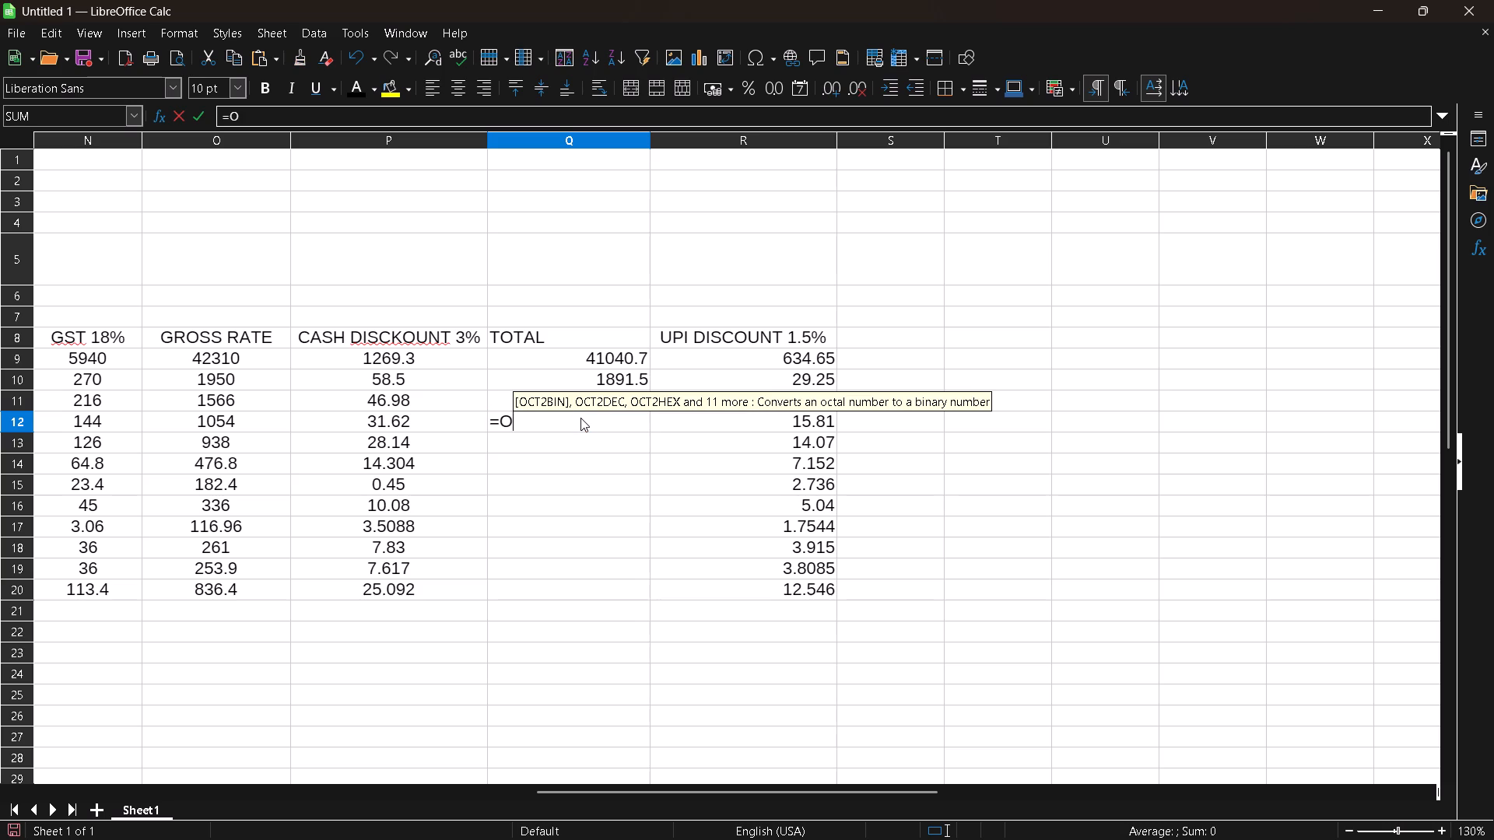
{"action": "type", "text": "12"}
{"action": "key", "text": "minus"}
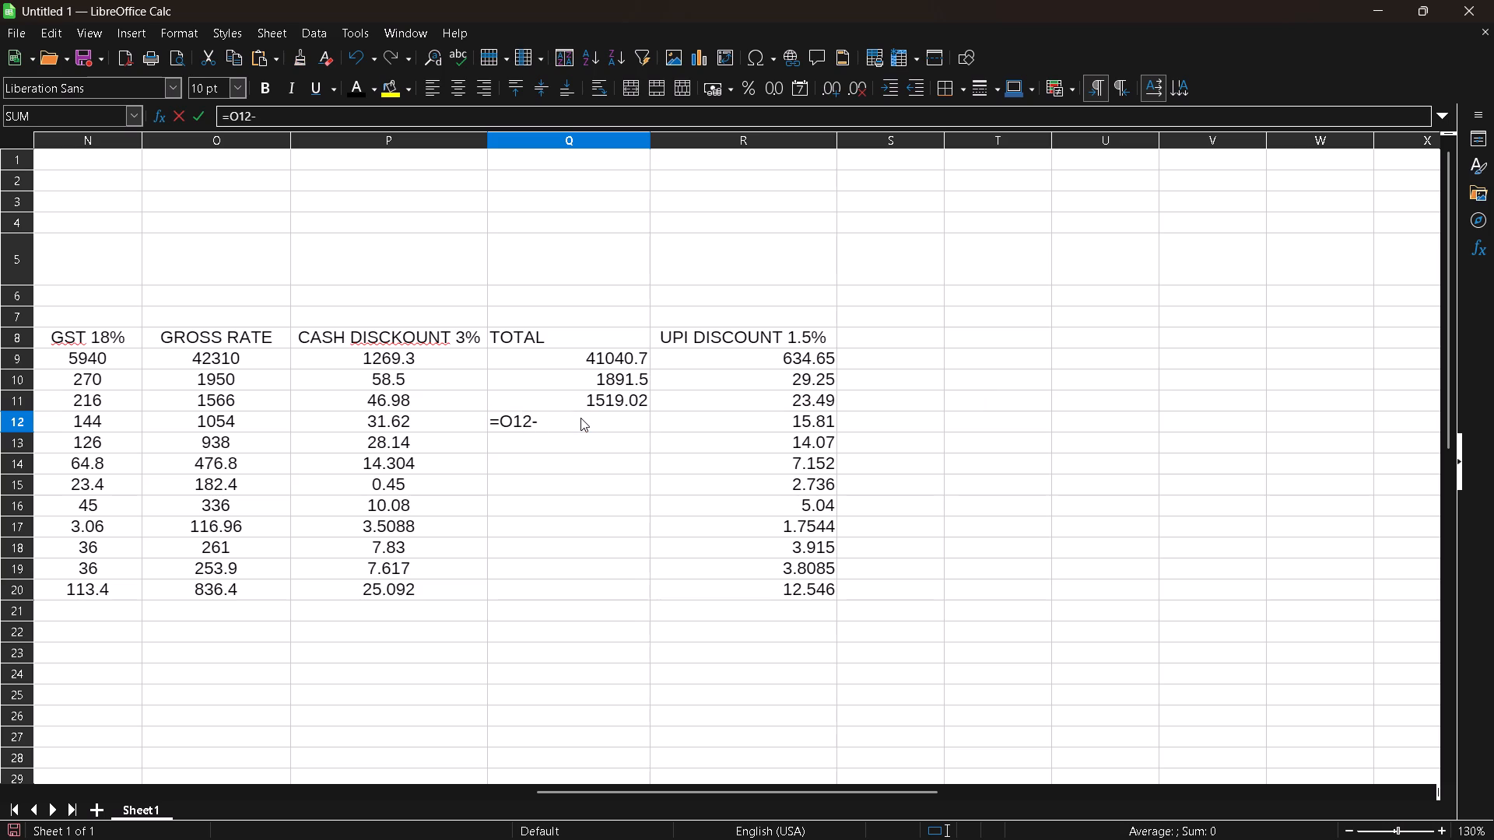
{"action": "key", "text": "p"}
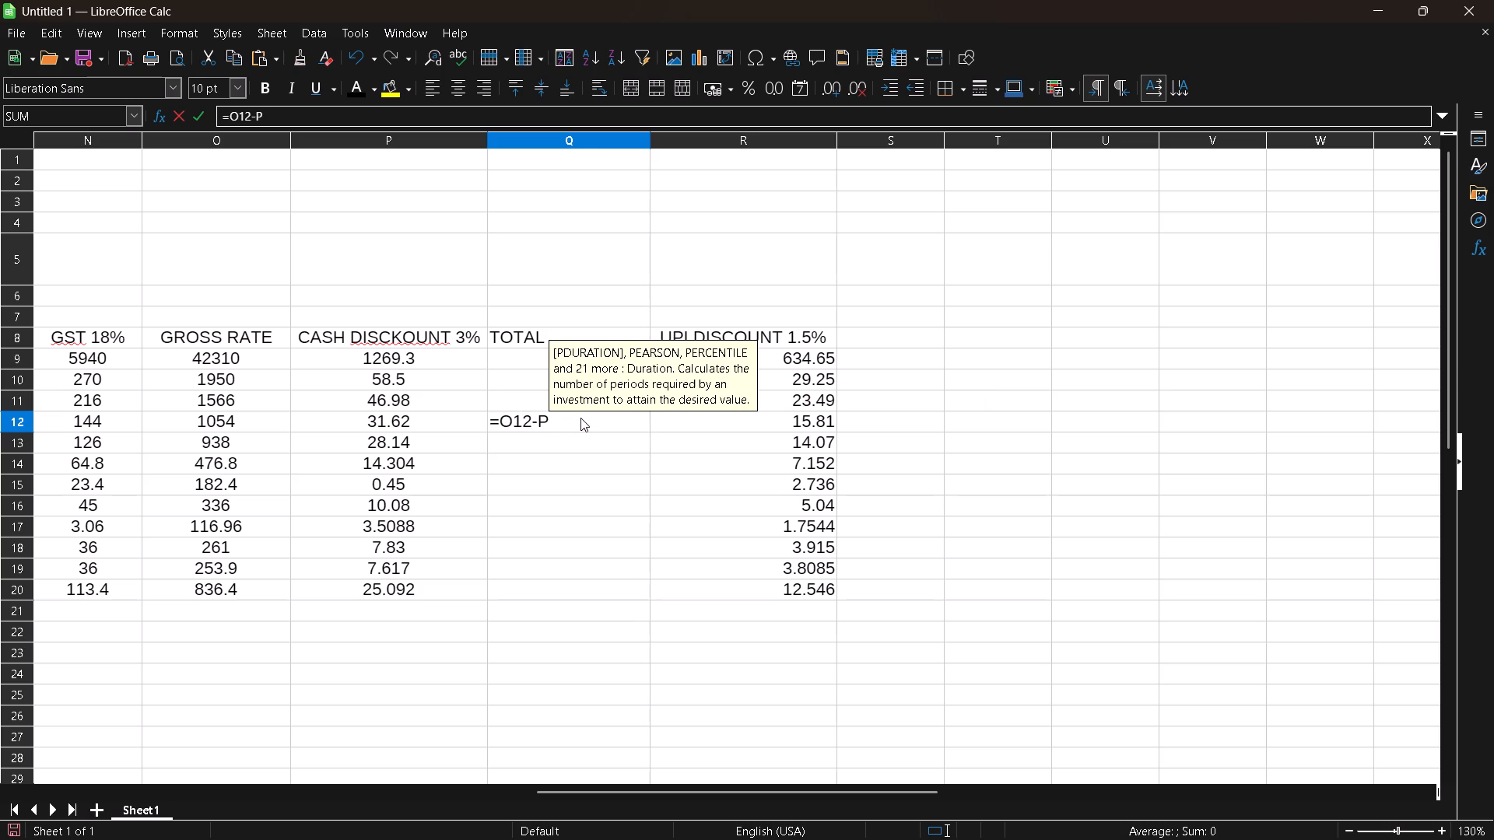
{"action": "type", "text": "12"}
{"action": "key", "text": "Return"}
Calculate the totals after cash discount in Q13 and Q14 with the formulas =O13-P13 and =O14-P14.
{"action": "key", "text": "equal"}
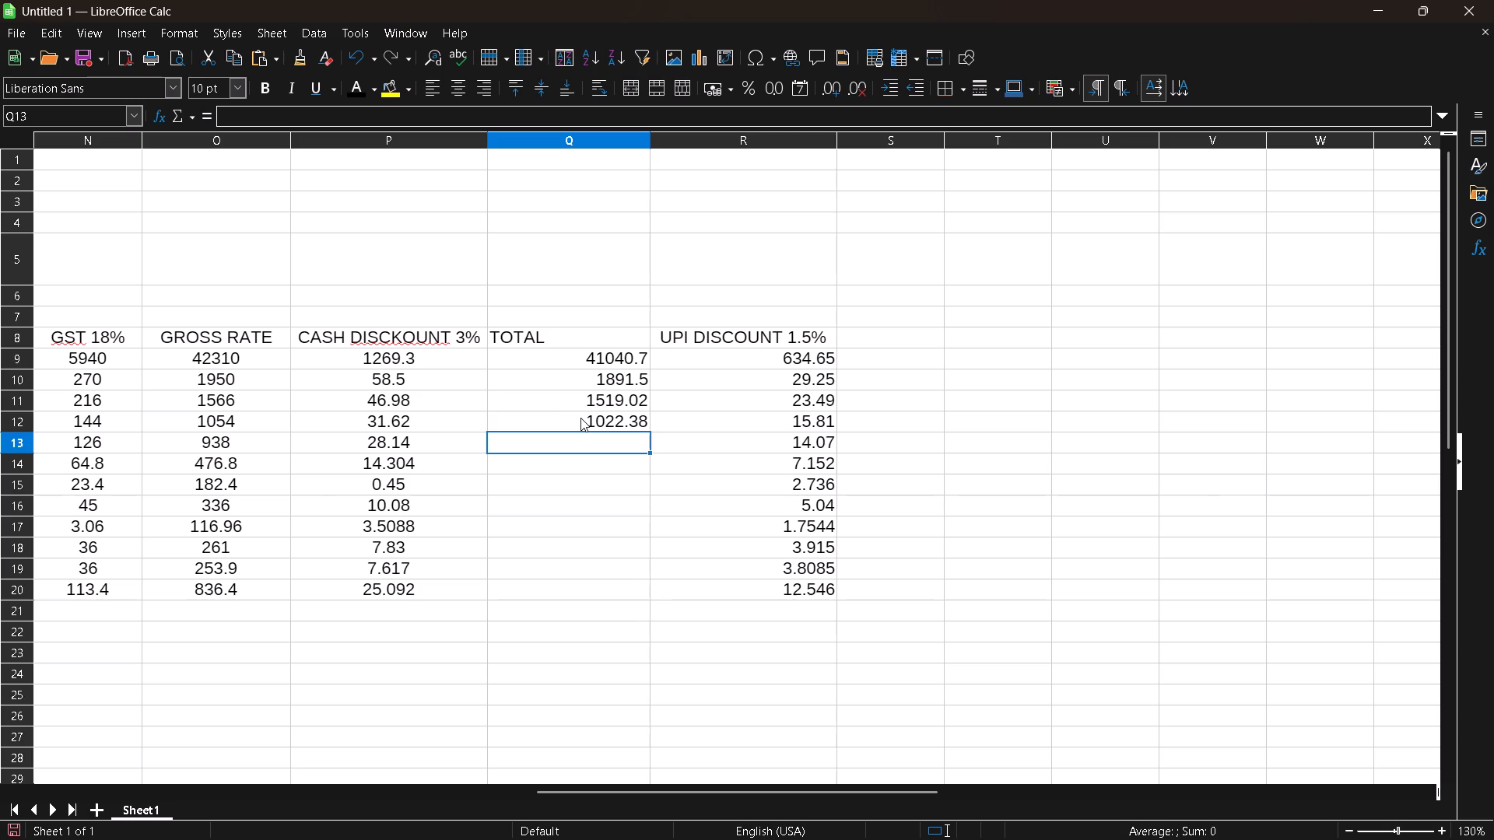
{"action": "key", "text": "o"}
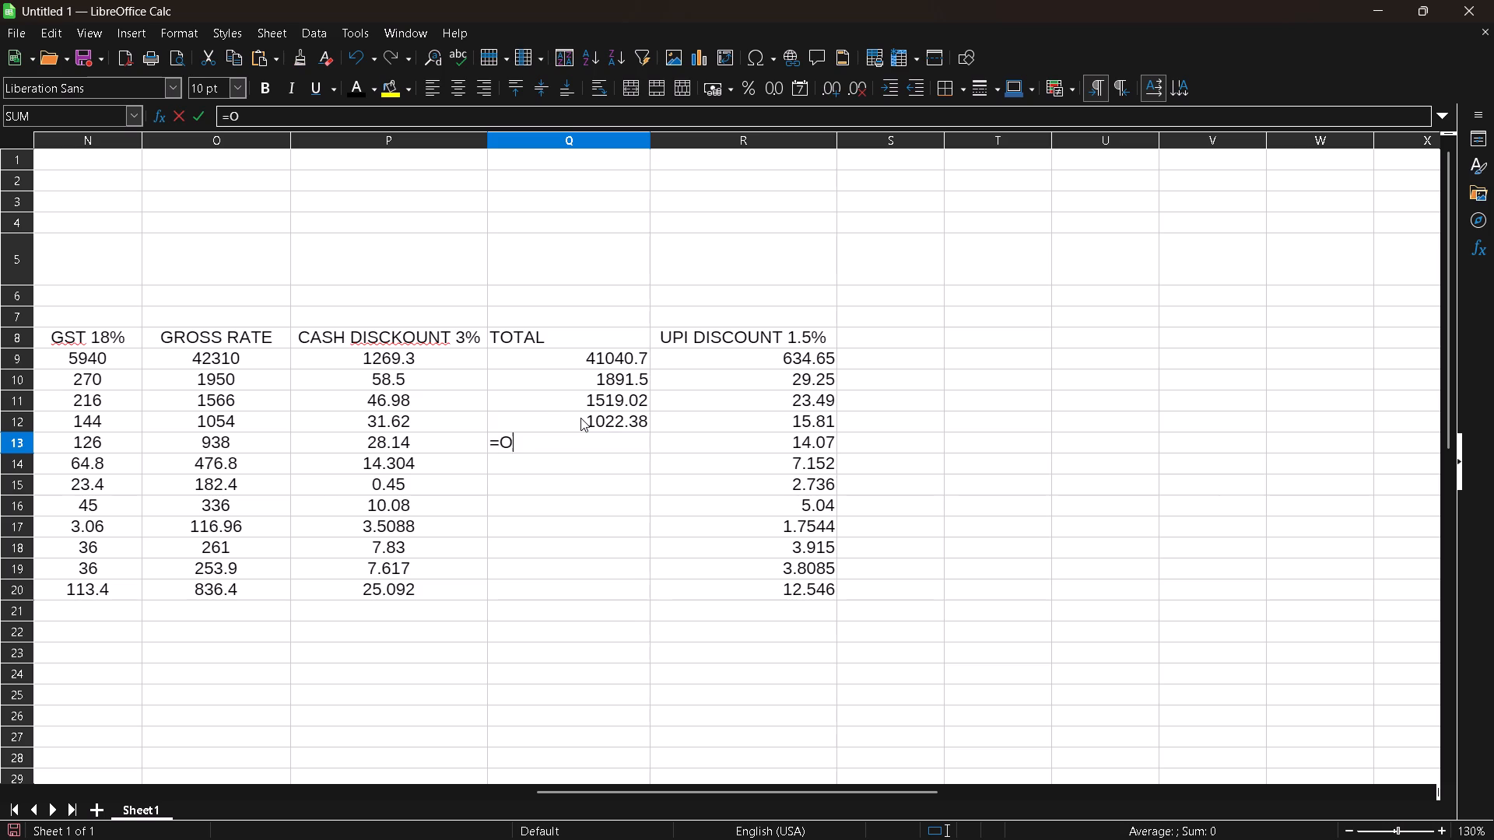
{"action": "type", "text": "13"}
{"action": "key", "text": "minus"}
{"action": "type", "text": "P13"}
{"action": "key", "text": "Return"}
{"action": "key", "text": "equal"}
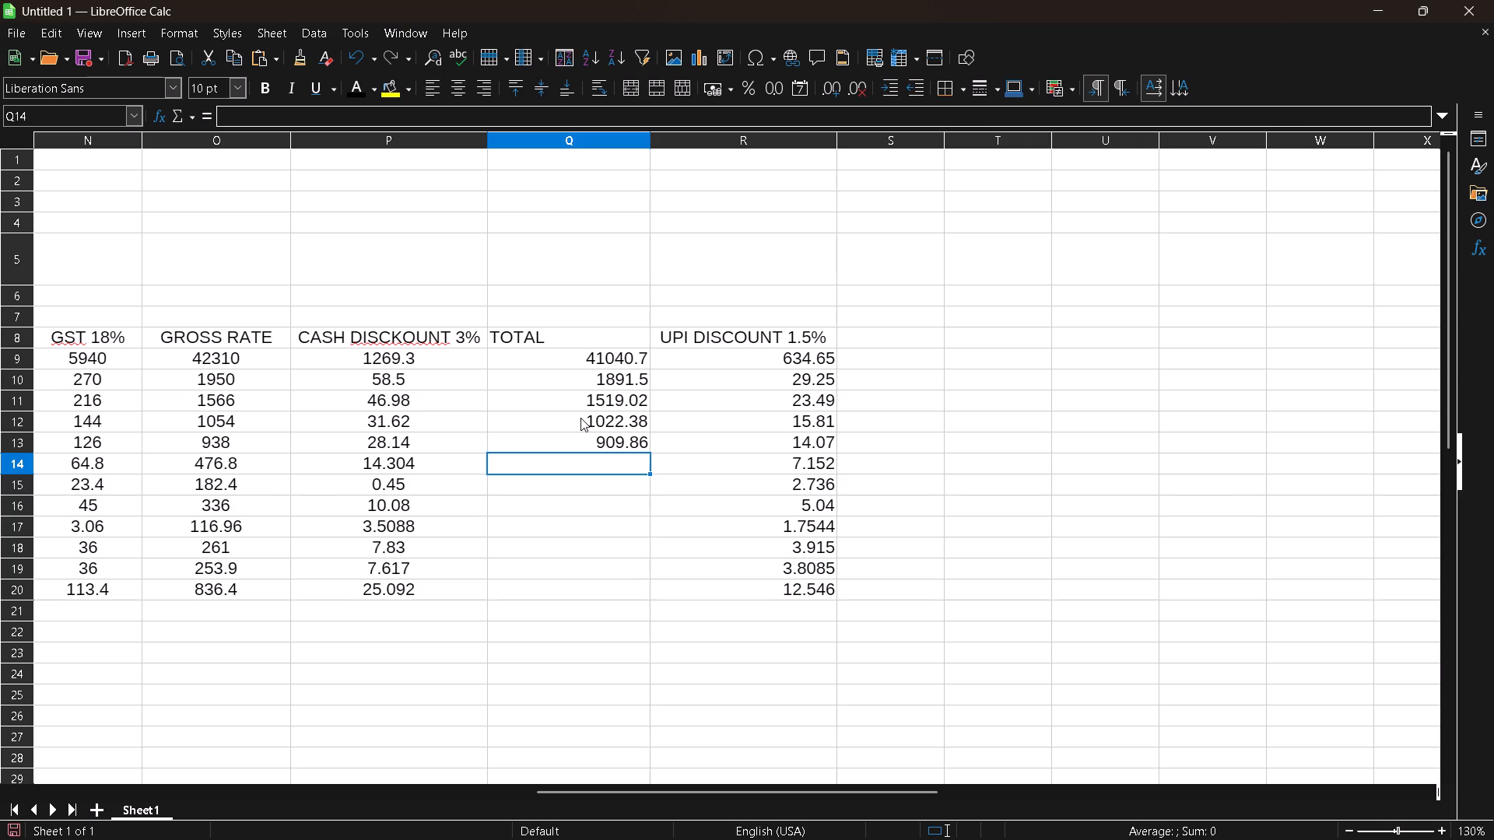
{"action": "key", "text": "o"}
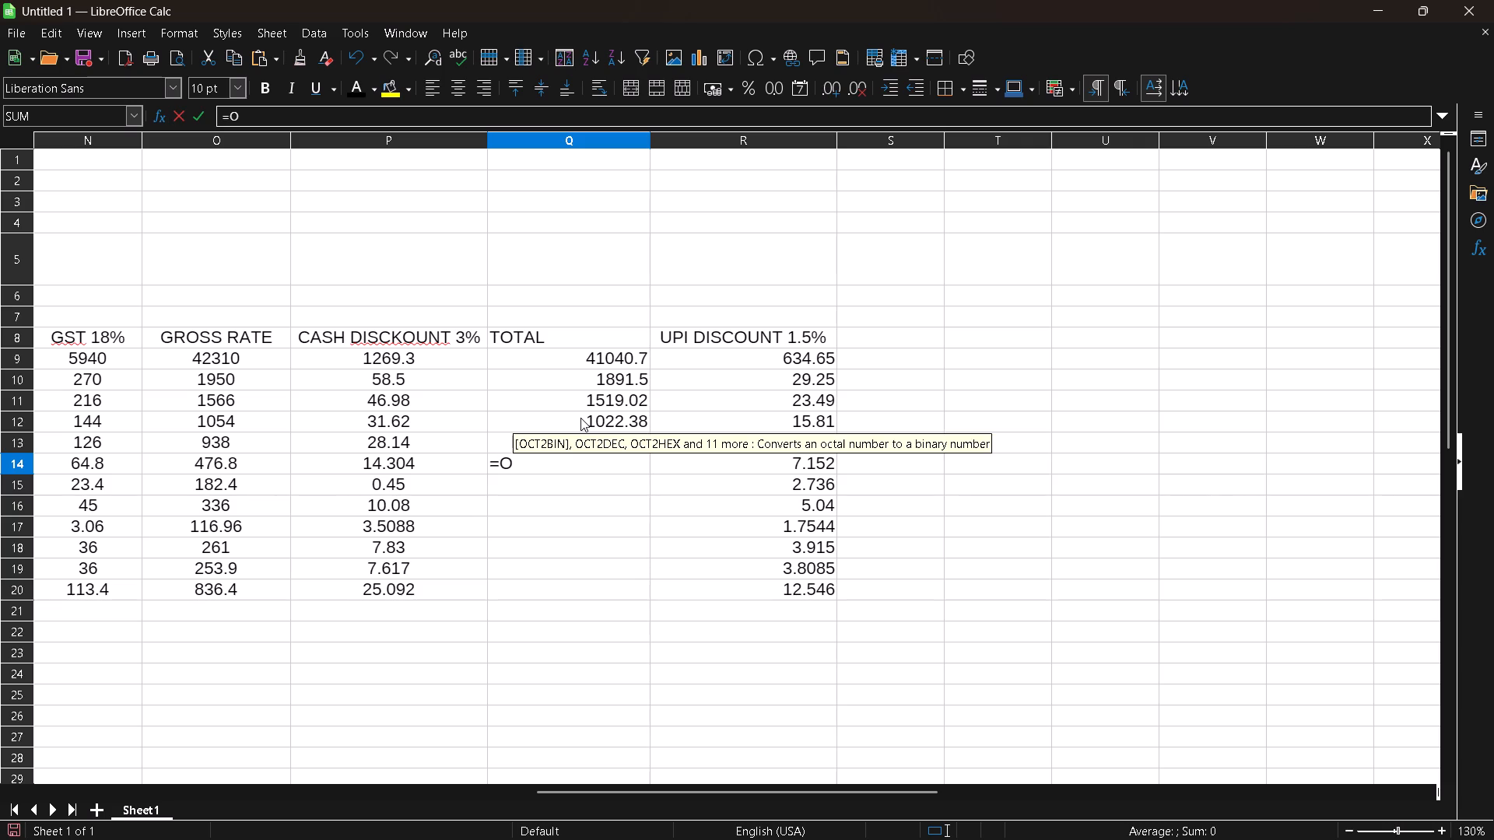
{"action": "type", "text": "14"}
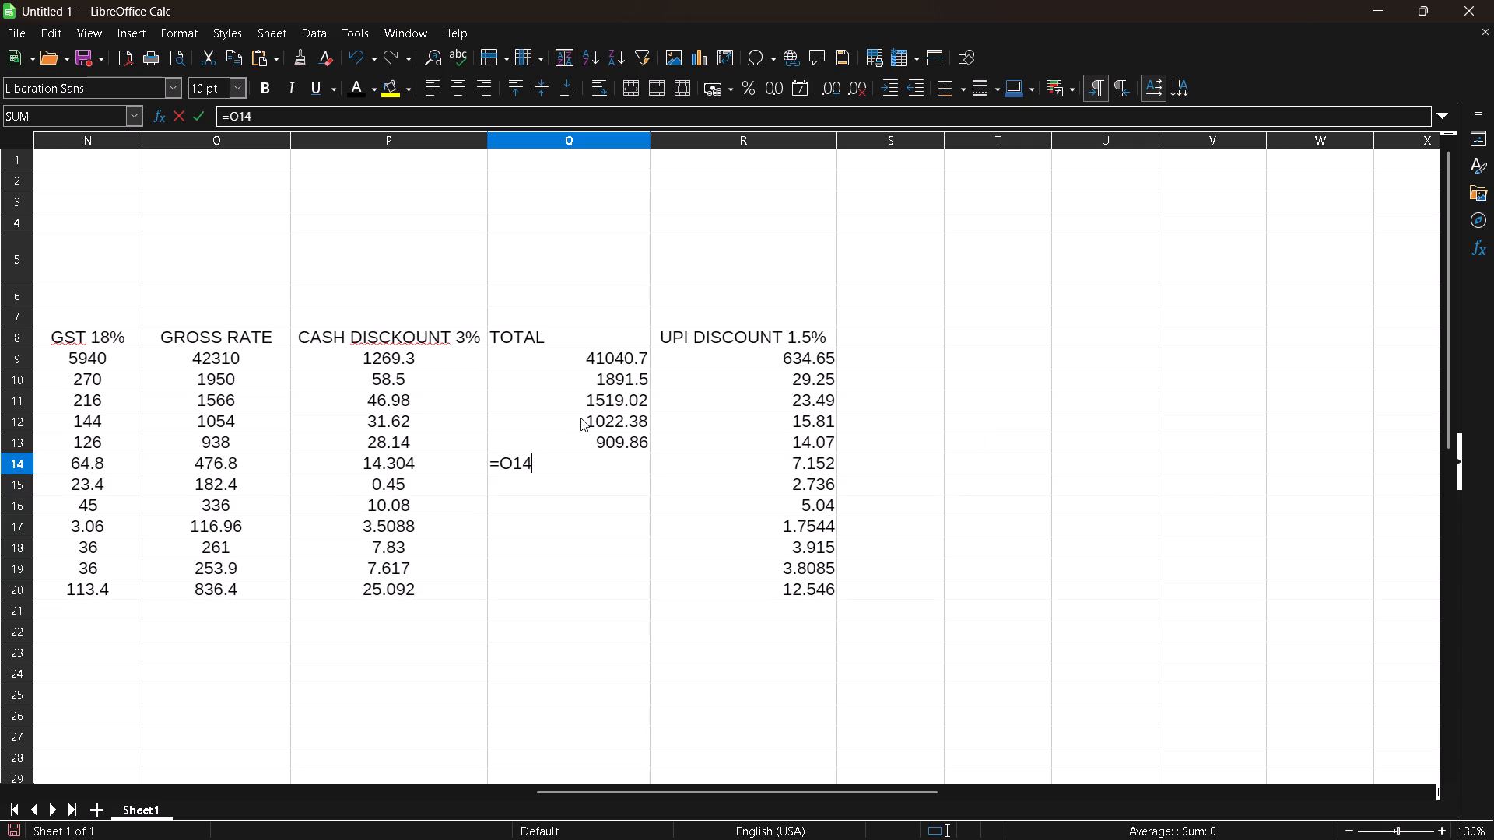
{"action": "key", "text": "minus"}
{"action": "key", "text": "p"}
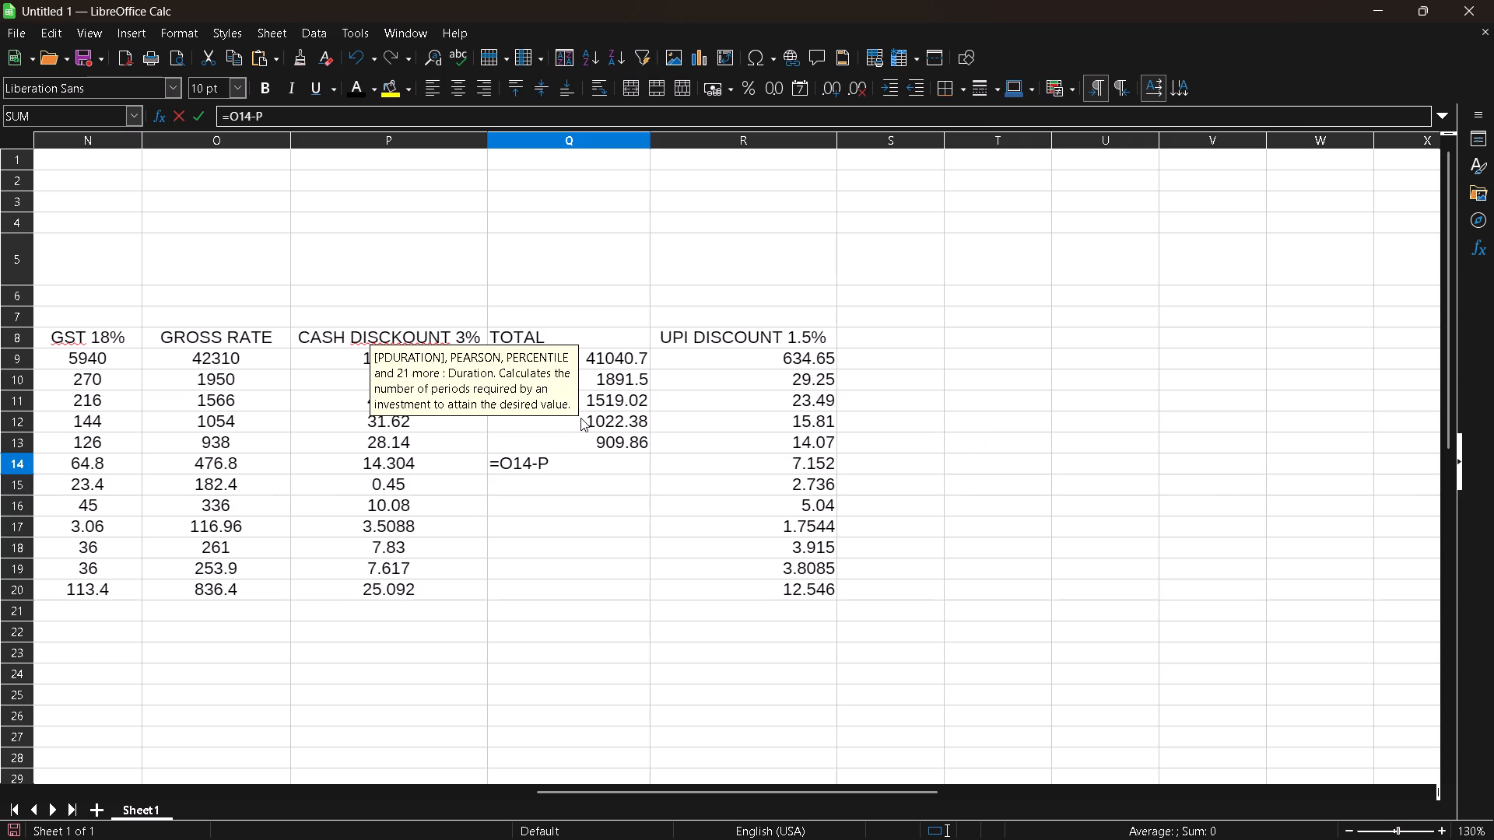
{"action": "type", "text": "14"}
{"action": "key", "text": "Return"}
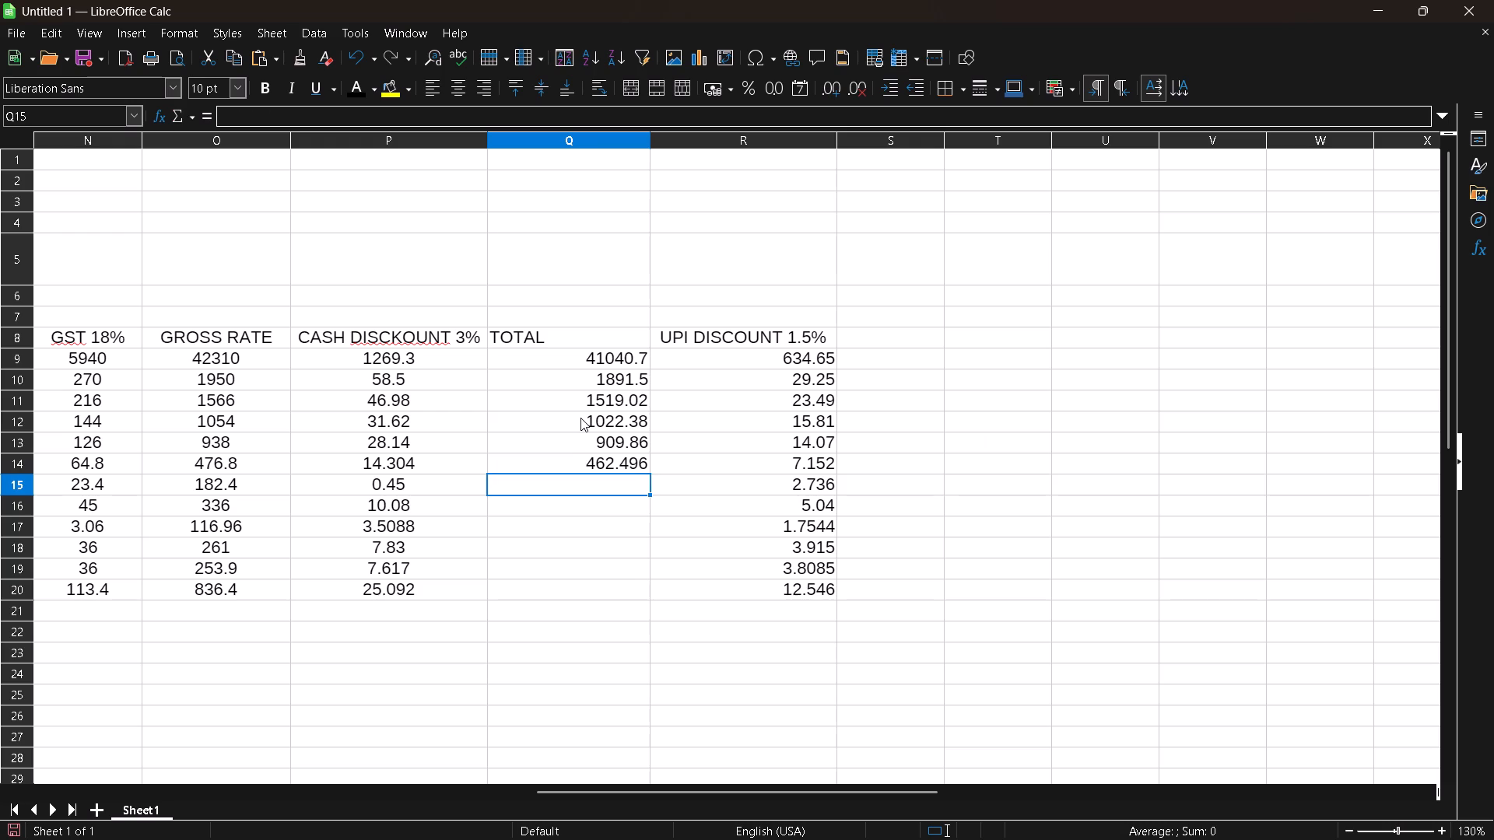
Calculate the total after cash discount in Q15 with the formula =O15-P15 and begin the formula in Q16.
{"action": "key", "text": "equal"}
{"action": "type", "text": "O15-P15"}
{"action": "key", "text": "Return"}
{"action": "key", "text": "equal"}
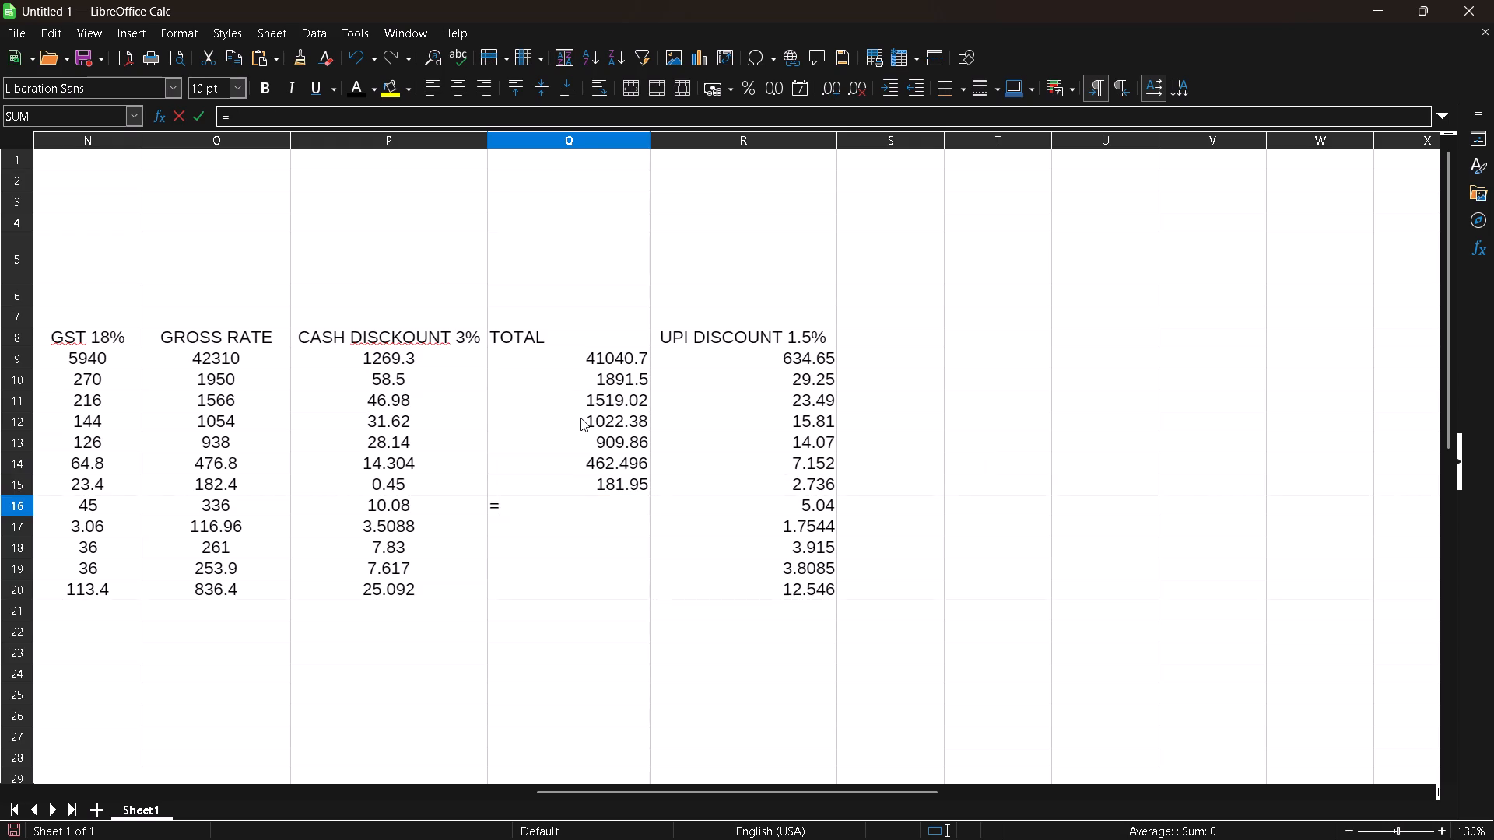
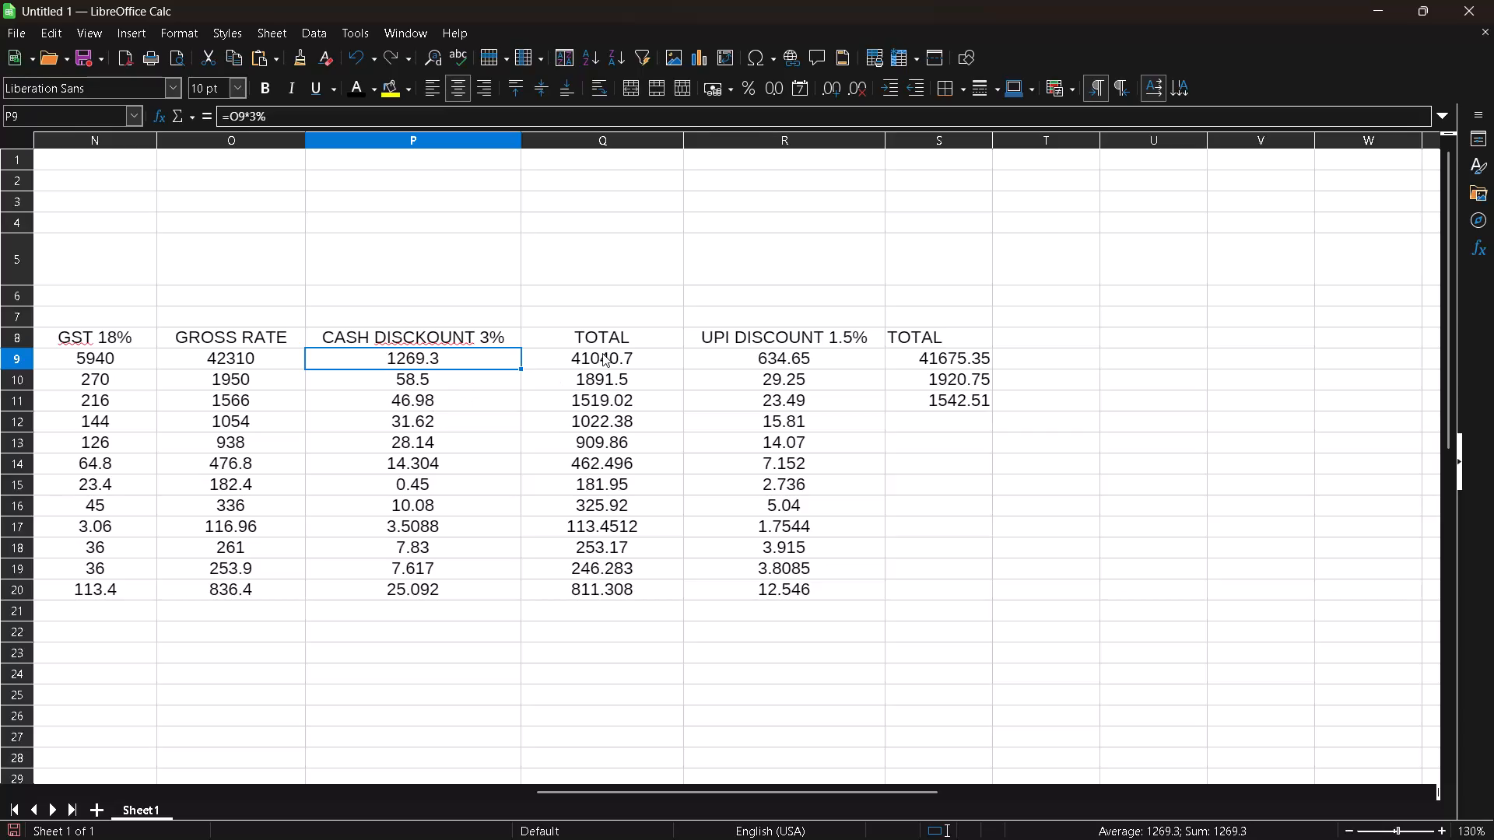
Check the existing discount and total formulas, and calculate the total after UPI discount in S12 with =O12-R12.
{"action": "left_click", "coordinate": [602, 353]}
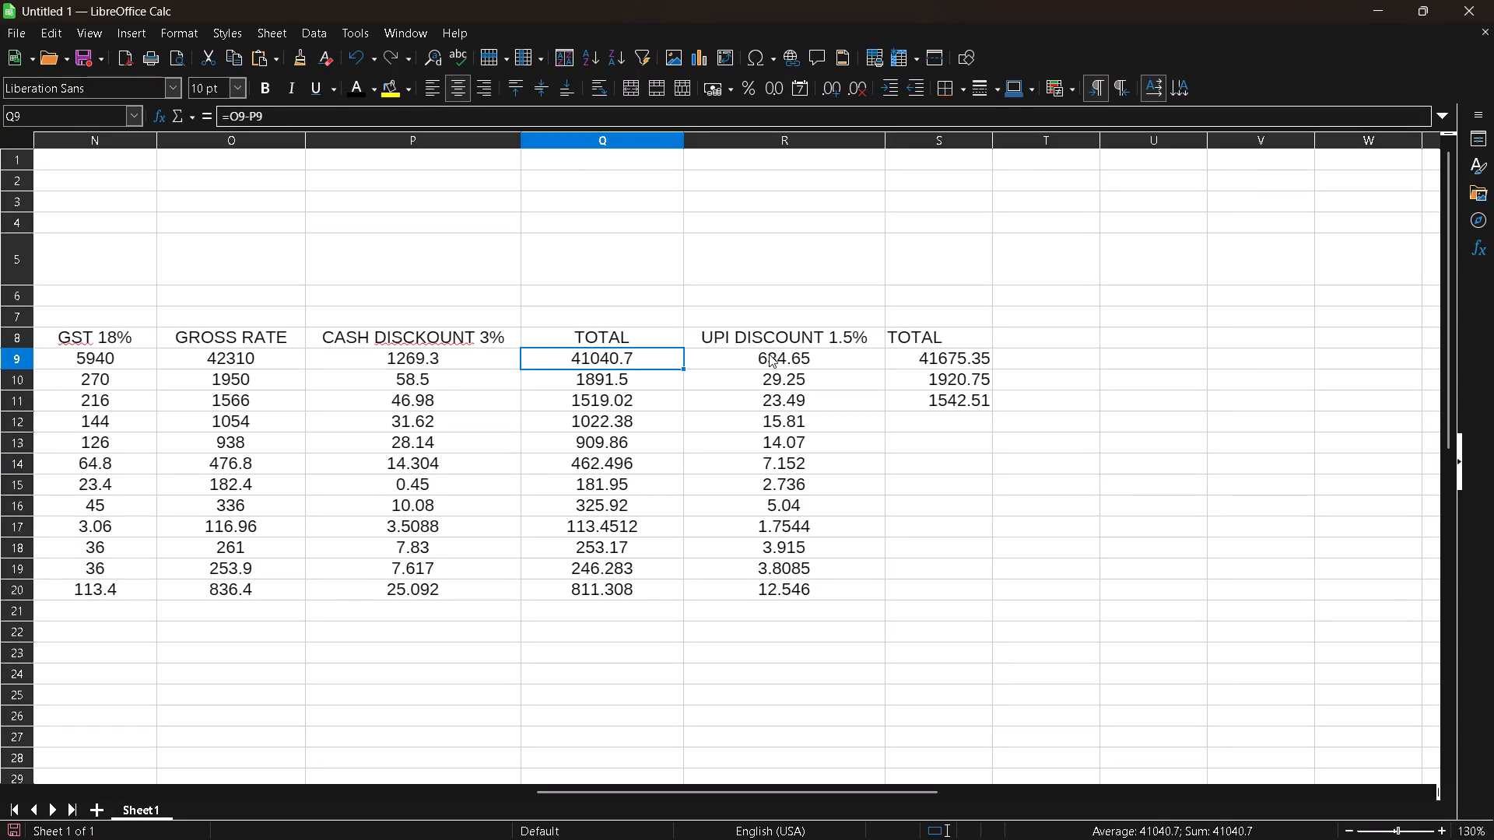
{"action": "left_click", "coordinate": [769, 354]}
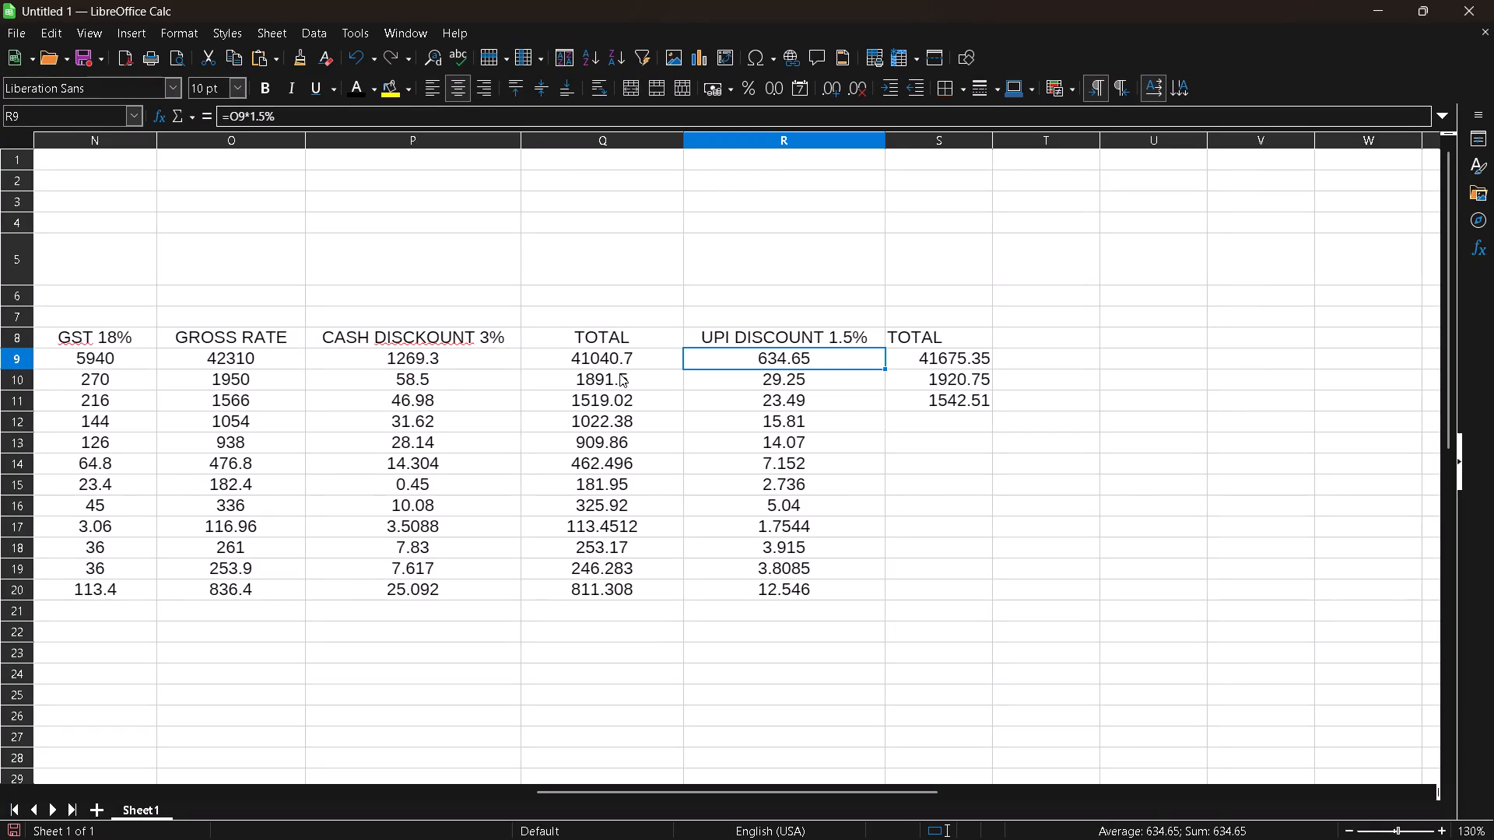
{"action": "left_click", "coordinate": [609, 367]}
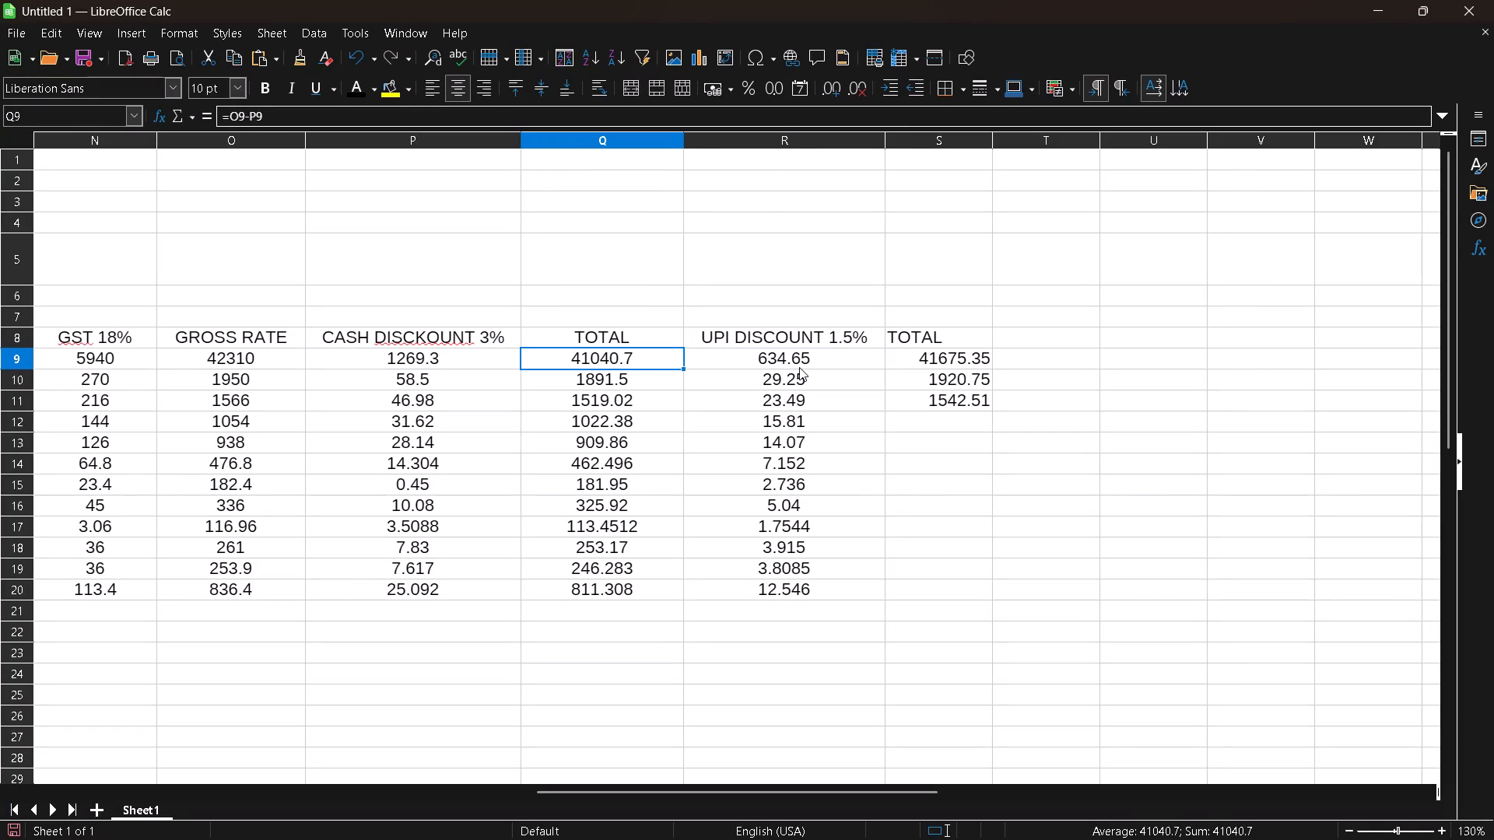
{"action": "left_click", "coordinate": [922, 356]}
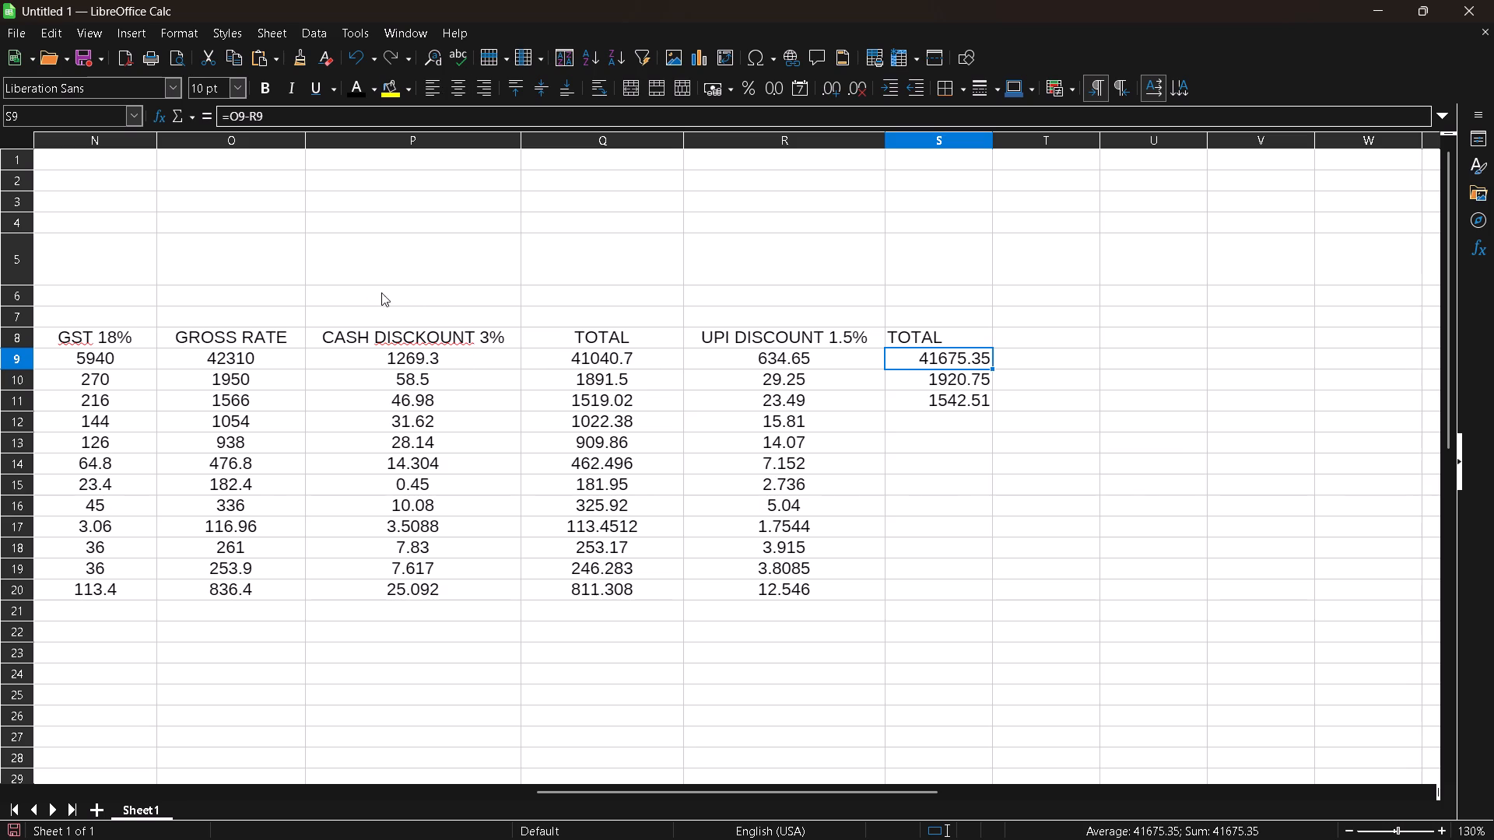
{"action": "left_click", "coordinate": [957, 391]}
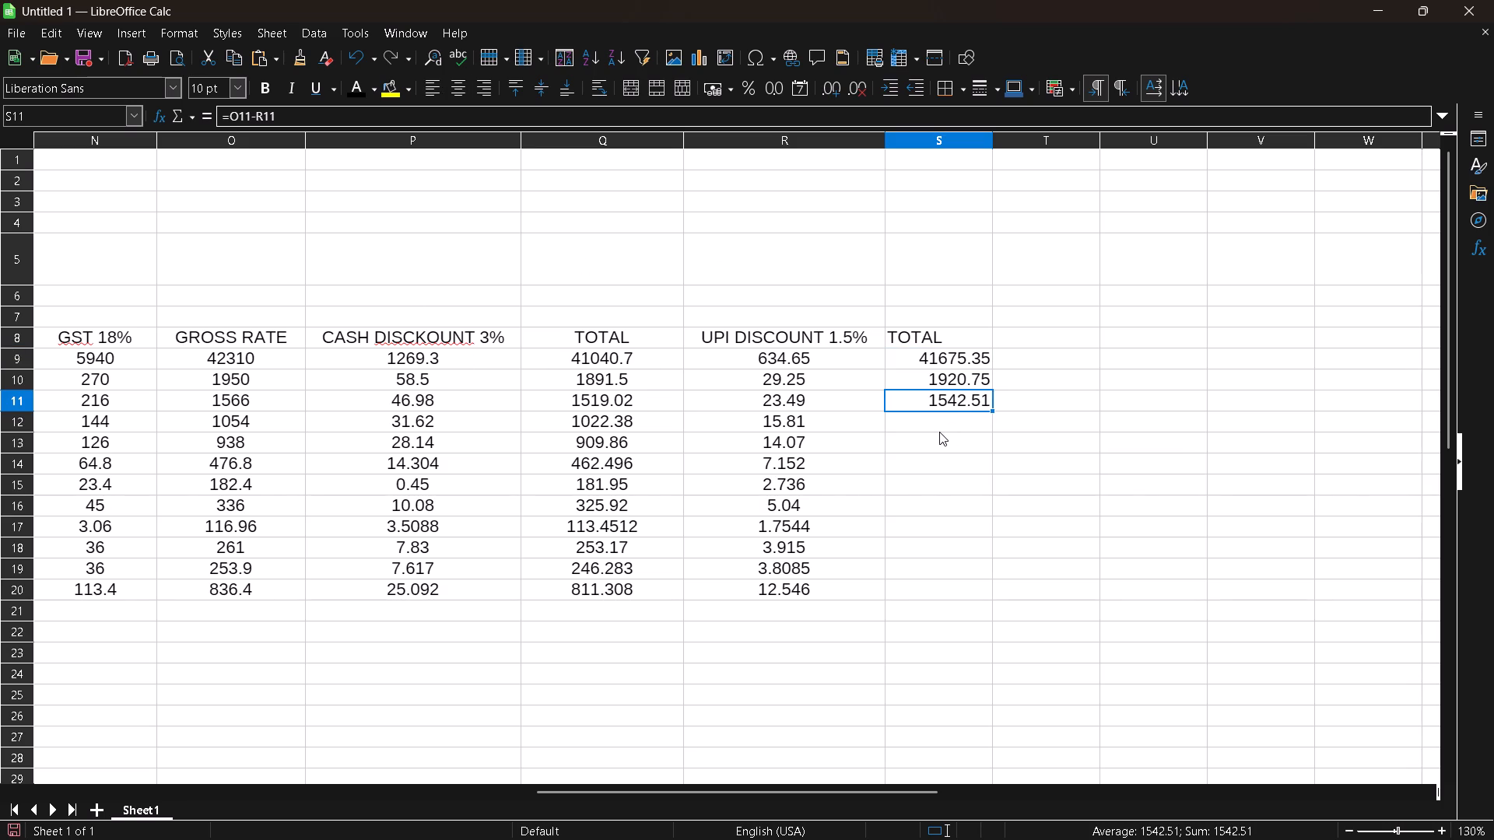
{"action": "left_click", "coordinate": [939, 432]}
{"action": "key", "text": "equal"}
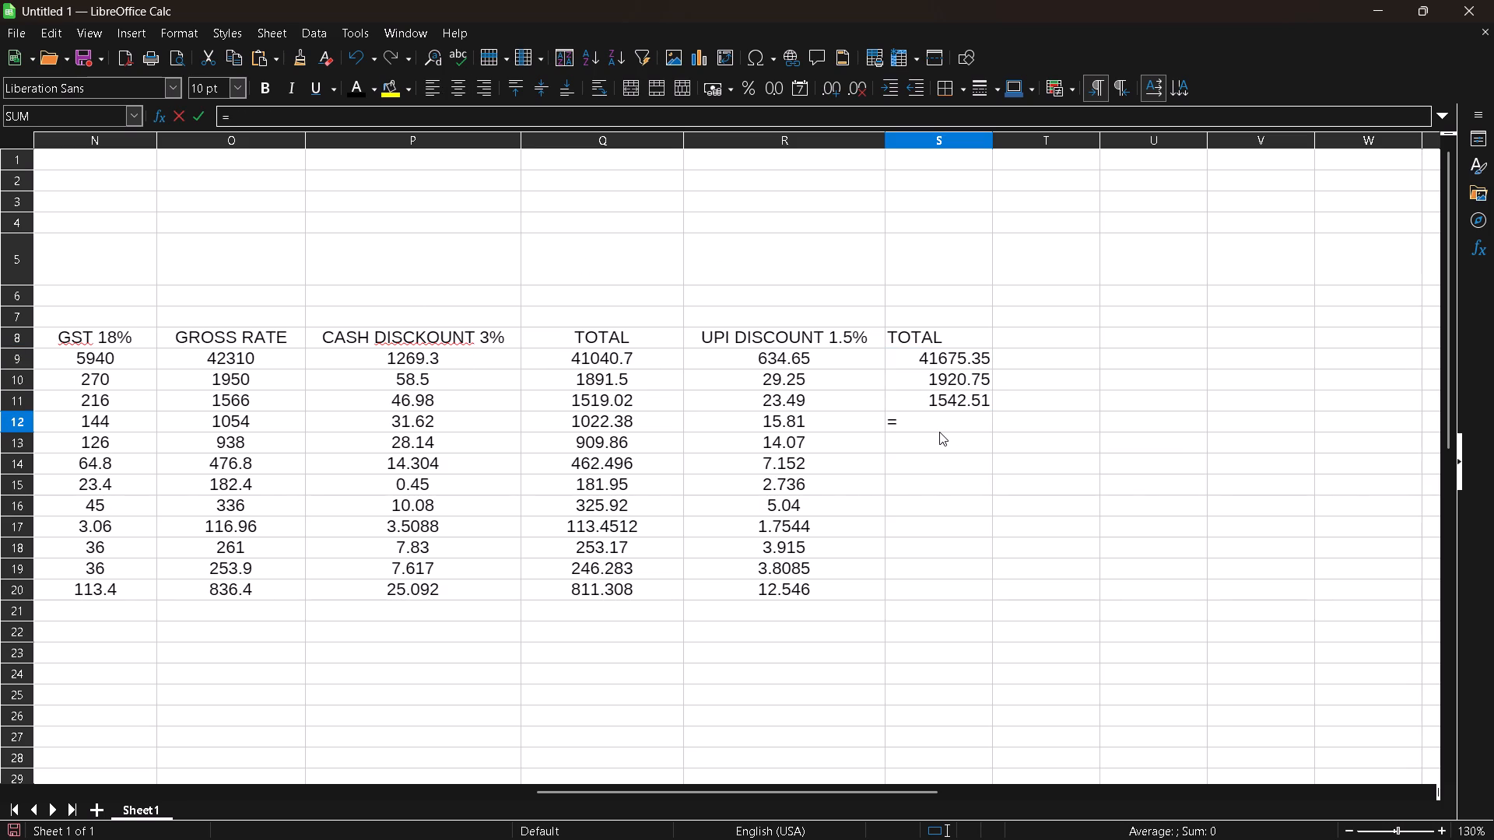
{"action": "key", "text": "o"}
{"action": "type", "text": "12"}
{"action": "key", "text": "minus"}
{"action": "key", "text": "r"}
{"action": "type", "text": "12"}
{"action": "key", "text": "Return"}
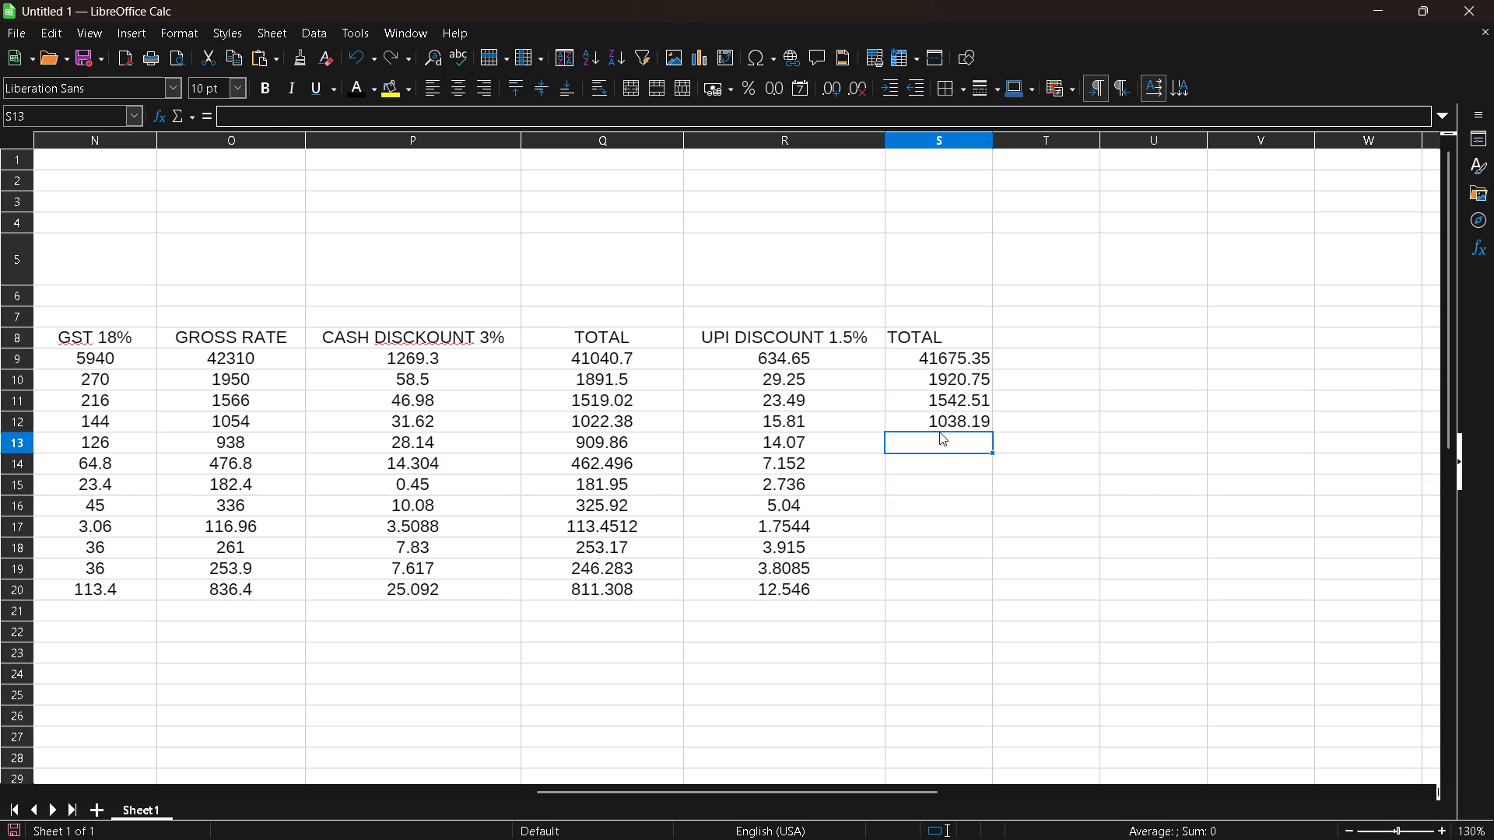
Calculate the total after UPI discount in S13 with the formula =O13-R13.
{"action": "key", "text": "equal"}
{"action": "key", "text": "o"}
{"action": "type", "text": "13"}
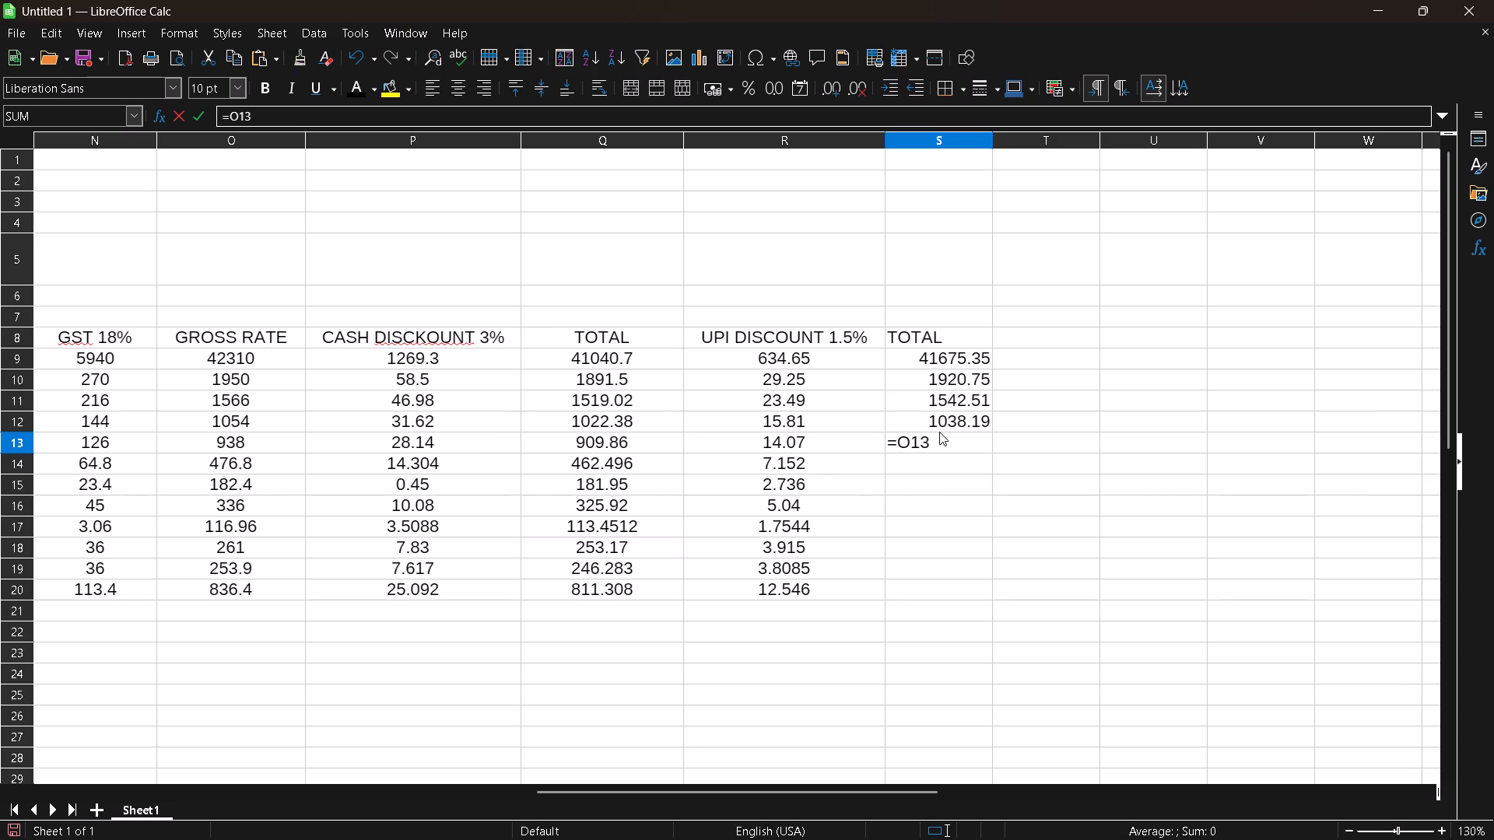
{"action": "key", "text": "minus"}
{"action": "key", "text": "r"}
{"action": "type", "text": "13"}
{"action": "key", "text": "Return"}
Calculate the totals after UPI discount in S14 and S15 with the formulas =O14-R14 and =O15-R15.
{"action": "key", "text": "equal"}
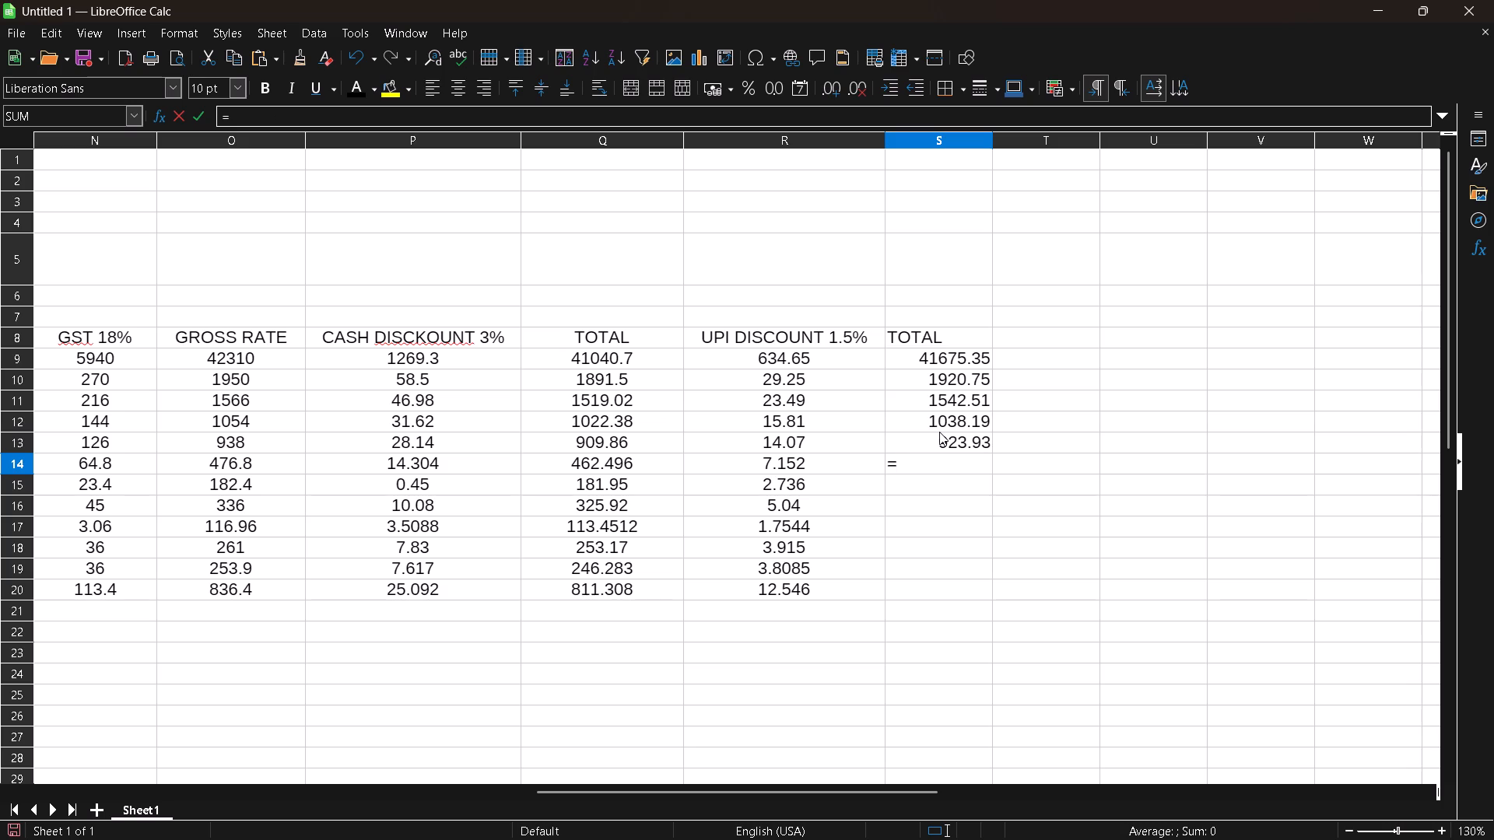
{"action": "type", "text": "O14"}
{"action": "key", "text": "minus"}
{"action": "key", "text": "r"}
{"action": "type", "text": "14"}
{"action": "key", "text": "Return"}
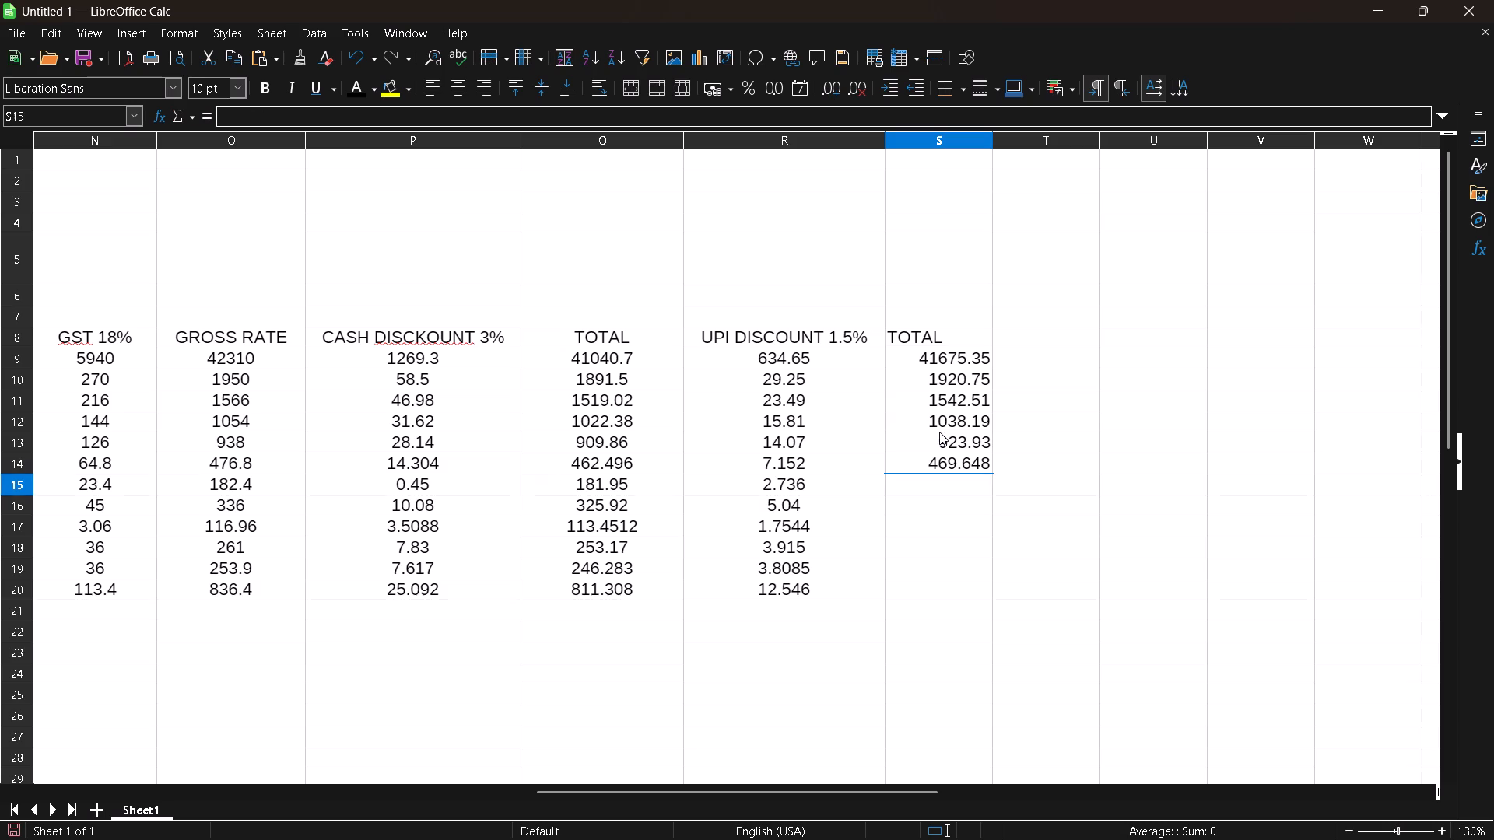
{"action": "type", "text": "=O"}
{"action": "type", "text": "15-"}
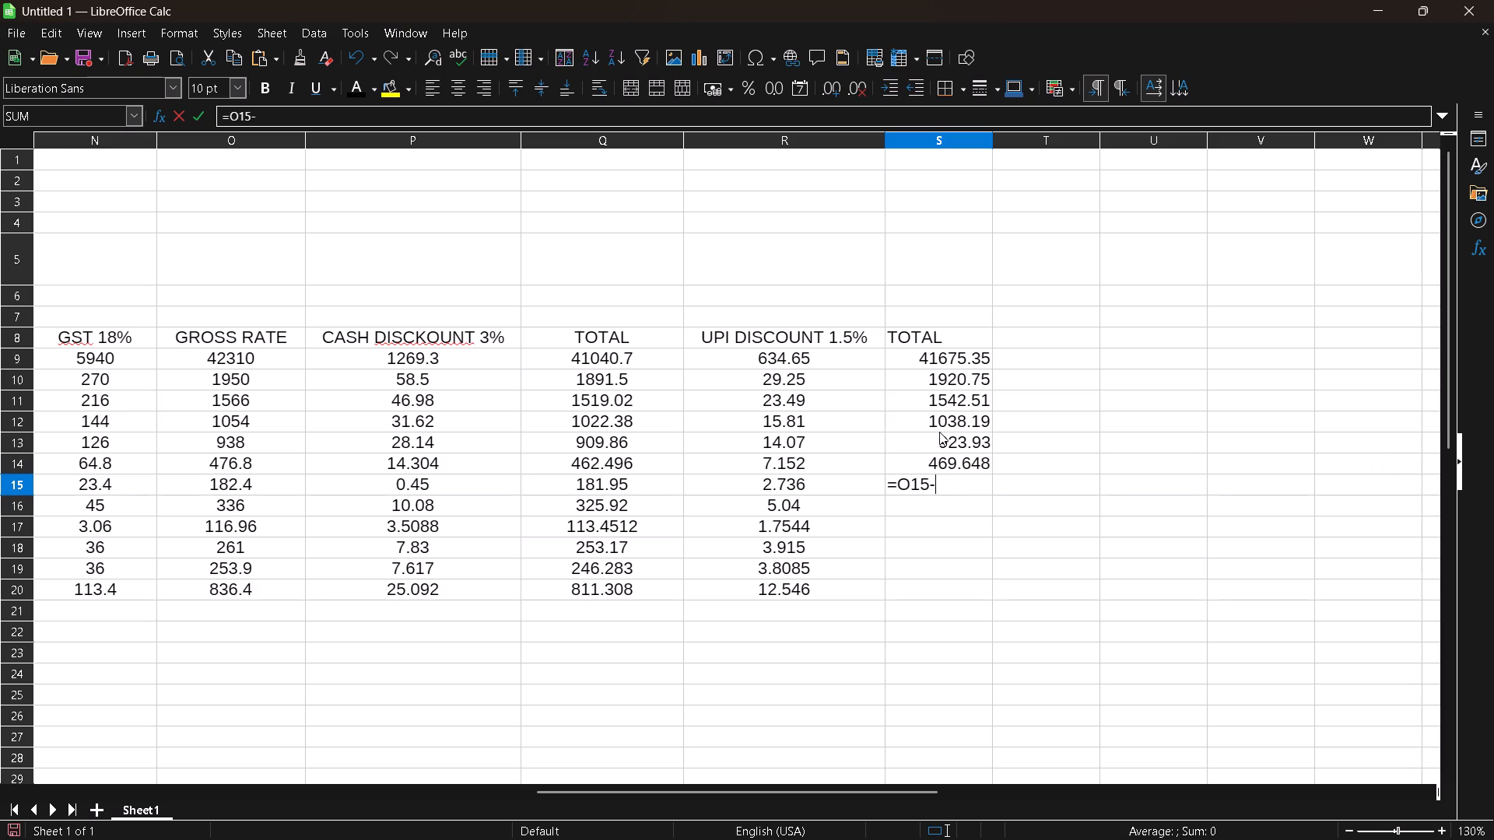
{"action": "key", "text": "r"}
{"action": "type", "text": "15"}
{"action": "key", "text": "Return"}
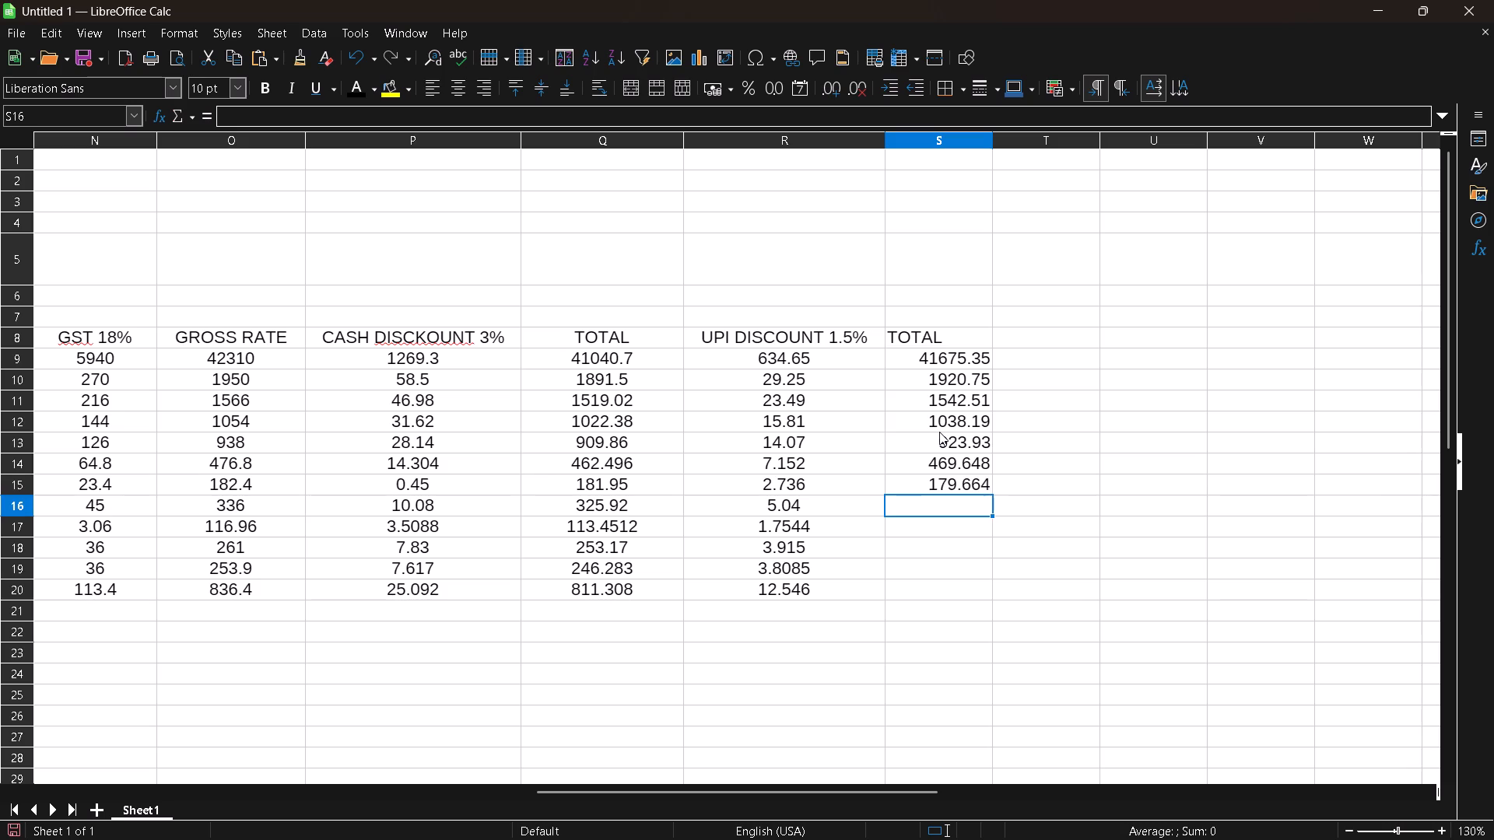
Calculate the totals after UPI discount in S16 and S17 with the formulas =O16-R16 and =O17-R17.
{"action": "type", "text": "=O16"}
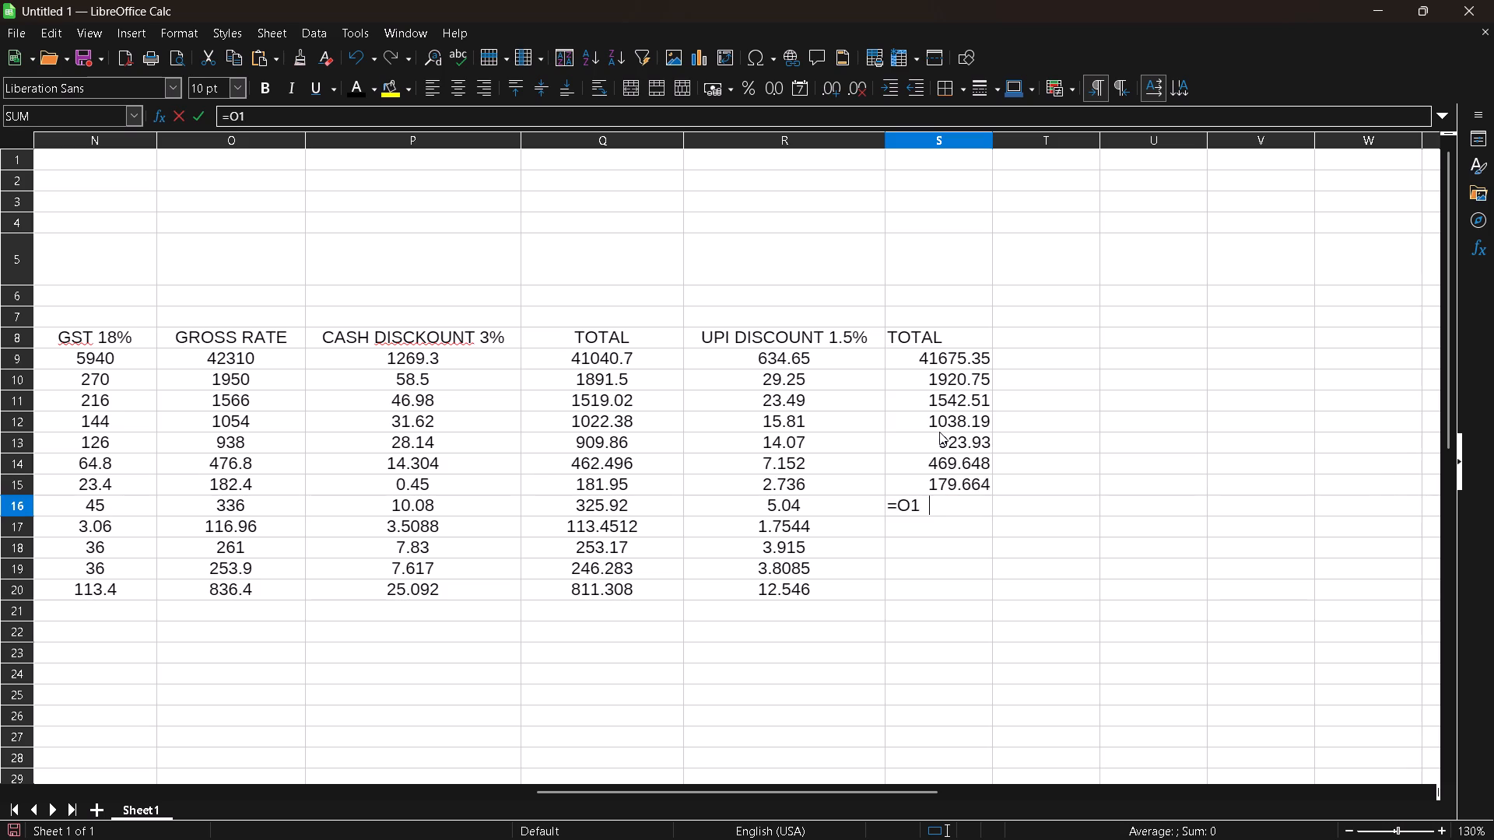
{"action": "key", "text": "minus"}
{"action": "key", "text": "r"}
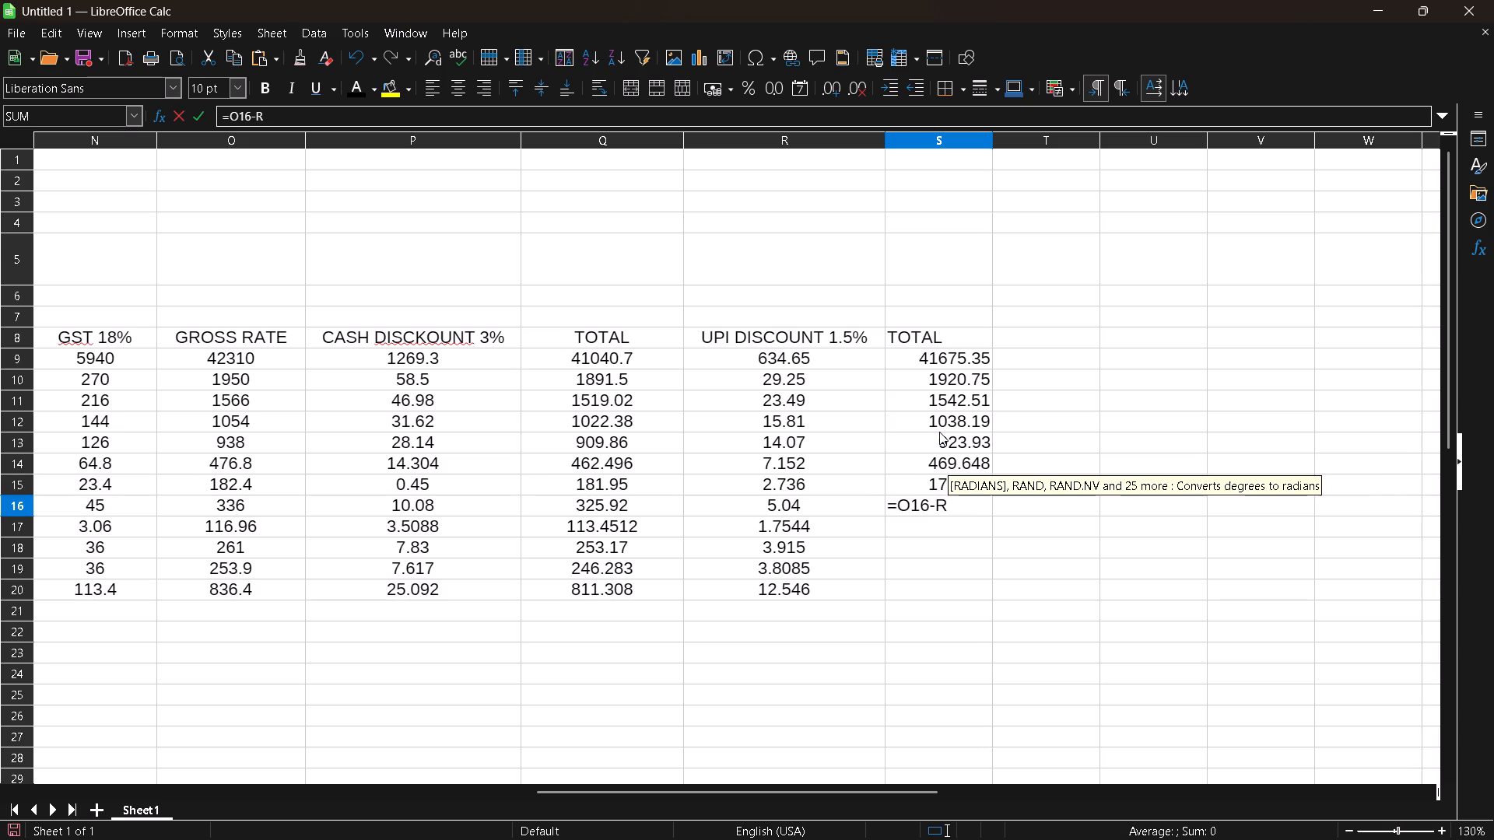
{"action": "type", "text": "16"}
{"action": "key", "text": "Return"}
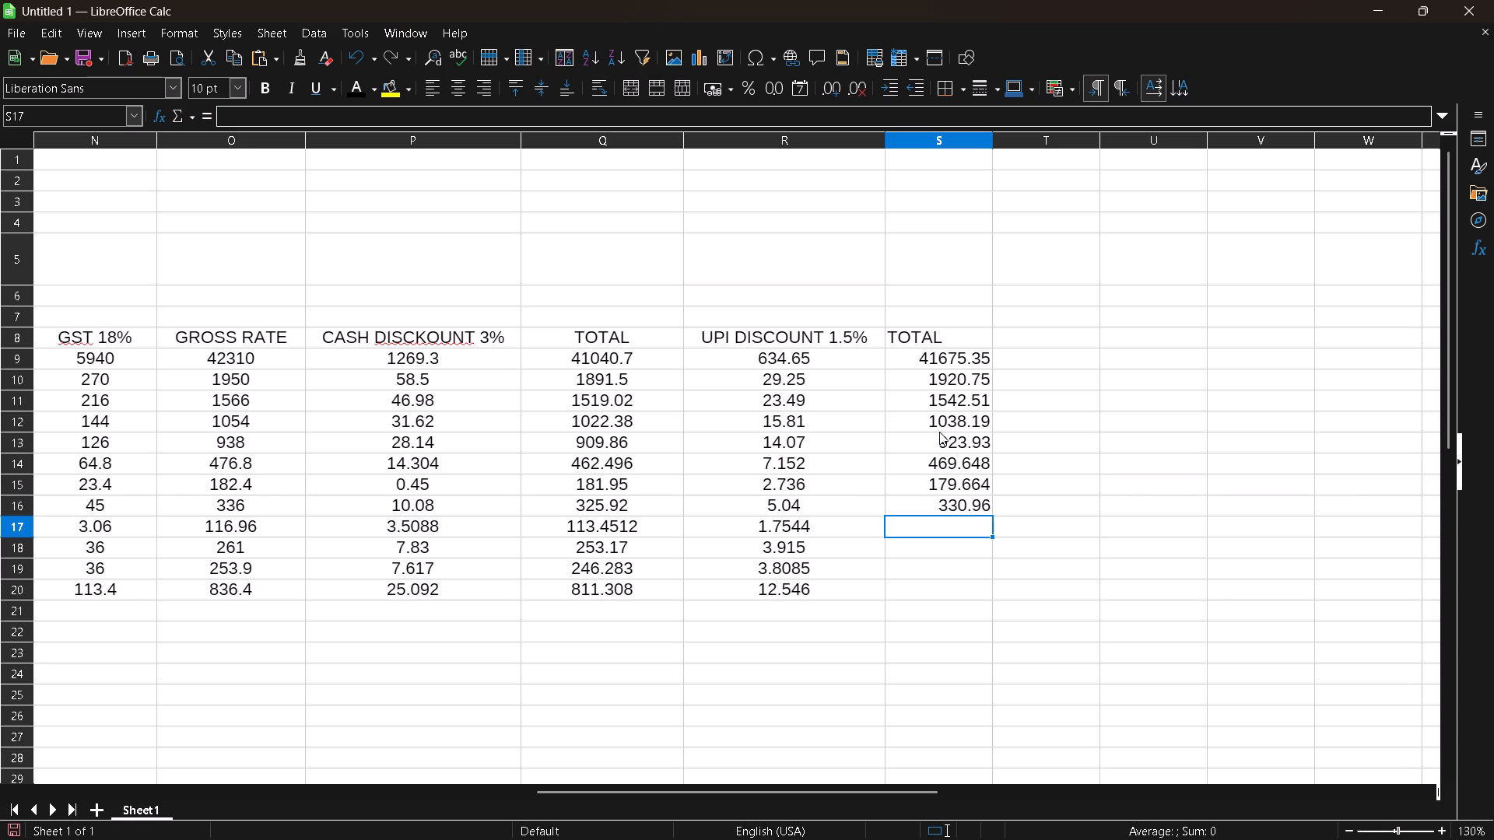
{"action": "type", "text": "=O"}
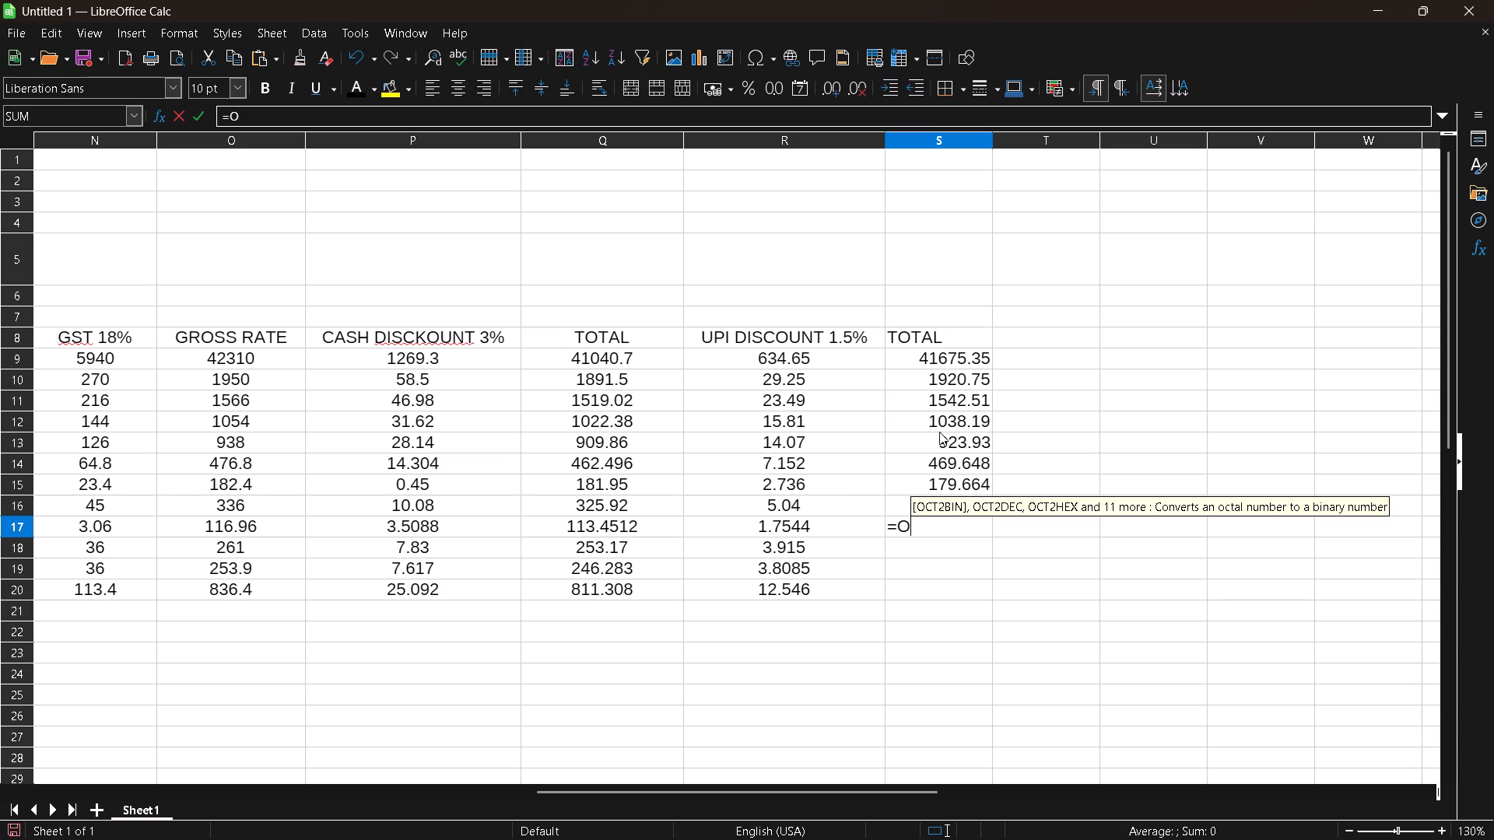
{"action": "type", "text": "17-"}
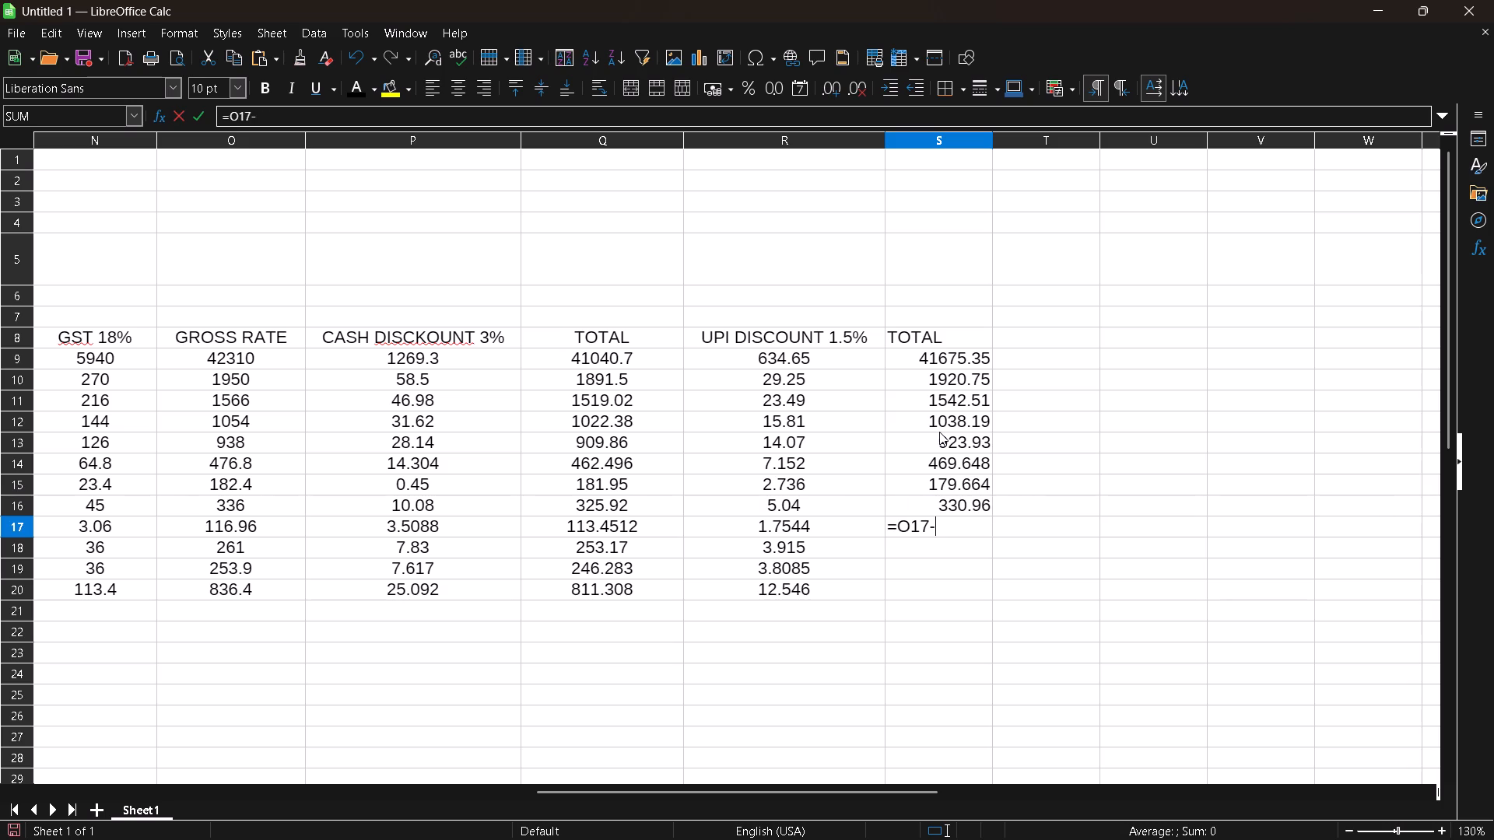
{"action": "type", "text": "R17"}
{"action": "key", "text": "Return"}
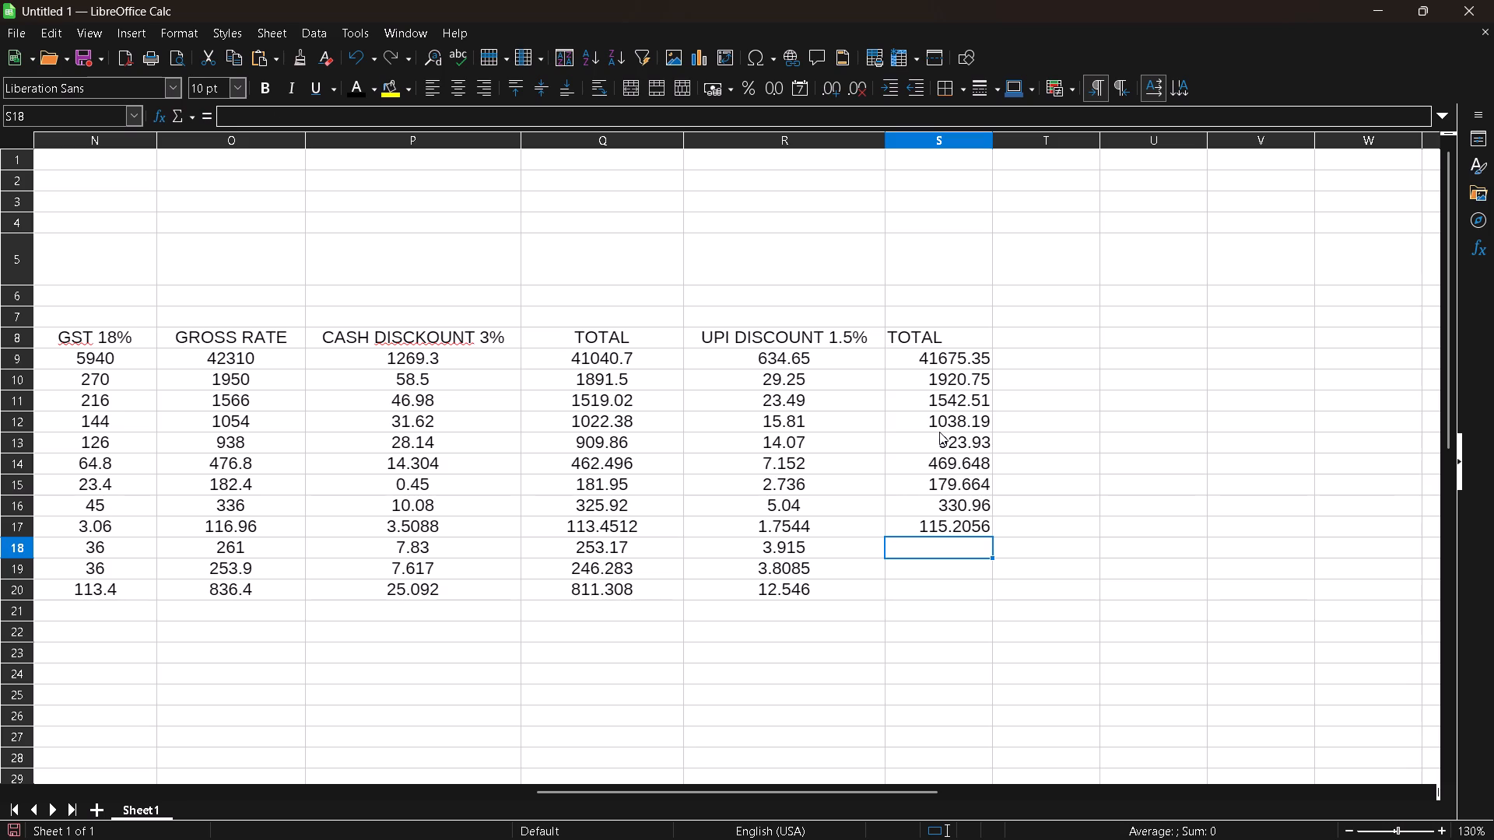
Calculate the totals after UPI discount in S18 and S19 with the formulas =O18-R18 and =O19-R19.
{"action": "type", "text": "=O"}
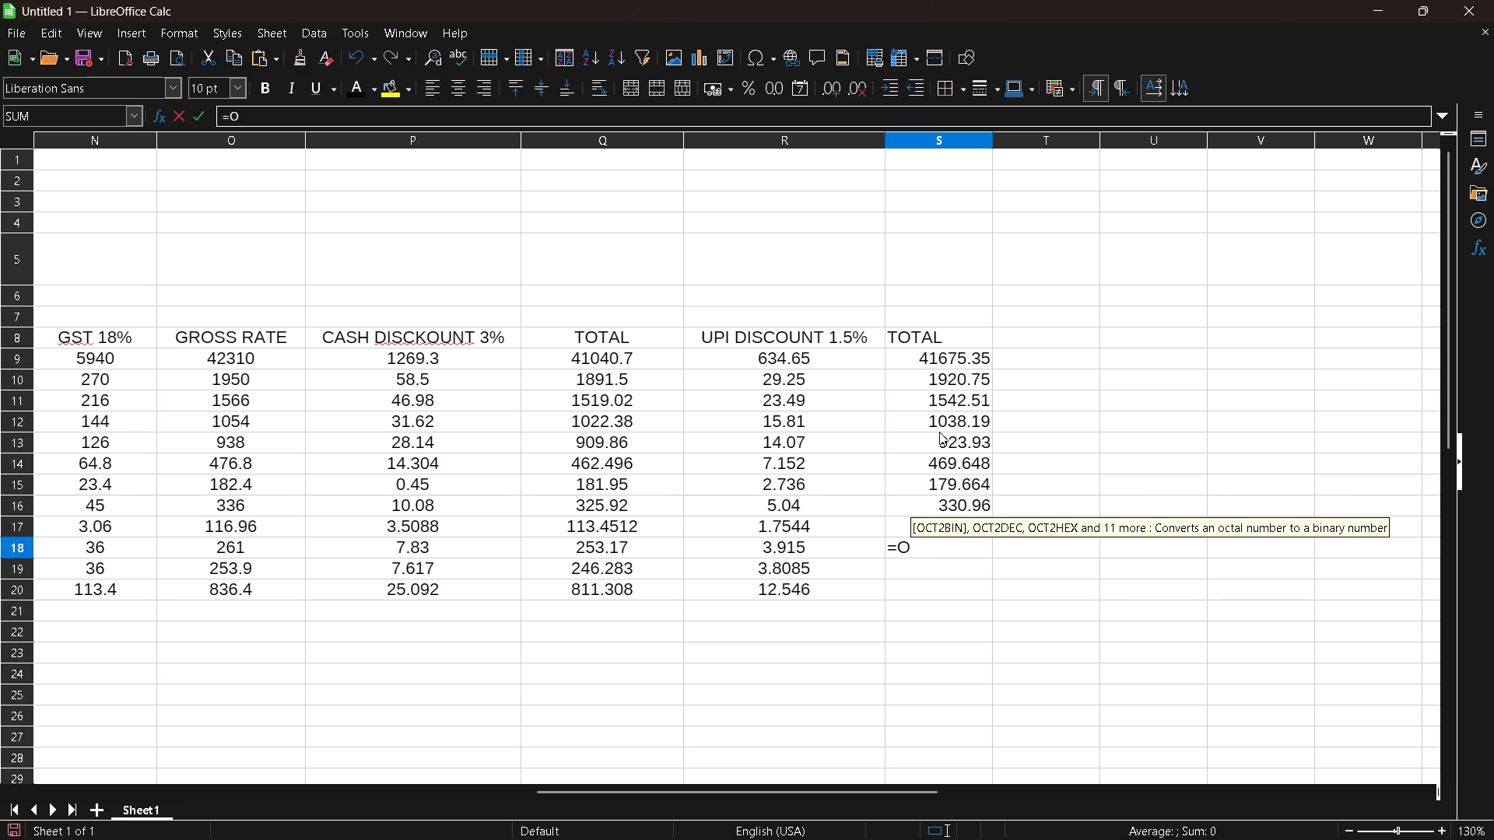
{"action": "type", "text": "18-"}
{"action": "type", "text": "R18"}
{"action": "key", "text": "Return"}
{"action": "key", "text": "equal"}
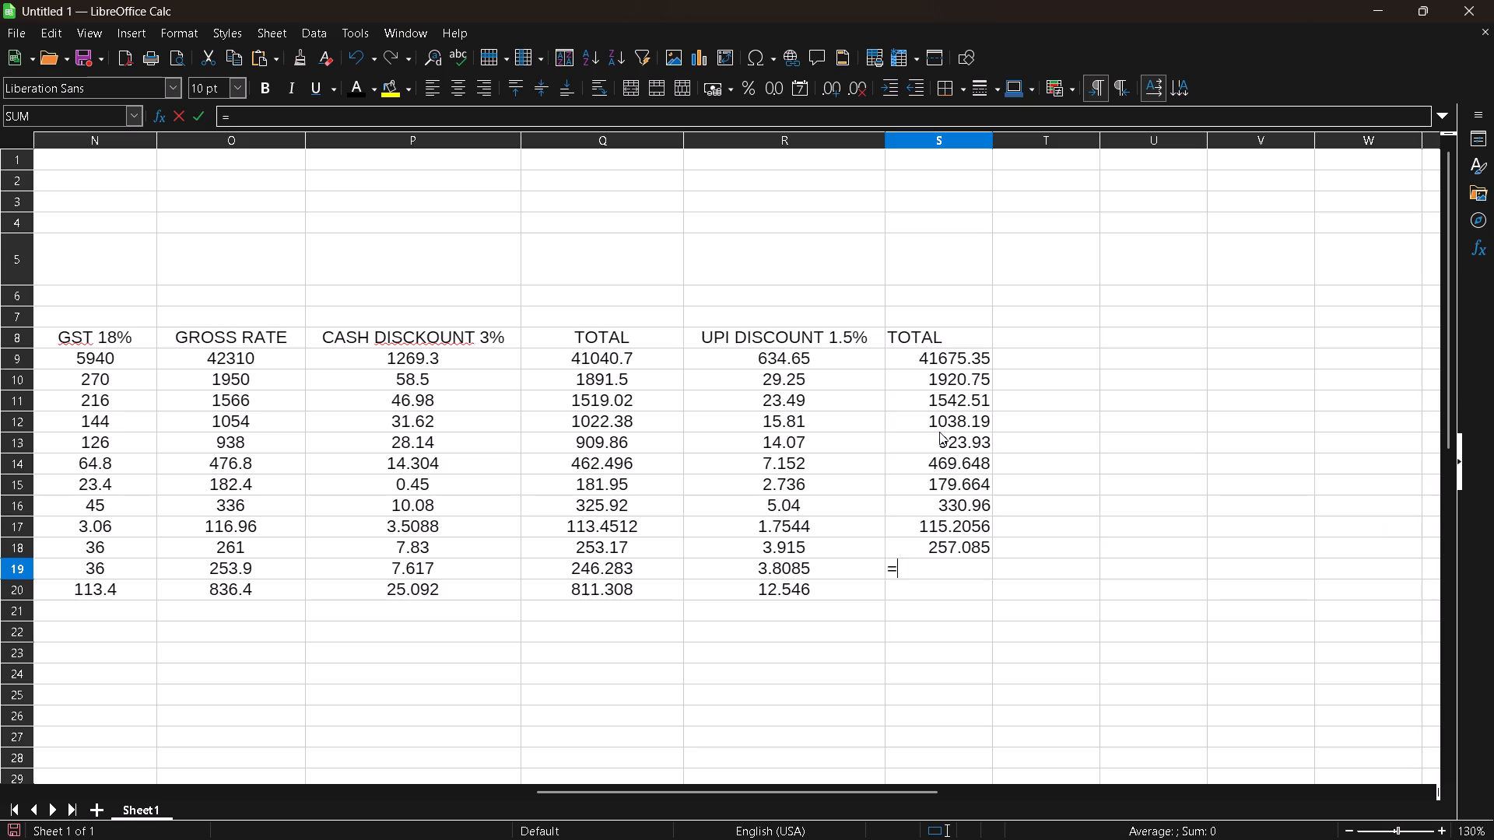
{"action": "key", "text": "o"}
{"action": "type", "text": "19*"}
{"action": "key", "text": "BackSpace"}
{"action": "key", "text": "minus"}
{"action": "key", "text": "r"}
{"action": "type", "text": "19"}
{"action": "key", "text": "Return"}
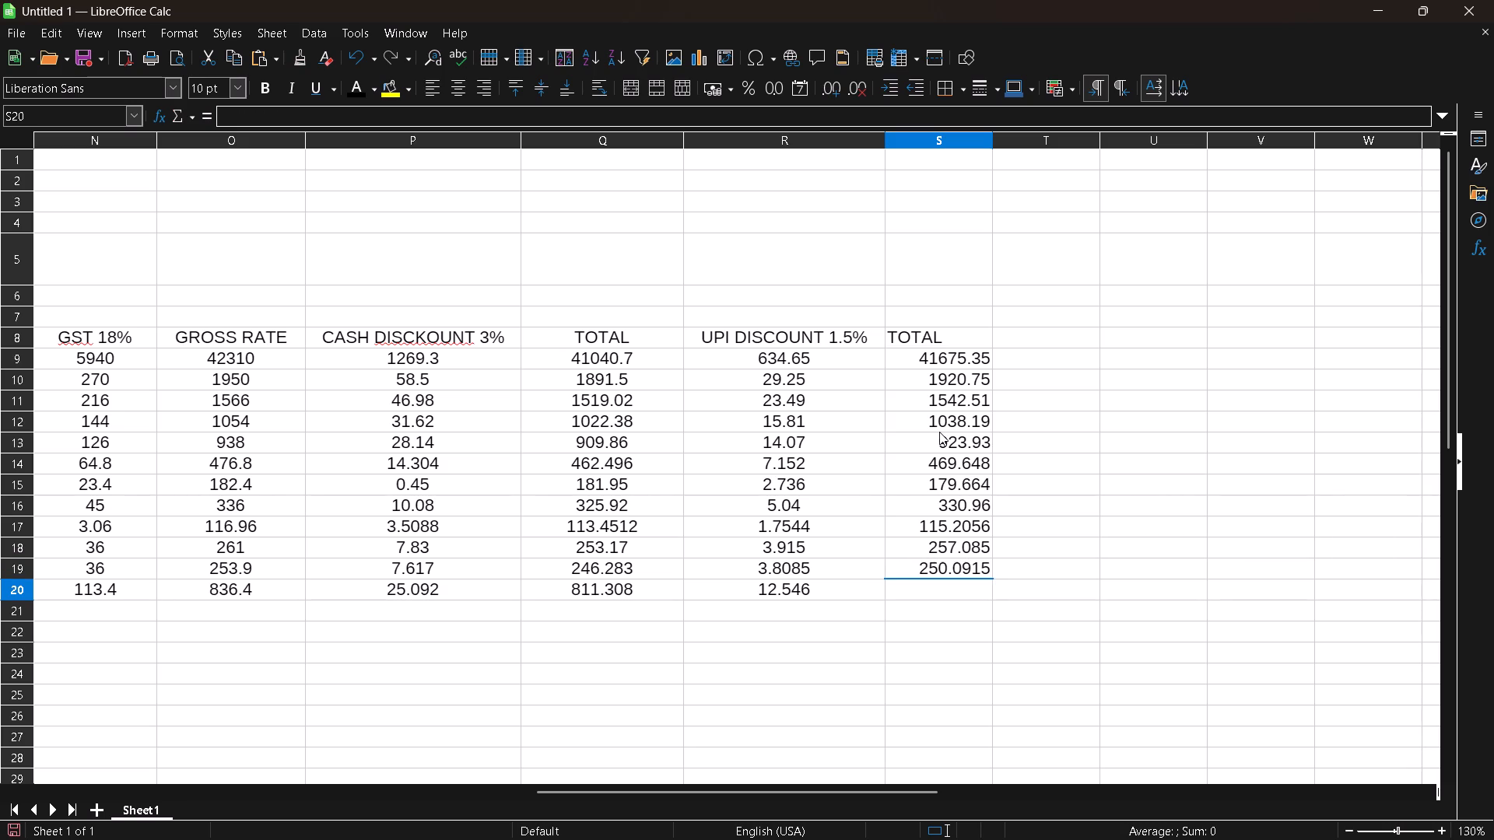
Calculate the total after UPI discount in S20 with the formula =O20-R20.
{"action": "key", "text": "equal"}
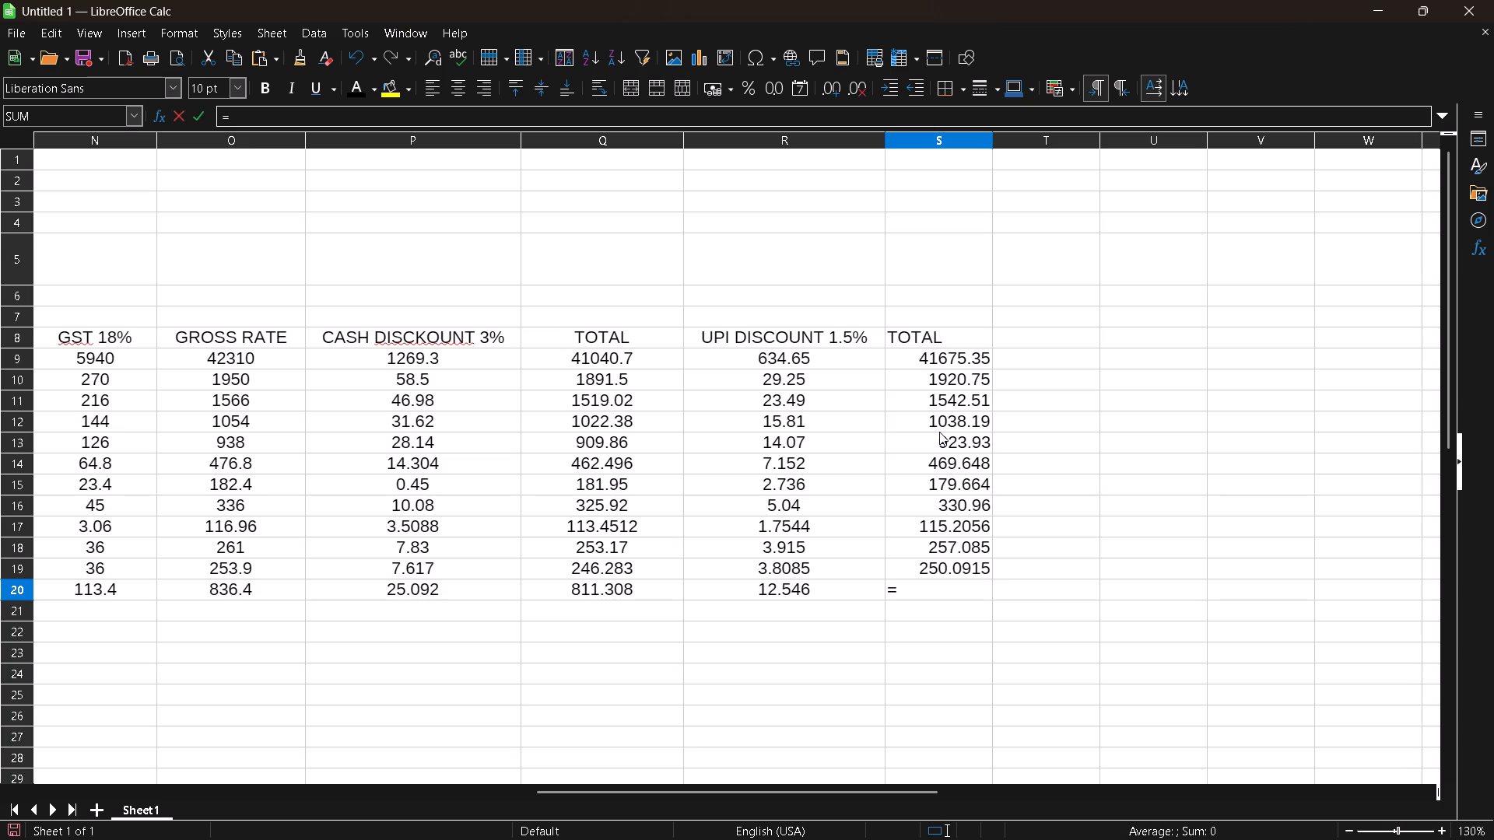
{"action": "type", "text": "O20-"}
{"action": "key", "text": "r"}
{"action": "type", "text": "20"}
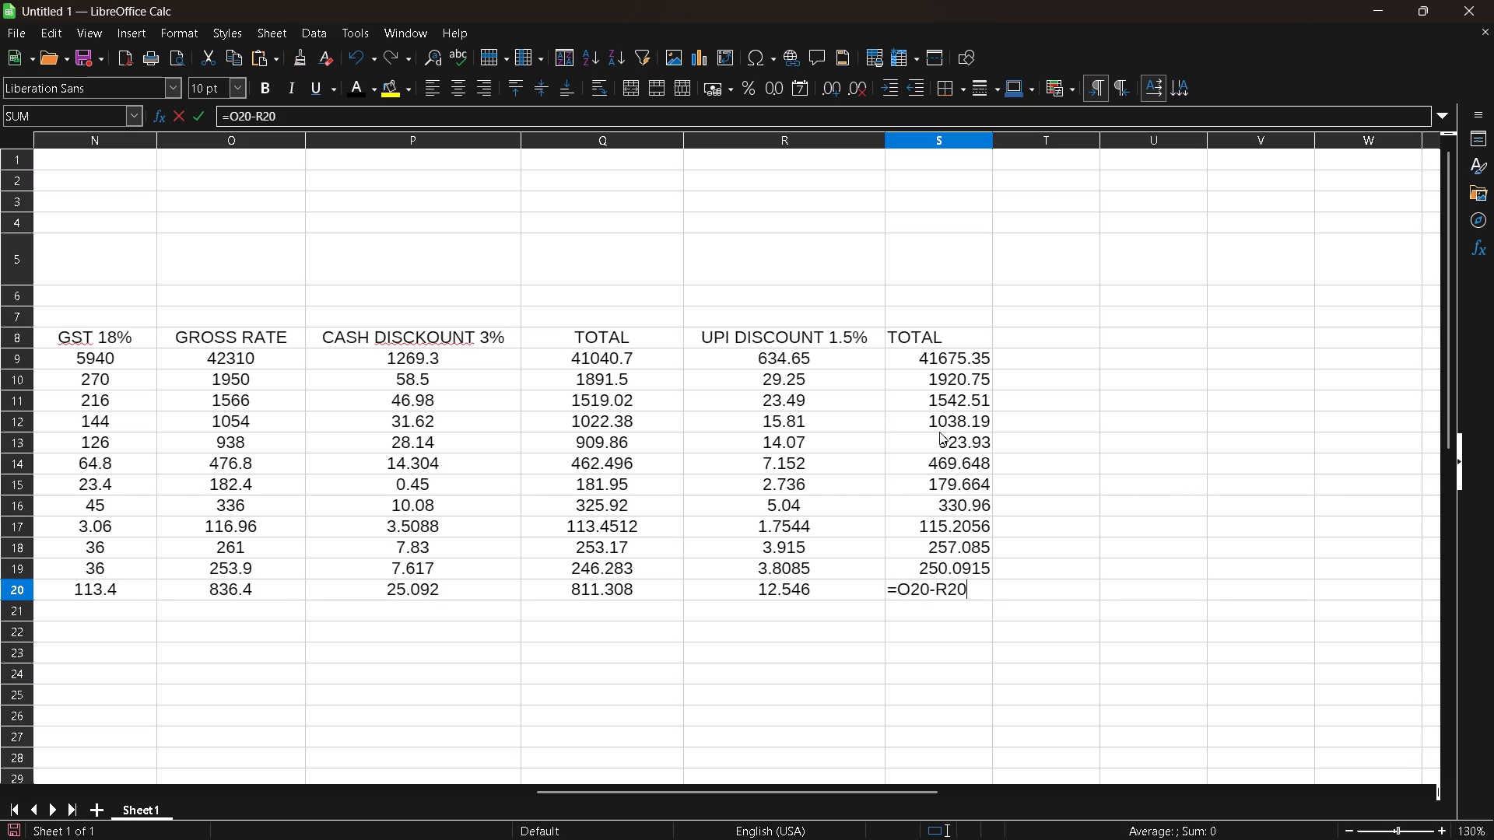
{"action": "key", "text": "Return"}
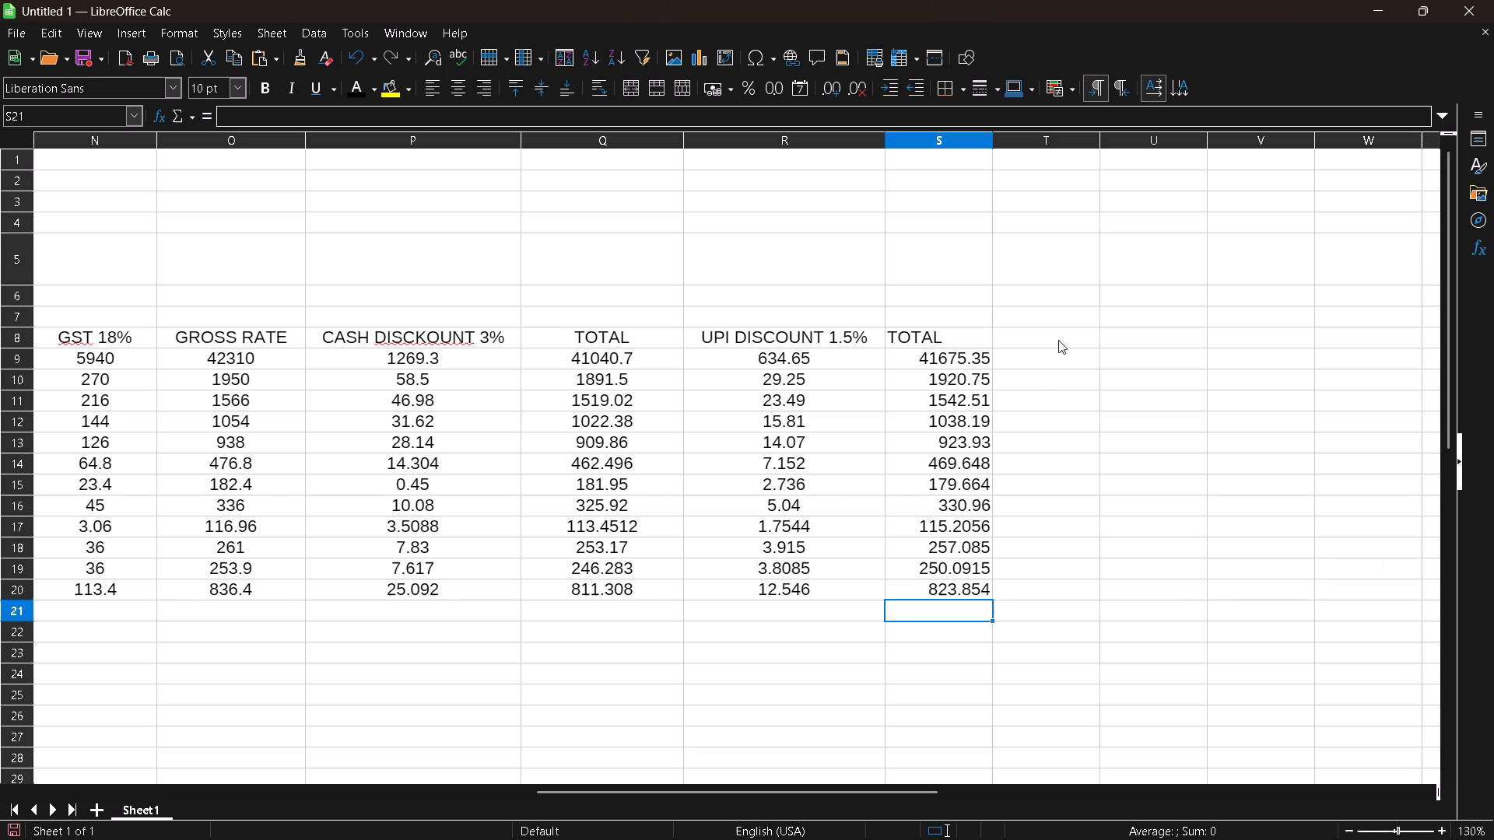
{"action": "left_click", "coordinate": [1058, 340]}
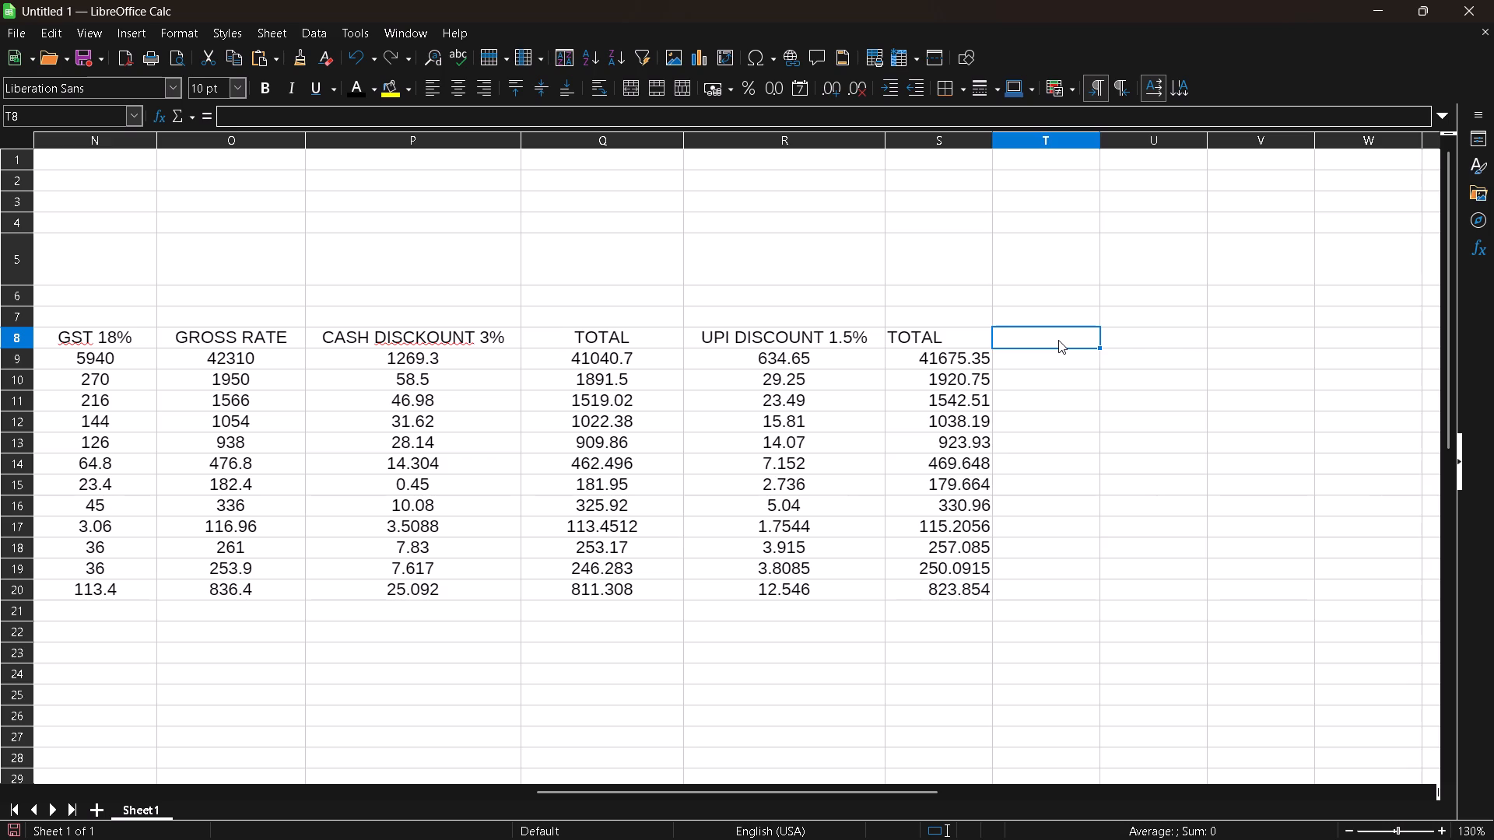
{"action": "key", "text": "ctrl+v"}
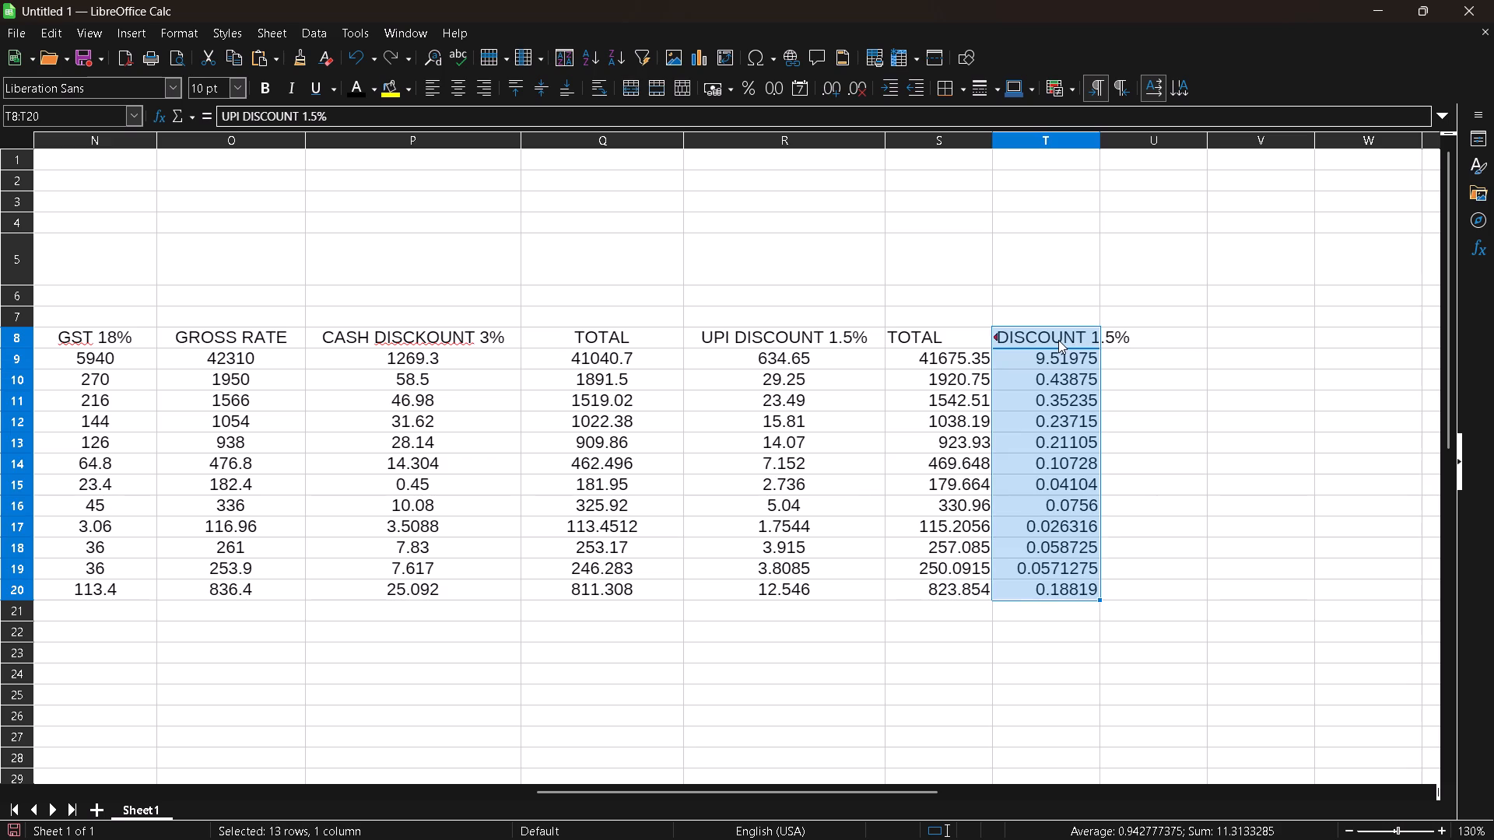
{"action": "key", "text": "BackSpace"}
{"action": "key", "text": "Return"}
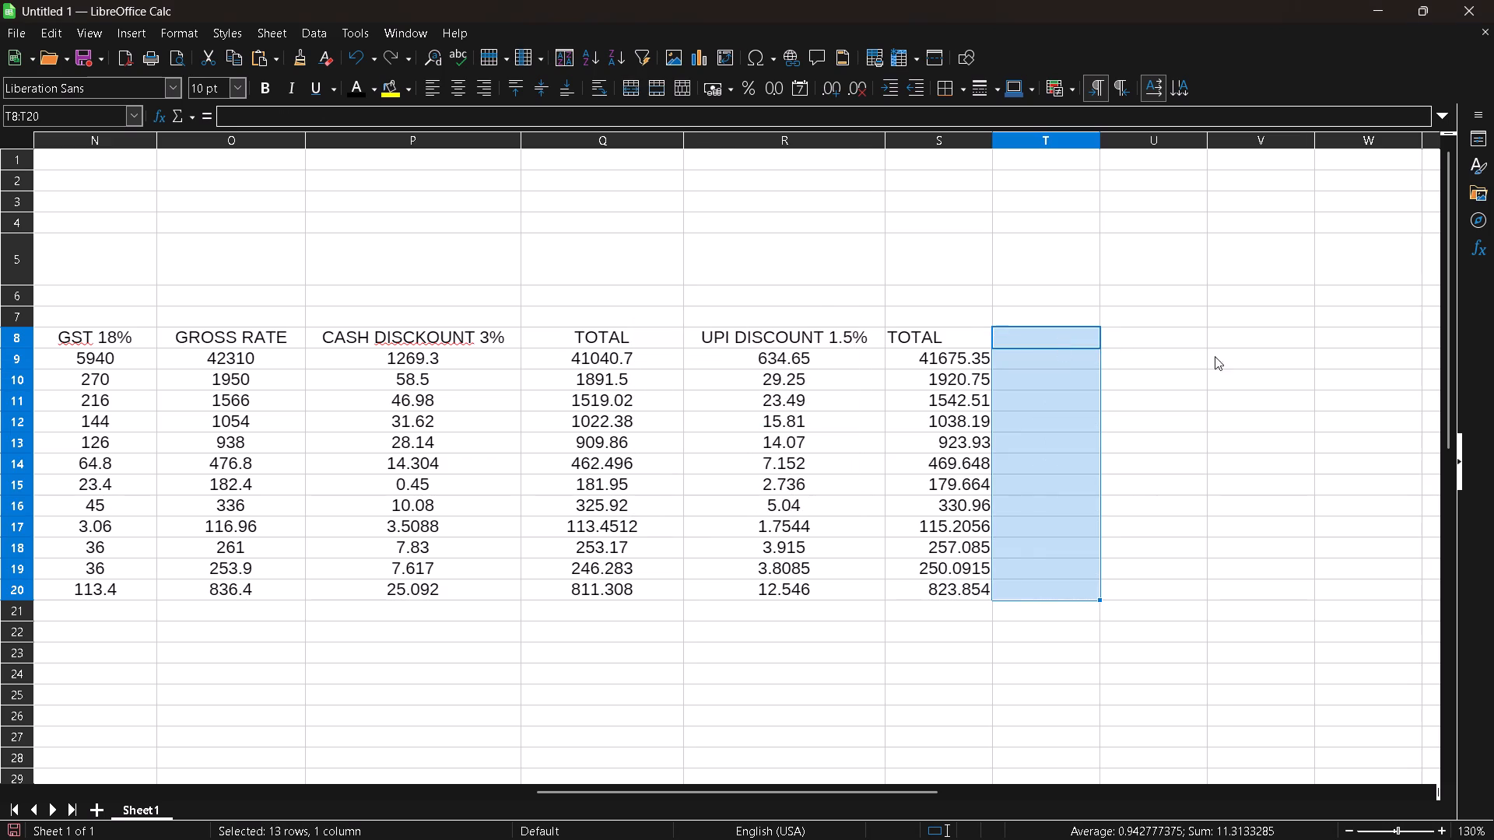
Enter the column header CREDIT 0.5% in T8, beside the TOTAL column.
{"action": "left_click", "coordinate": [1052, 330]}
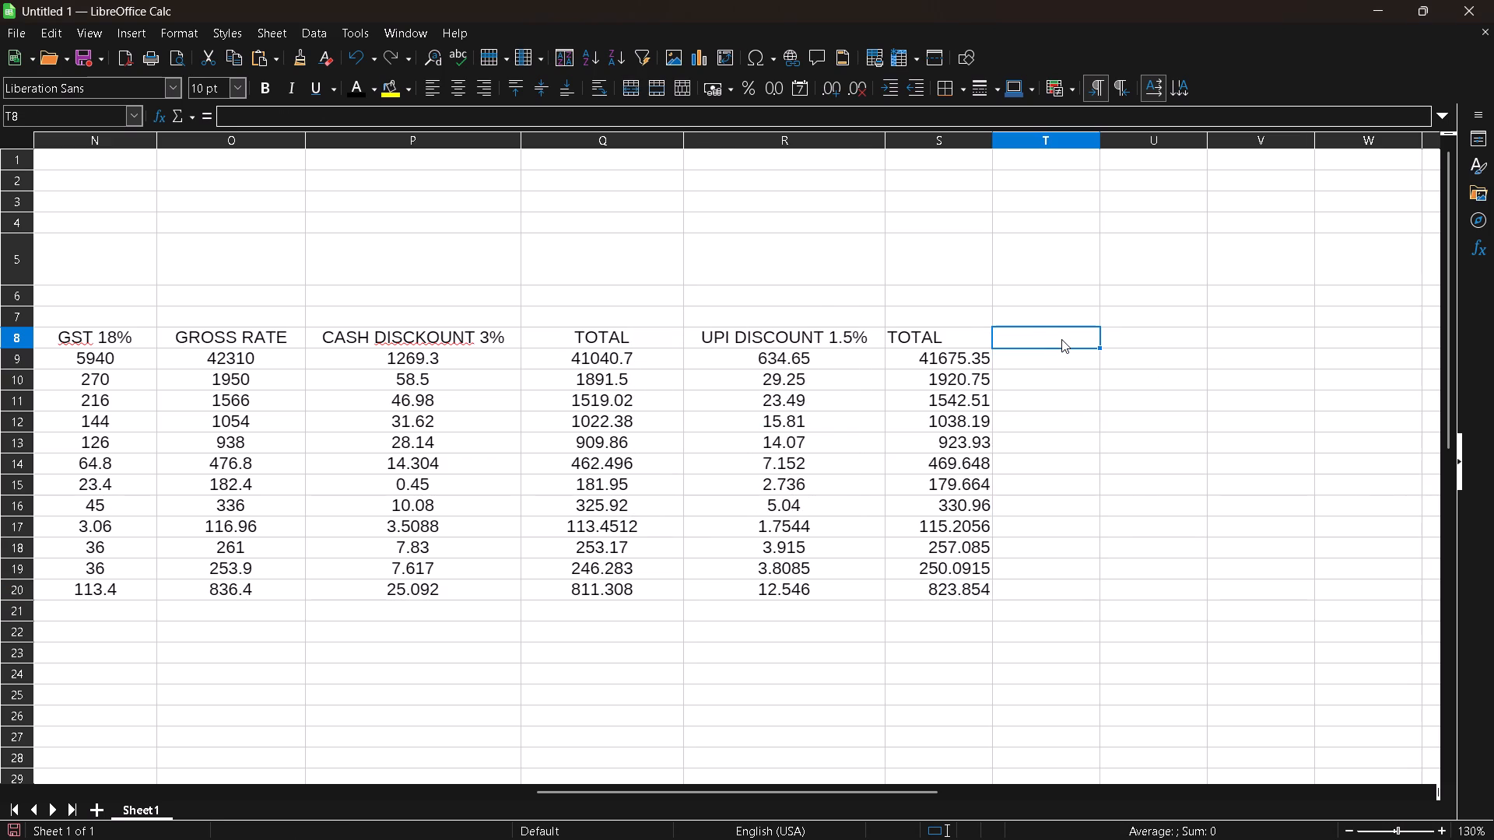
{"action": "type", "text": "CREDIT"}
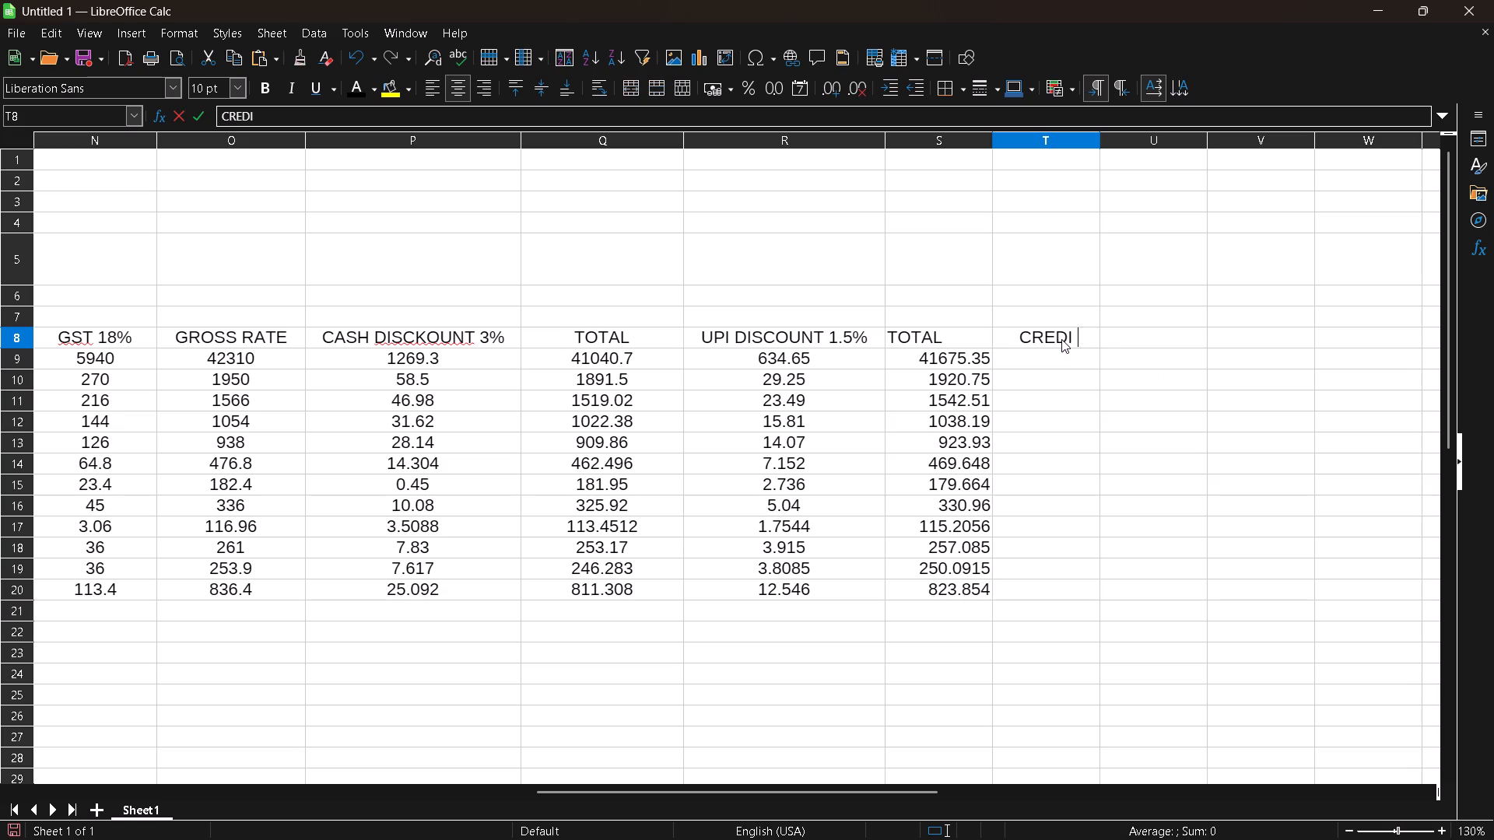
{"action": "left_click", "coordinate": [1041, 360]}
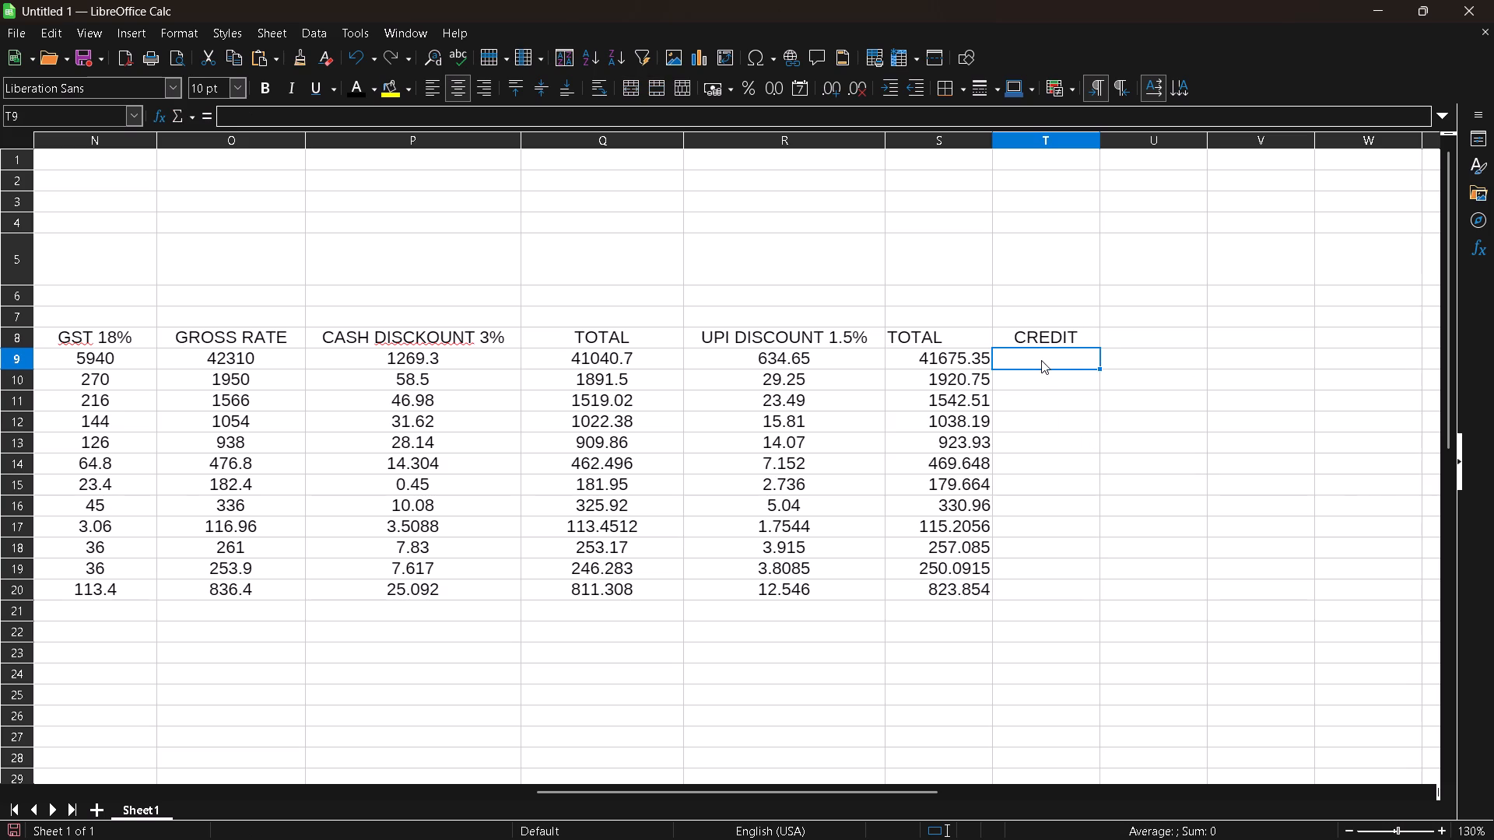
{"action": "double_click", "coordinate": [1078, 344]}
{"action": "key", "text": "space"}
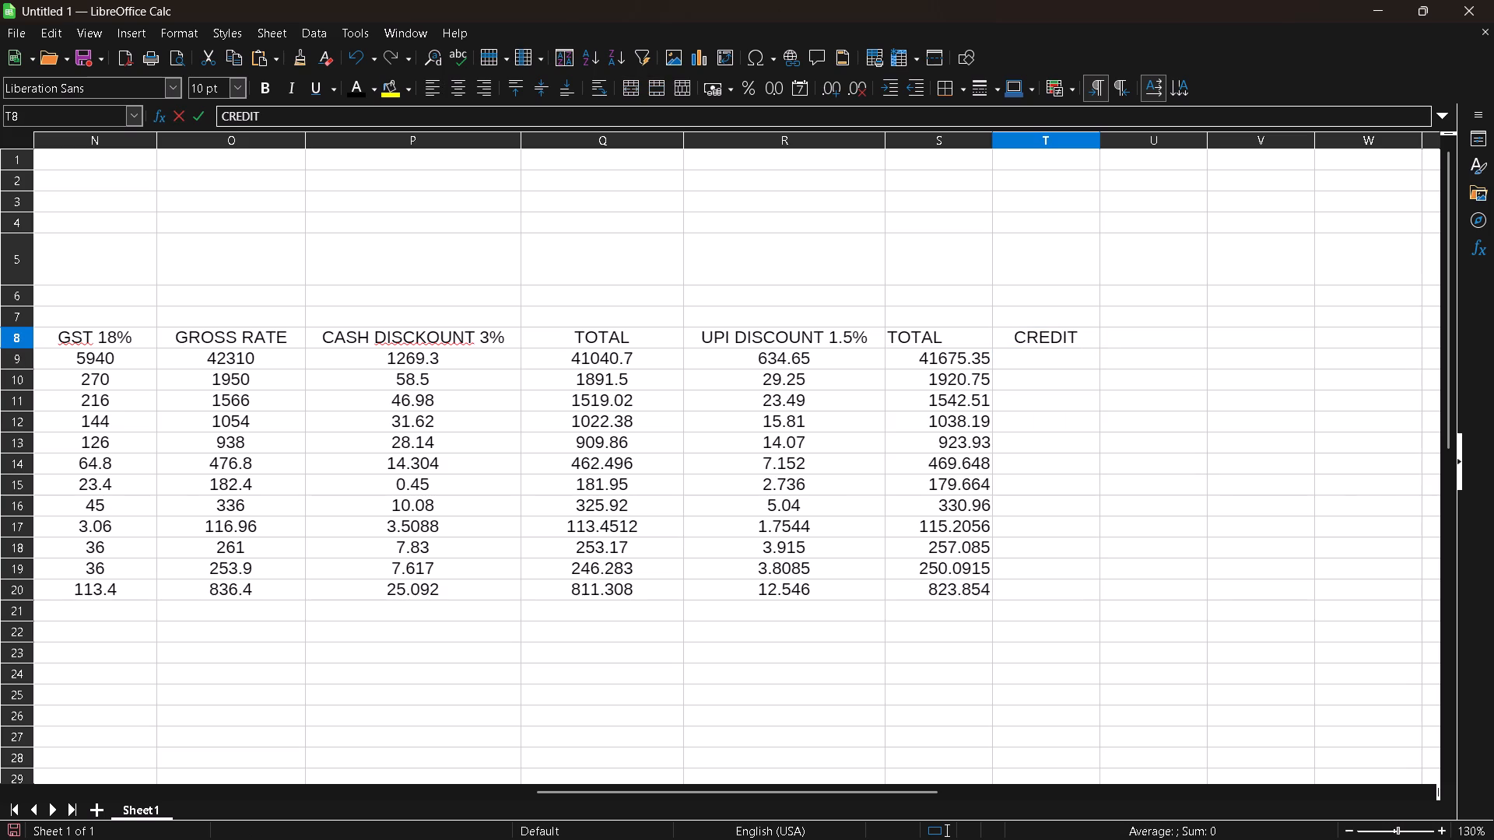
{"action": "type", "text": "0.5"}
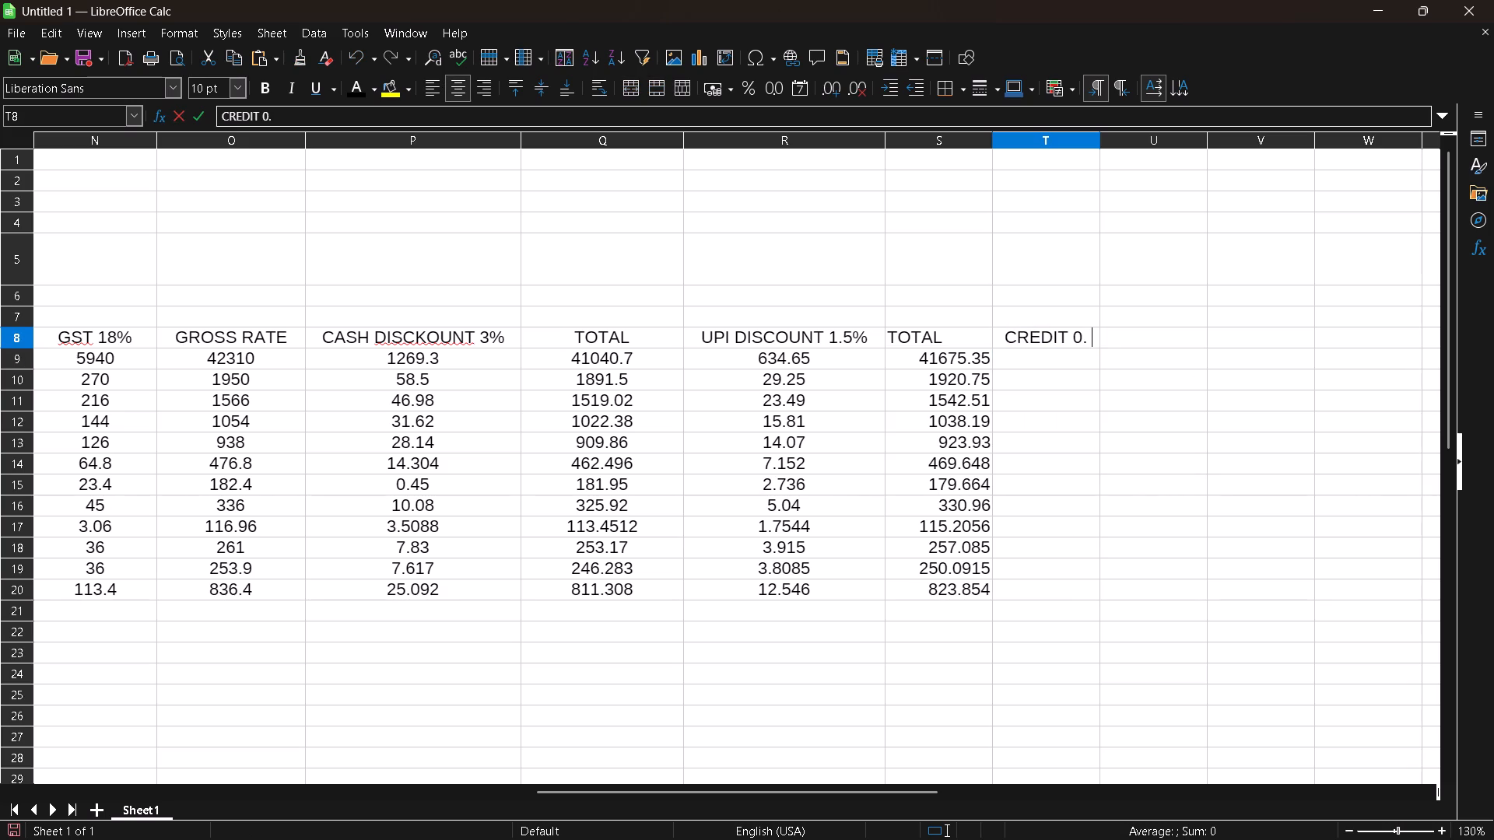
{"action": "key", "text": "shift+percent"}
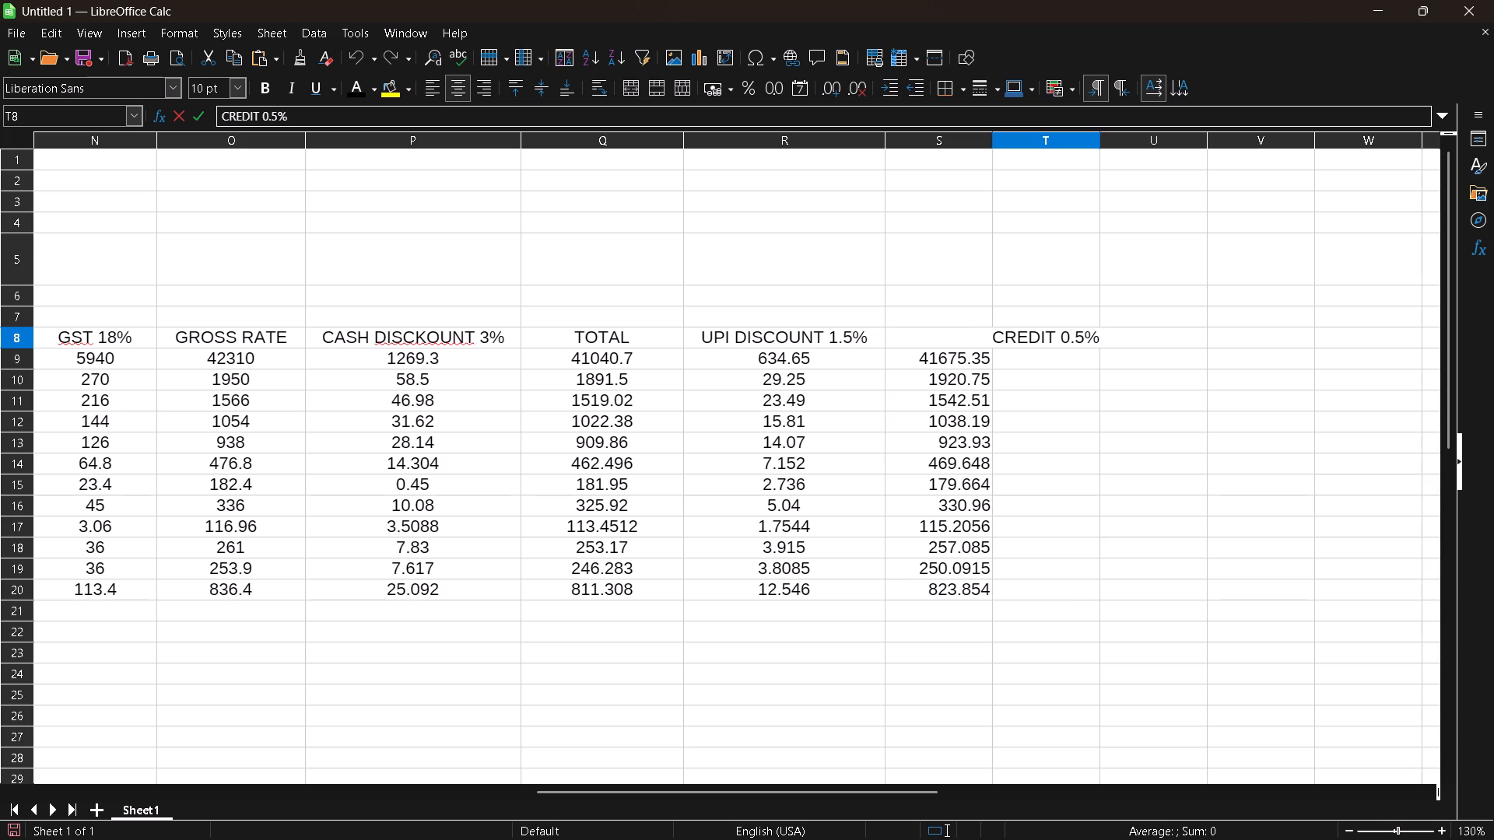
{"action": "key", "text": "Return"}
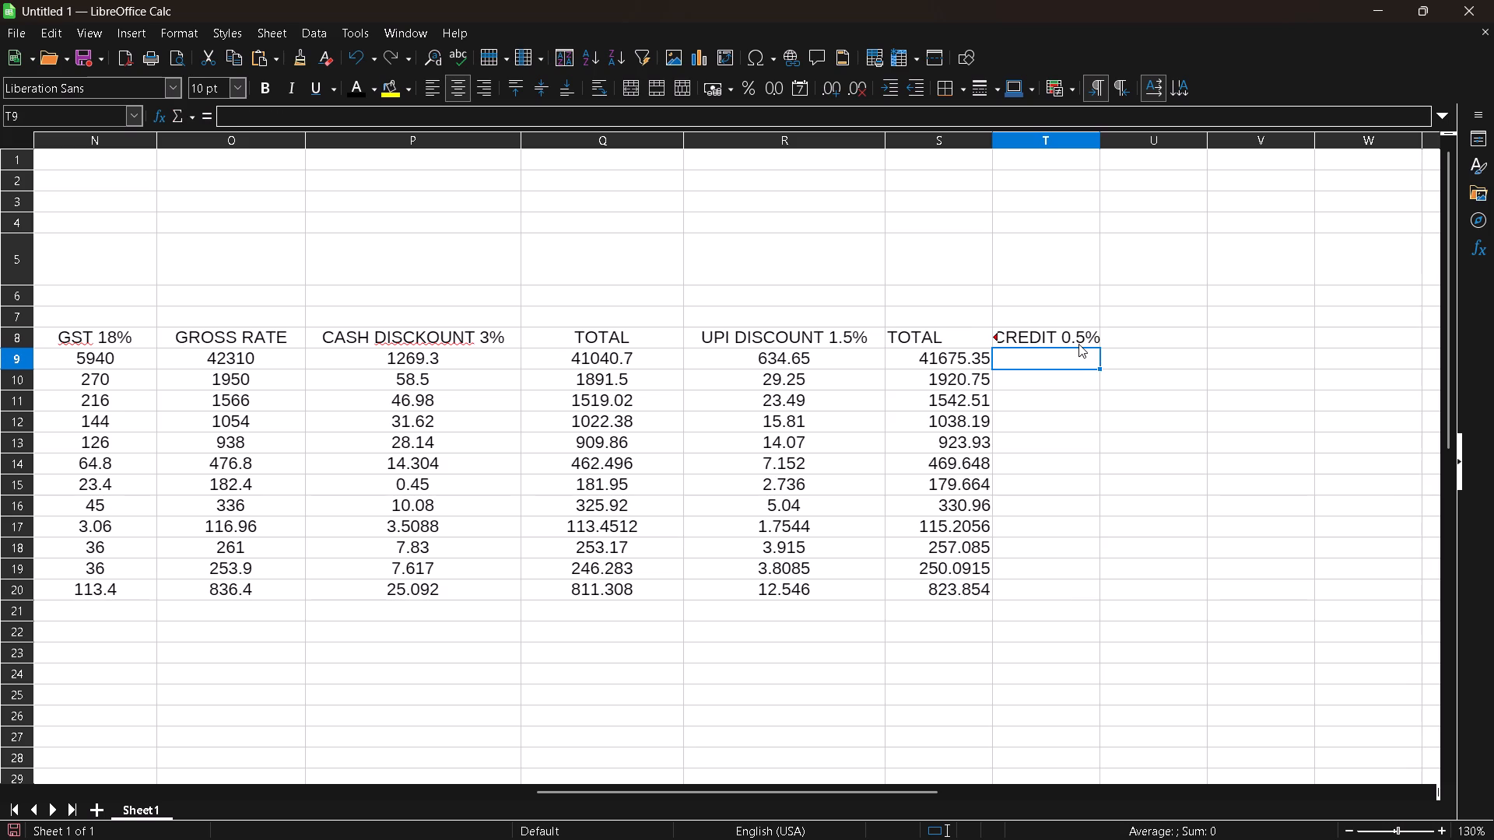
Calculate the 0.5% credit amounts in T9 and T10 with the formulas =O9*0.5% and =O10*0.5%.
{"action": "type", "text": "=O"}
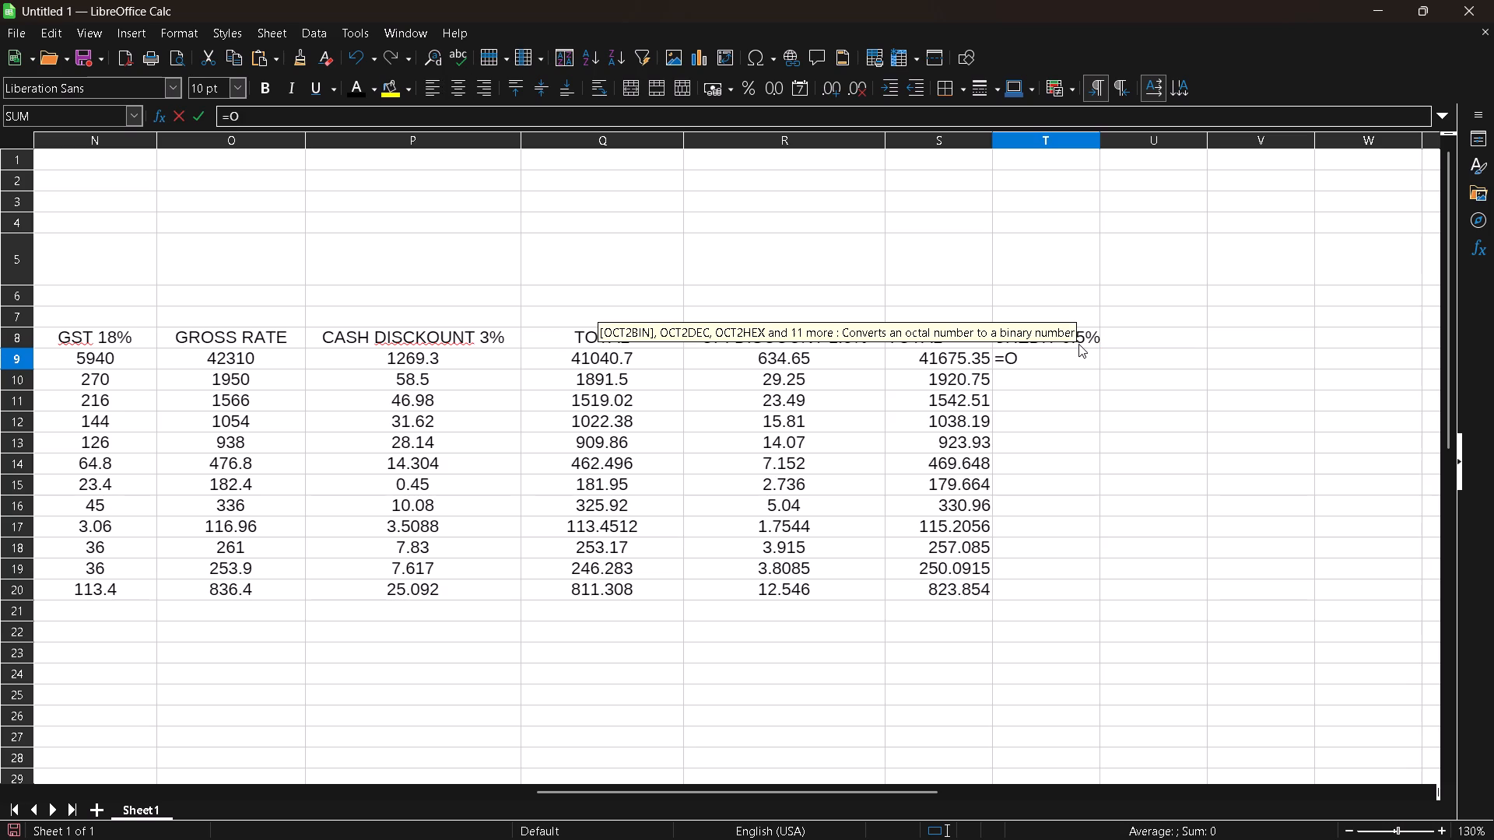
{"action": "key", "text": "9"}
{"action": "key", "text": "asterisk"}
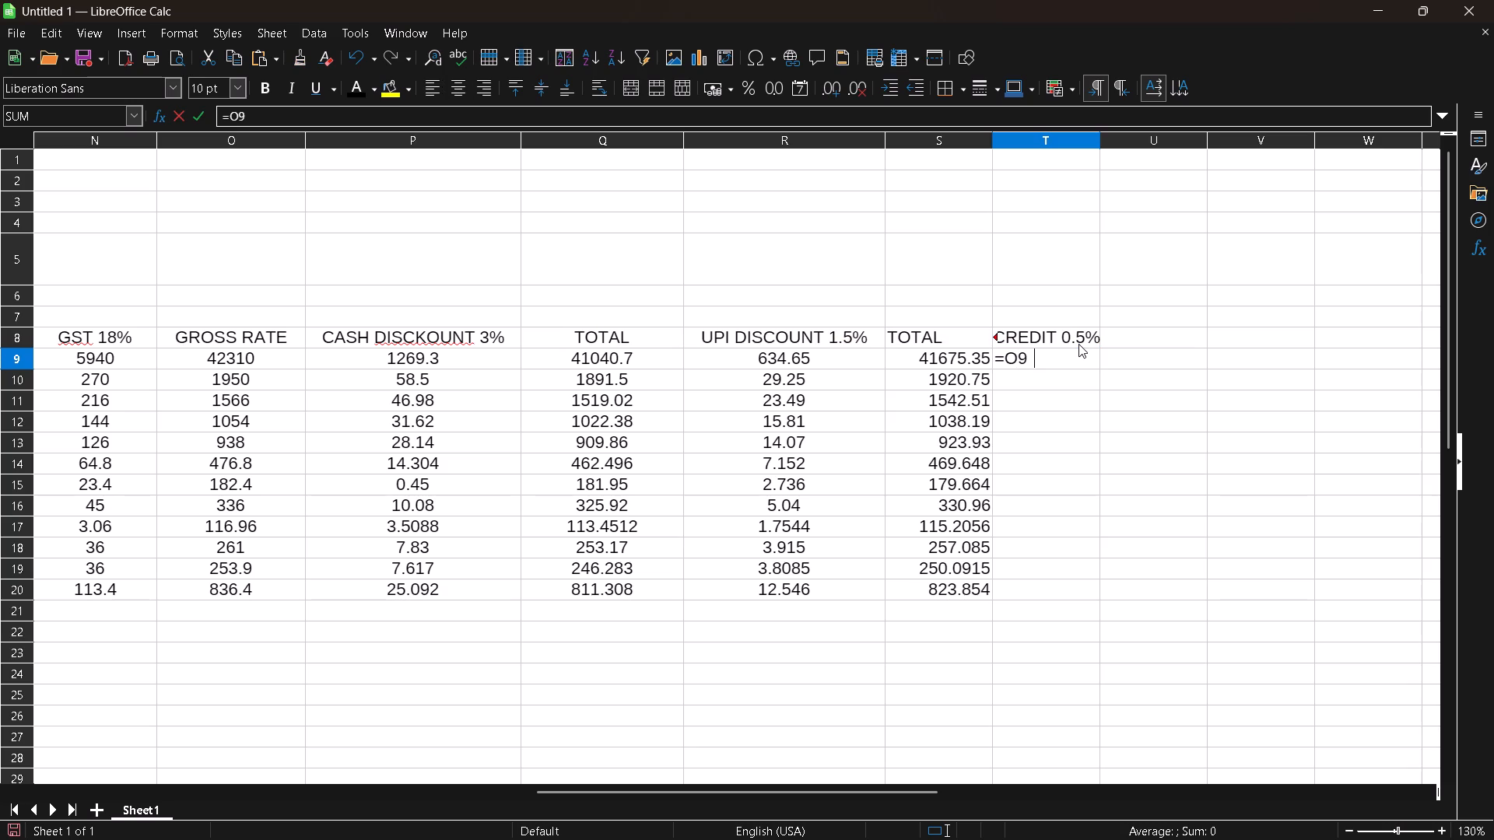
{"action": "type", "text": "0.5"}
{"action": "key", "text": "shift+percent"}
{"action": "key", "text": "Return"}
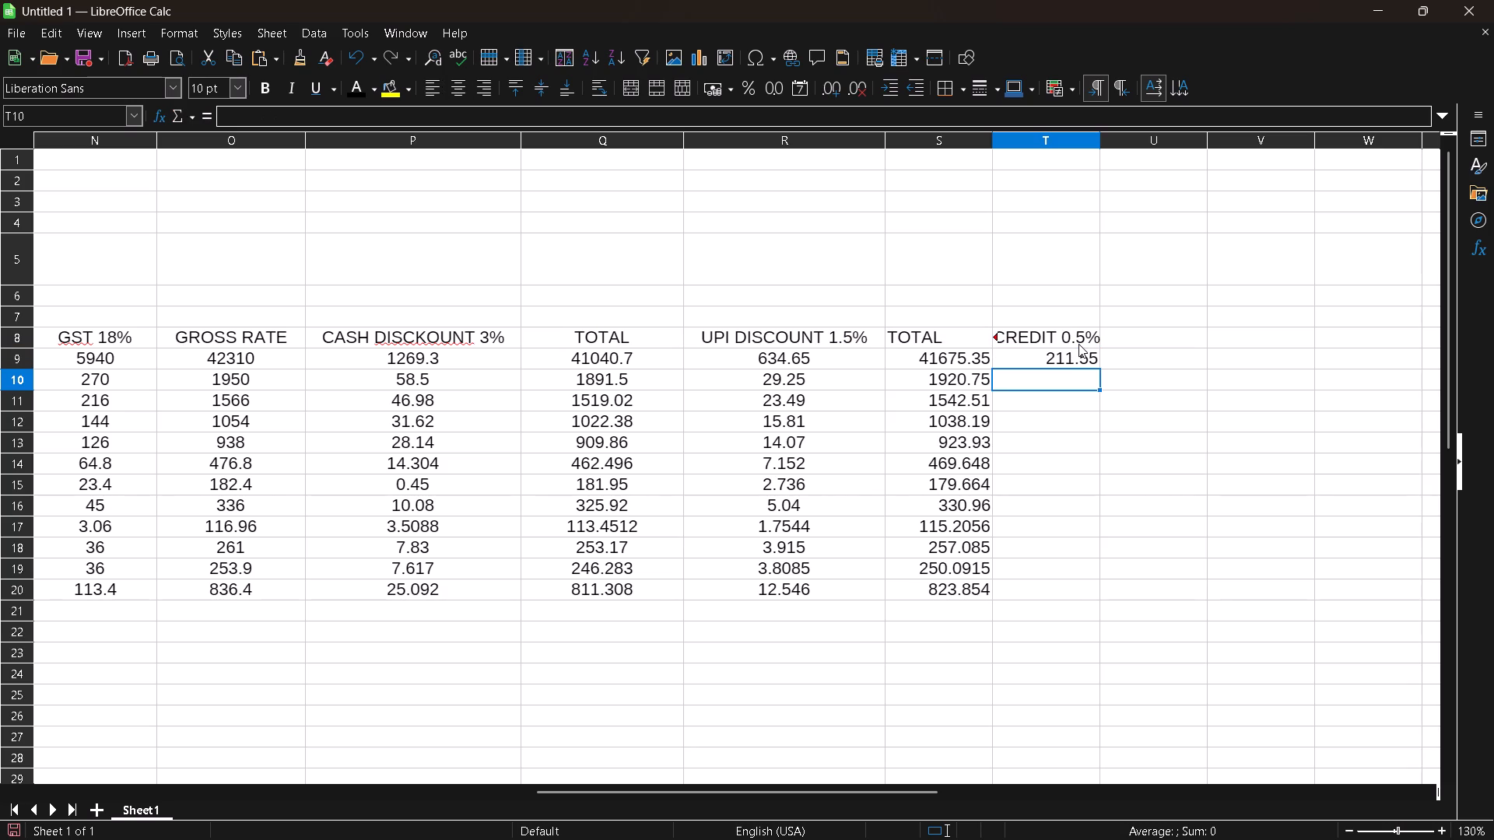
{"action": "key", "text": "equal"}
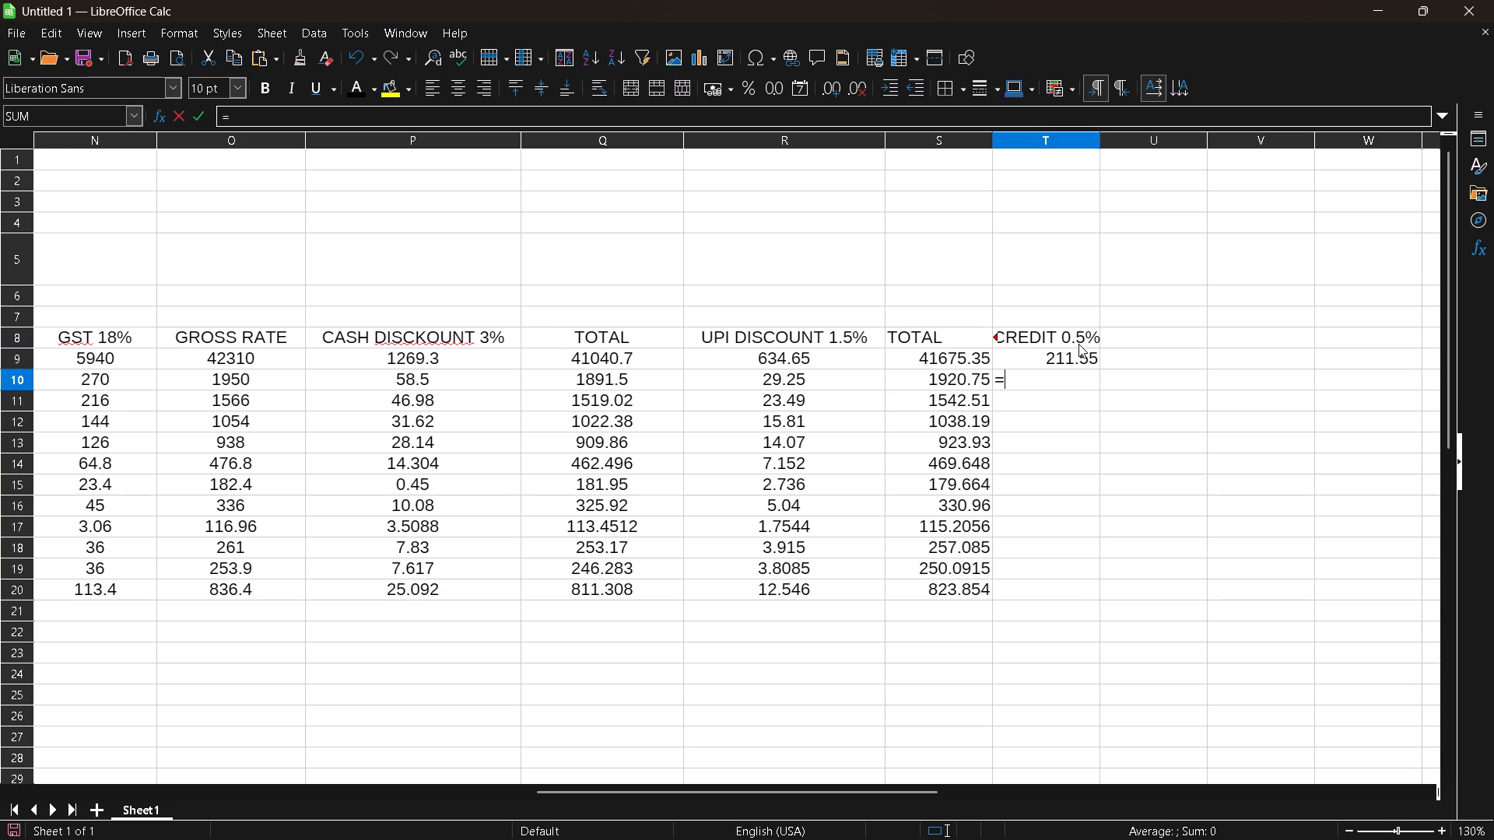
{"action": "key", "text": "o"}
{"action": "type", "text": "10*"}
{"action": "type", "text": "0.5"}
{"action": "key", "text": "shift+percent"}
{"action": "key", "text": "Return"}
Calculate the 0.5% credit amount in T11 with the formula =O11*0.5%, making sure it references the gross rate cell.
{"action": "key", "text": "equal"}
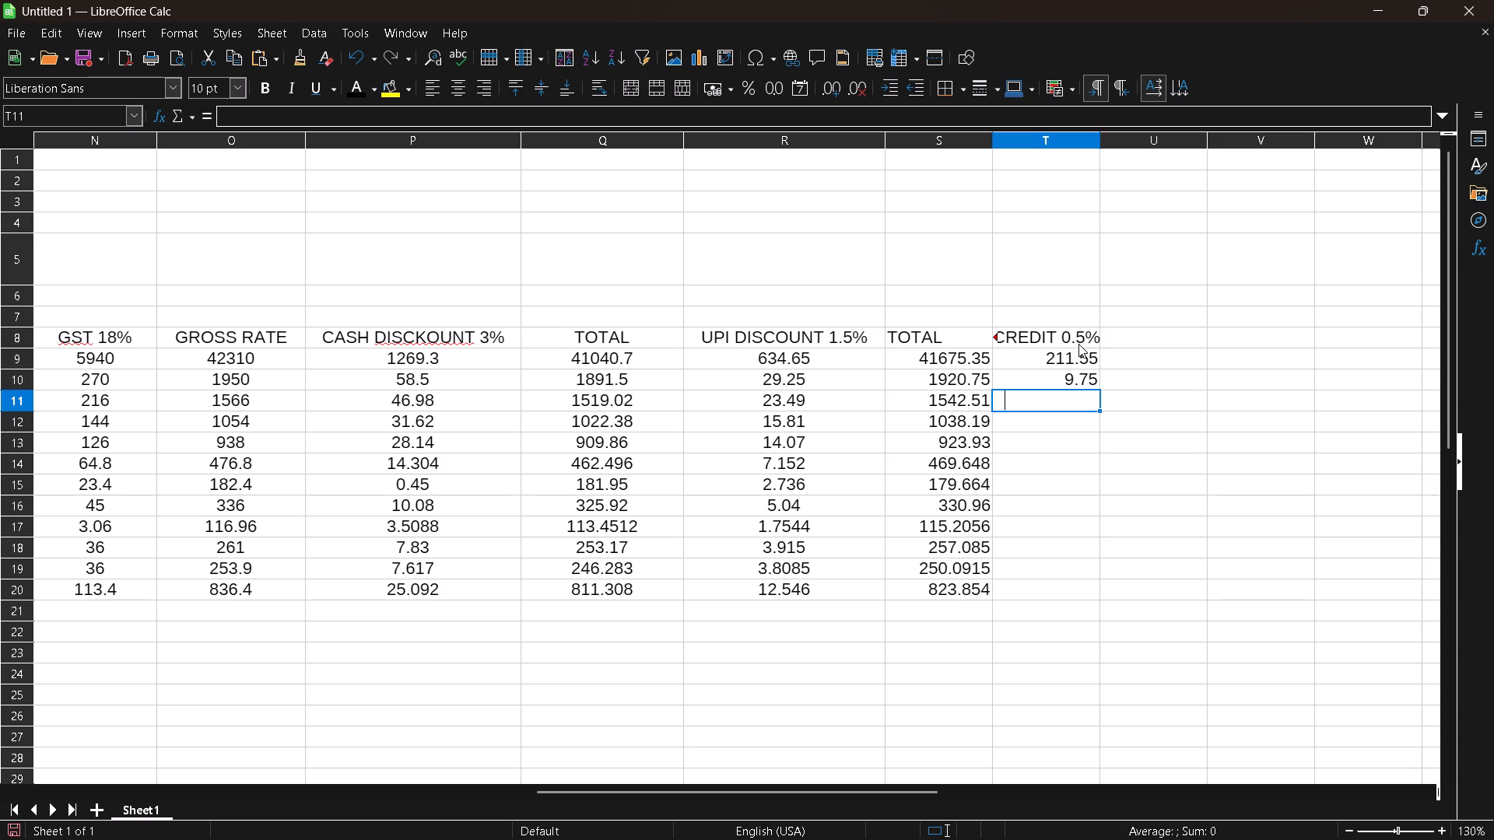
{"action": "key", "text": "0"}
{"action": "type", "text": "11"}
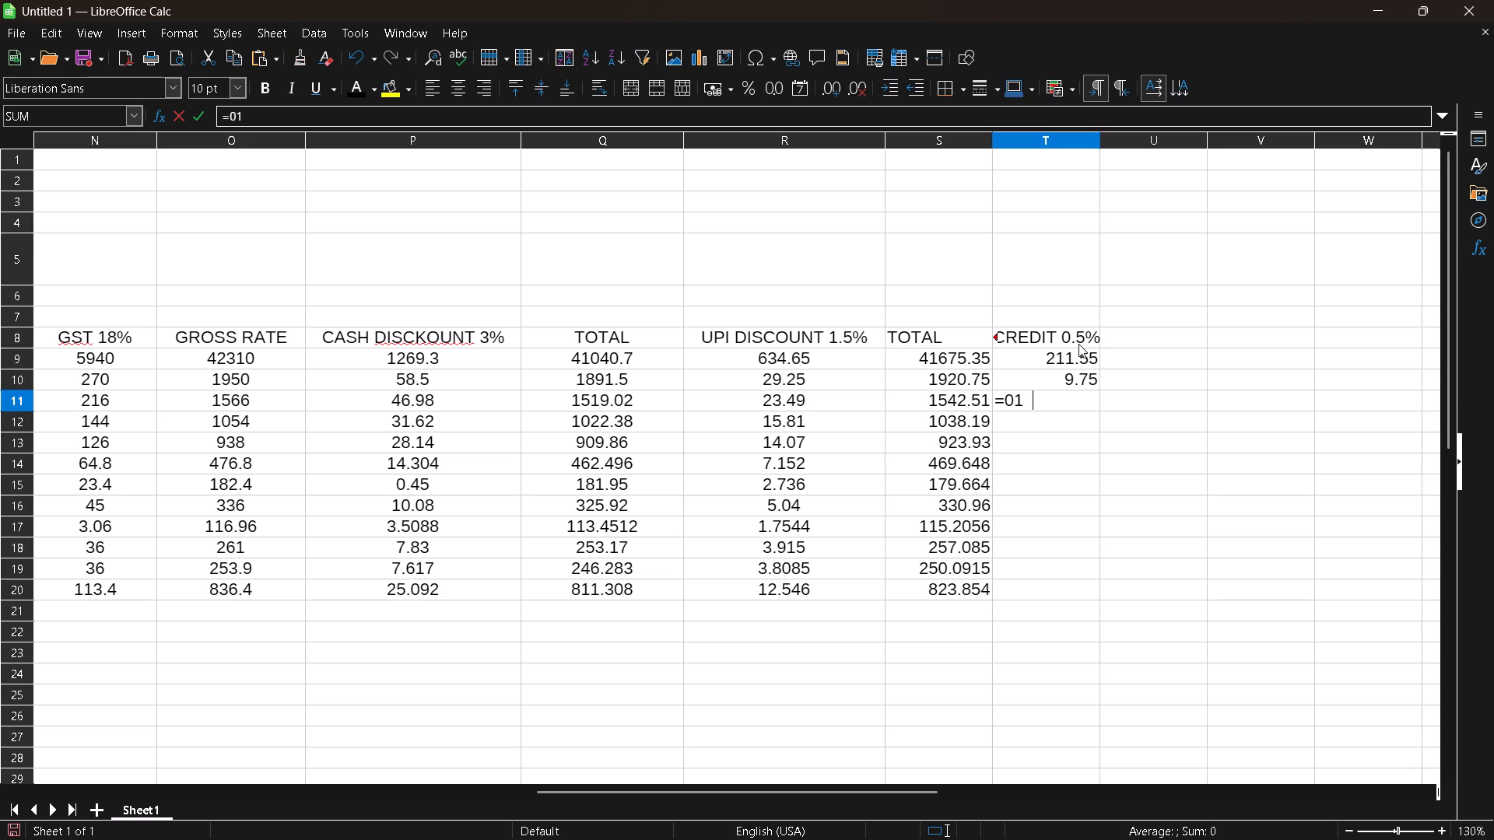
{"action": "key", "text": "asterisk"}
{"action": "type", "text": "0.5"}
{"action": "key", "text": "shift+percent"}
{"action": "key", "text": "Return"}
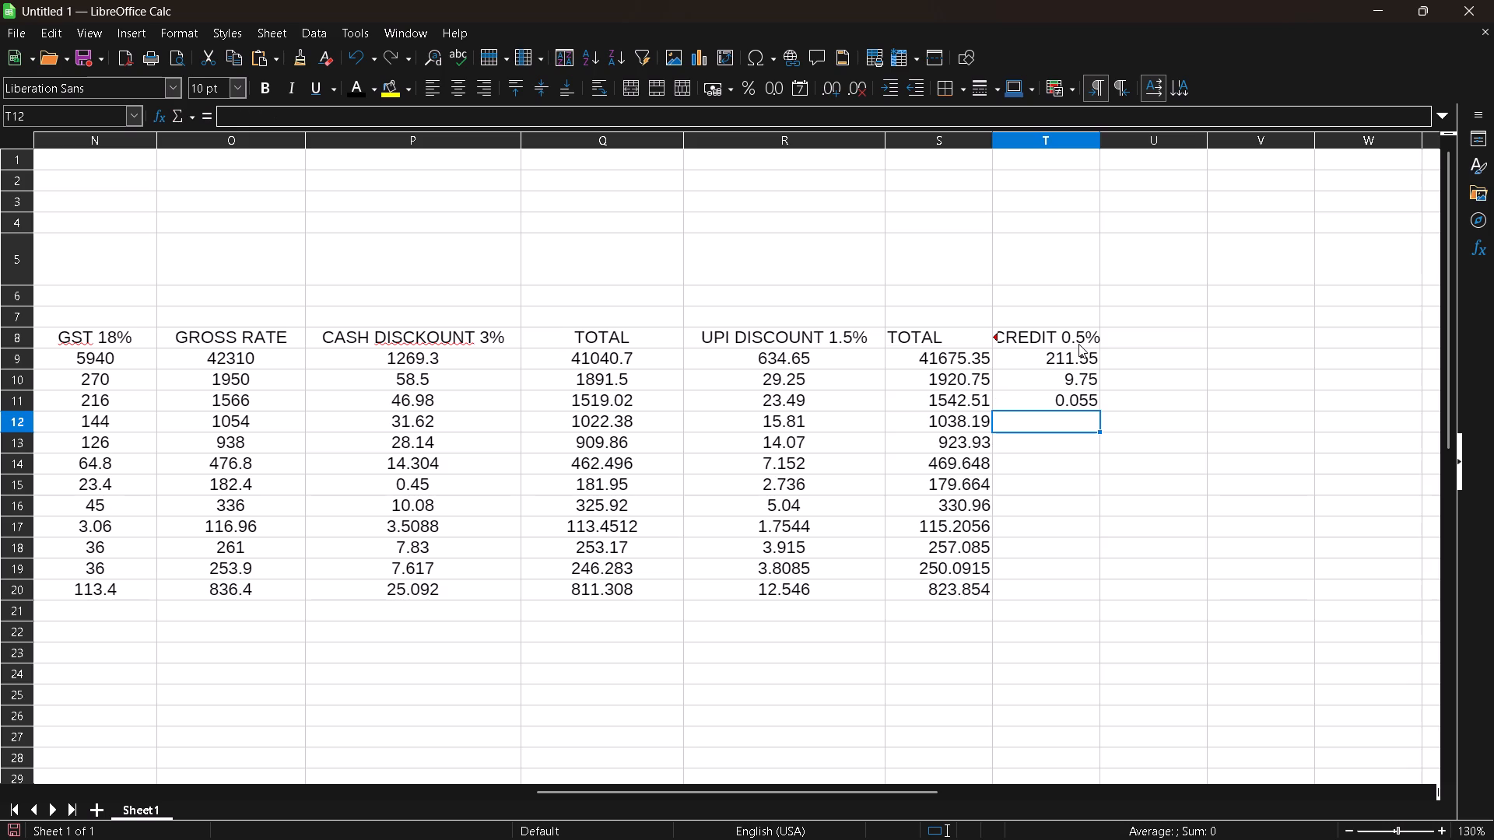
{"action": "key", "text": "Up"}
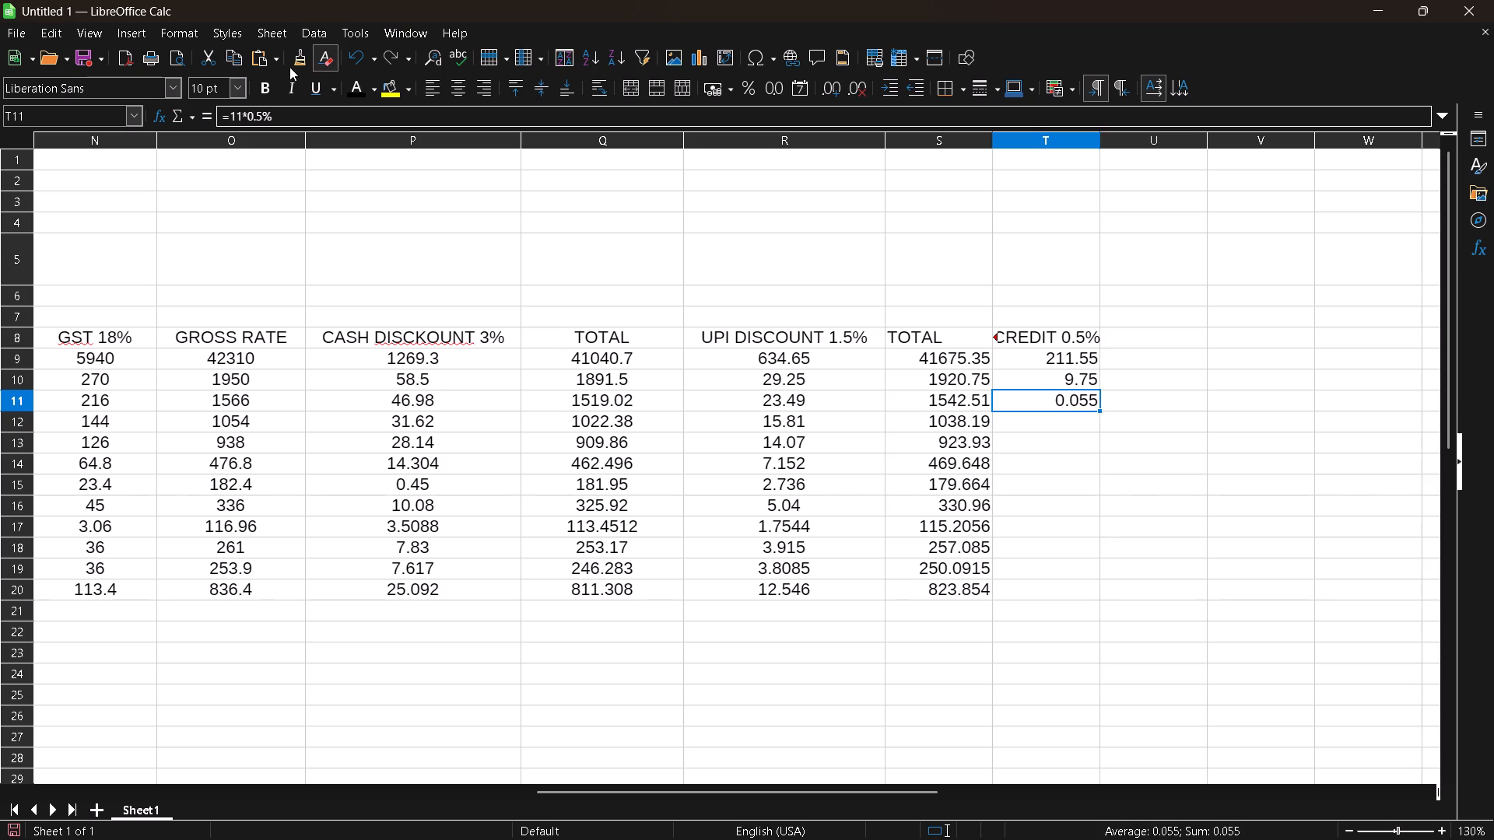
{"action": "left_click", "coordinate": [225, 112]}
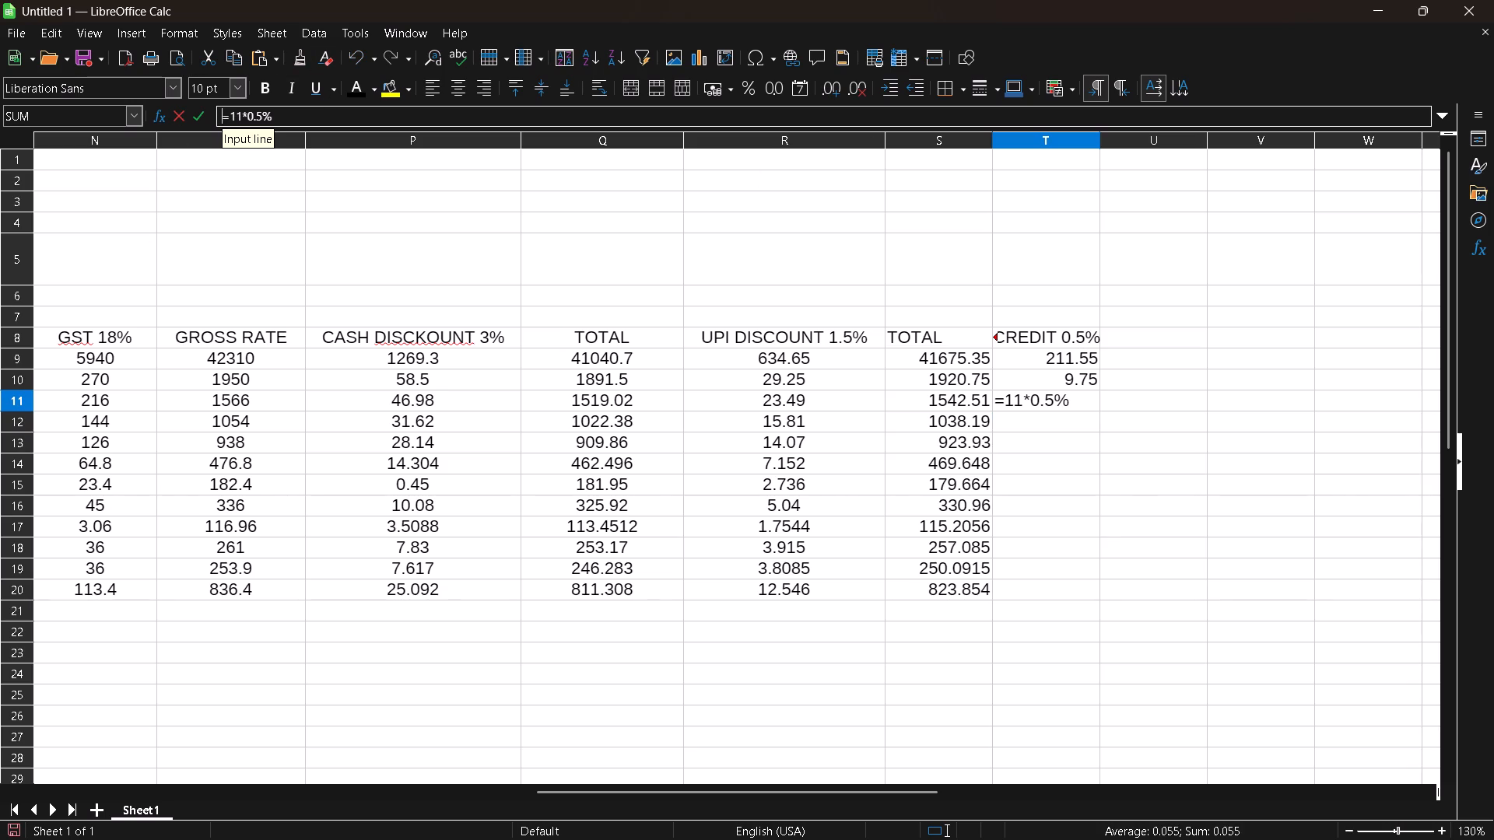
{"action": "left_click", "coordinate": [235, 109]}
{"action": "key", "text": "Left"}
{"action": "key", "text": "o"}
{"action": "key", "text": "Return"}
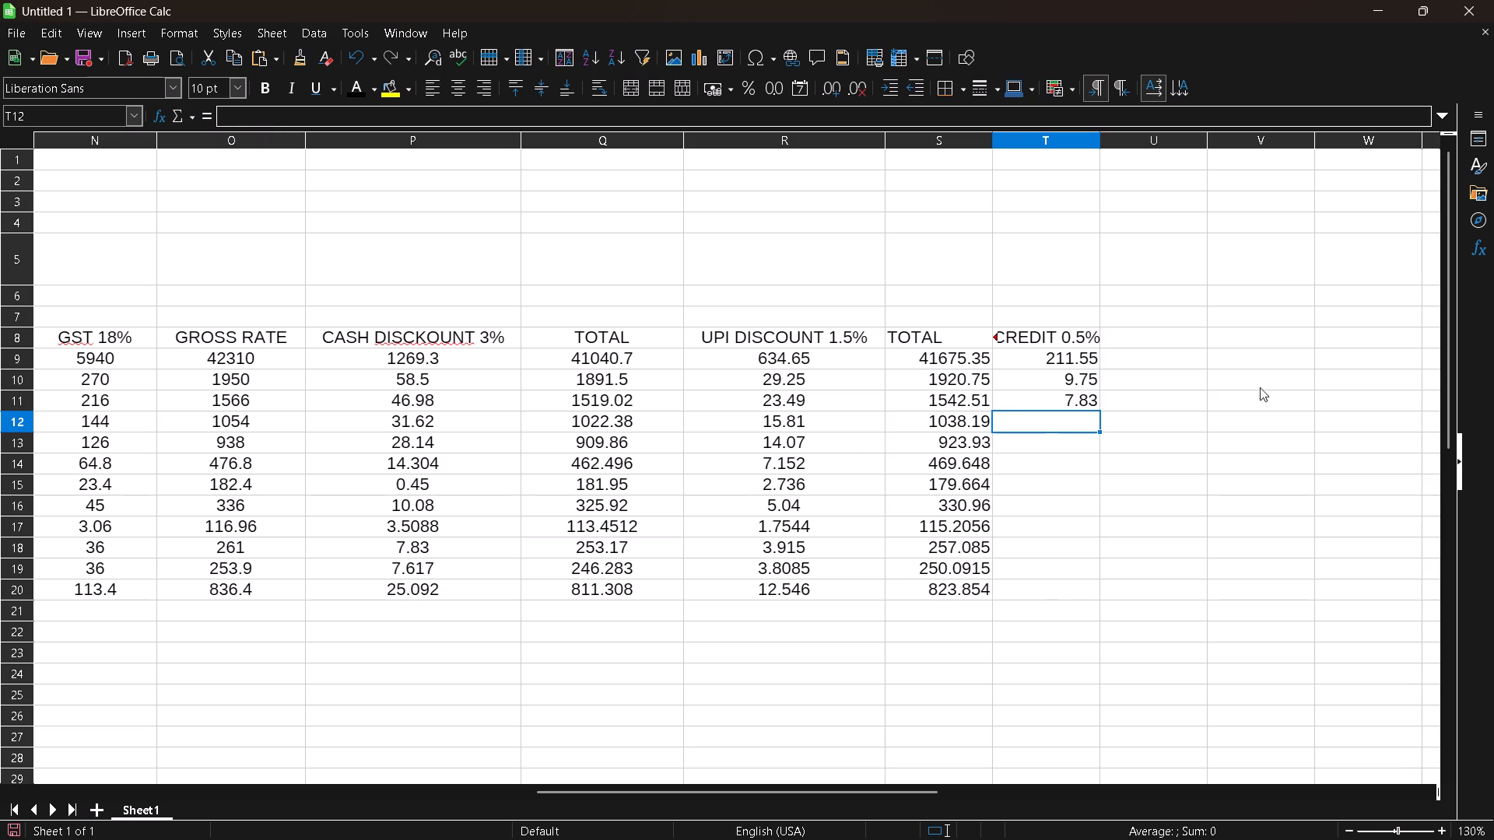
Check the formulas in T11, T10 and T9, and calculate the 0.5% credit amount in T12 with =O12*0.5%.
{"action": "left_click", "coordinate": [1076, 390]}
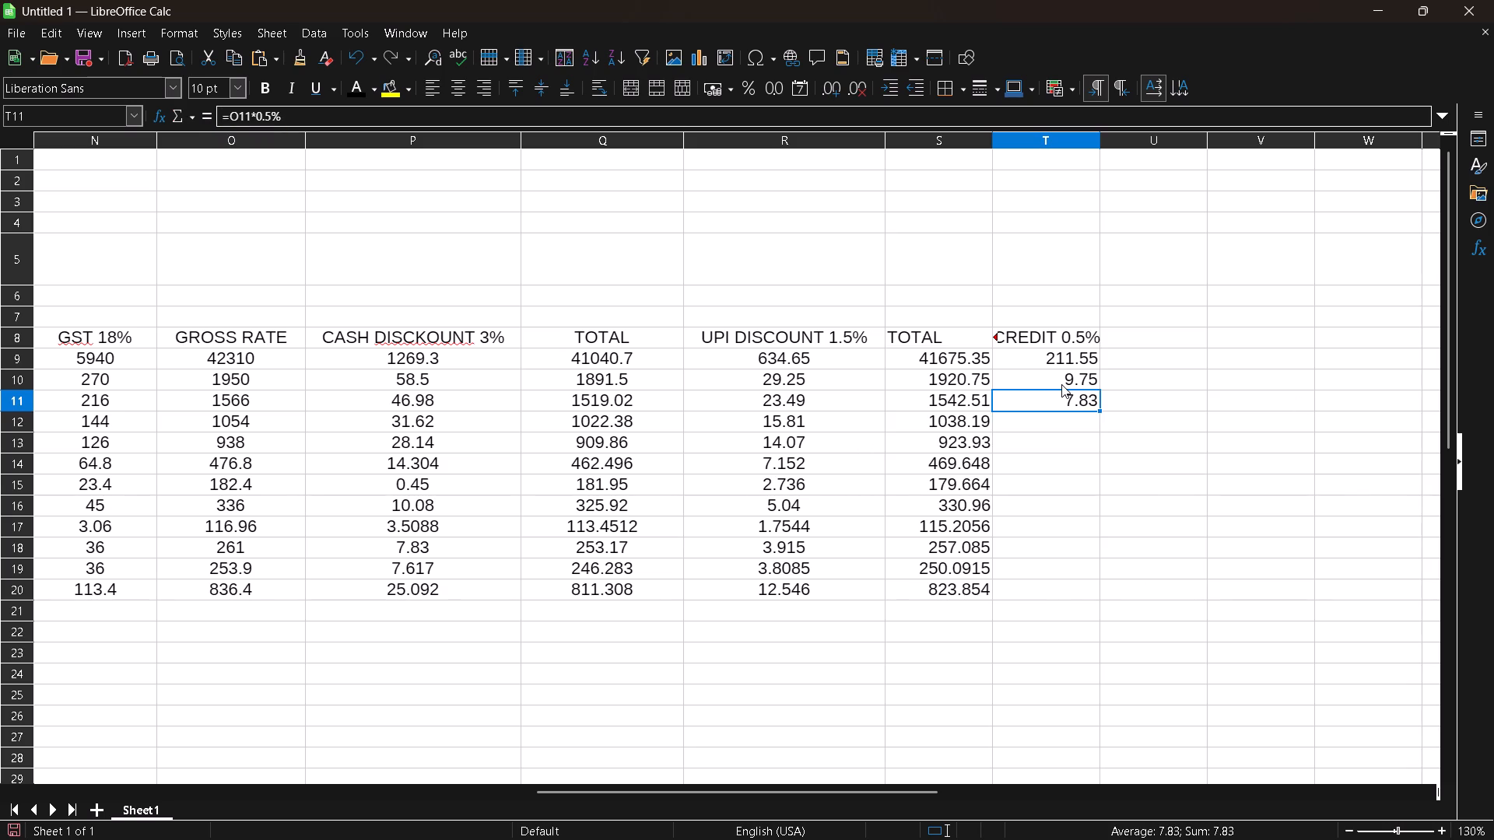
{"action": "left_click", "coordinate": [1061, 384]}
{"action": "left_click", "coordinate": [1065, 364]}
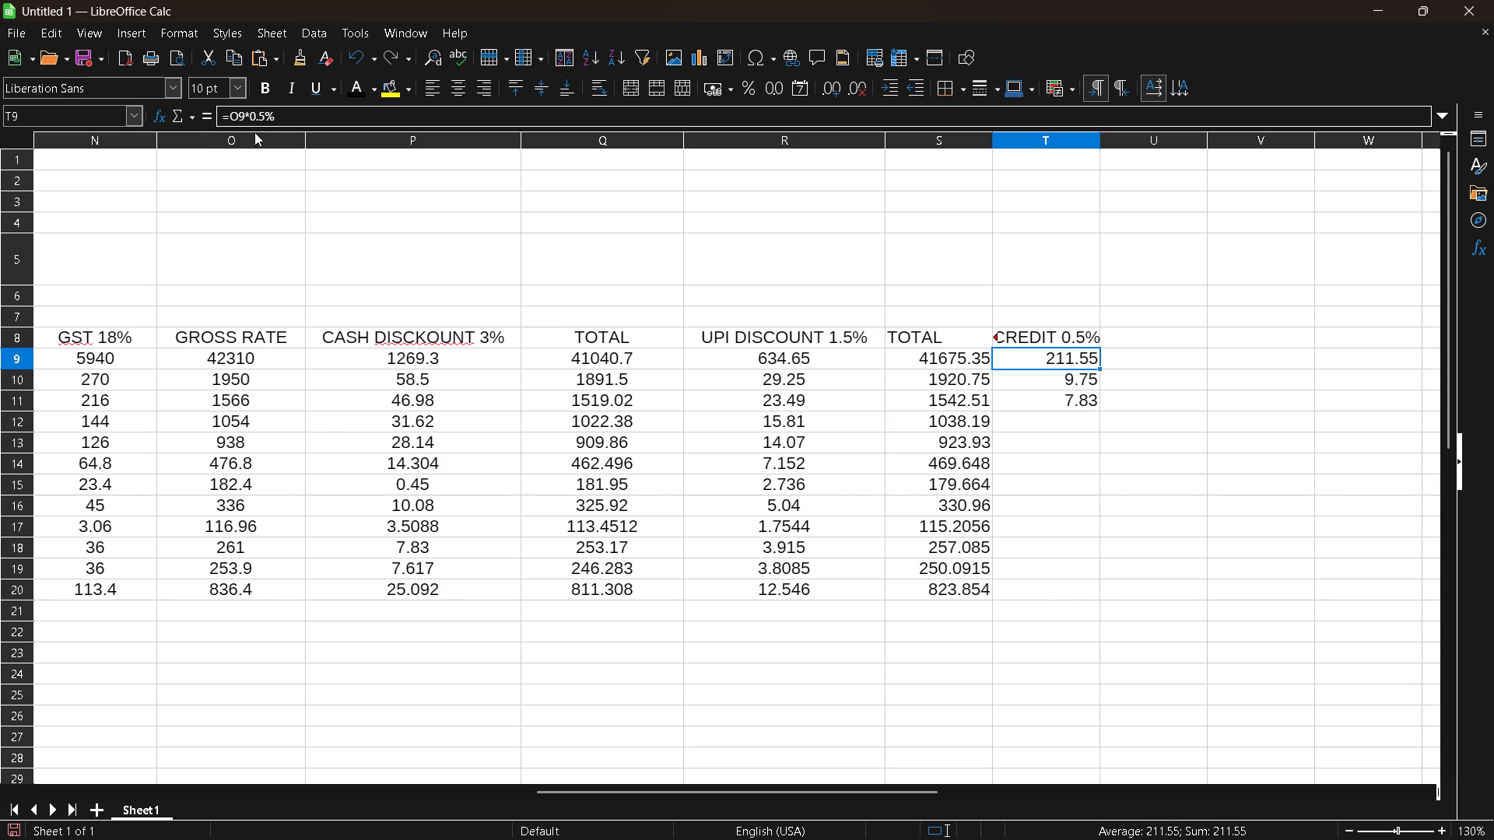
{"action": "left_click", "coordinate": [1035, 429]}
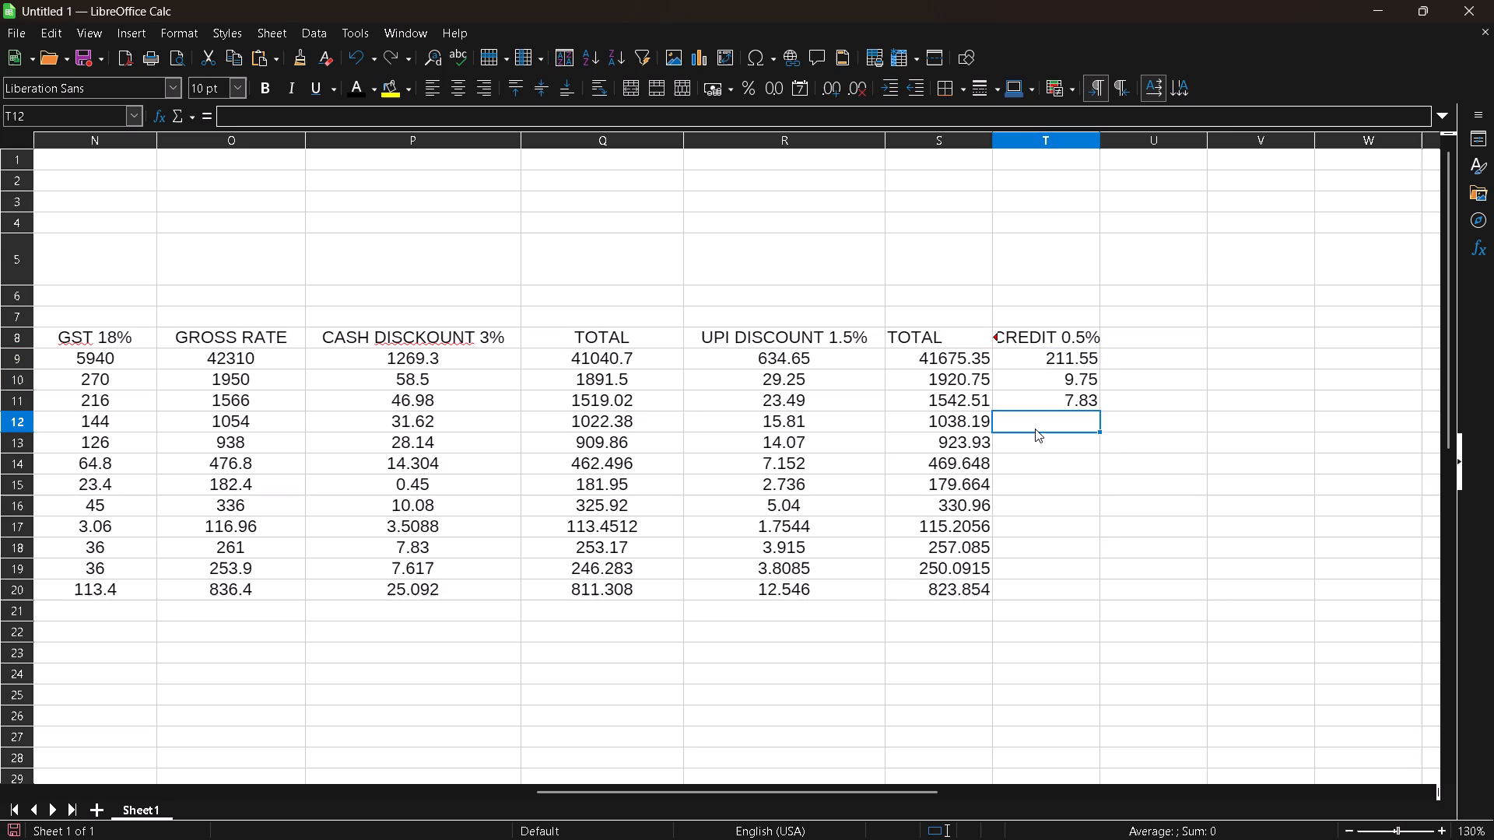
{"action": "type", "text": "=O"}
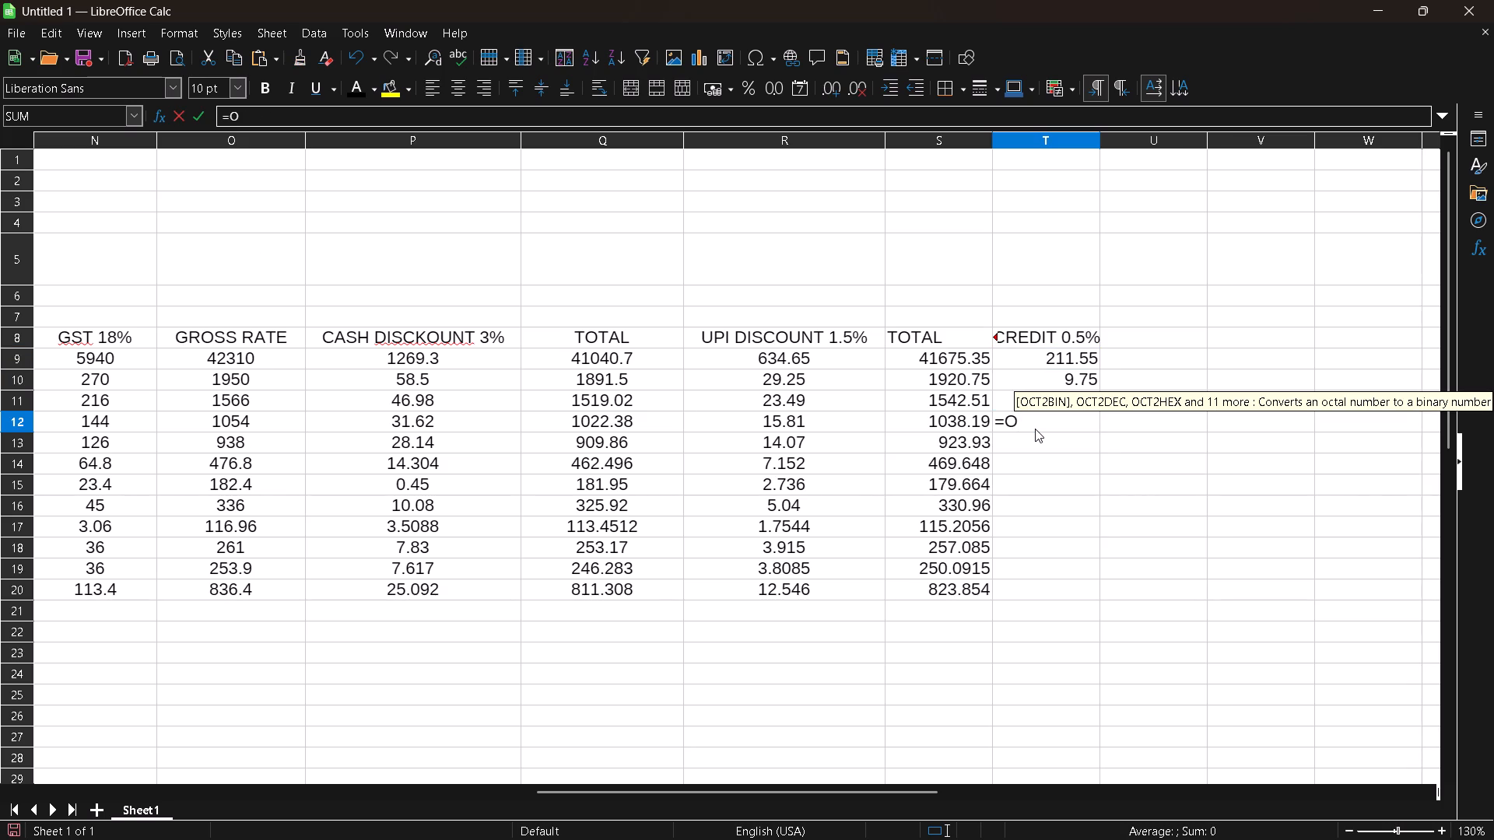
{"action": "type", "text": "12*1"}
{"action": "key", "text": "BackSpace"}
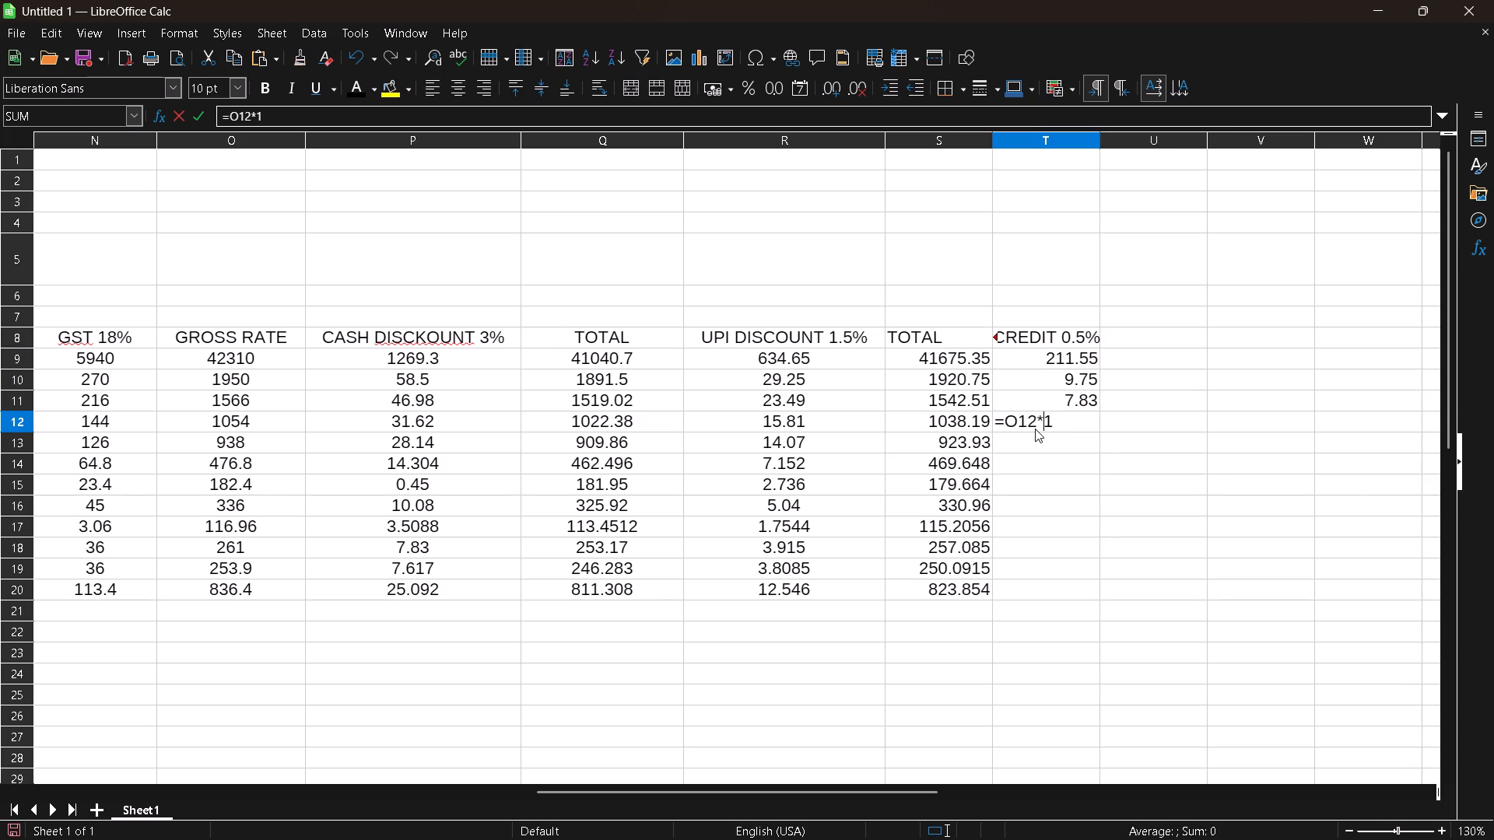
{"action": "type", "text": "0.5"}
{"action": "key", "text": "shift+percent"}
{"action": "key", "text": "Return"}
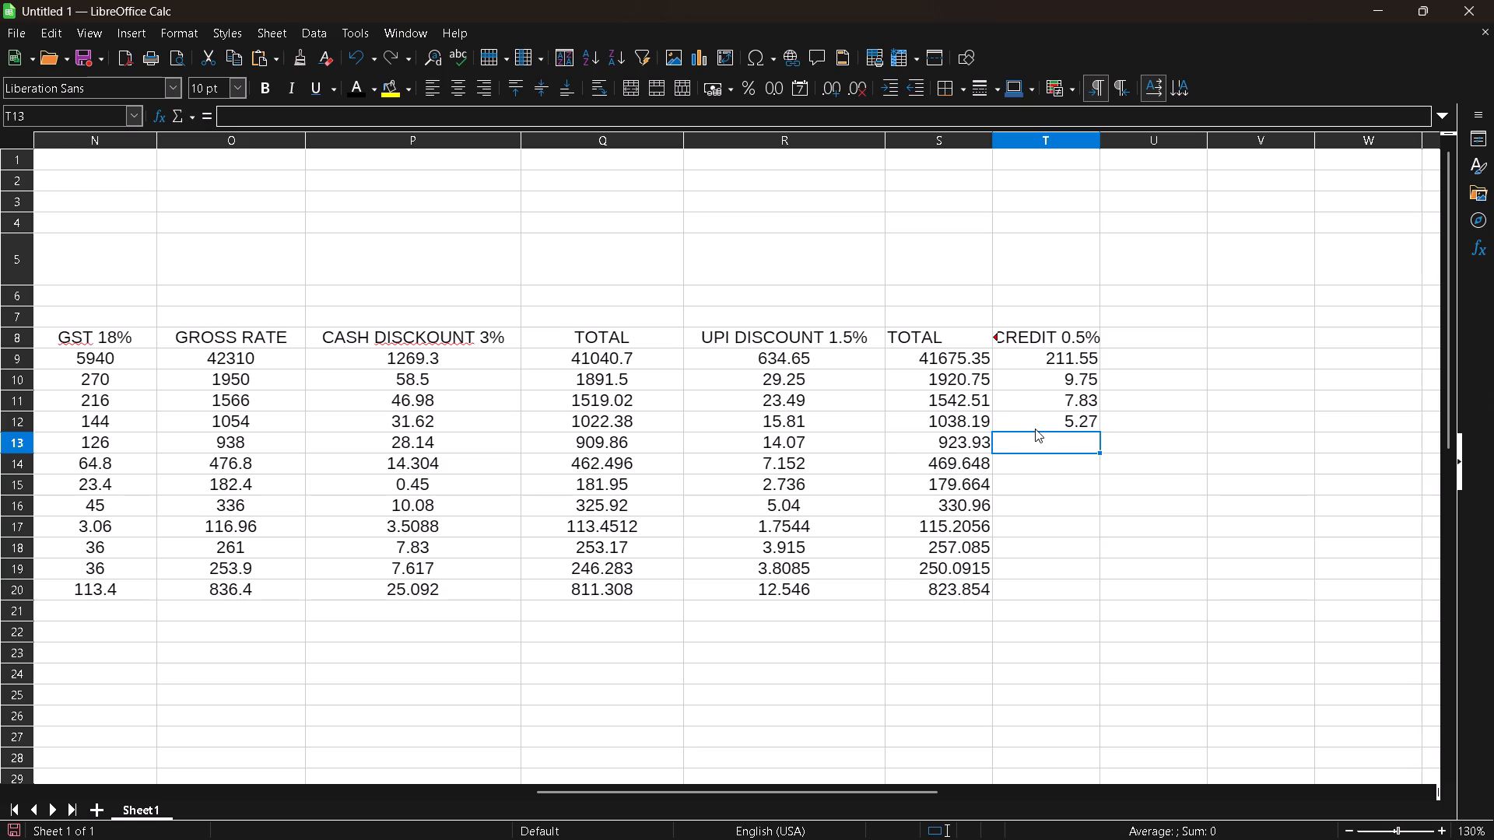
Enter the 0.5% credit formula for row 13 in T13 as =013*0.5%, written with a zero.
{"action": "key", "text": "equal"}
{"action": "key", "text": "0"}
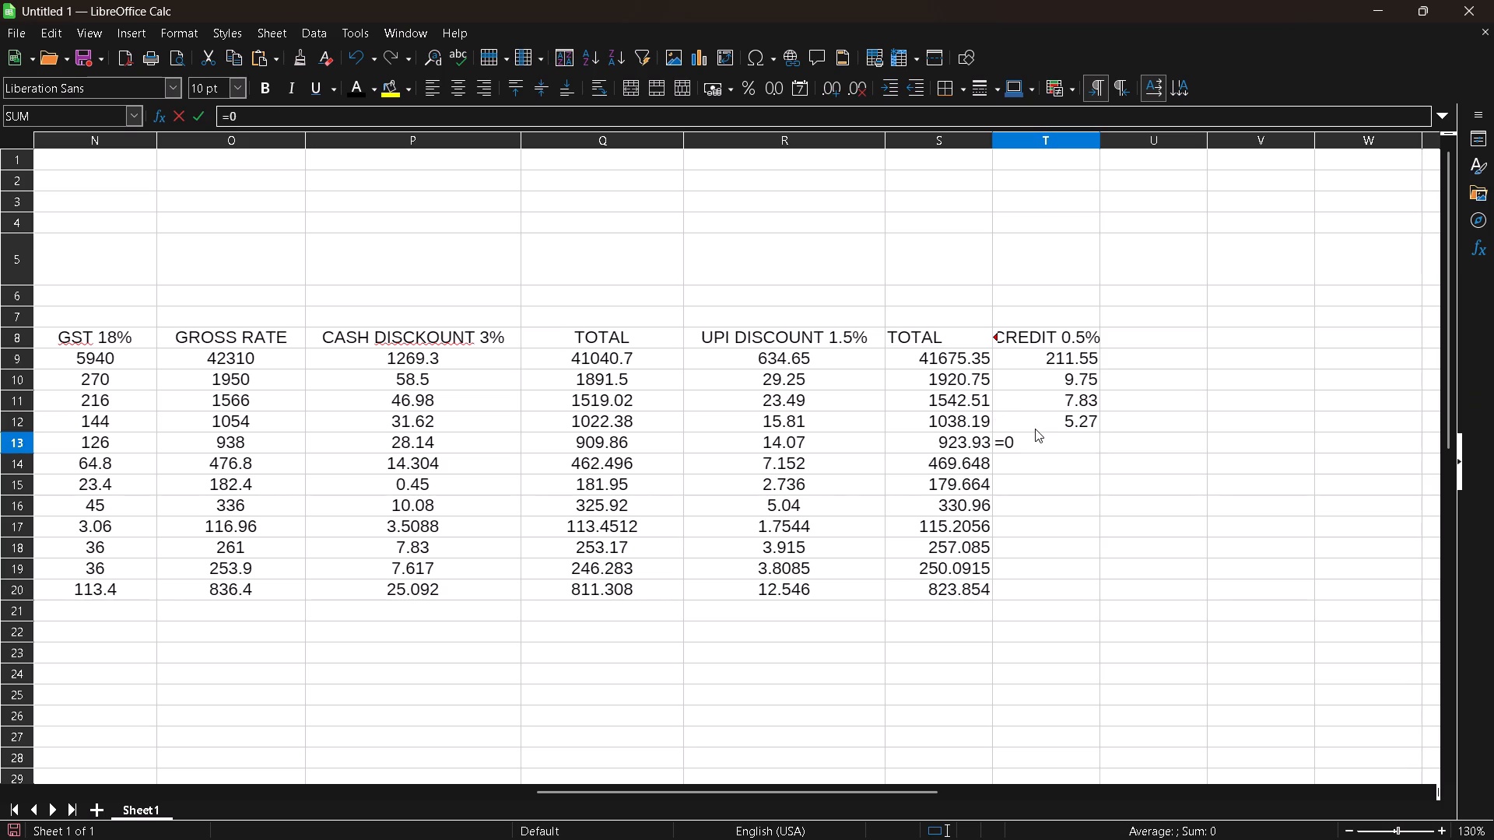
{"action": "type", "text": "131*"}
{"action": "key", "text": "BackSpace"}
{"action": "key", "text": "BackSpace"}
{"action": "key", "text": "asterisk"}
{"action": "key", "text": "BackSpace"}
{"action": "key", "text": "asterisk"}
{"action": "type", "text": "0.5"}
{"action": "key", "text": "shift+percent"}
{"action": "key", "text": "Return"}
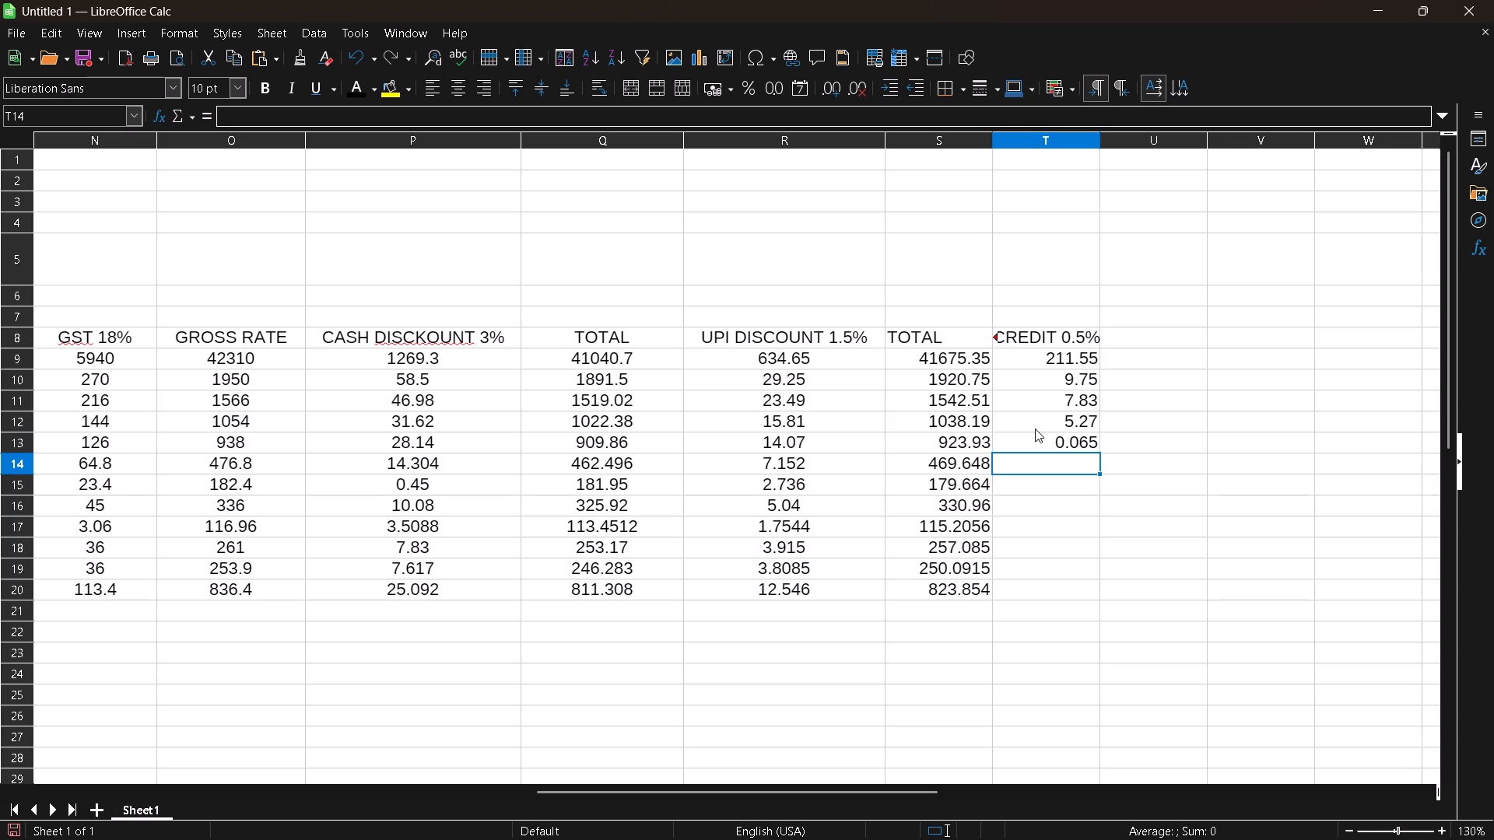
Calculate the 0.5% credit amount in T14 with =O14*0.5%, and dismiss the browser's advertising notification.
{"action": "key", "text": "equal"}
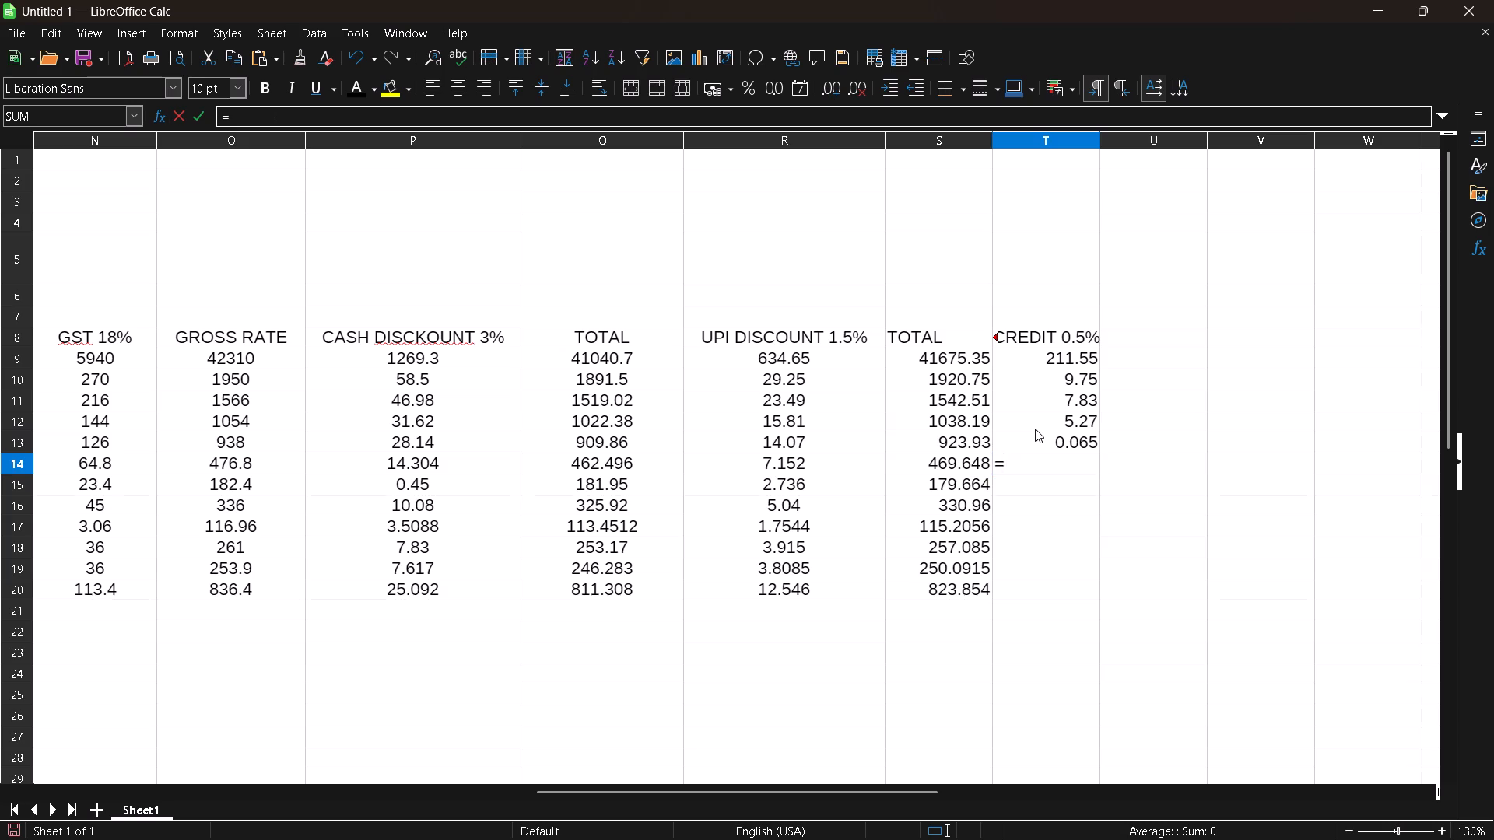
{"action": "type", "text": "O14*"}
{"action": "type", "text": "0.5"}
{"action": "key", "text": "shift+percent"}
{"action": "key", "text": "Return"}
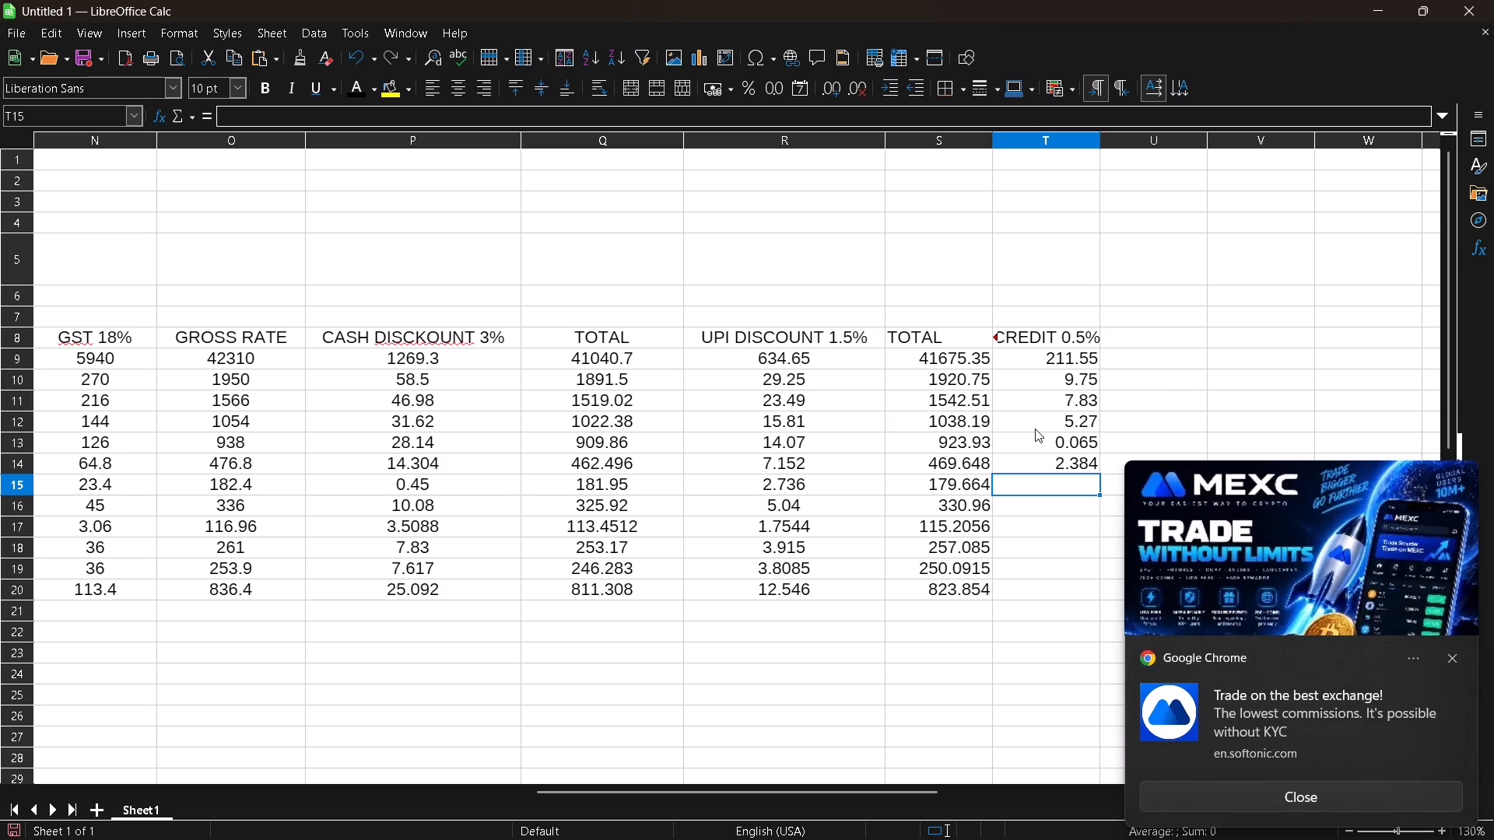
{"action": "left_click", "coordinate": [1449, 666]}
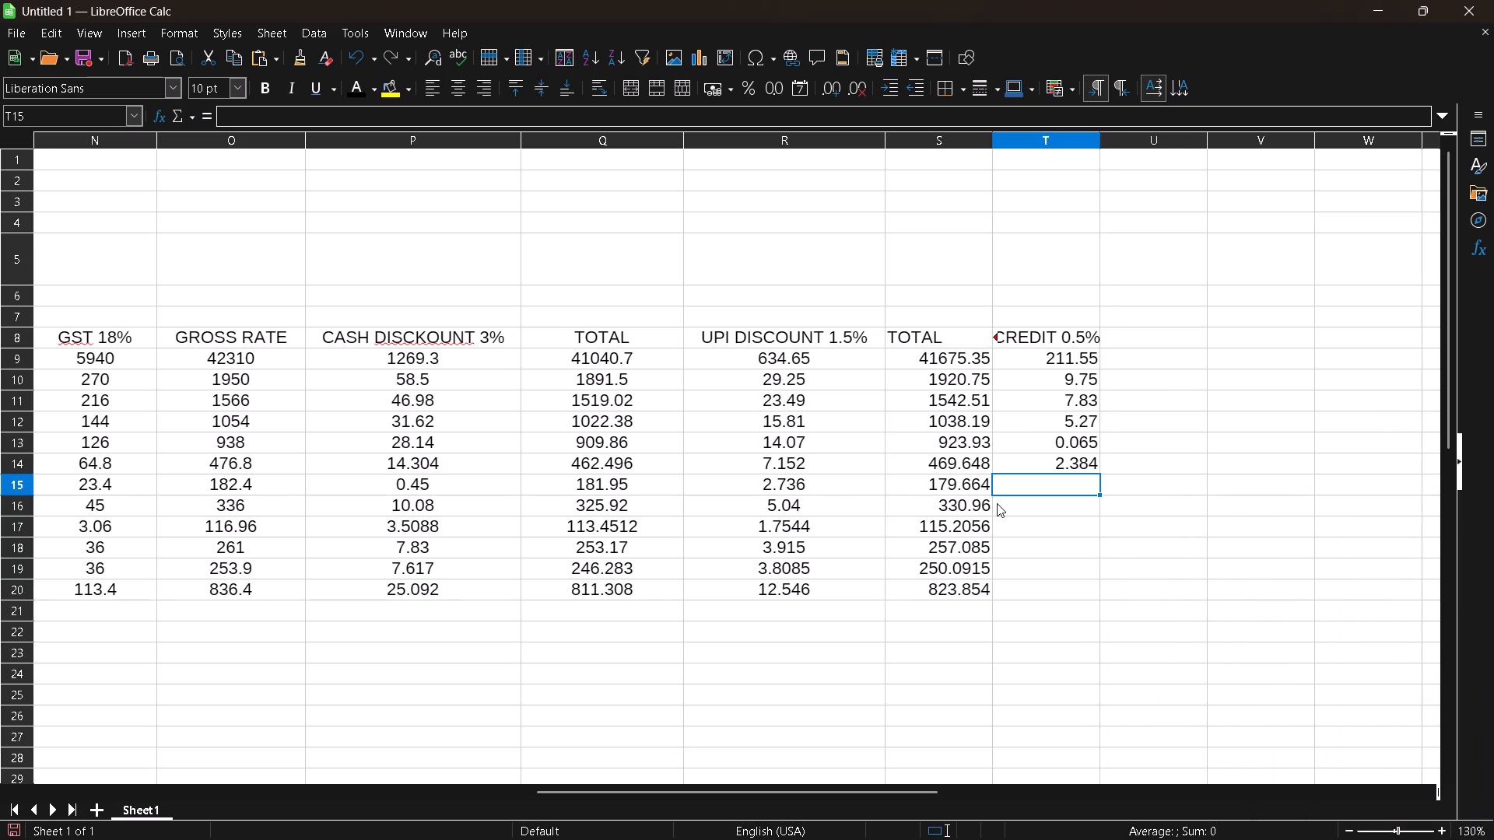
Calculate the 0.5% credit amount in T15 with =O15*0.5% and check which cell its formula references.
{"action": "type", "text": "=O"}
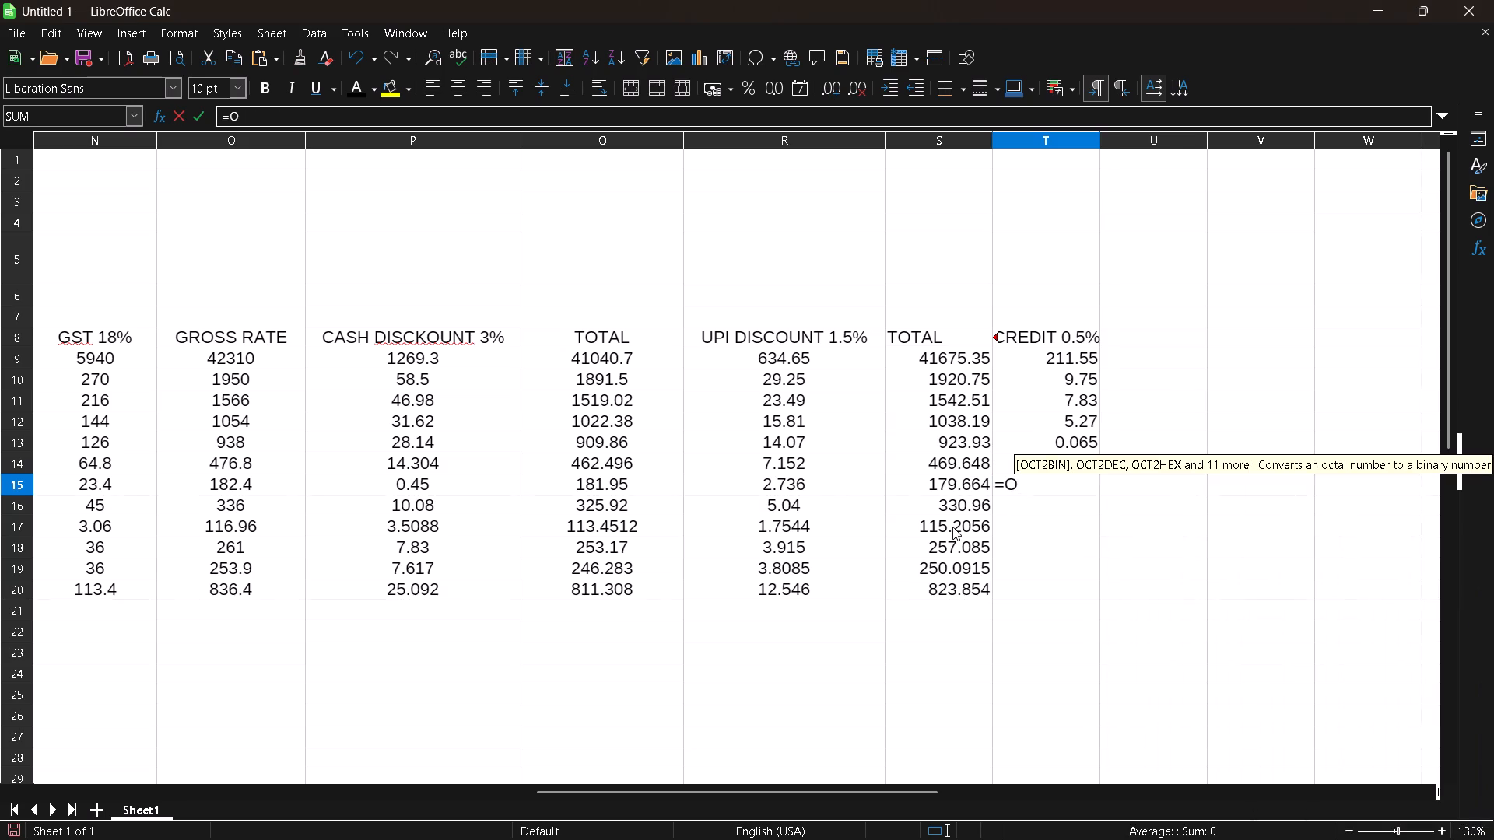
{"action": "type", "text": "158"}
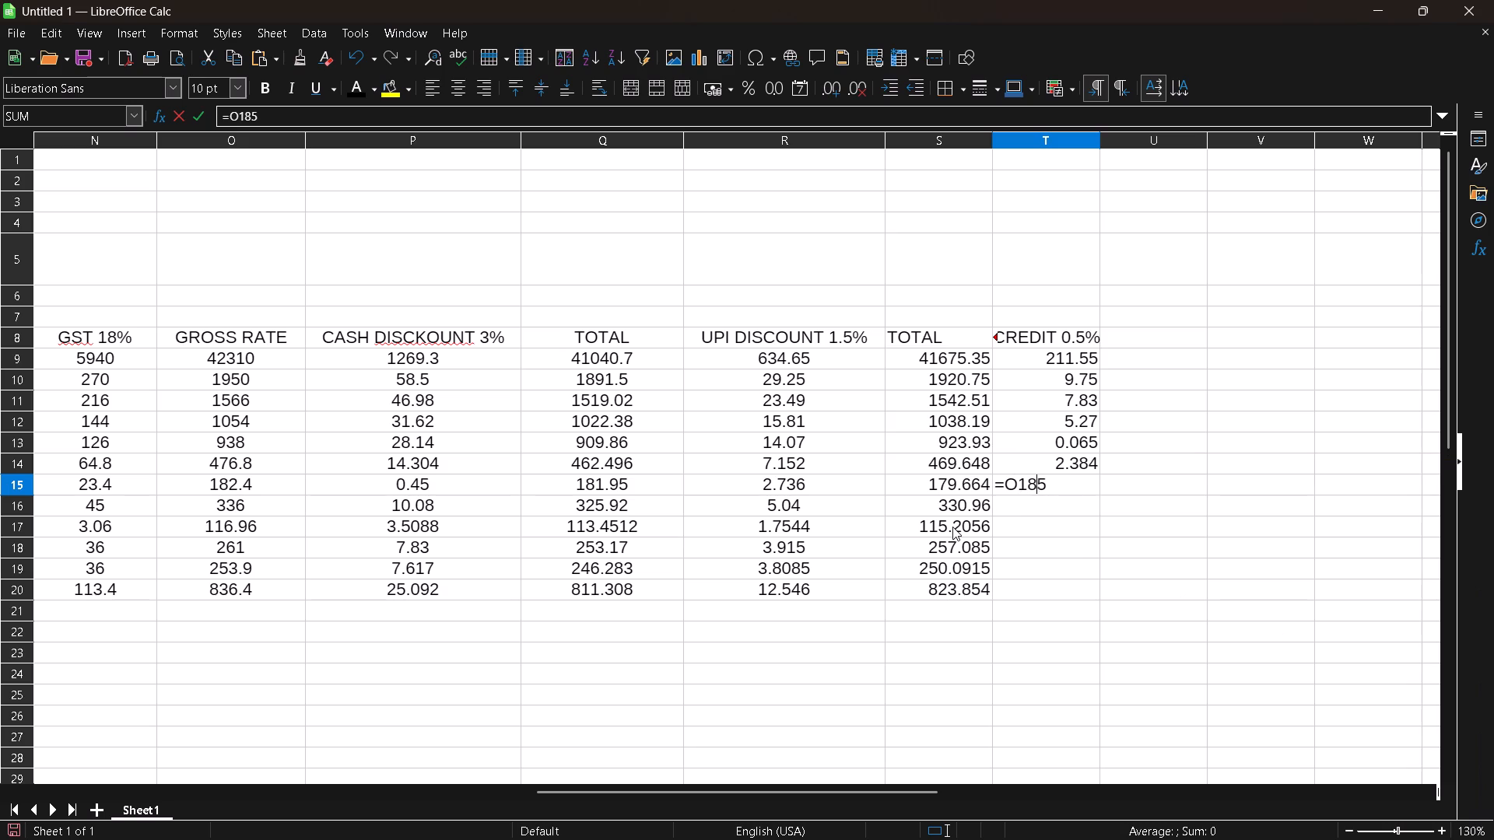
{"action": "key", "text": "BackSpace"}
{"action": "key", "text": "BackSpace"}
{"action": "type", "text": "5*0.5"}
{"action": "key", "text": "shift+percent"}
{"action": "key", "text": "Return"}
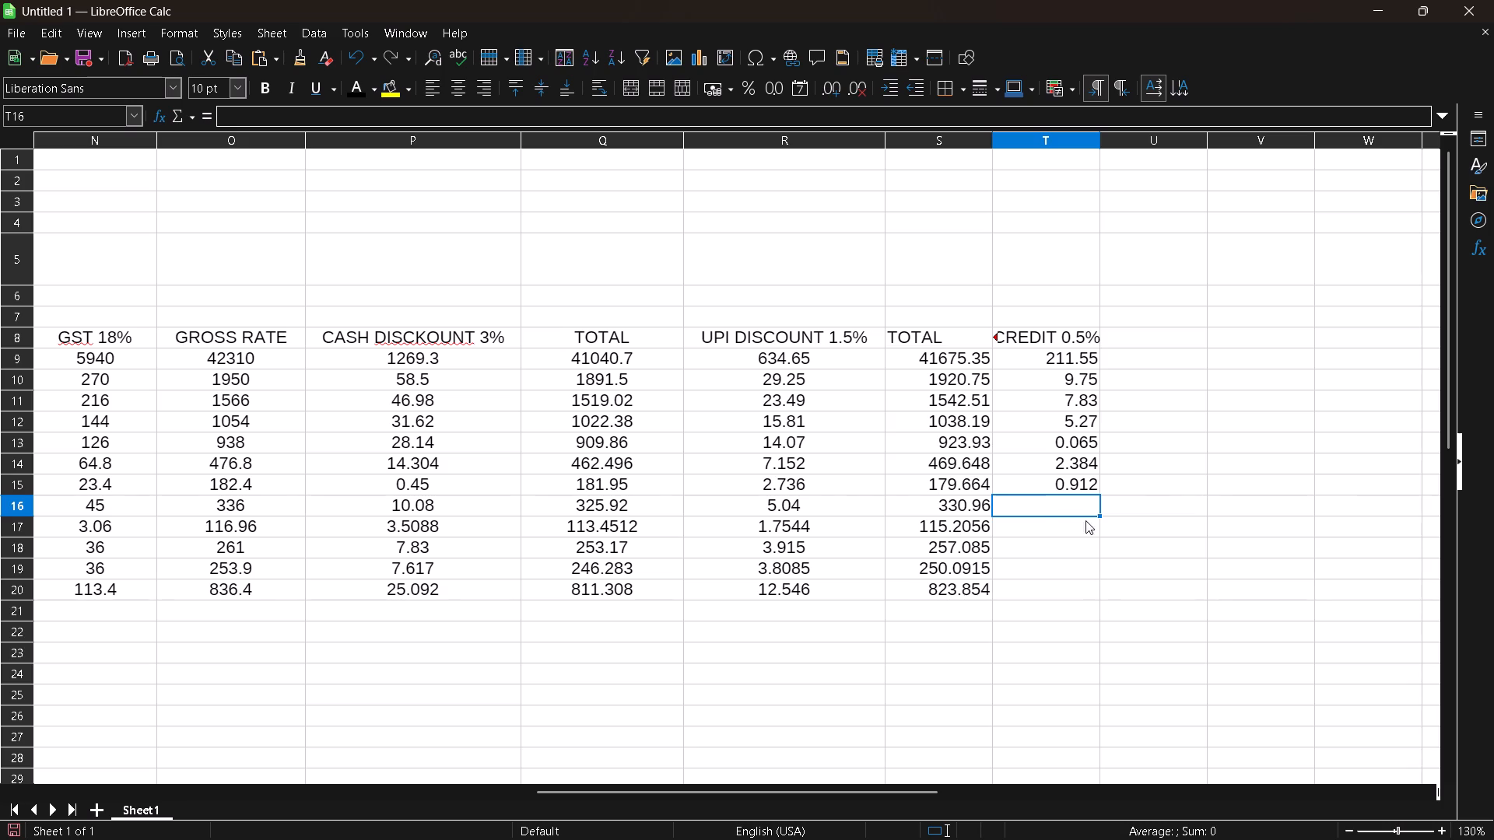
{"action": "left_click", "coordinate": [1054, 490]}
{"action": "left_click", "coordinate": [1054, 490]}
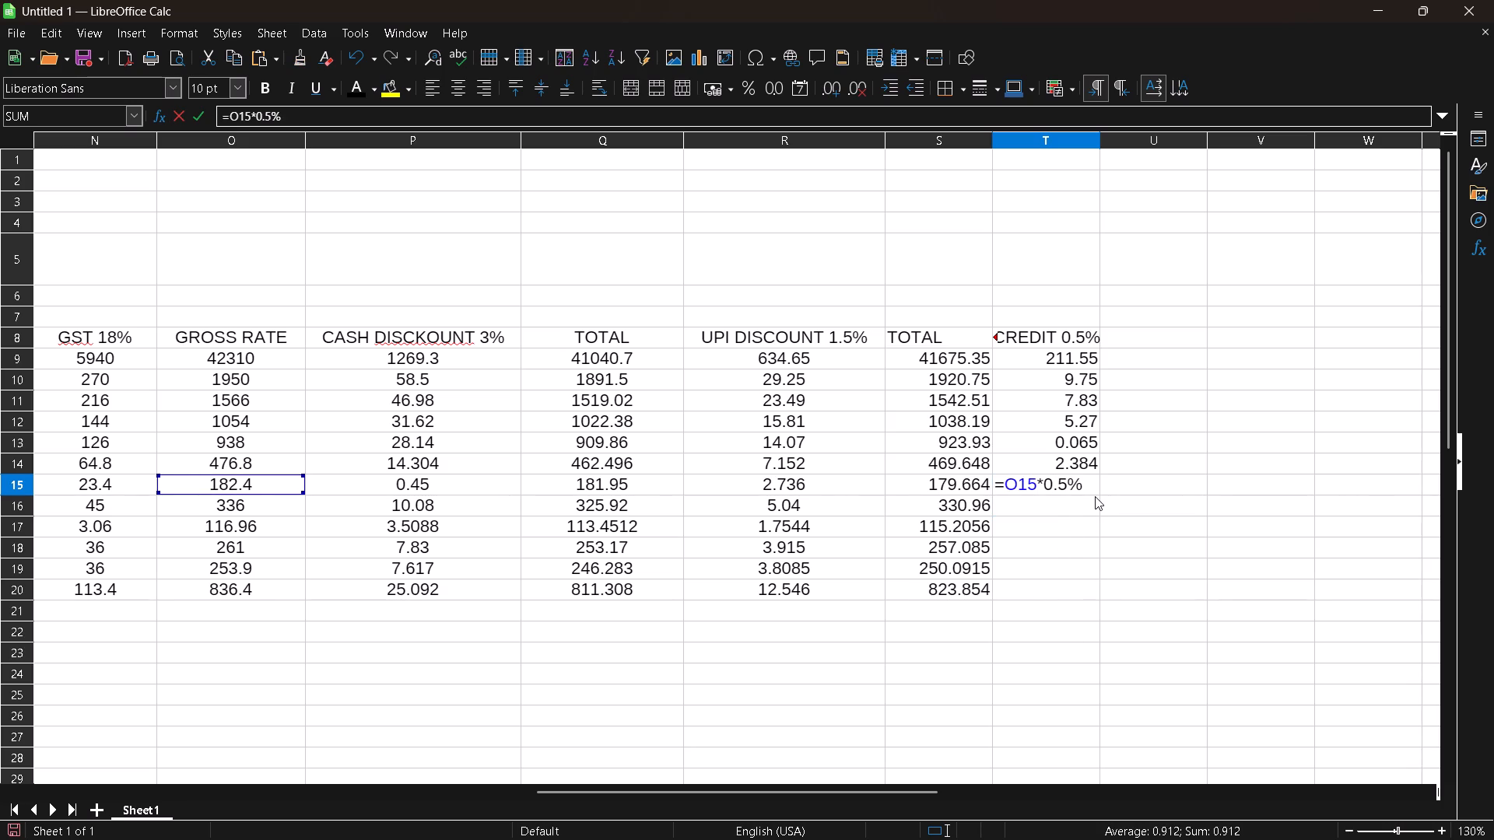
{"action": "key", "text": "Return"}
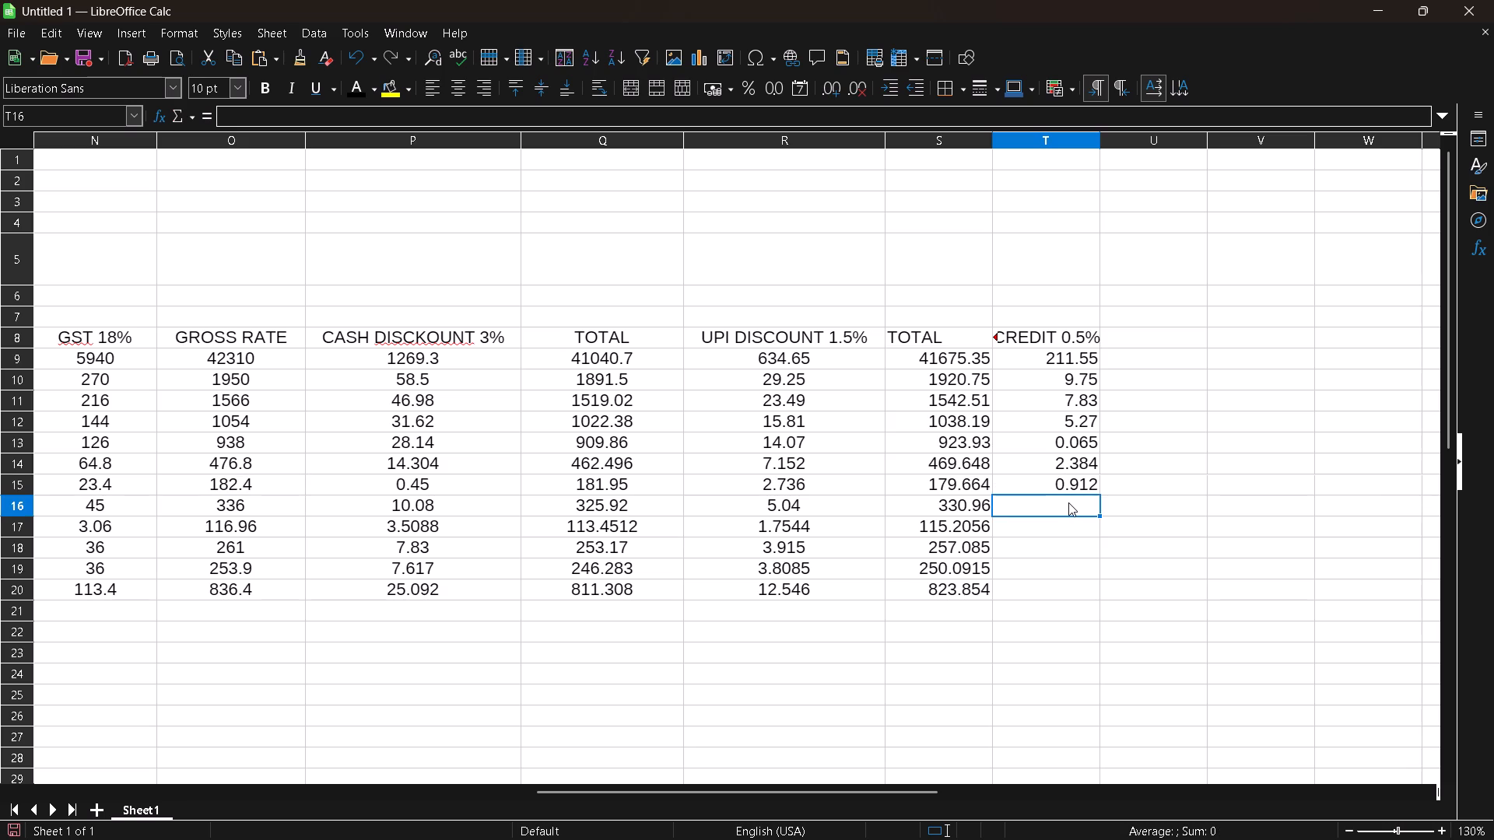
Calculate the 0.5% credit amounts in T16 and T17 with the formulas =O16*0.5% and =O17*0.5%.
{"action": "key", "text": "equal"}
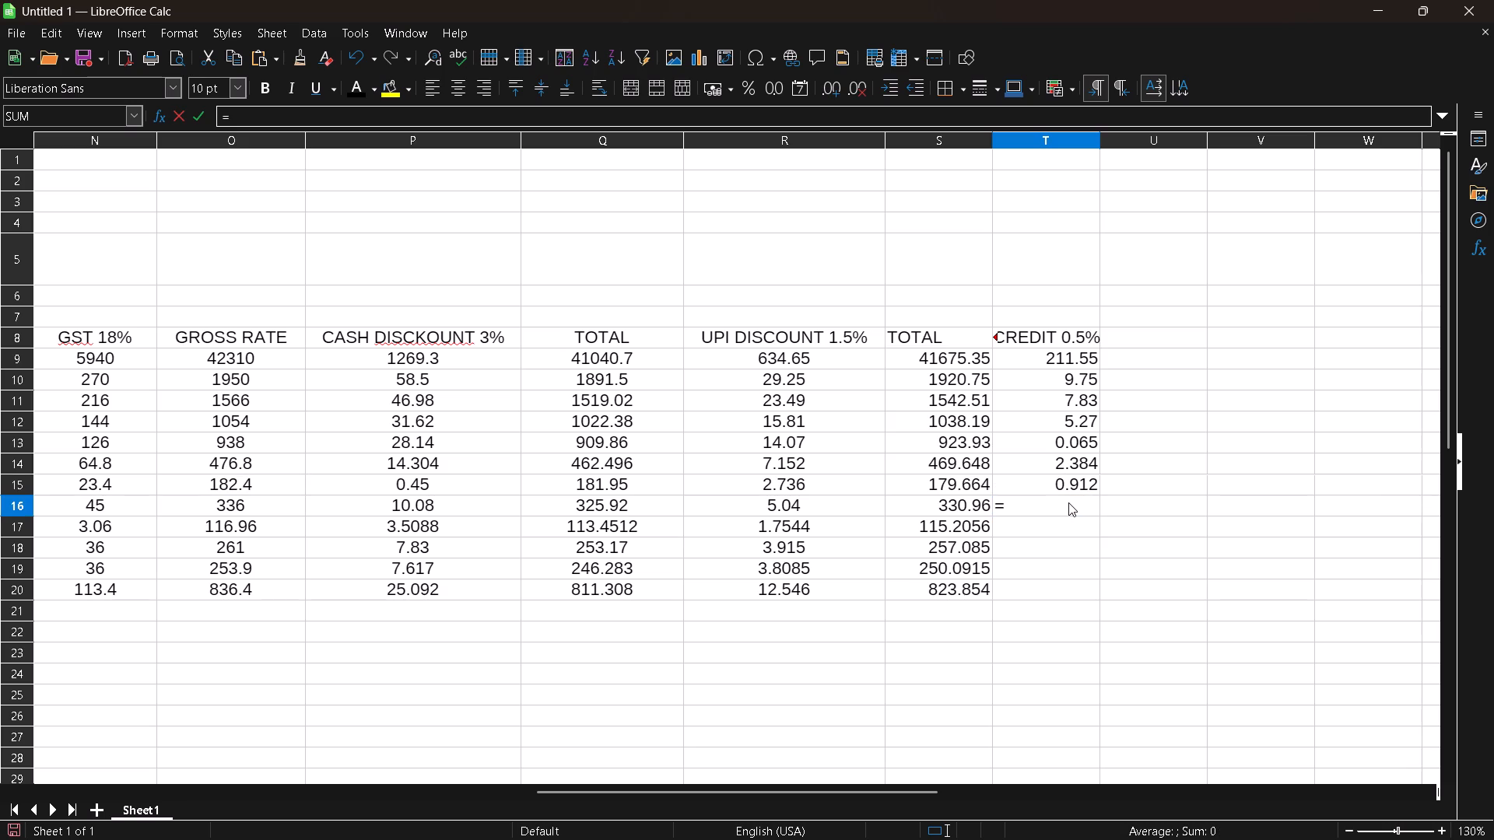
{"action": "key", "text": "o"}
{"action": "type", "text": "16*"}
{"action": "type", "text": "0.5"}
{"action": "key", "text": "shift+percent"}
{"action": "key", "text": "Return"}
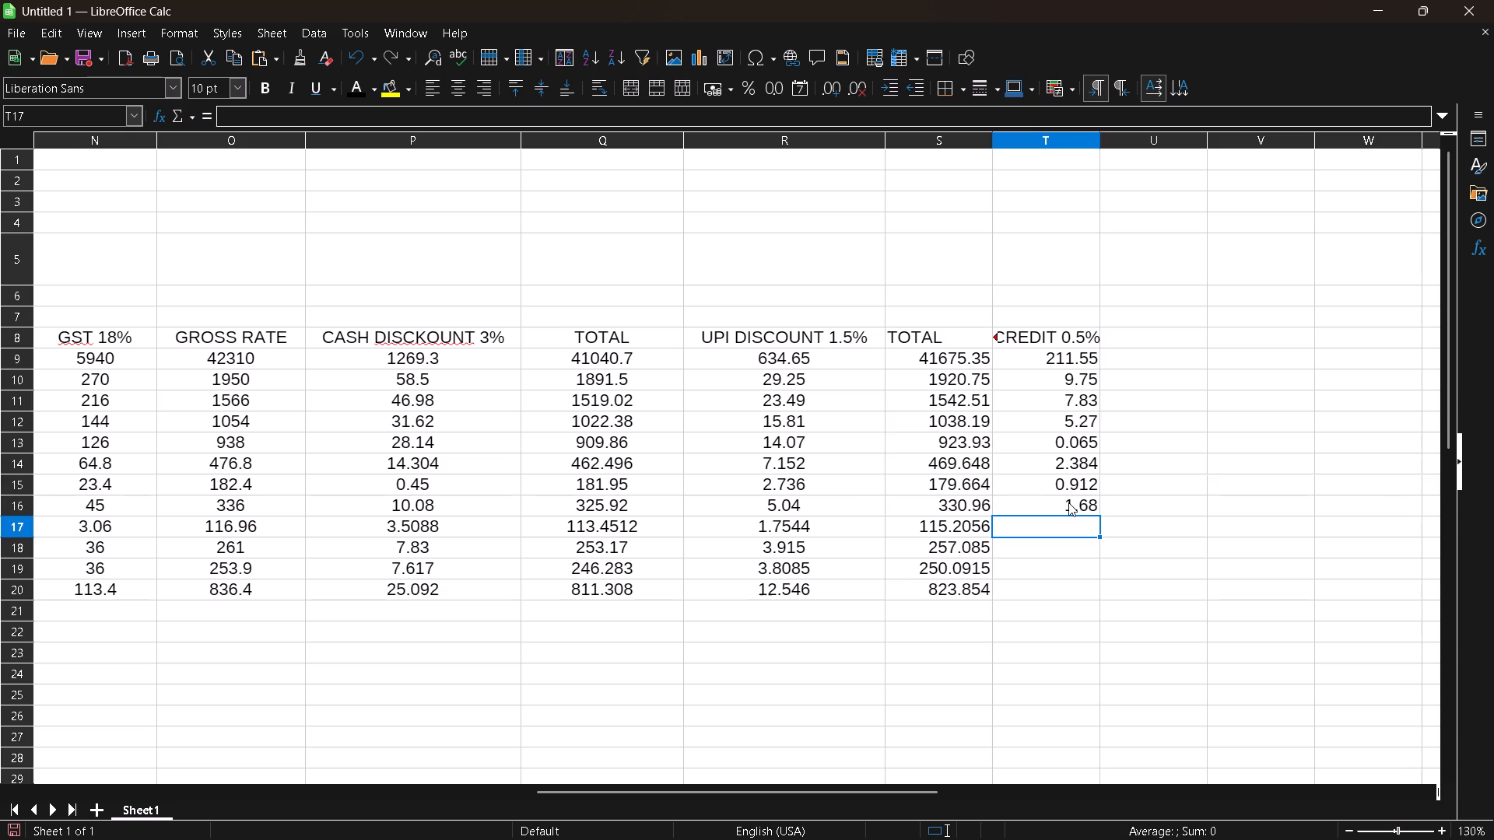
{"action": "key", "text": "equal"}
{"action": "key", "text": "o"}
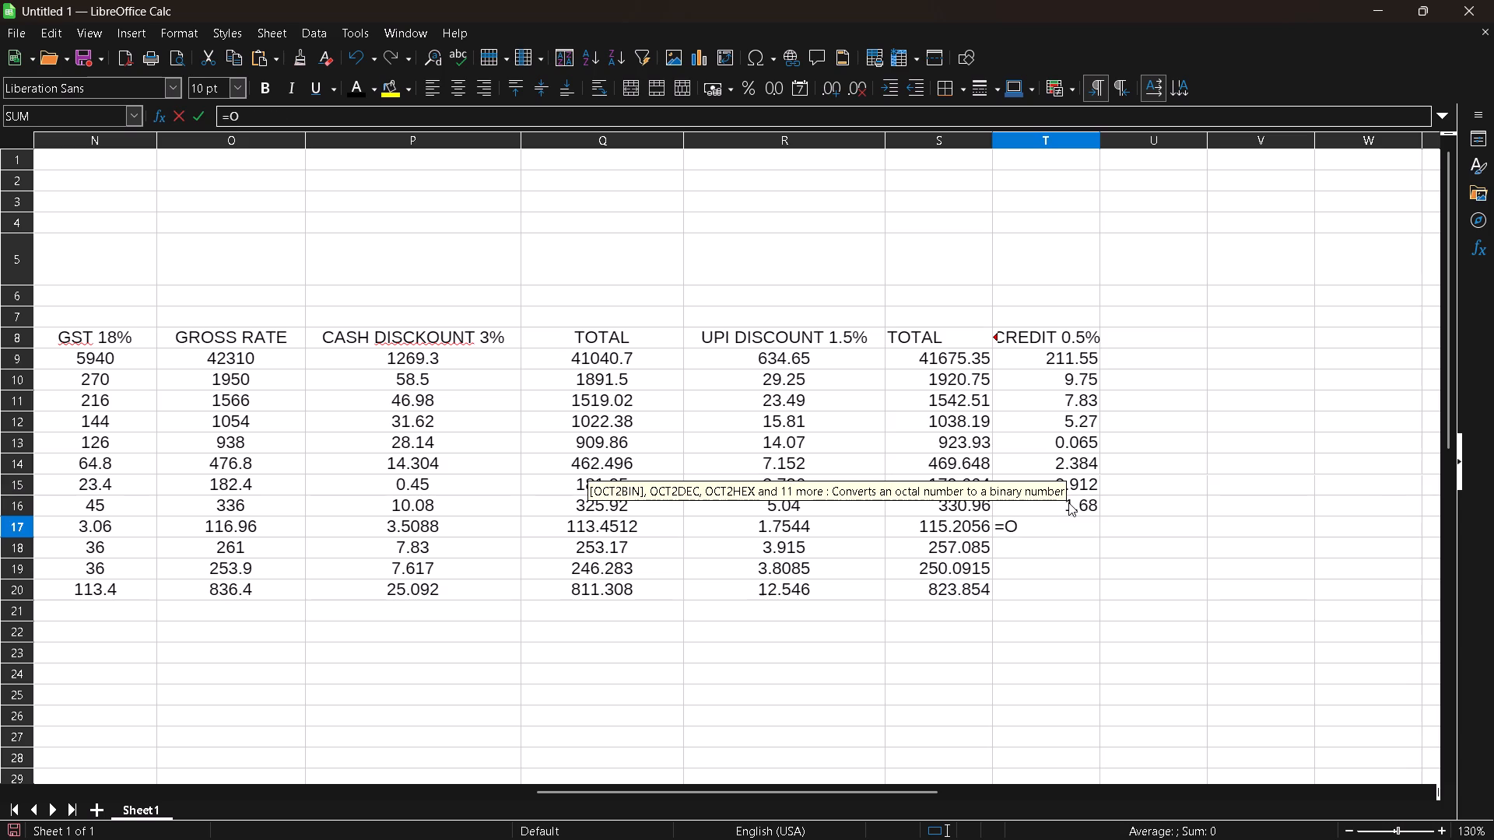
{"action": "type", "text": "17"}
{"action": "key", "text": "asterisk"}
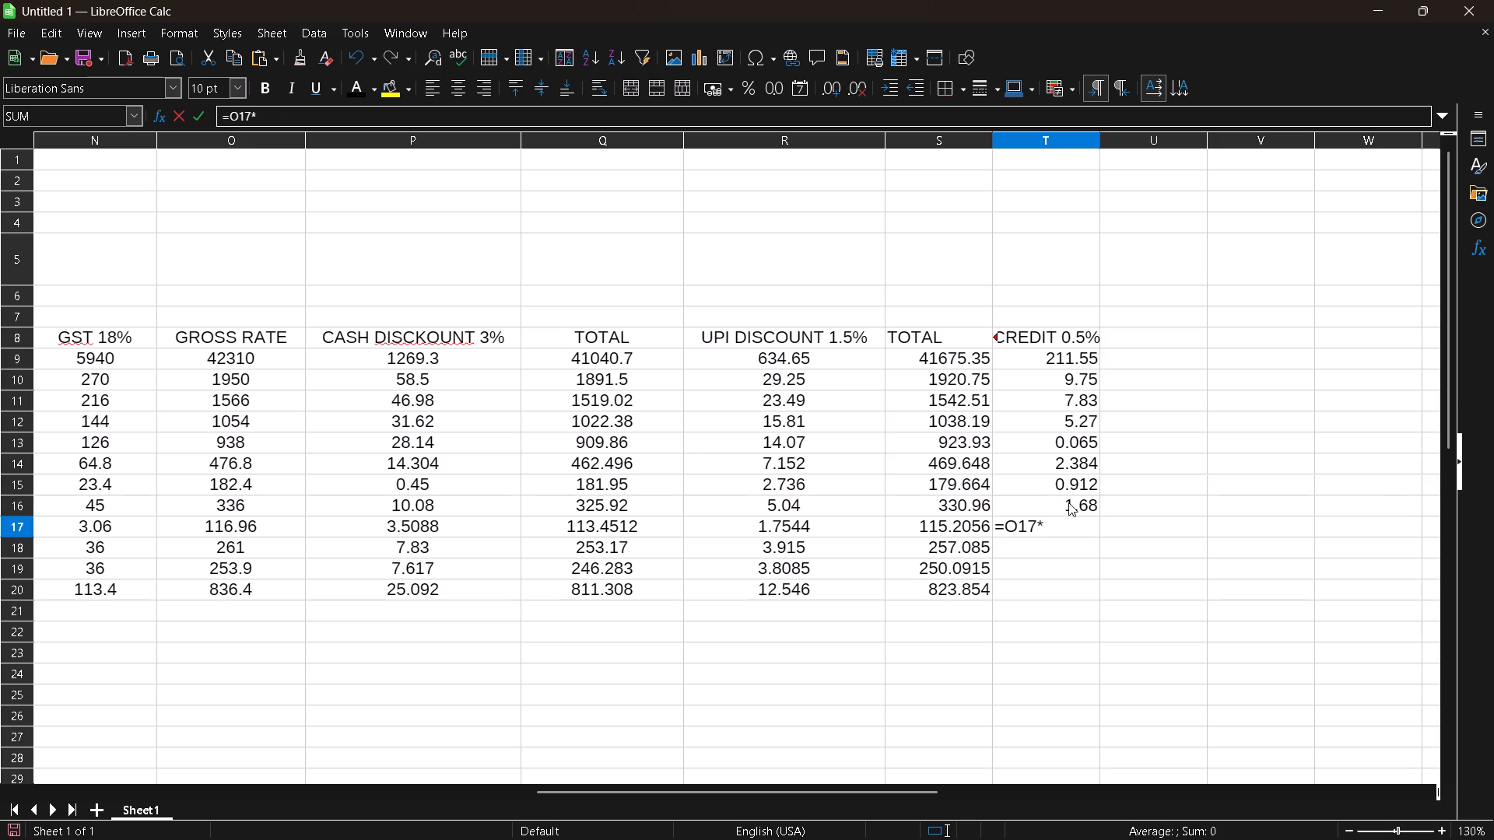
{"action": "type", "text": "0.5"}
{"action": "key", "text": "shift+percent"}
{"action": "key", "text": "Return"}
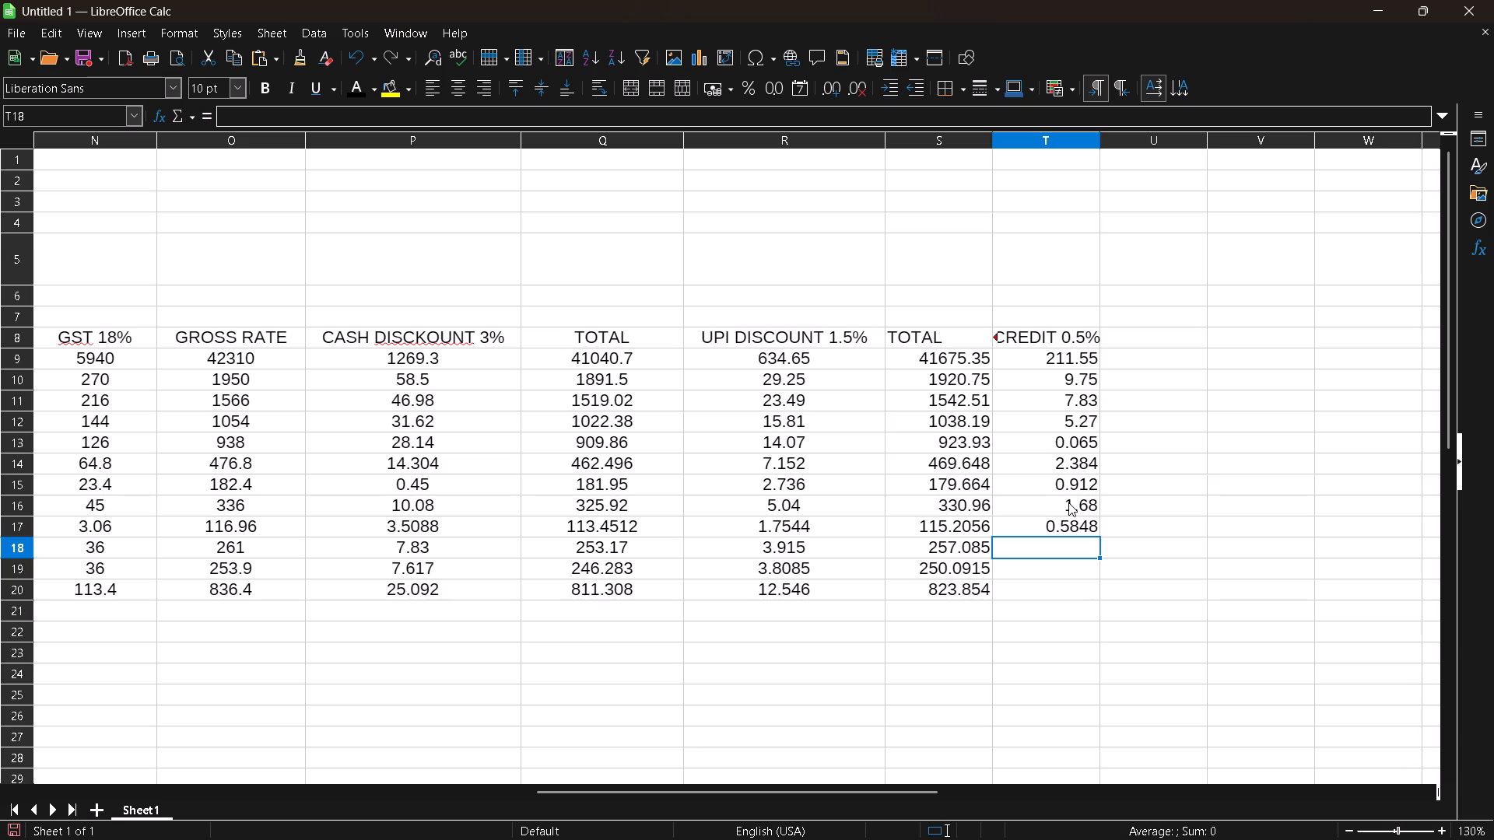
Enter the 0.5% credit formula for row 18 in T18 as =018*0.5%, written with a zero.
{"action": "key", "text": "equal"}
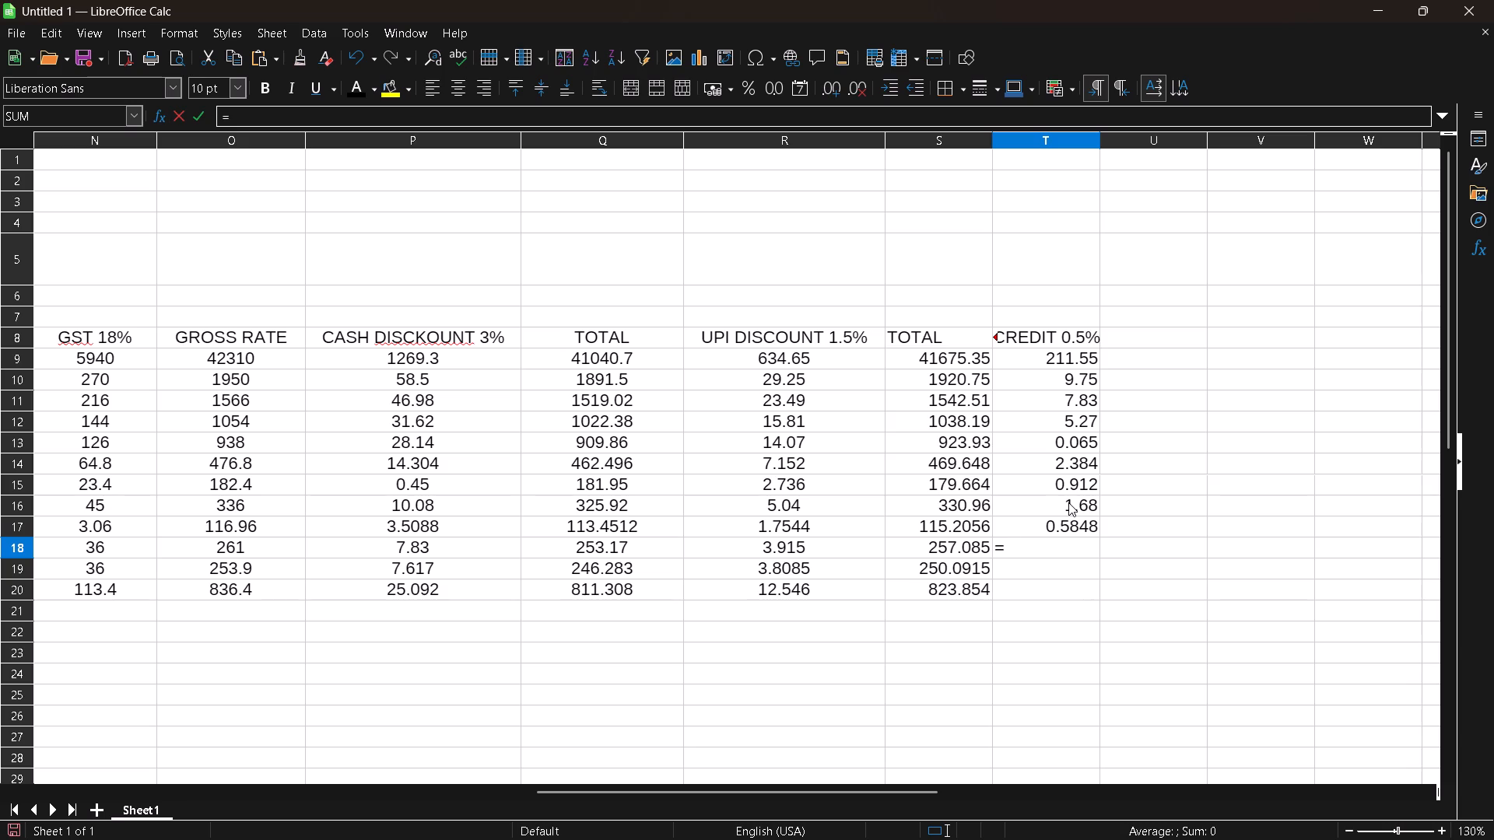
{"action": "key", "text": "0"}
{"action": "type", "text": "18"}
{"action": "key", "text": "asterisk"}
{"action": "type", "text": "0.5"}
{"action": "key", "text": "shift+percent"}
{"action": "key", "text": "Return"}
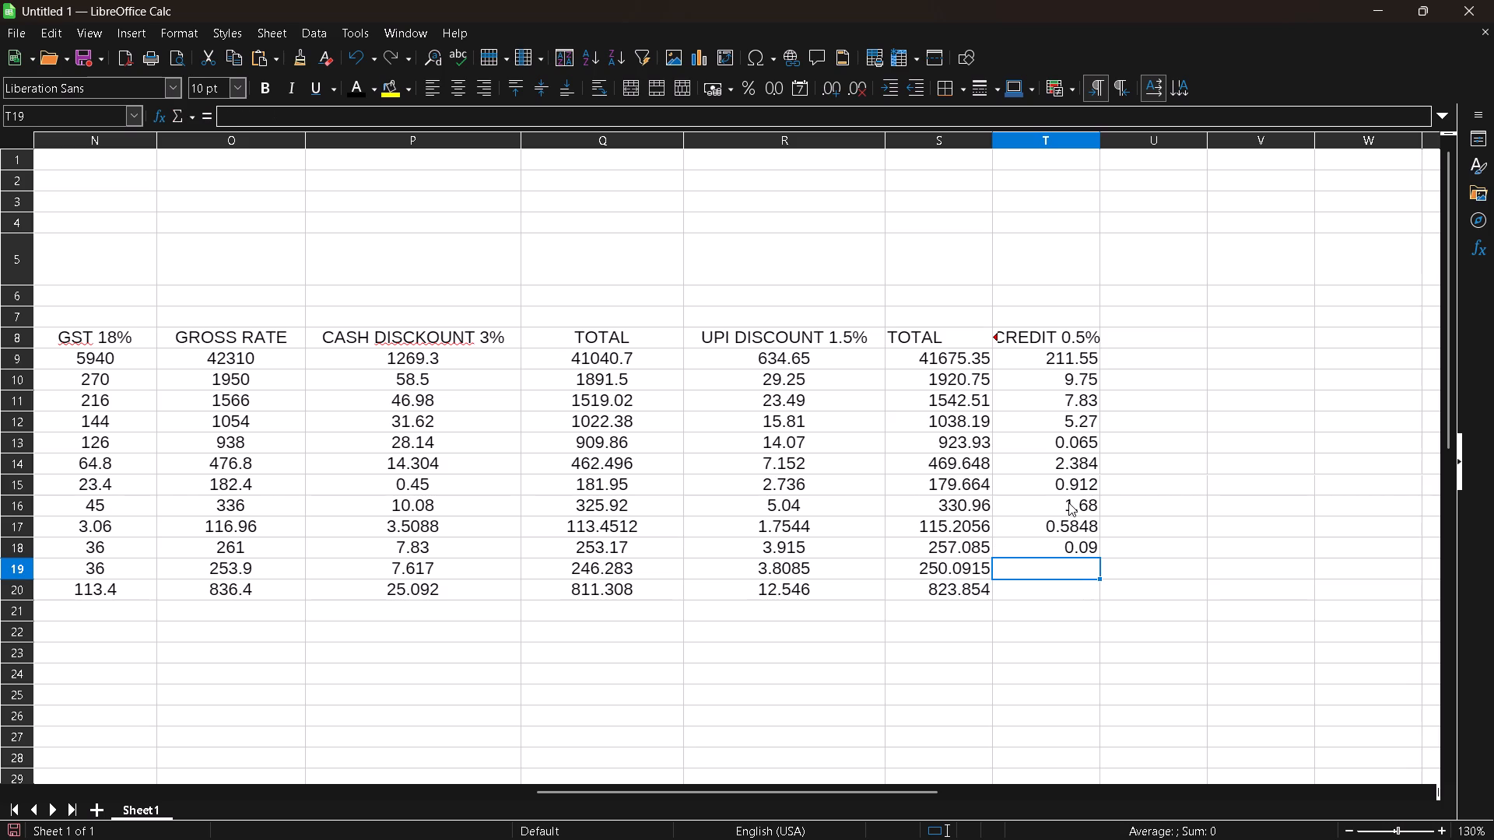
Calculate the 0.5% credit amount in T19 with the formula =O19*0.5%.
{"action": "type", "text": "=O"}
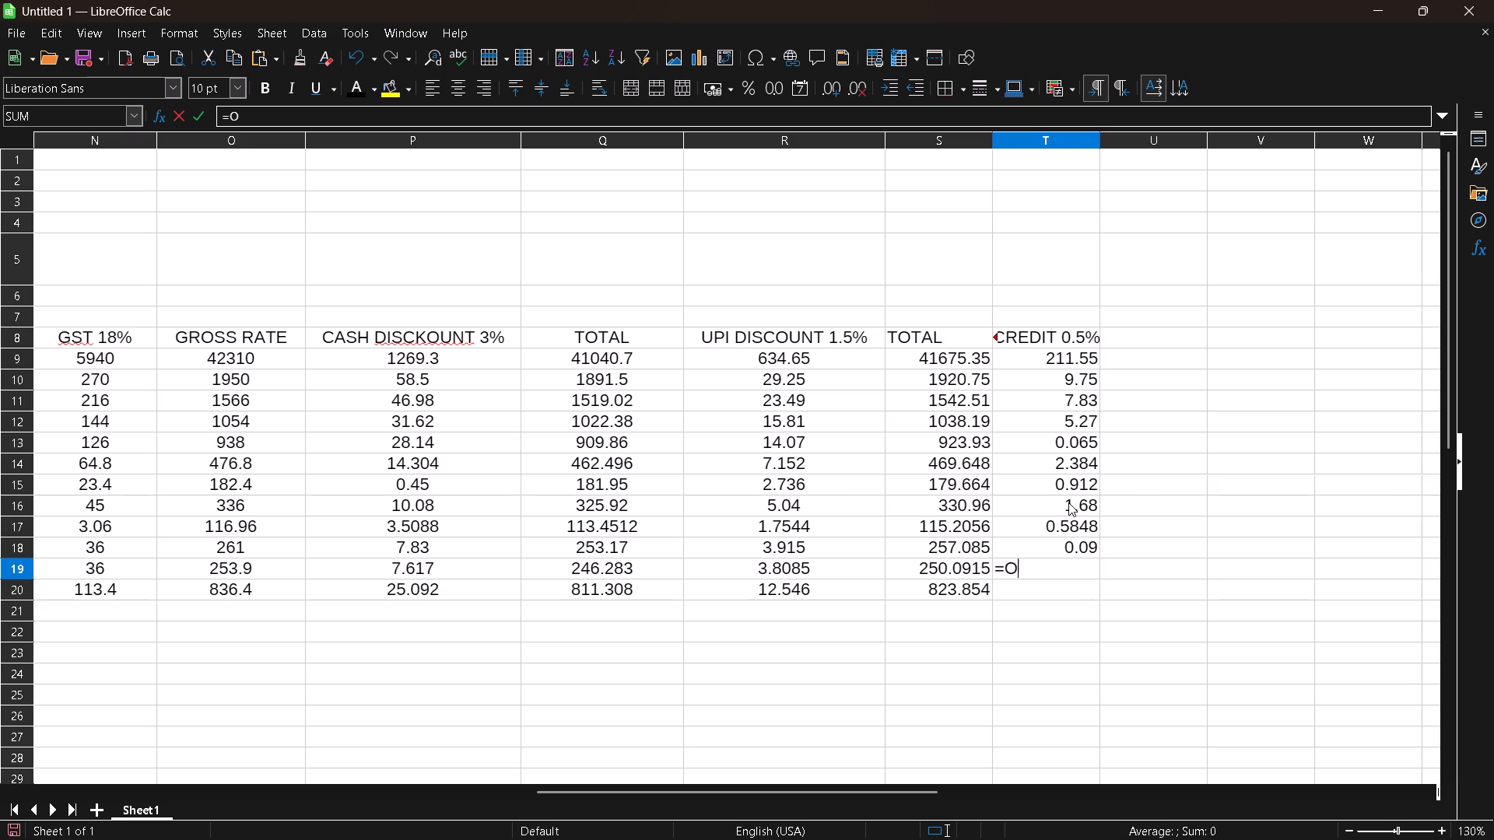
{"action": "type", "text": "19"}
{"action": "key", "text": "asterisk"}
{"action": "type", "text": "0.5"}
{"action": "key", "text": "shift+percent"}
{"action": "key", "text": "Return"}
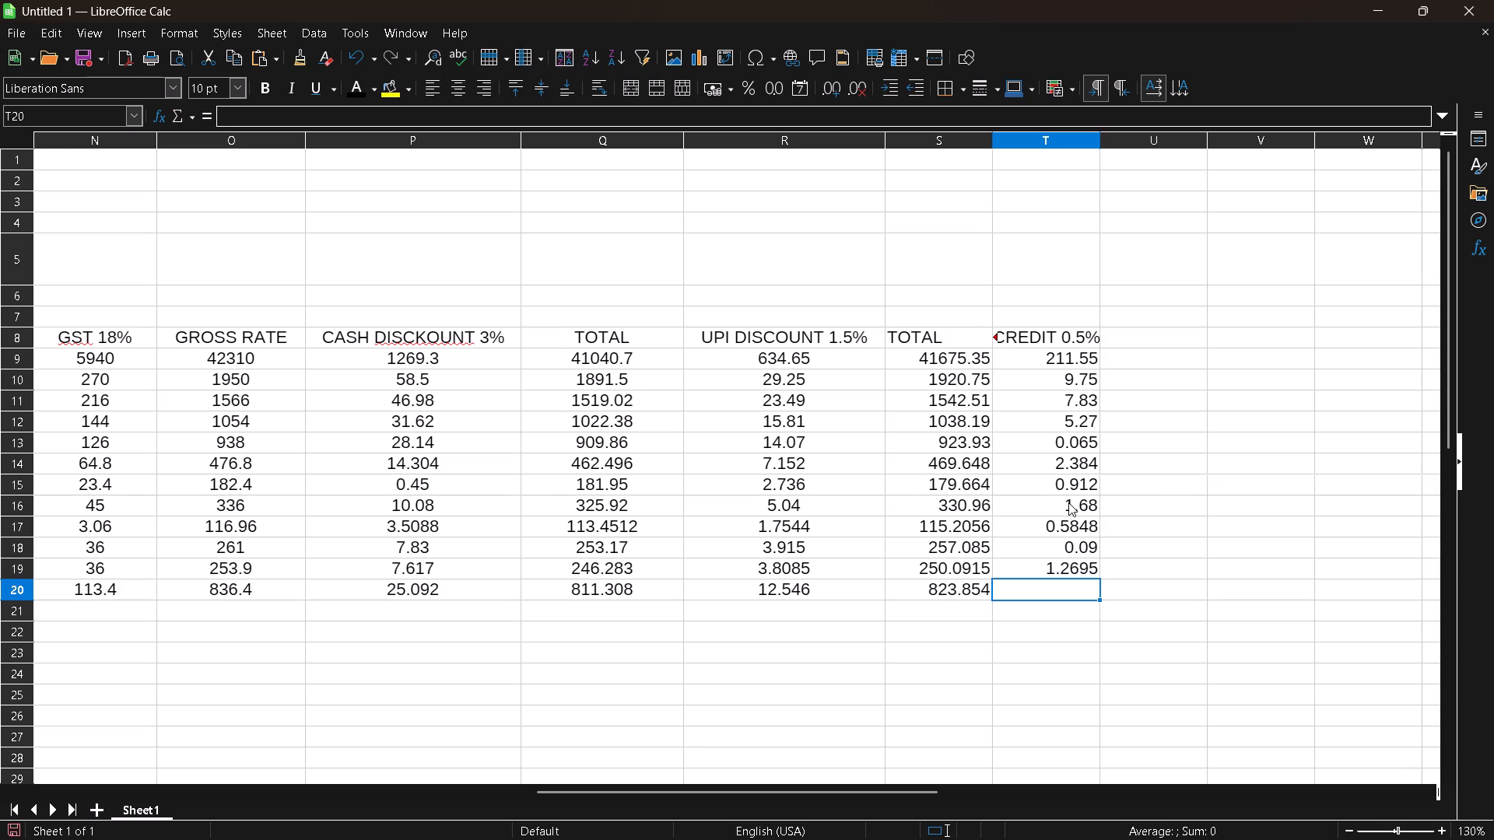
Calculate the 0.5% credit amount in T20 with the formula =O20*0.5%.
{"action": "key", "text": "equal"}
{"action": "key", "text": "o"}
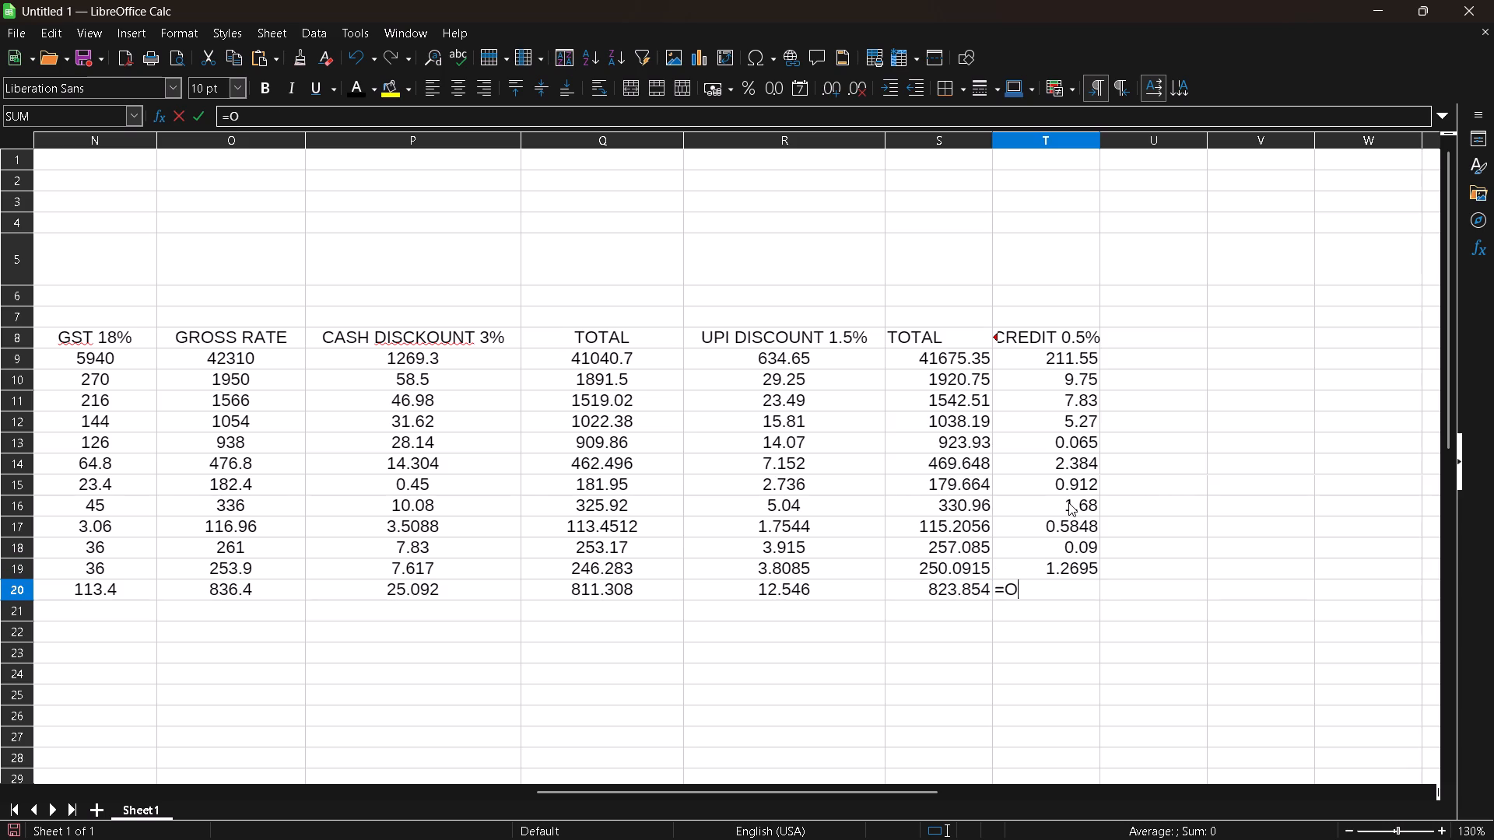
{"action": "type", "text": "20"}
{"action": "key", "text": "asterisk"}
{"action": "type", "text": "0.5"}
{"action": "key", "text": "shift+percent"}
{"action": "key", "text": "Return"}
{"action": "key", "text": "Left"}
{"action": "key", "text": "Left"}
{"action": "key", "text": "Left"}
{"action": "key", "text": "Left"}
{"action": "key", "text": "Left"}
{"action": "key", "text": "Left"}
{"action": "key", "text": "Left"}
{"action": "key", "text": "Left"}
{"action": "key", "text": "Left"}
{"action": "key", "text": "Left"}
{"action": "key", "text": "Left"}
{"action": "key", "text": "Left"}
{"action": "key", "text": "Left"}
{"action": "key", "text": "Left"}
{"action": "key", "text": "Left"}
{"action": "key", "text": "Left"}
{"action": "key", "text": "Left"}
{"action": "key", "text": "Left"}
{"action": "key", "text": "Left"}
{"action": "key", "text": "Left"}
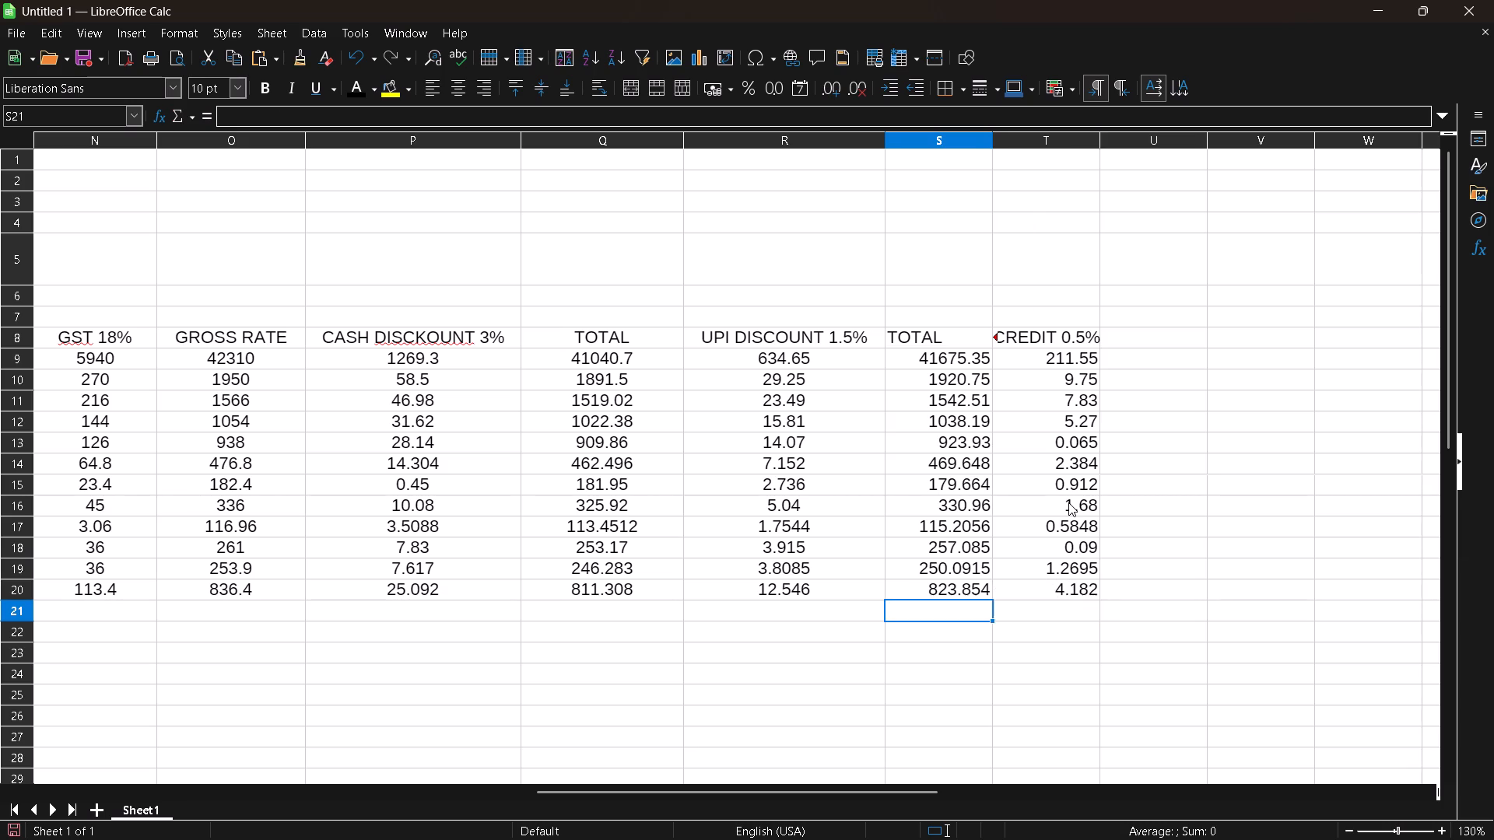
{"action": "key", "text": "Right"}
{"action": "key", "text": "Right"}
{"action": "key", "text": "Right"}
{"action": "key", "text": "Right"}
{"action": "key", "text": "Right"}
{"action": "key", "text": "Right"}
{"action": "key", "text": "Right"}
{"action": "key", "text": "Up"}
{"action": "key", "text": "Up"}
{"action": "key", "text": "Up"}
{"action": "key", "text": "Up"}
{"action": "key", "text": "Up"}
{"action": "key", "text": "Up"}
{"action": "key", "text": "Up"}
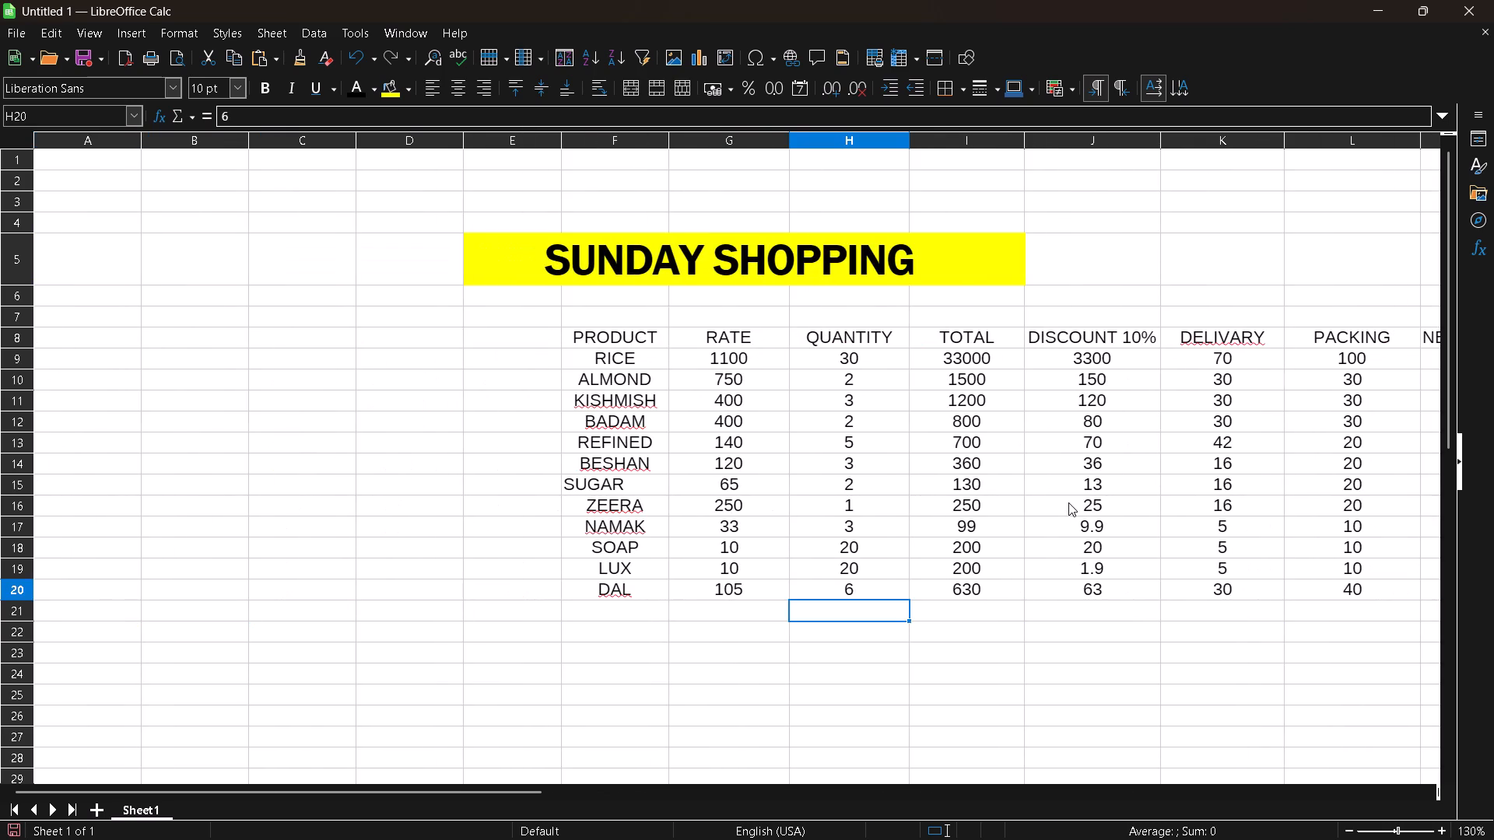
Add the column heading TOTAL in U8, beside the CREDIT 0.5% heading.
{"action": "key", "text": "Right"}
{"action": "key", "text": "Right"}
{"action": "key", "text": "Right"}
{"action": "key", "text": "Right"}
{"action": "key", "text": "Right"}
{"action": "key", "text": "Right"}
{"action": "key", "text": "Right"}
{"action": "key", "text": "Right"}
{"action": "key", "text": "Right"}
{"action": "key", "text": "Right"}
{"action": "key", "text": "Right"}
{"action": "key", "text": "Right"}
{"action": "key", "text": "Right"}
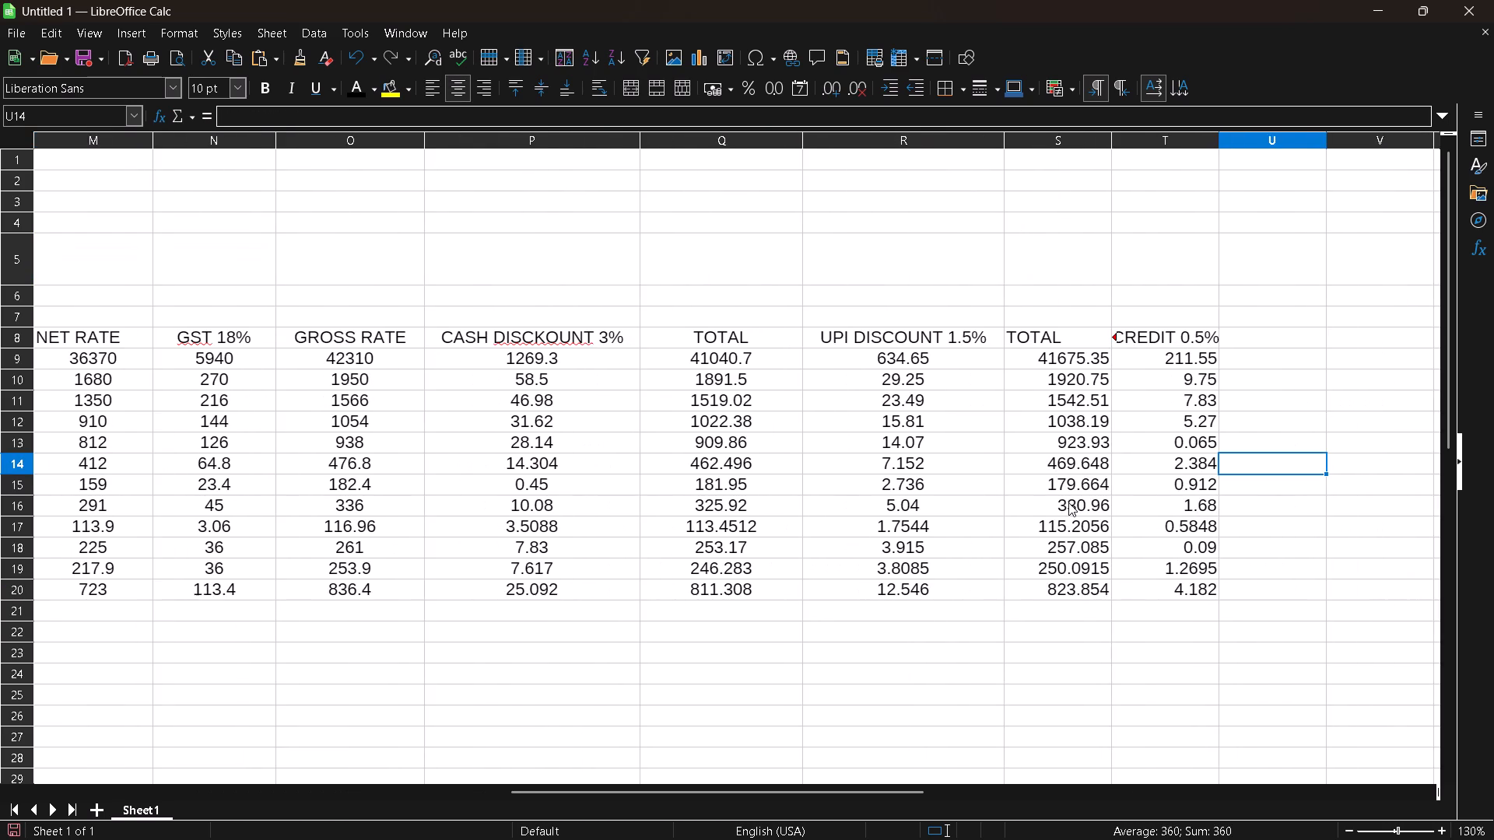
{"action": "key", "text": "Right"}
{"action": "key", "text": "Left"}
{"action": "key", "text": "Up"}
{"action": "key", "text": "Up"}
{"action": "key", "text": "Left"}
{"action": "key", "text": "Left"}
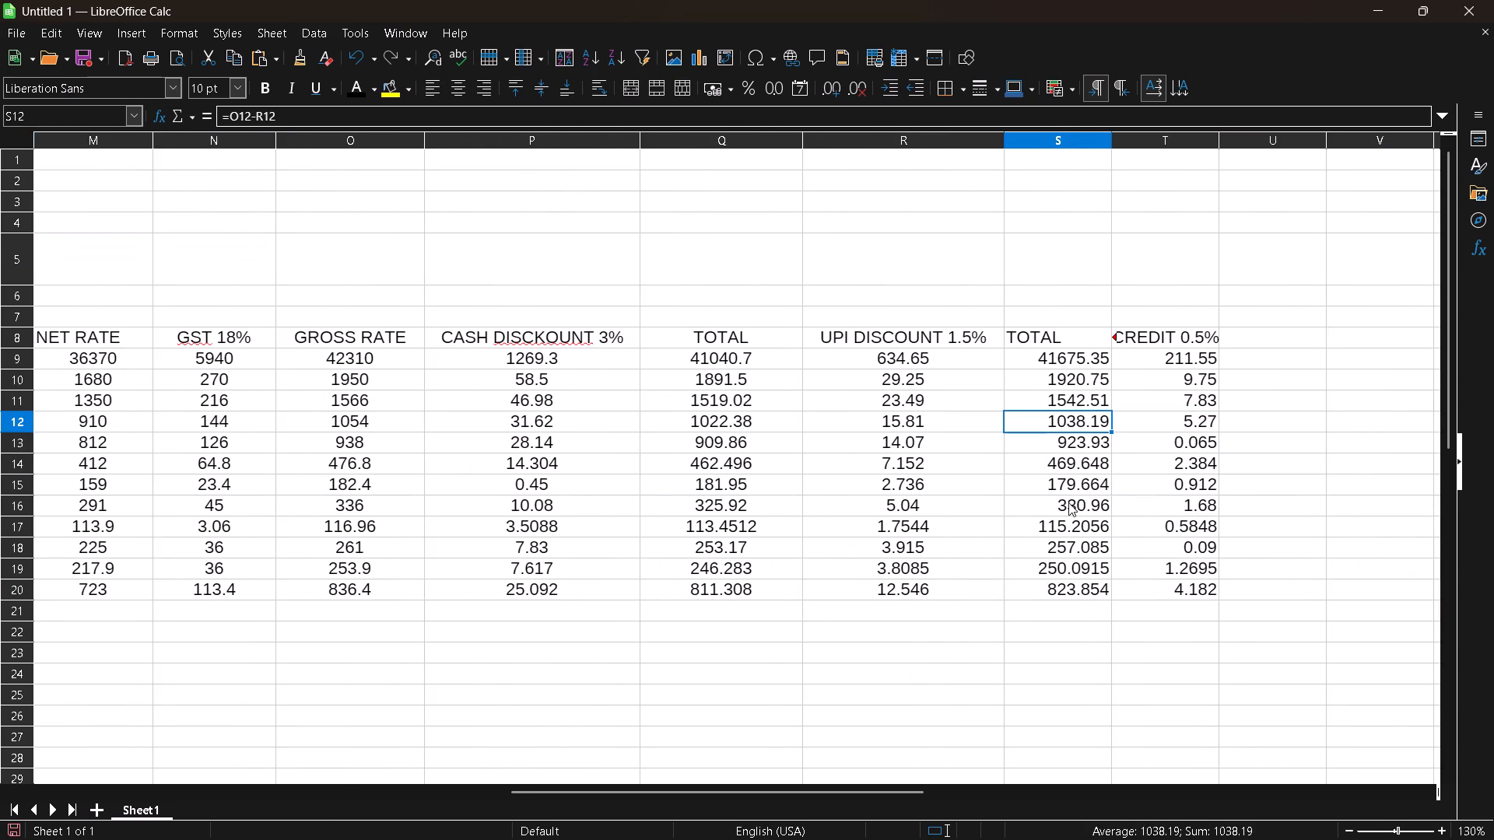
{"action": "key", "text": "Right"}
{"action": "key", "text": "Up"}
{"action": "key", "text": "Right"}
{"action": "key", "text": "Up"}
{"action": "key", "text": "Up"}
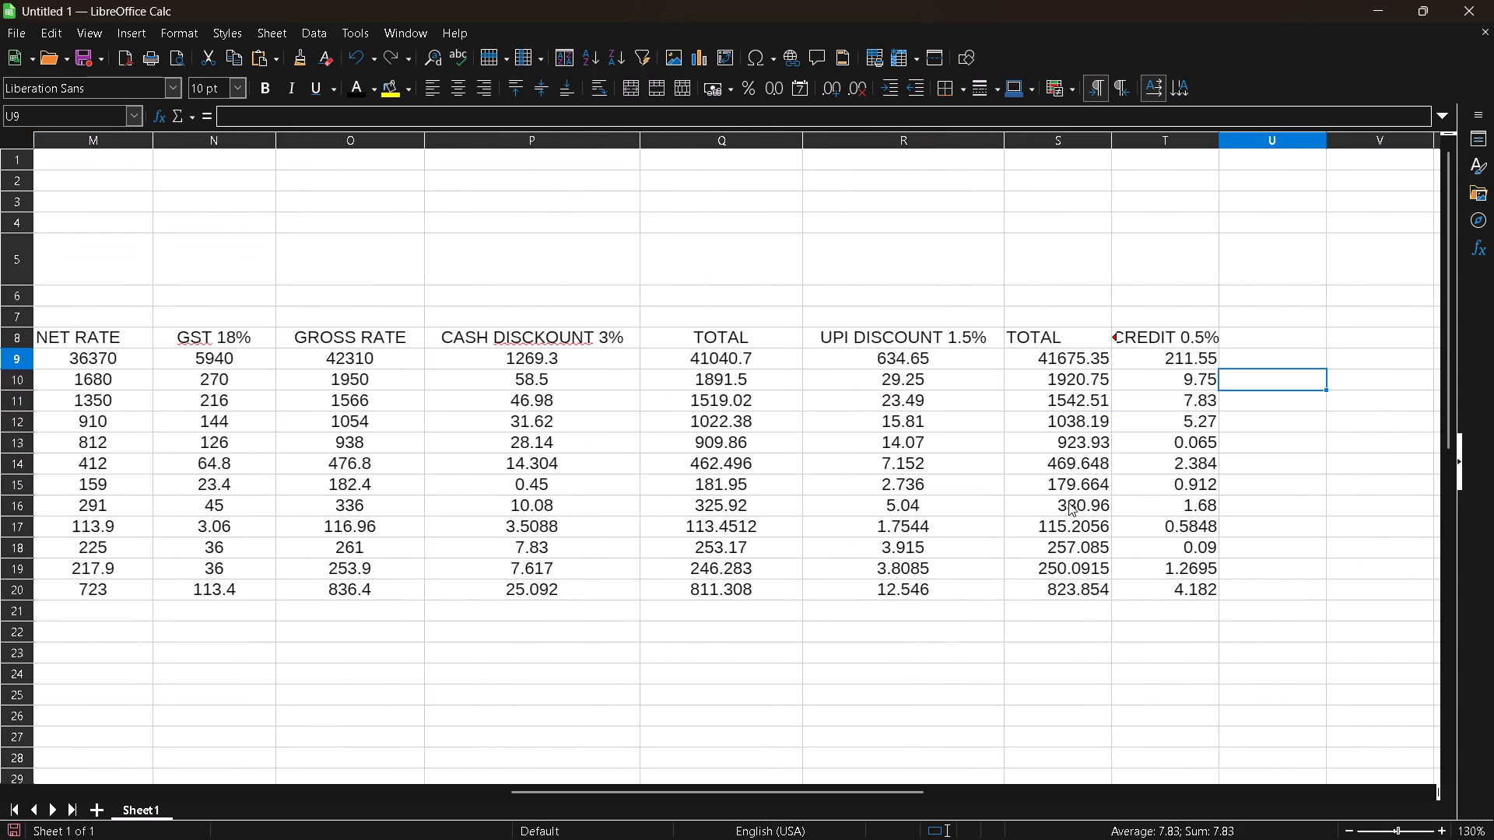
{"action": "key", "text": "Up"}
{"action": "type", "text": "TOTLA"}
{"action": "key", "text": "BackSpace"}
{"action": "key", "text": "BackSpace"}
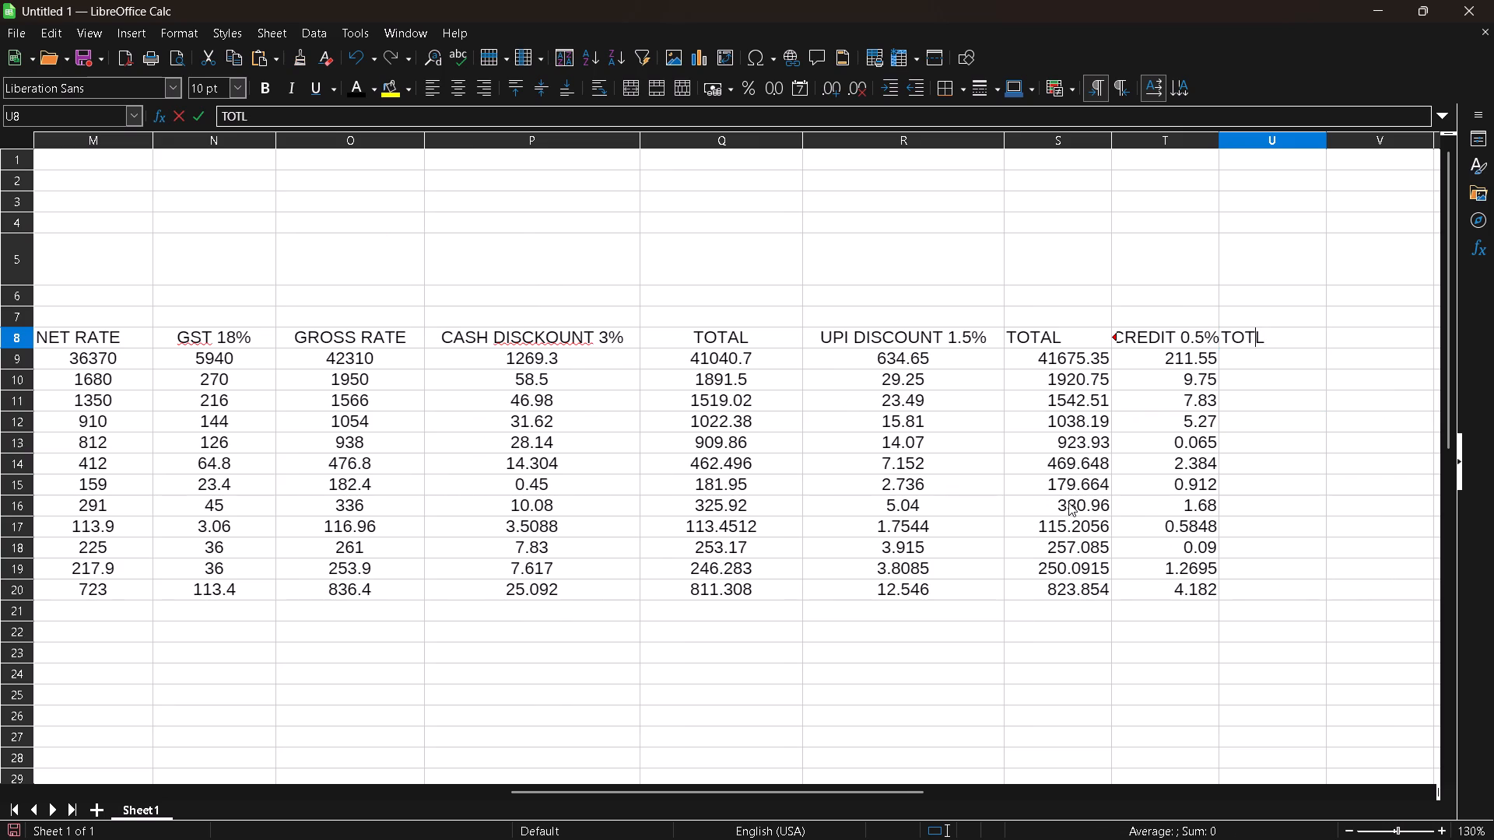
{"action": "type", "text": "AL"}
{"action": "key", "text": "Down"}
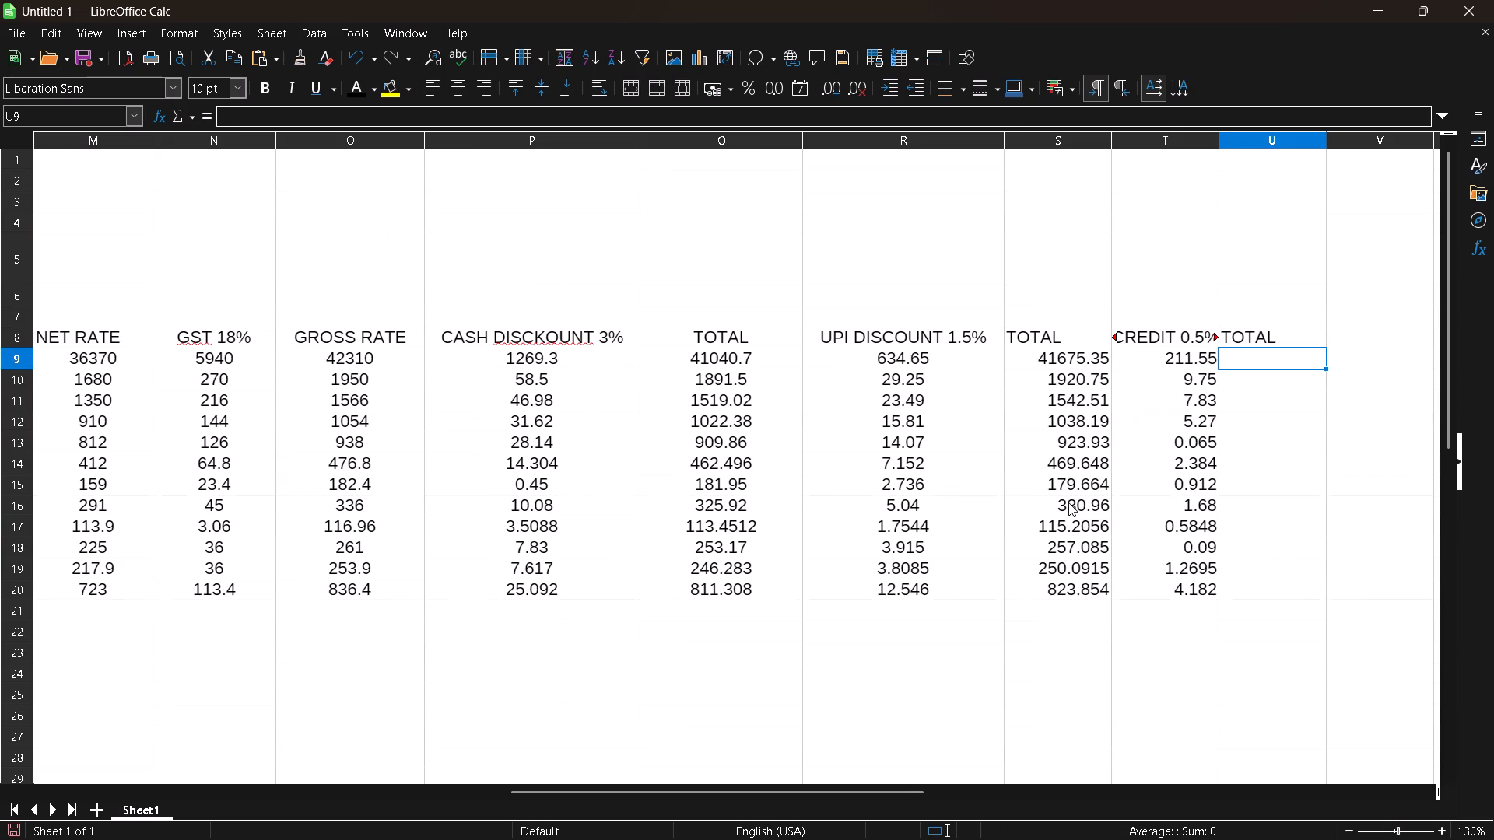
Calculate the total after the credit amount in U9 with the formula =O9-T9.
{"action": "key", "text": "o"}
{"action": "key", "text": "BackSpace"}
{"action": "type", "text": "=O"}
{"action": "key", "text": "9"}
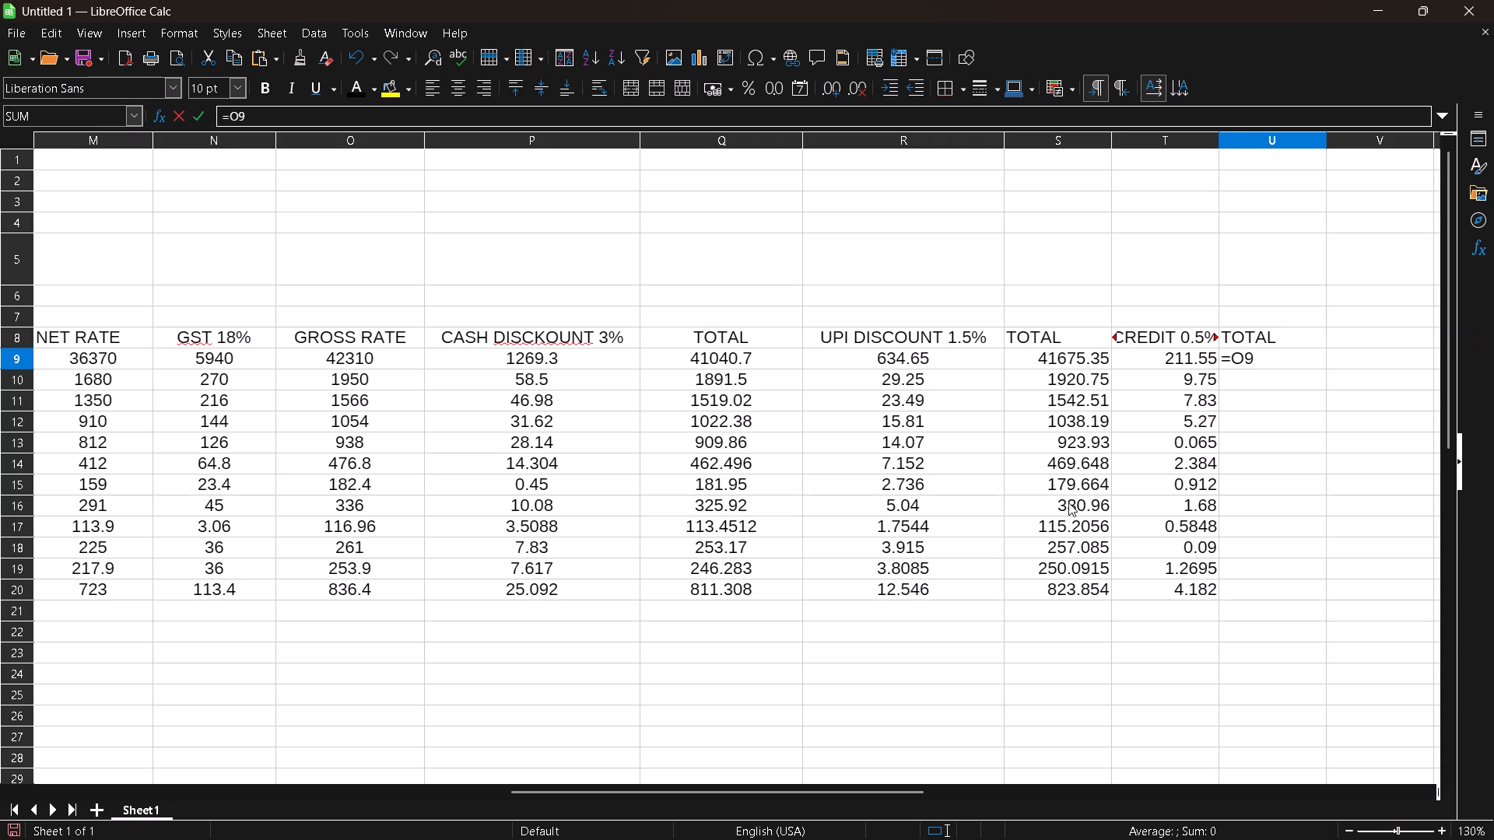
{"action": "key", "text": "minus"}
{"action": "type", "text": "T9"}
{"action": "key", "text": "Return"}
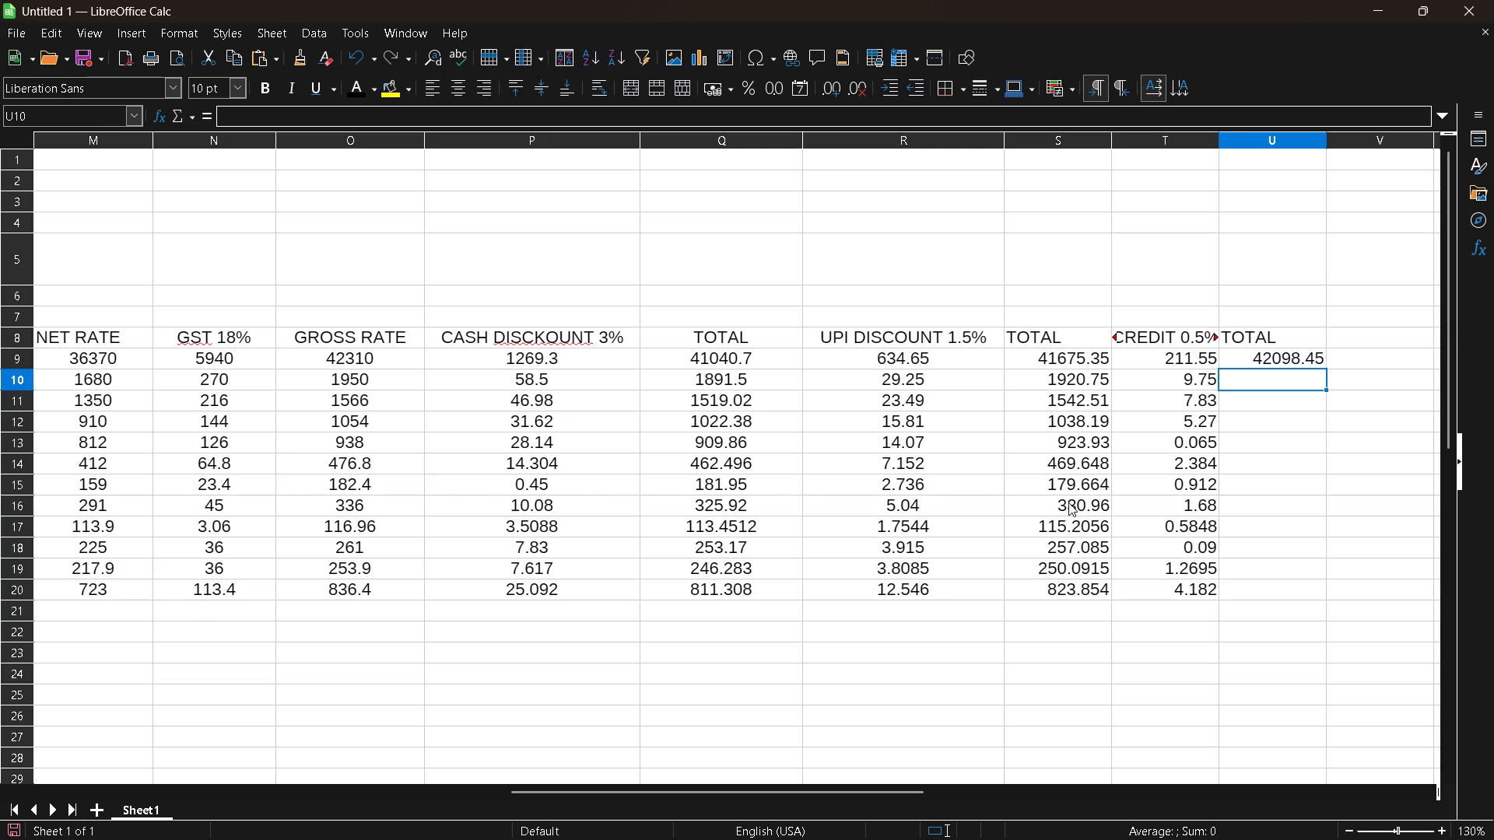
Calculate the credit totals in U10 and U11 with the formulas =O10-T10 and =O11-T11.
{"action": "type", "text": "=O"}
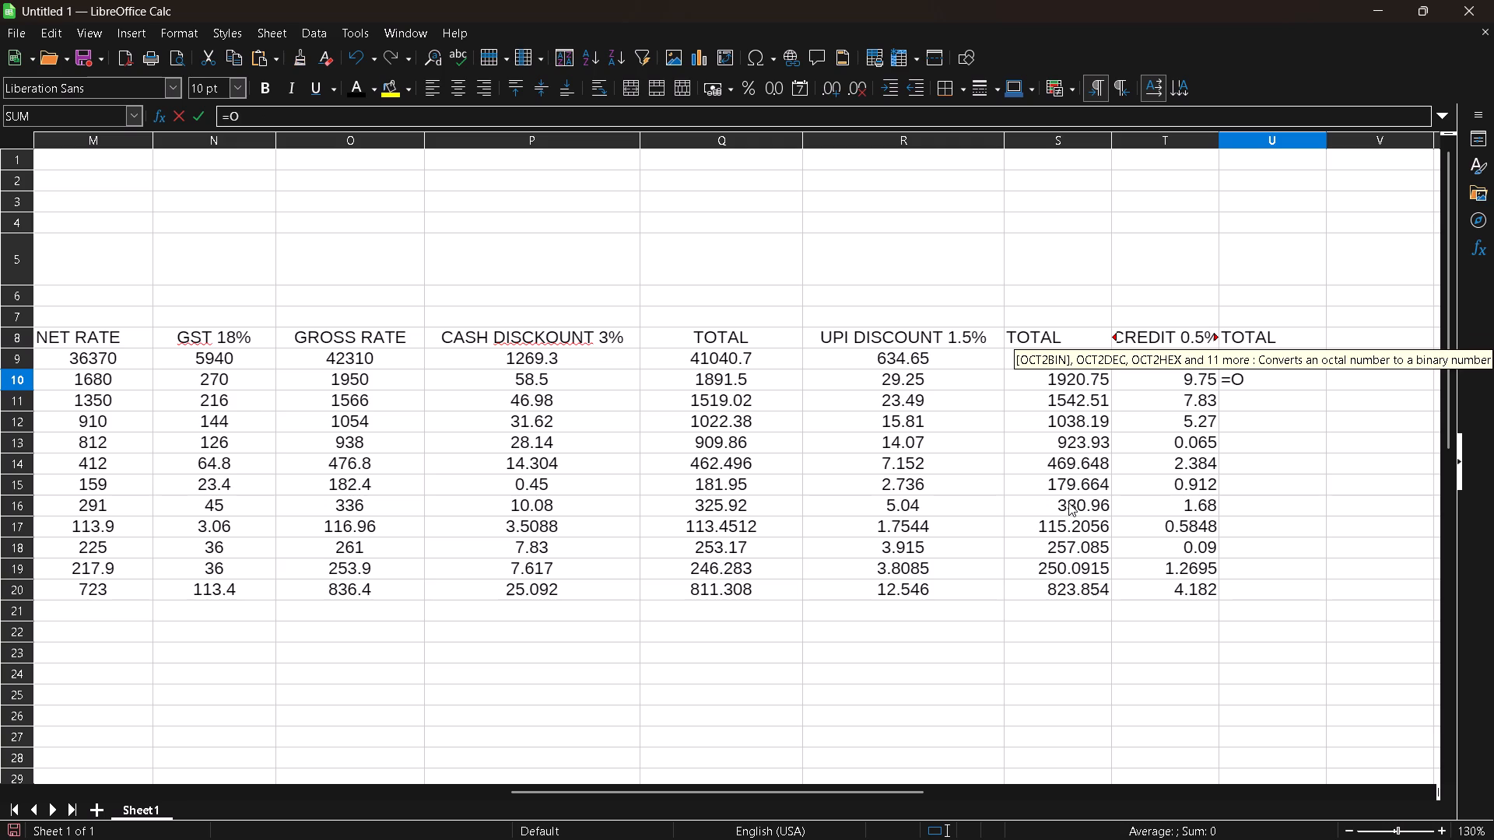
{"action": "type", "text": "10-"}
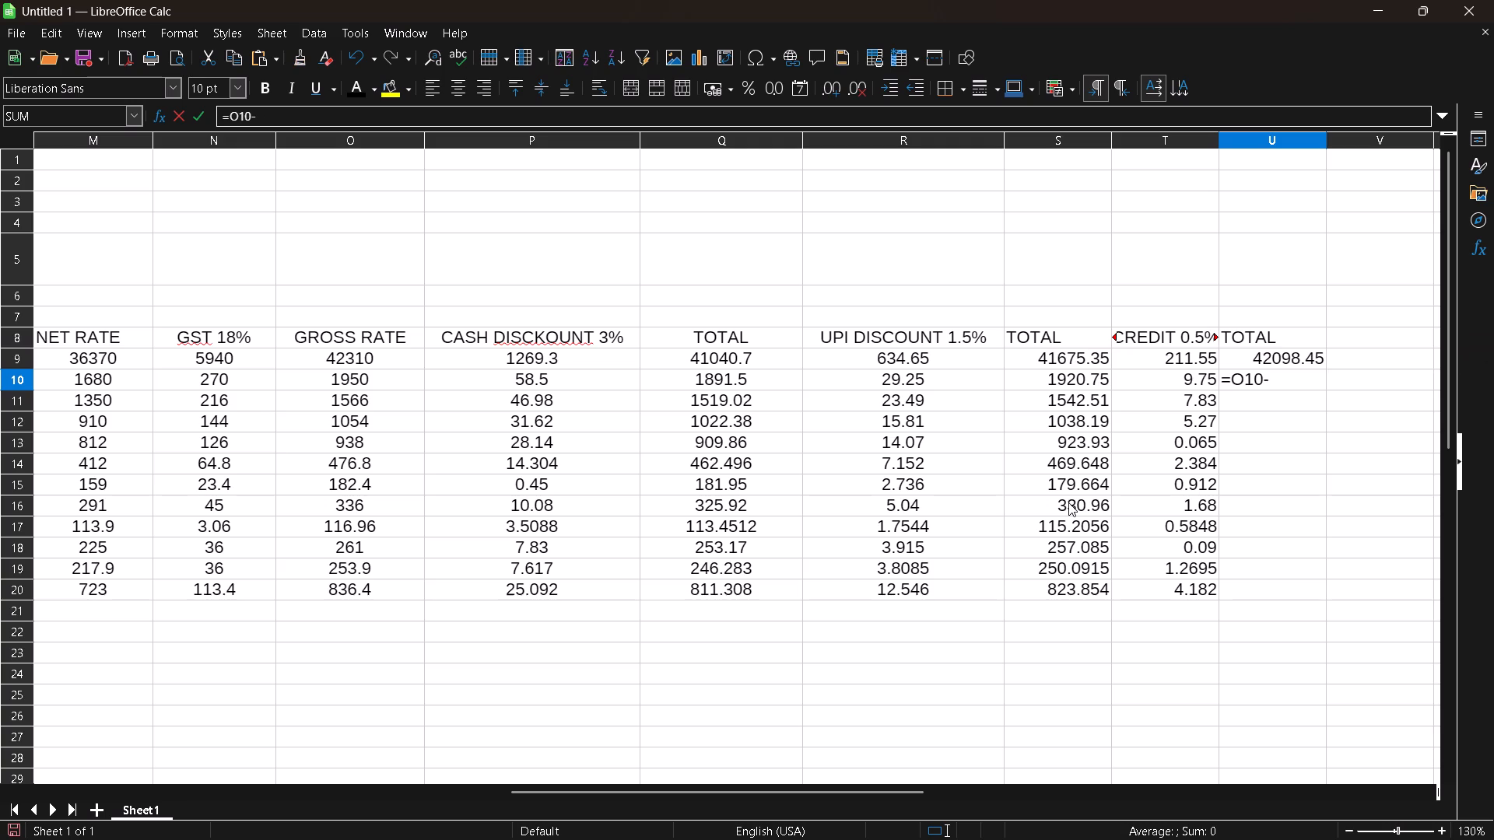
{"action": "key", "text": "t"}
{"action": "type", "text": "10"}
{"action": "key", "text": "Return"}
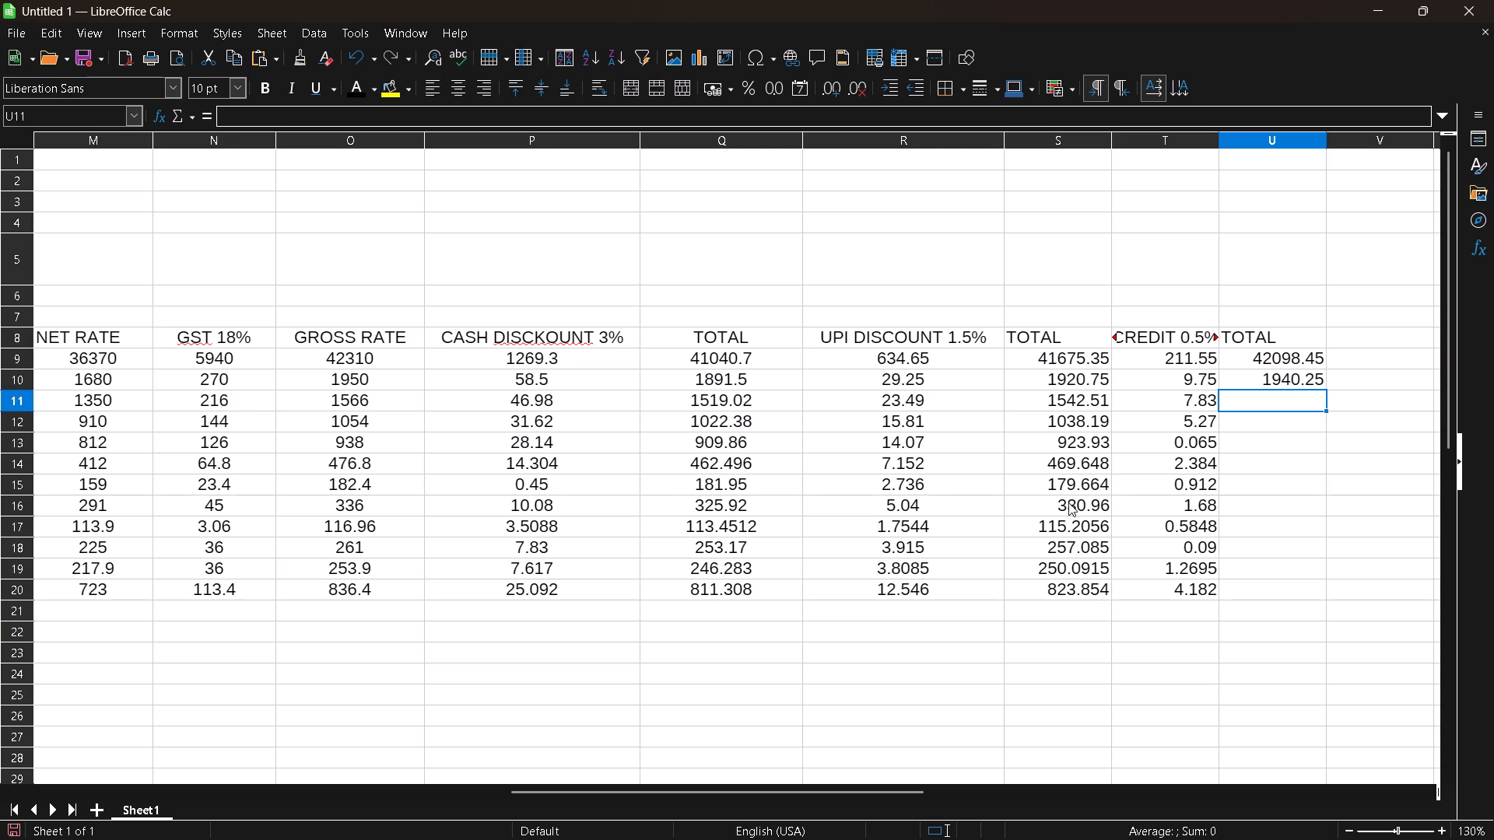
{"action": "key", "text": "equal"}
{"action": "key", "text": "o"}
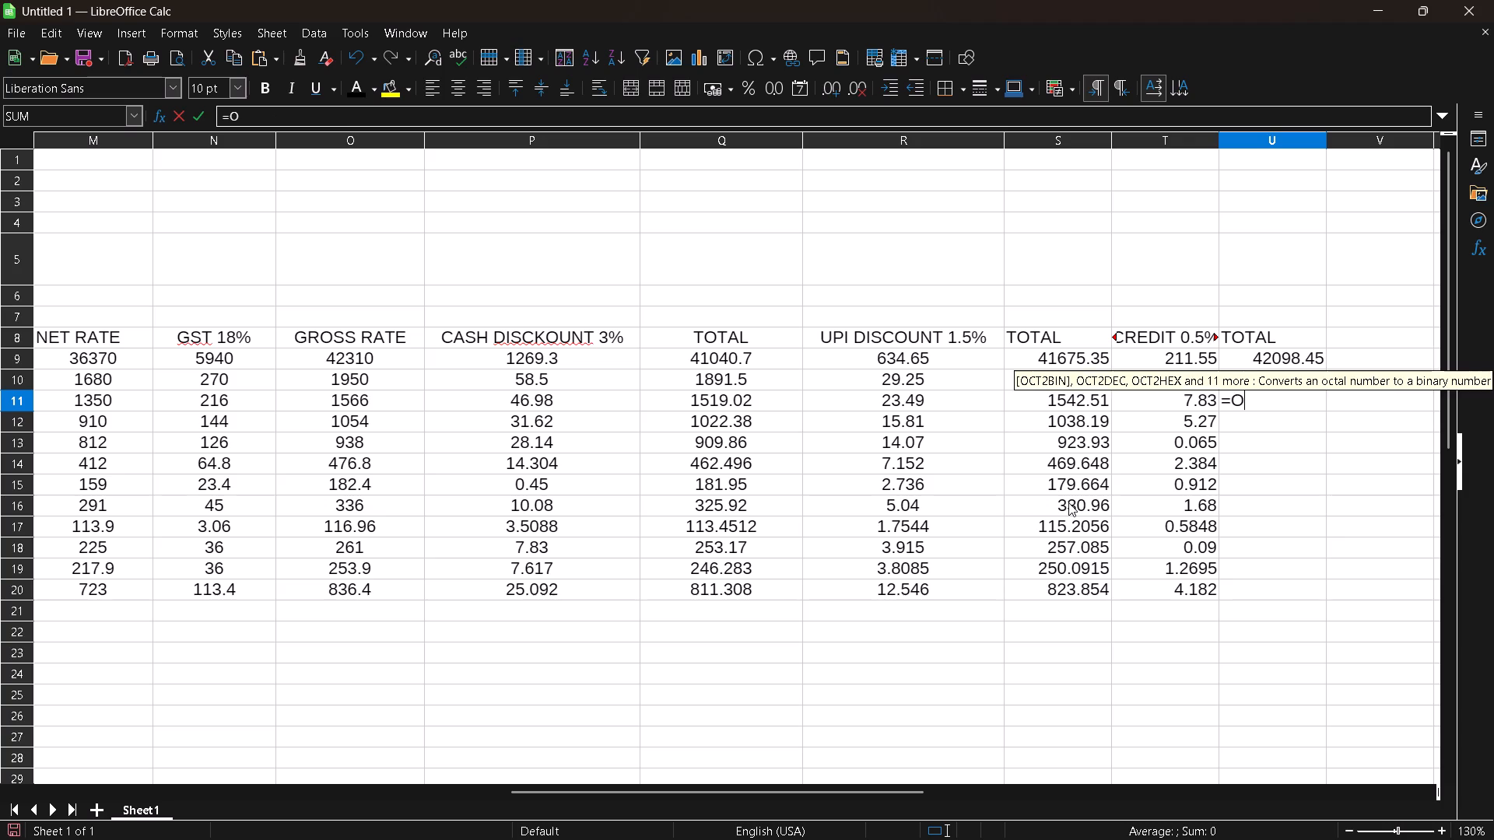
{"action": "type", "text": "11-T"}
{"action": "type", "text": "11"}
{"action": "key", "text": "Return"}
Calculate the credit totals in U12 and U13 with the formulas =O12-T12 and =O13-T13.
{"action": "key", "text": "equal"}
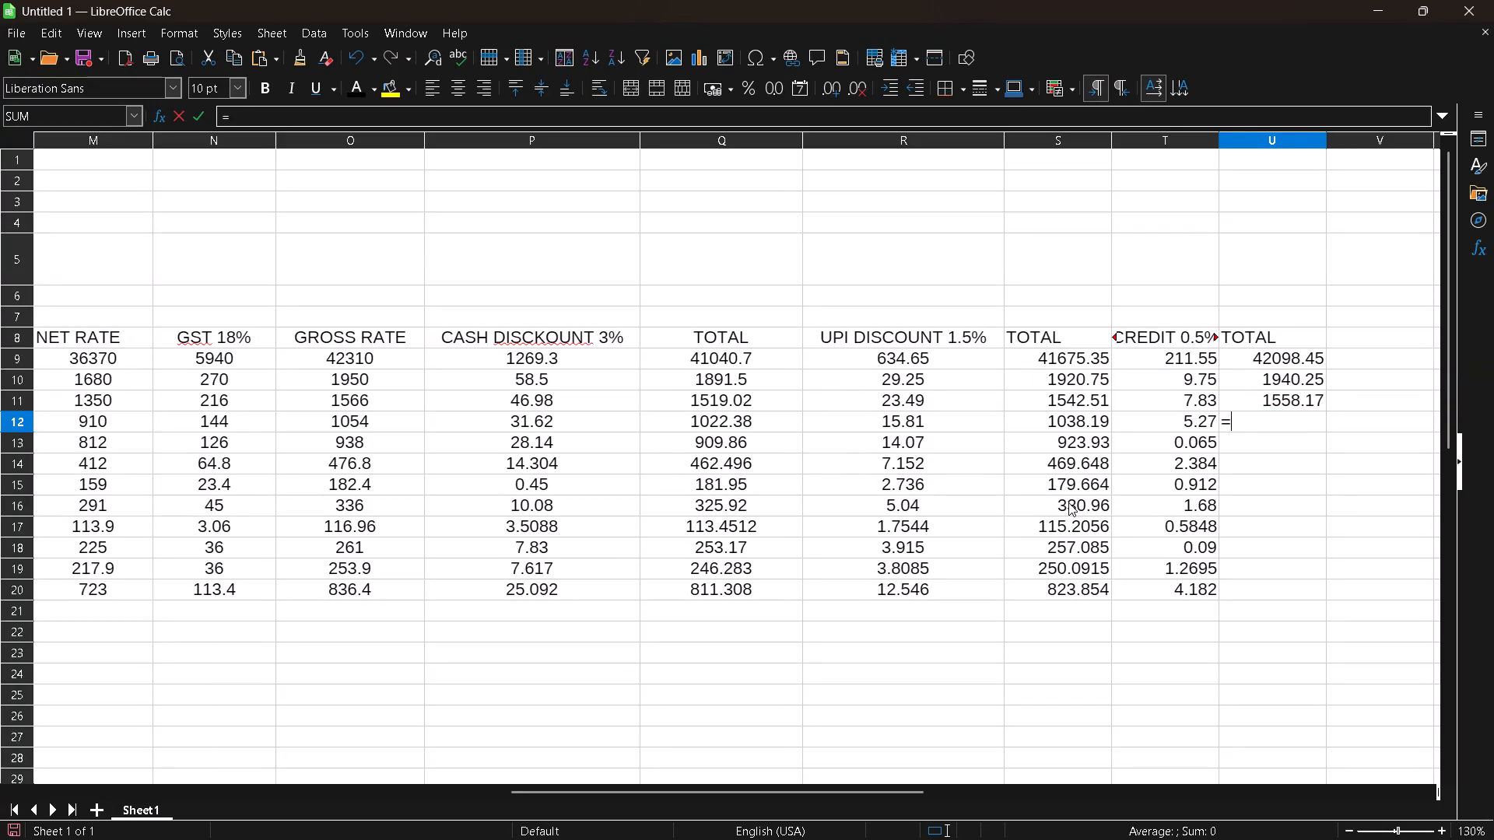
{"action": "key", "text": "o"}
{"action": "type", "text": "12-"}
{"action": "key", "text": "t"}
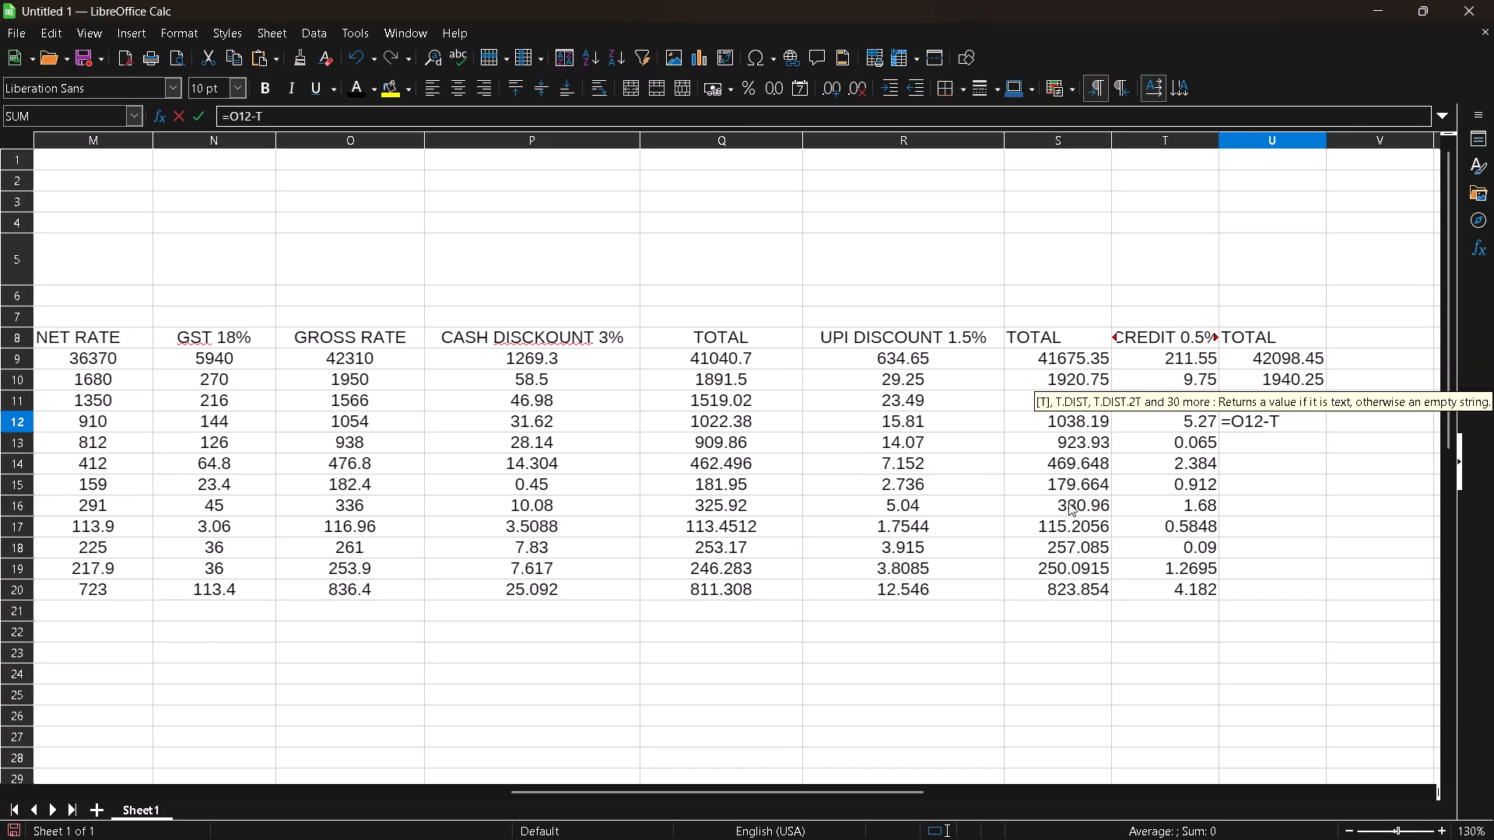
{"action": "type", "text": "12"}
{"action": "key", "text": "Return"}
{"action": "key", "text": "equal"}
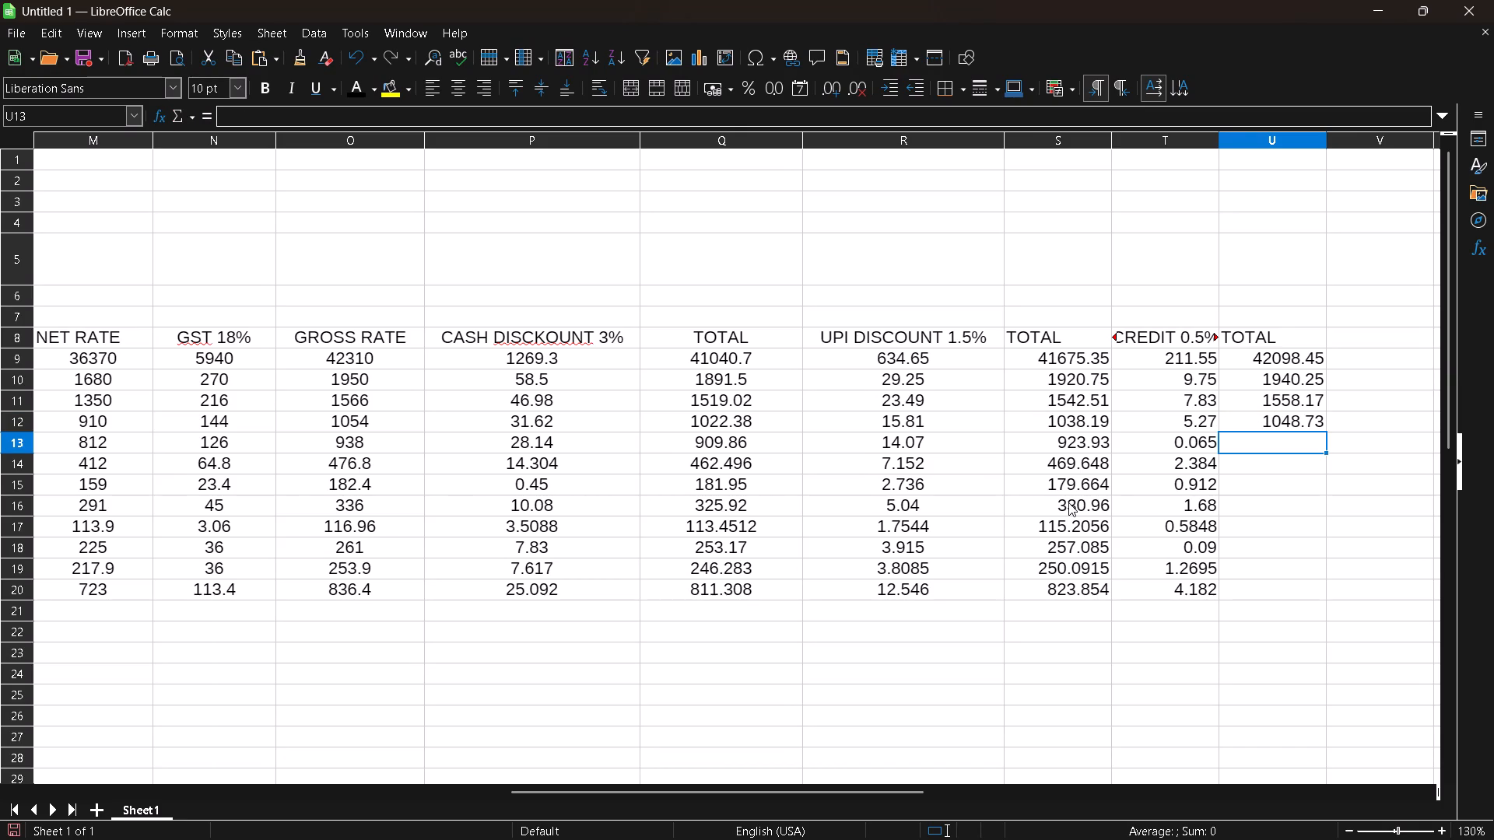
{"action": "key", "text": "o"}
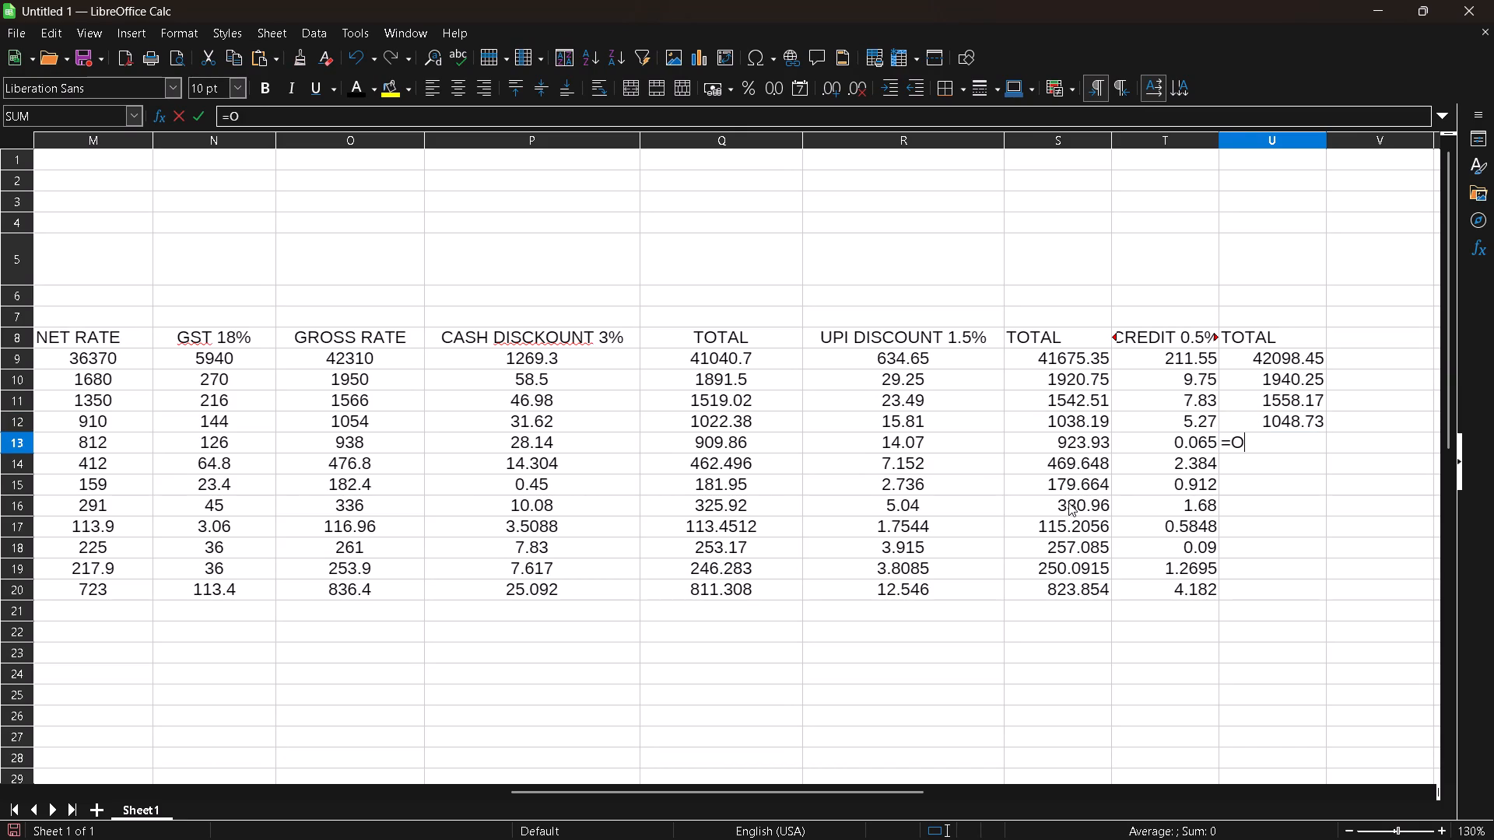
{"action": "type", "text": "13-"}
{"action": "key", "text": "t"}
{"action": "type", "text": "13"}
{"action": "key", "text": "Return"}
Calculate the credit totals in U14 and U15 with the formulas =O14-T14 and =O15-T15.
{"action": "key", "text": "equal"}
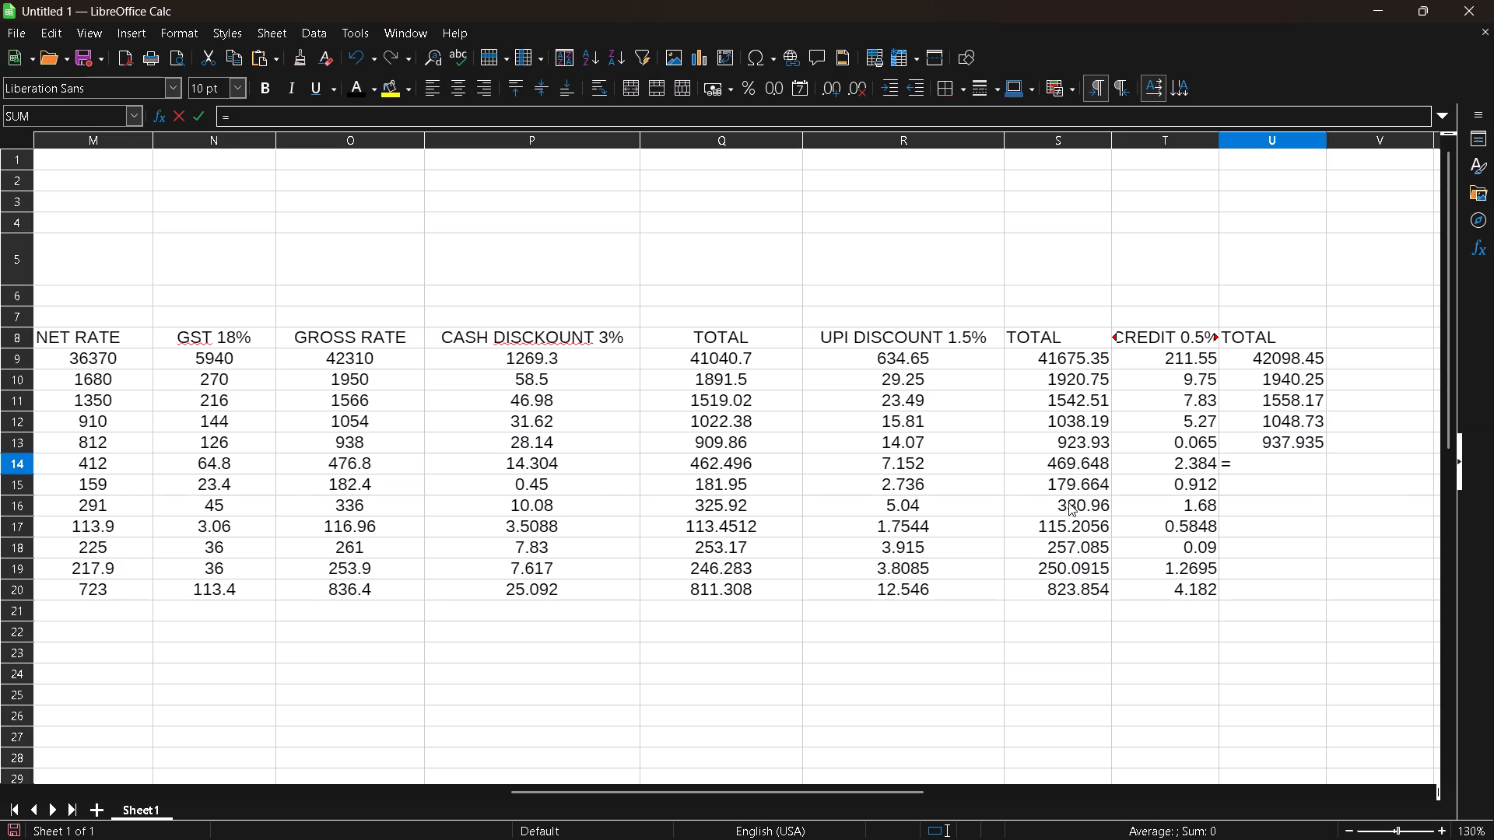
{"action": "type", "text": "O14-"}
{"action": "type", "text": "T14"}
{"action": "key", "text": "Return"}
{"action": "key", "text": "equal"}
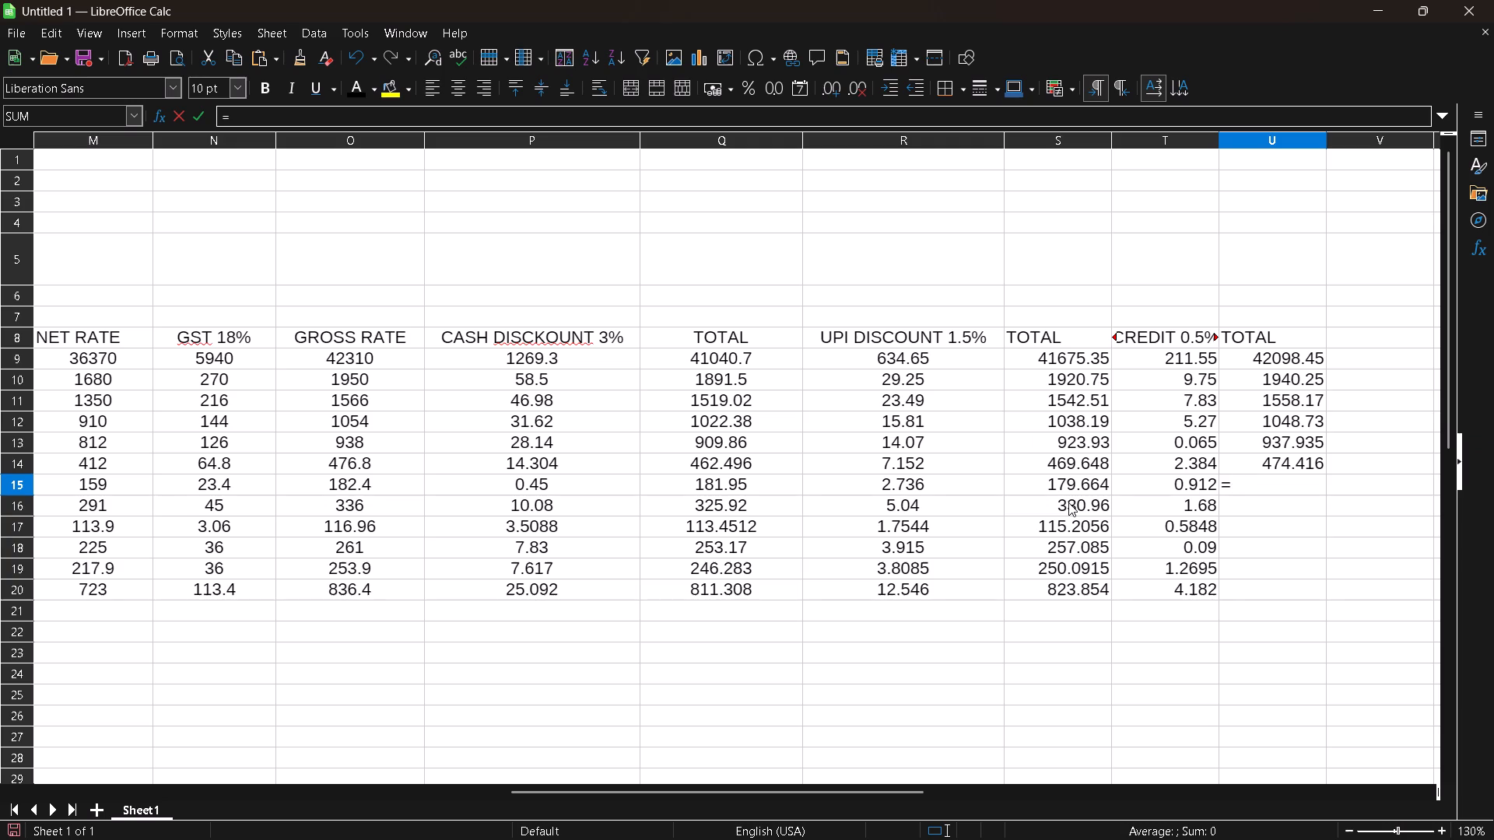
{"action": "key", "text": "o"}
{"action": "type", "text": "15"}
{"action": "key", "text": "minus"}
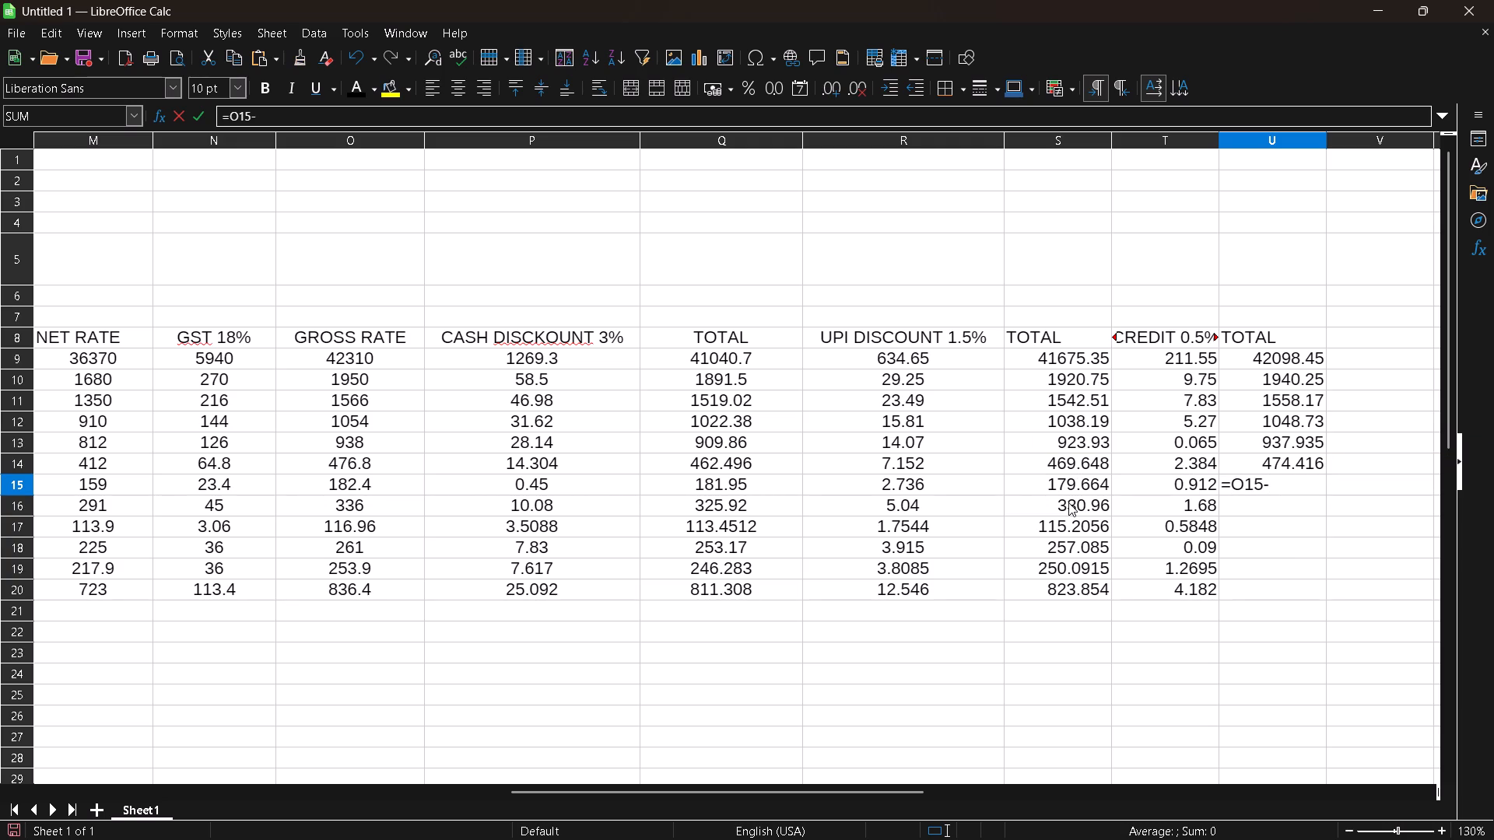
{"action": "key", "text": "t"}
{"action": "type", "text": "15"}
{"action": "key", "text": "Return"}
Calculate the credit total in U16 with the formula =O16-T16.
{"action": "key", "text": "equal"}
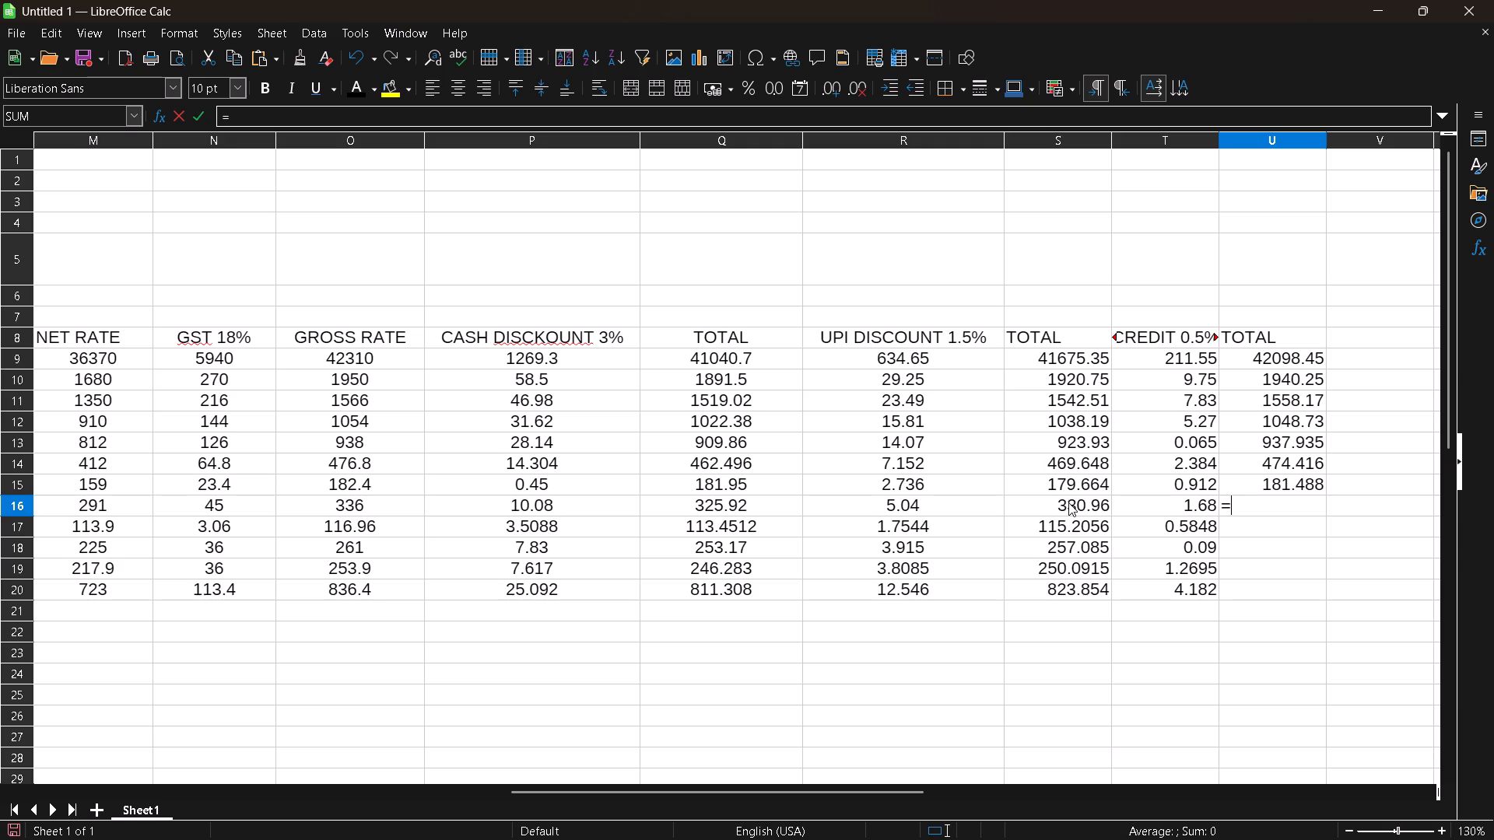
{"action": "type", "text": "O16-"}
{"action": "key", "text": "t"}
{"action": "type", "text": "16"}
{"action": "key", "text": "Return"}
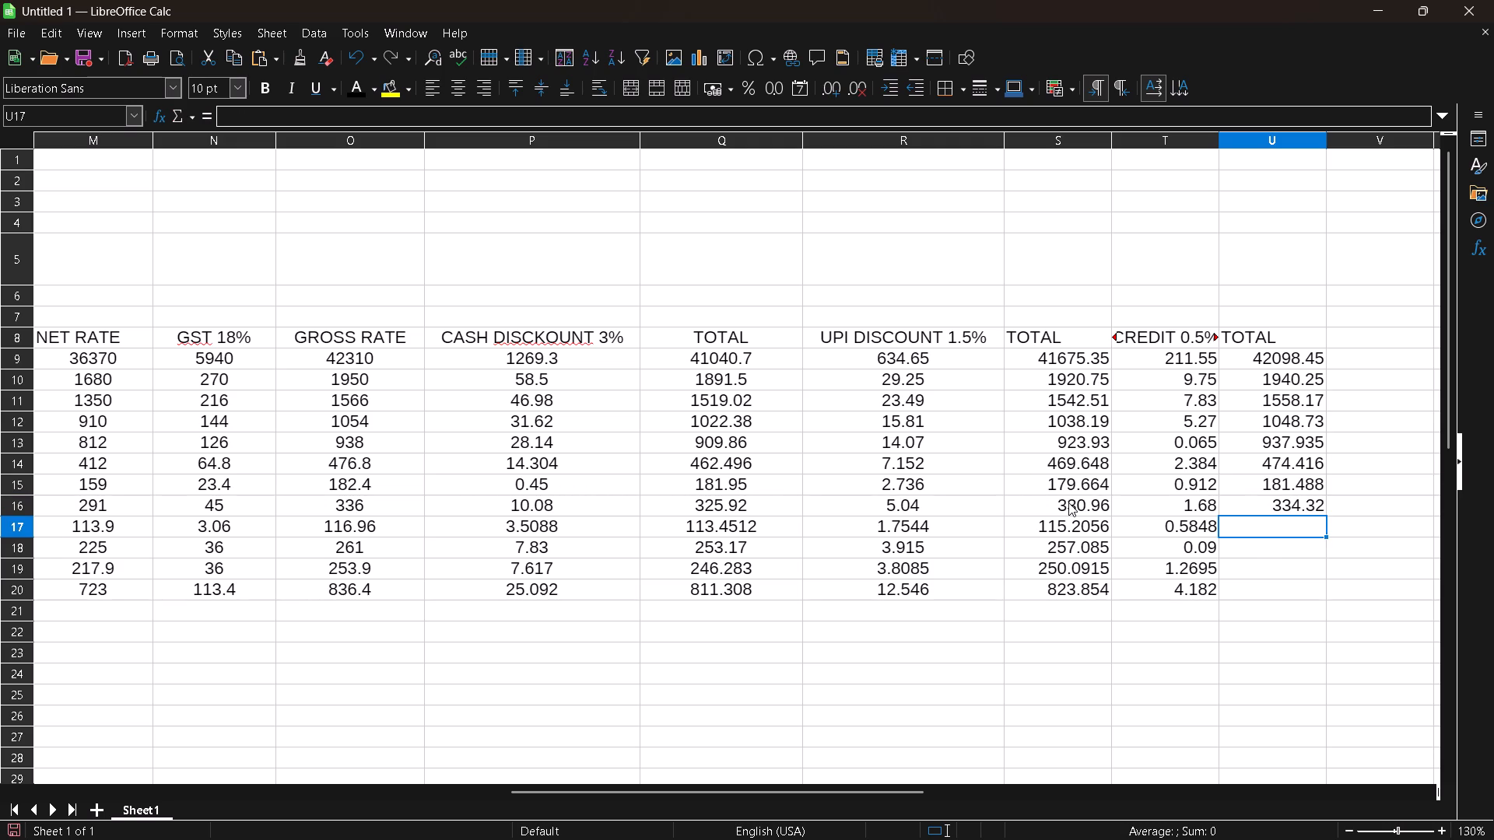
Calculate the credit totals in U17 and U18 with the formulas =O17-T17 and =O18-T18.
{"action": "key", "text": "equal"}
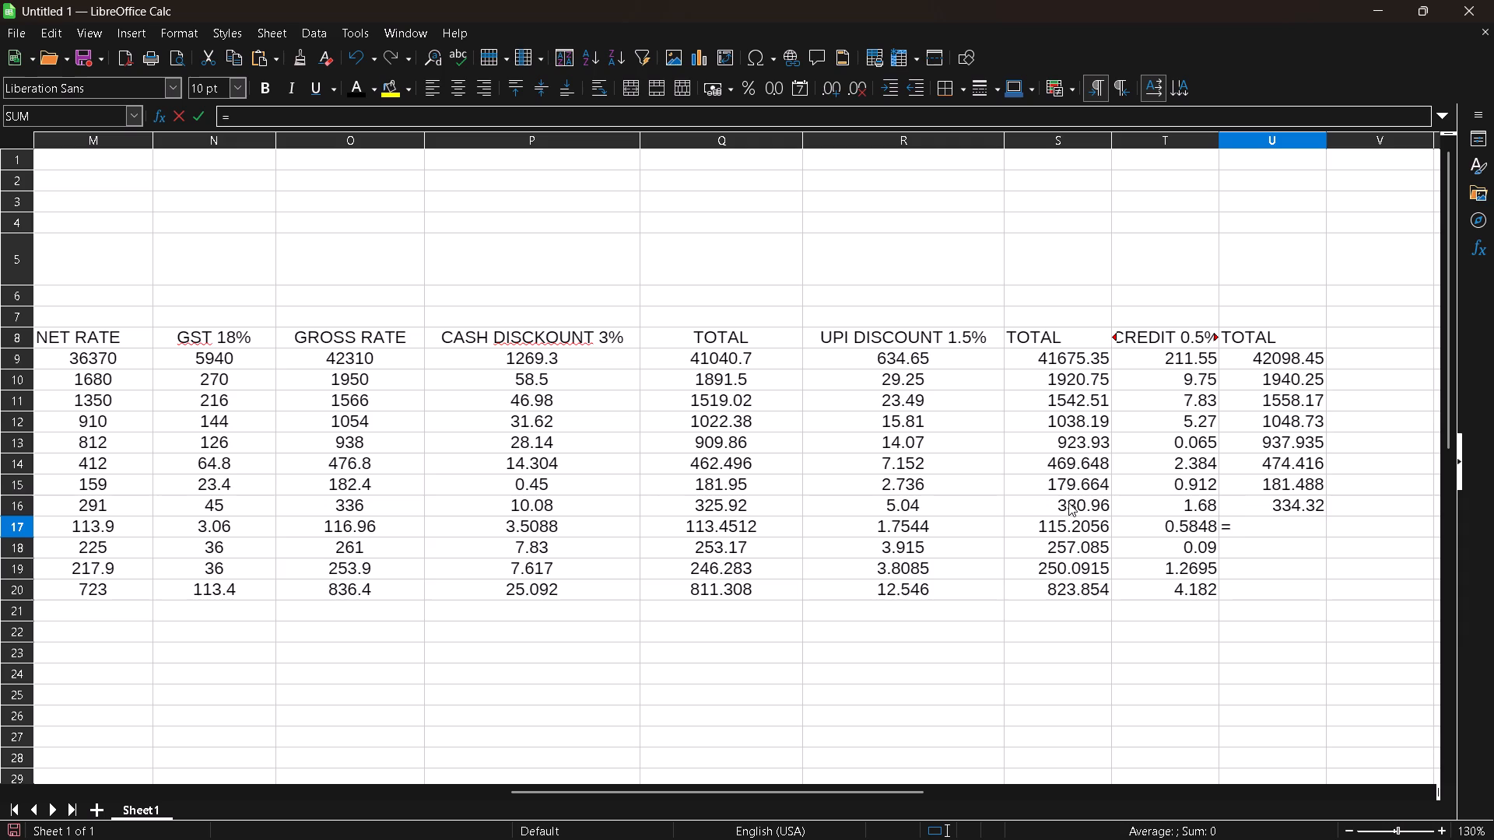
{"action": "key", "text": "o"}
{"action": "type", "text": "17-"}
{"action": "key", "text": "t"}
{"action": "key", "text": "1"}
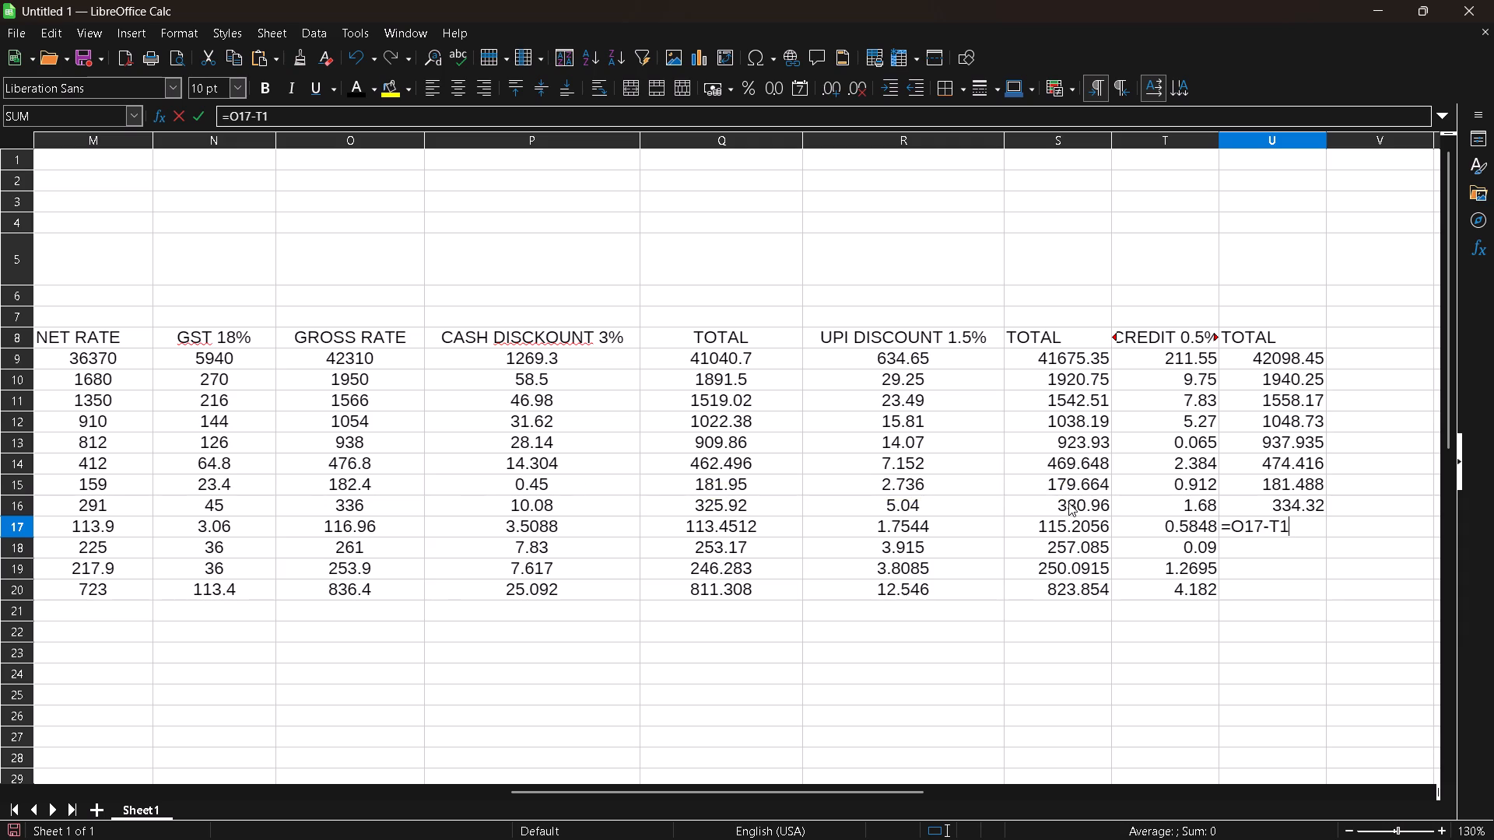
{"action": "key", "text": "7"}
{"action": "key", "text": "Return"}
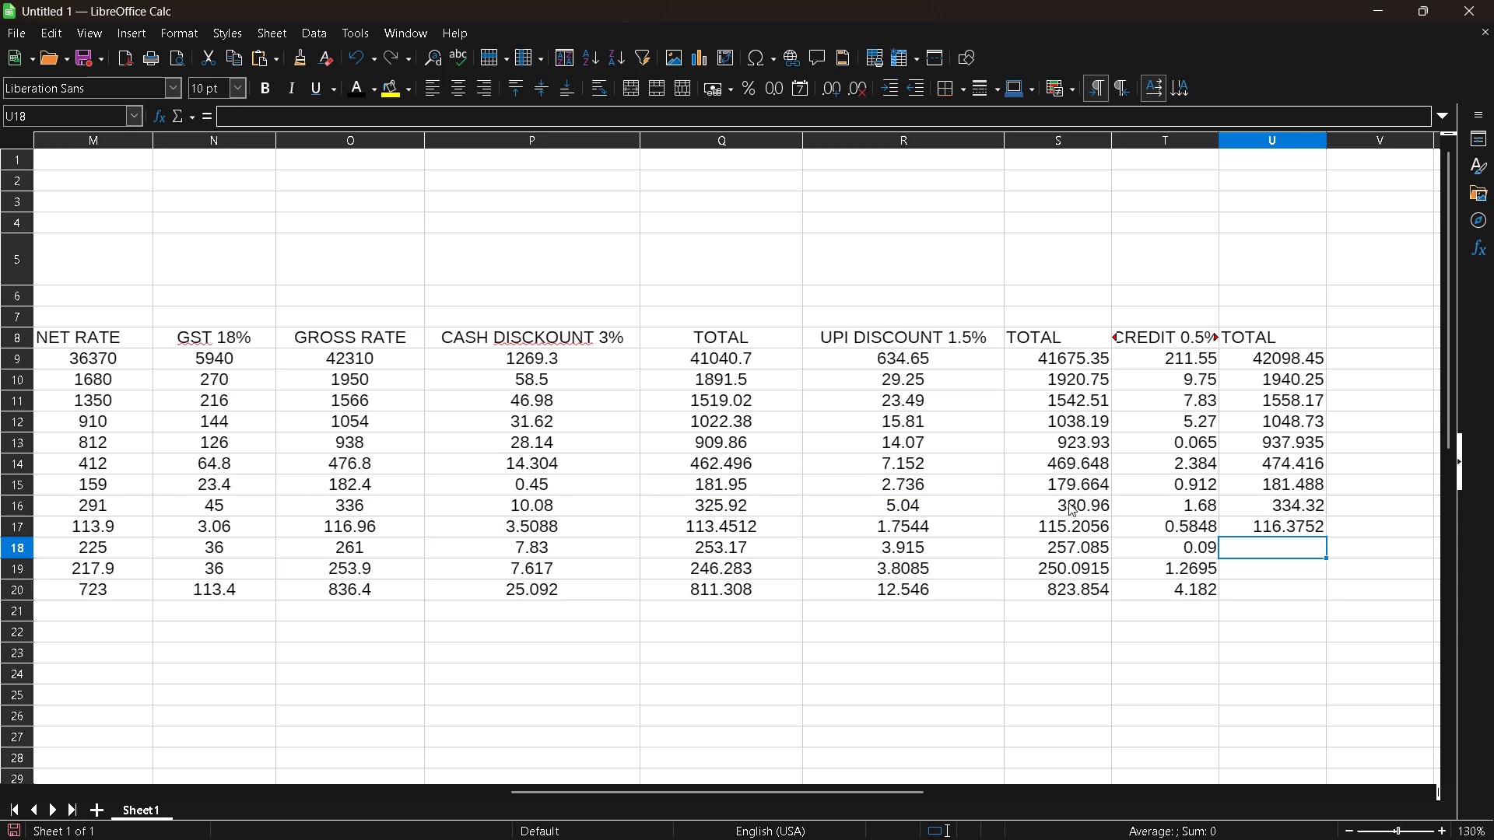
{"action": "type", "text": "=O18-"}
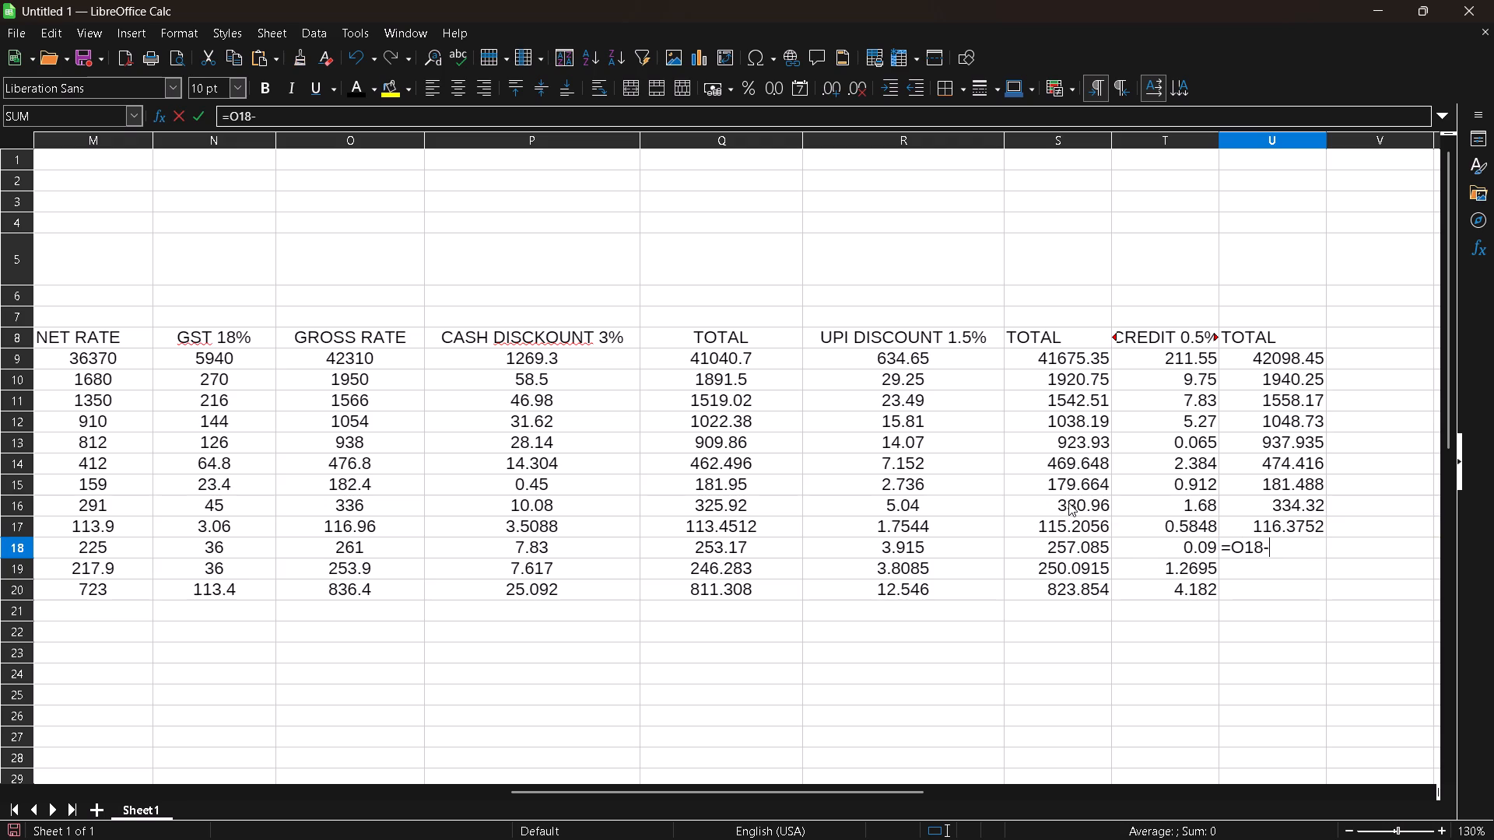
{"action": "type", "text": "T18"}
{"action": "key", "text": "Return"}
Calculate the credit totals in U19 and U20 with the formulas =O19-T19 and =20-T20.
{"action": "key", "text": "equal"}
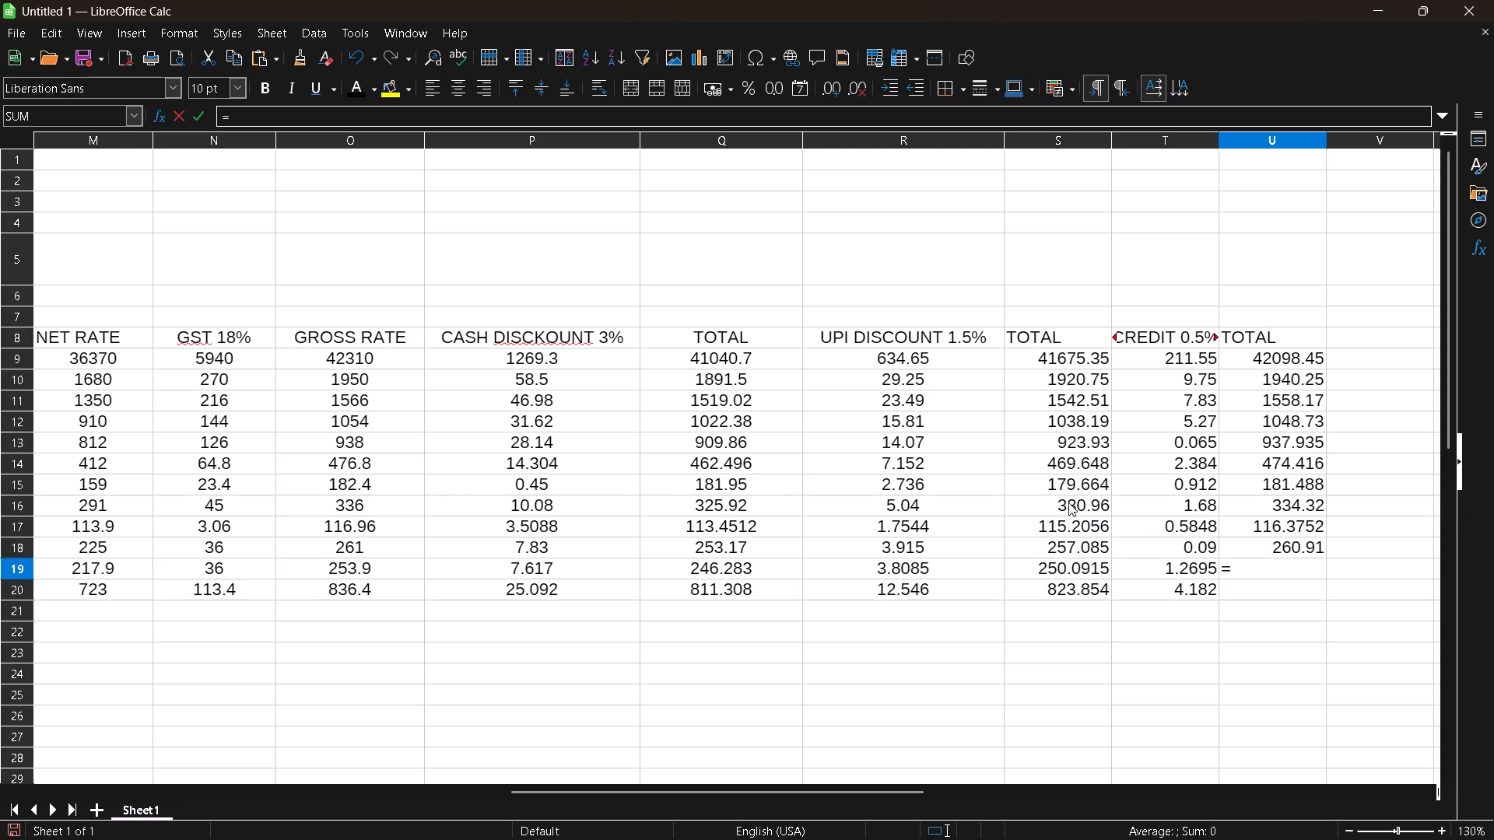
{"action": "key", "text": "o"}
{"action": "type", "text": "19-"}
{"action": "key", "text": "t"}
{"action": "type", "text": "19"}
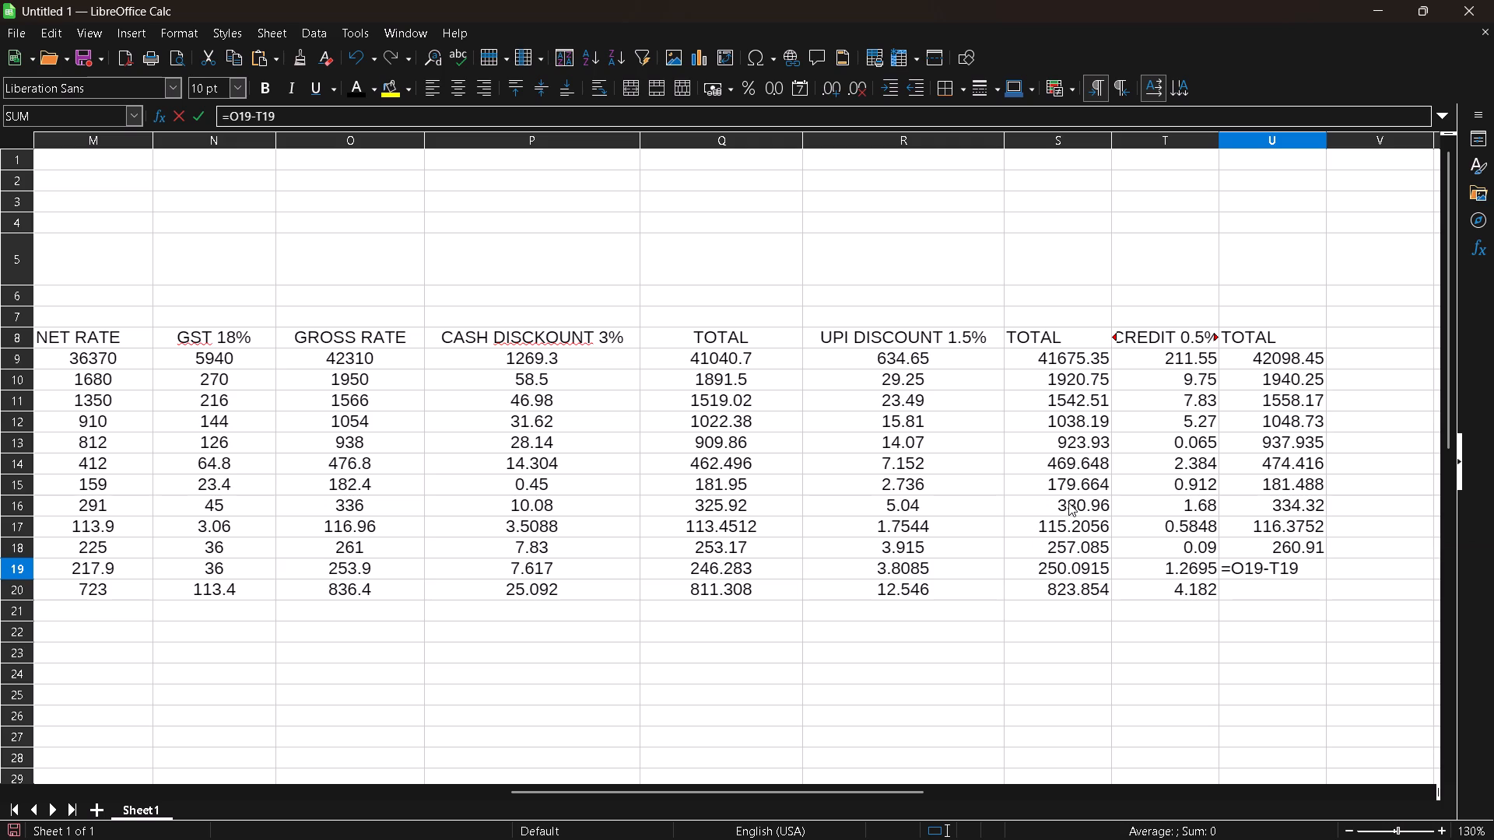
{"action": "key", "text": "Return"}
{"action": "key", "text": "equal"}
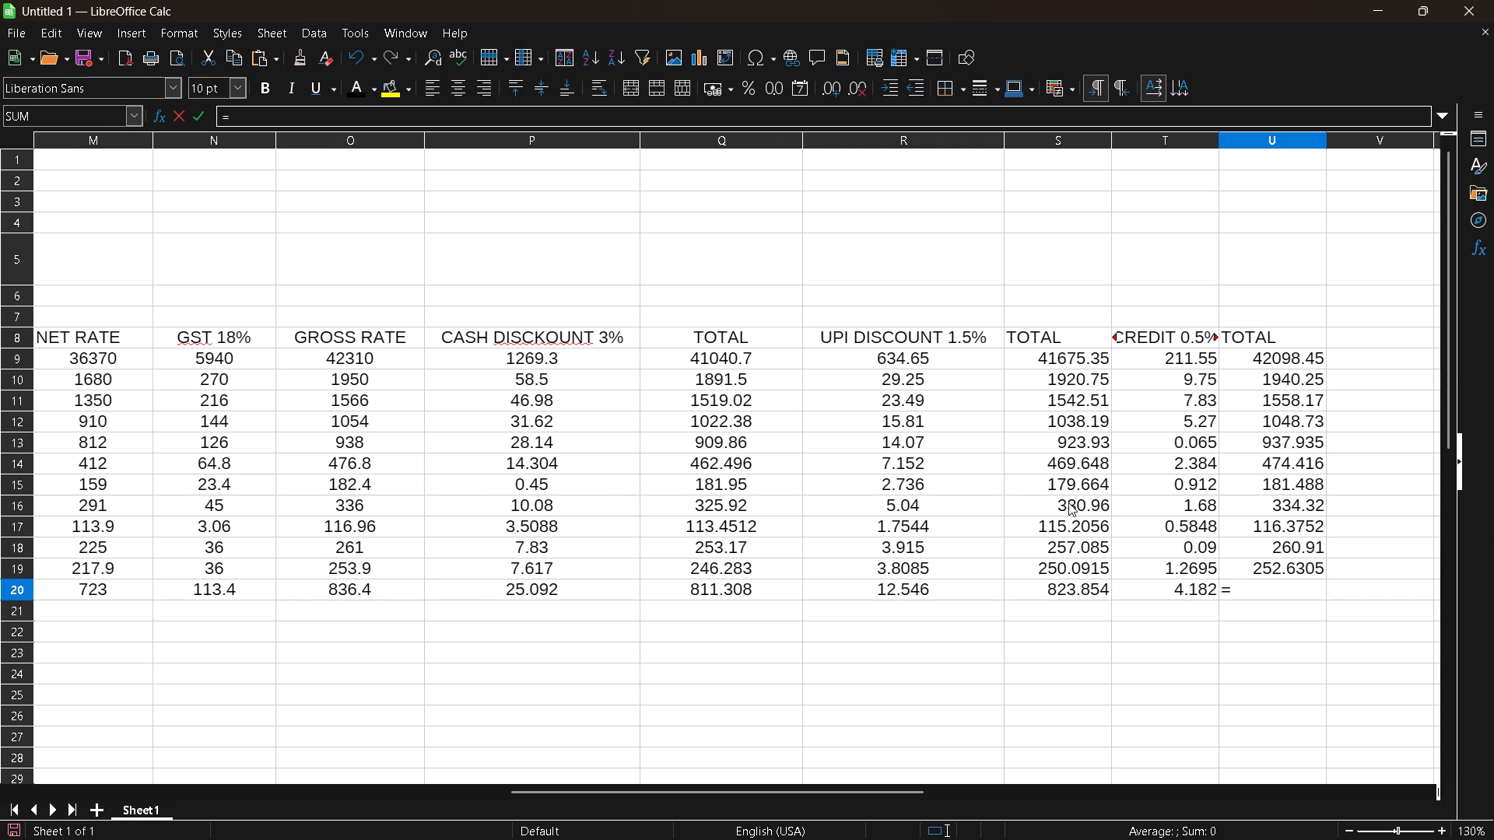
{"action": "type", "text": "20-"}
{"action": "type", "text": "T20"}
{"action": "key", "text": "Return"}
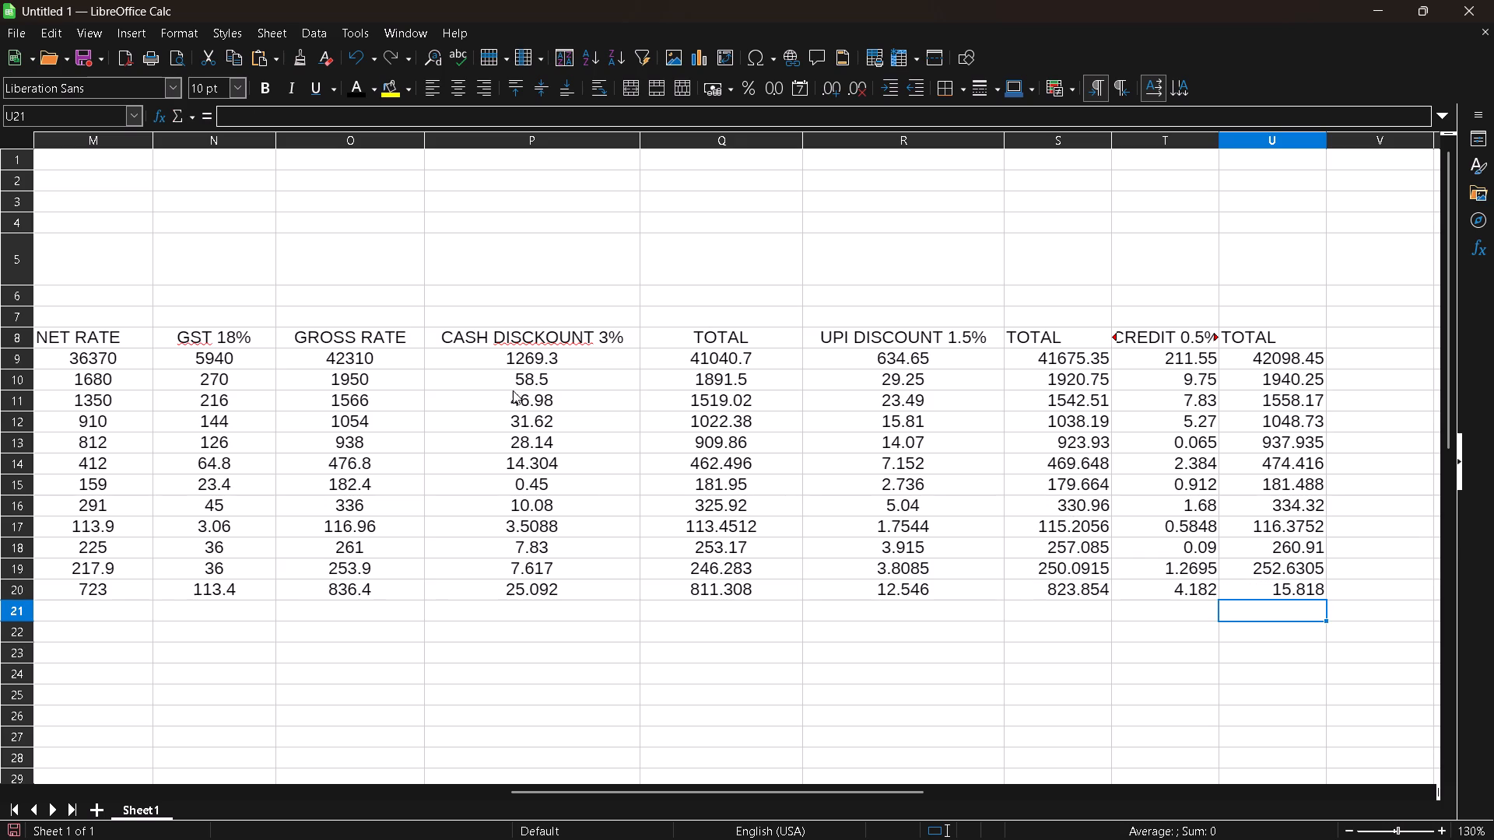
Center the UPI TOTAL header and its values horizontally, cell by cell from S8 down to S14.
{"action": "left_click", "coordinate": [1050, 330]}
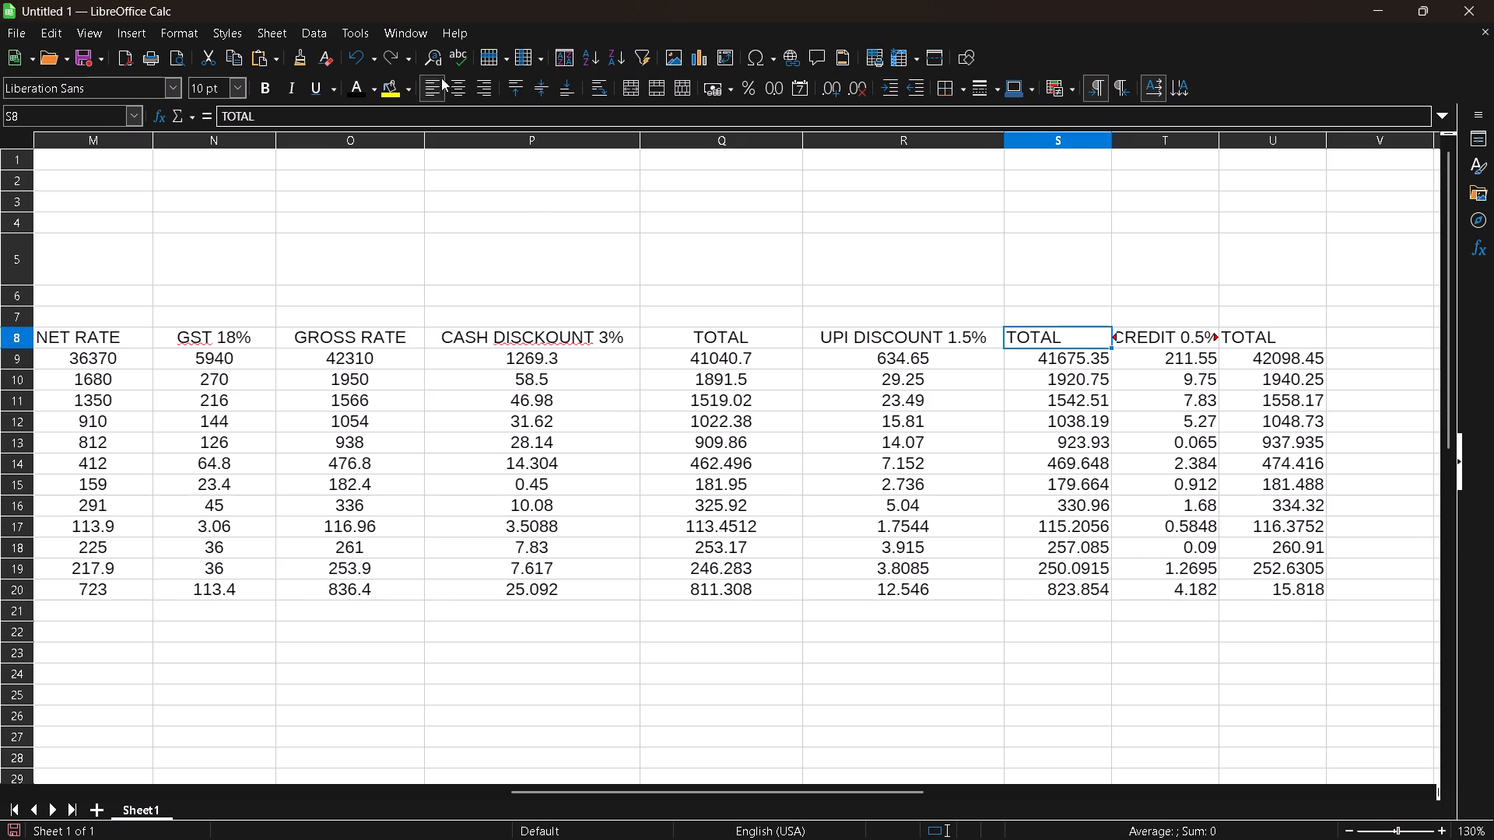
{"action": "left_click", "coordinate": [462, 98]}
{"action": "key", "text": "Down"}
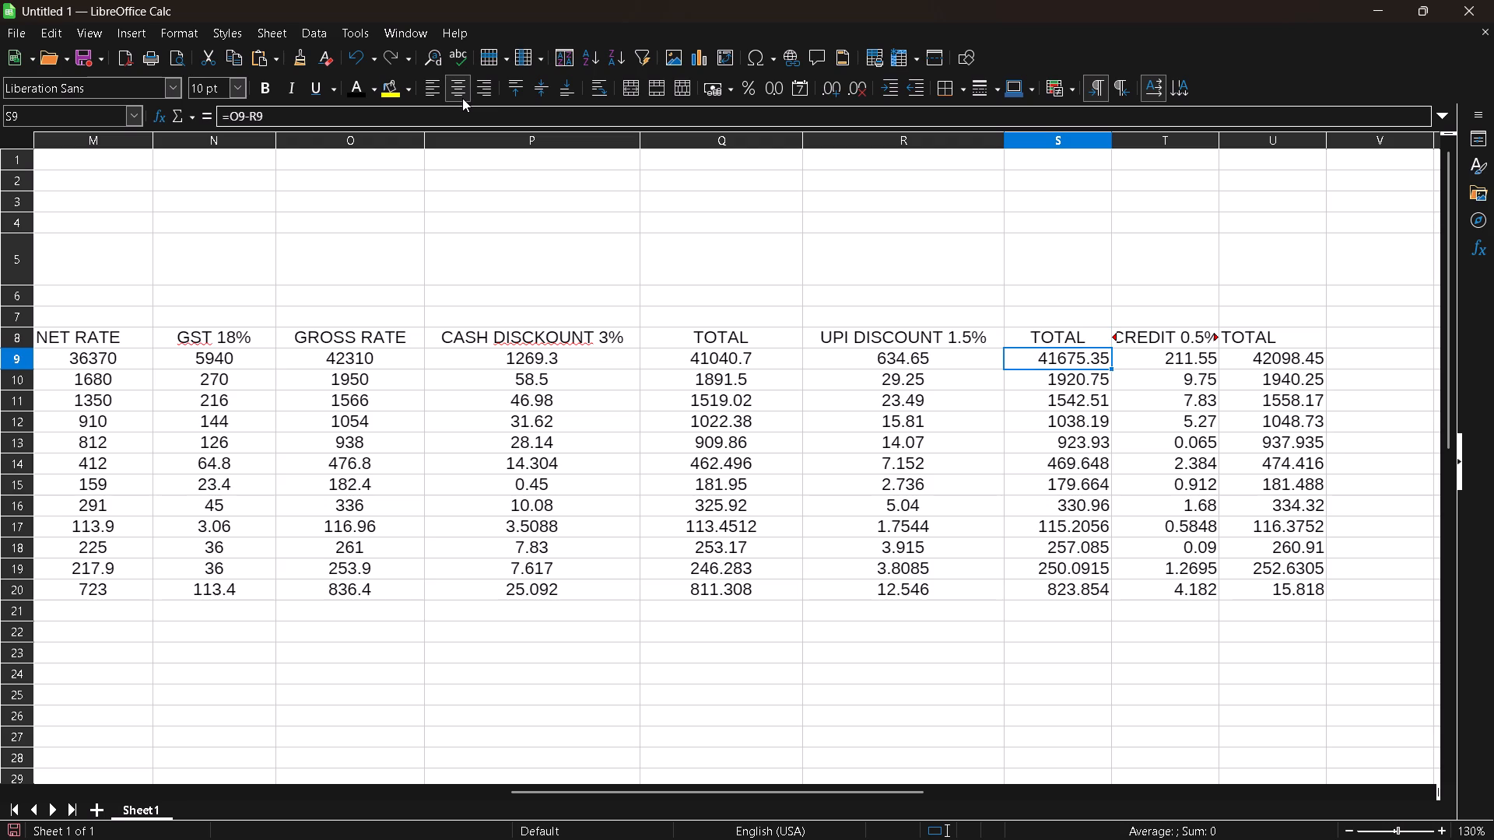
{"action": "left_click", "coordinate": [462, 98]}
{"action": "key", "text": "Down"}
{"action": "left_click", "coordinate": [462, 98]}
{"action": "key", "text": "Down"}
{"action": "left_click", "coordinate": [462, 98]}
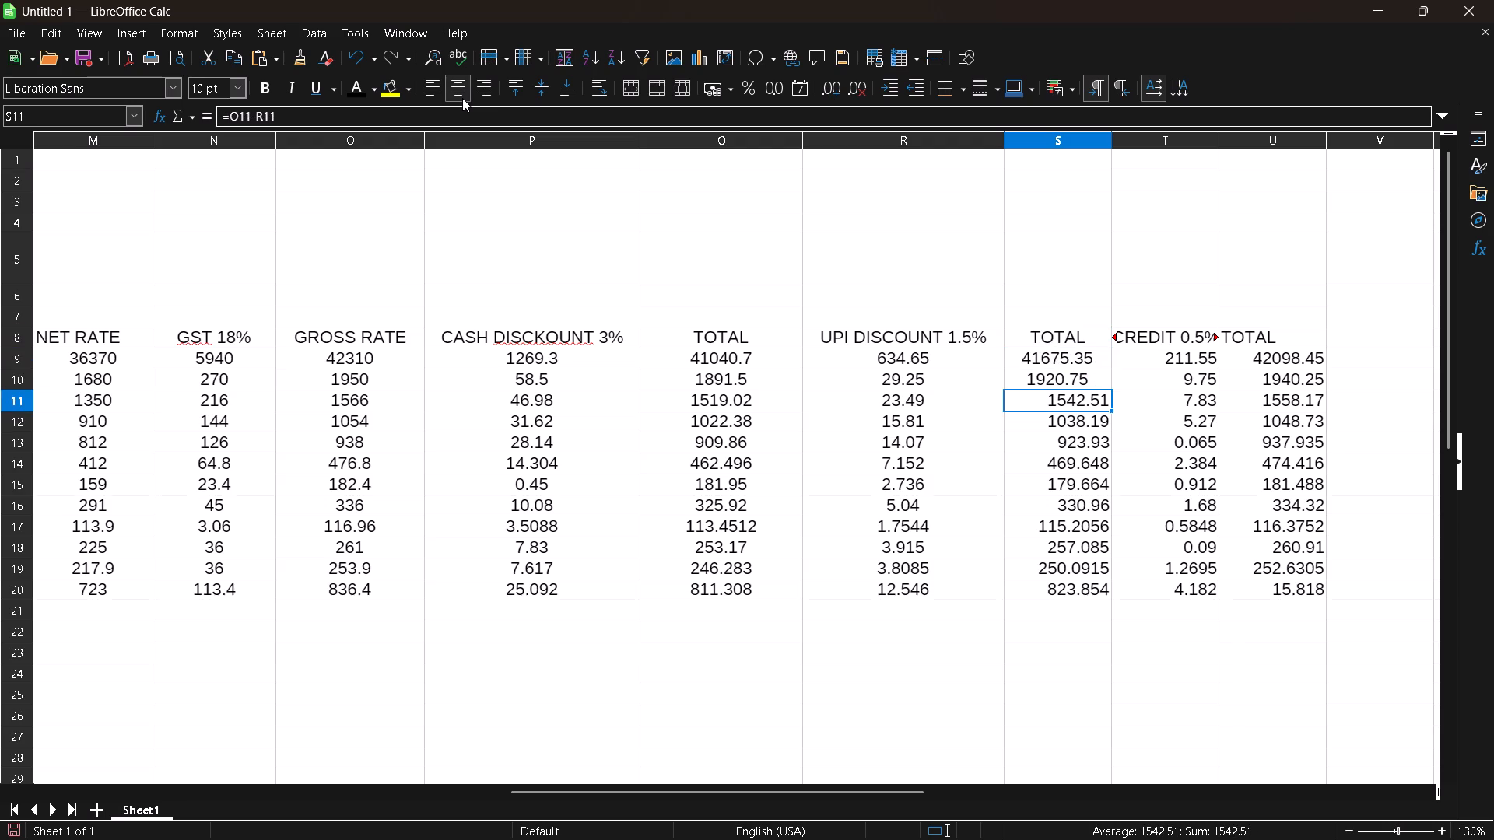
{"action": "key", "text": "Down"}
{"action": "left_click", "coordinate": [462, 98]}
{"action": "key", "text": "Down"}
{"action": "left_click", "coordinate": [462, 98]}
{"action": "key", "text": "Down"}
{"action": "left_click", "coordinate": [462, 98]}
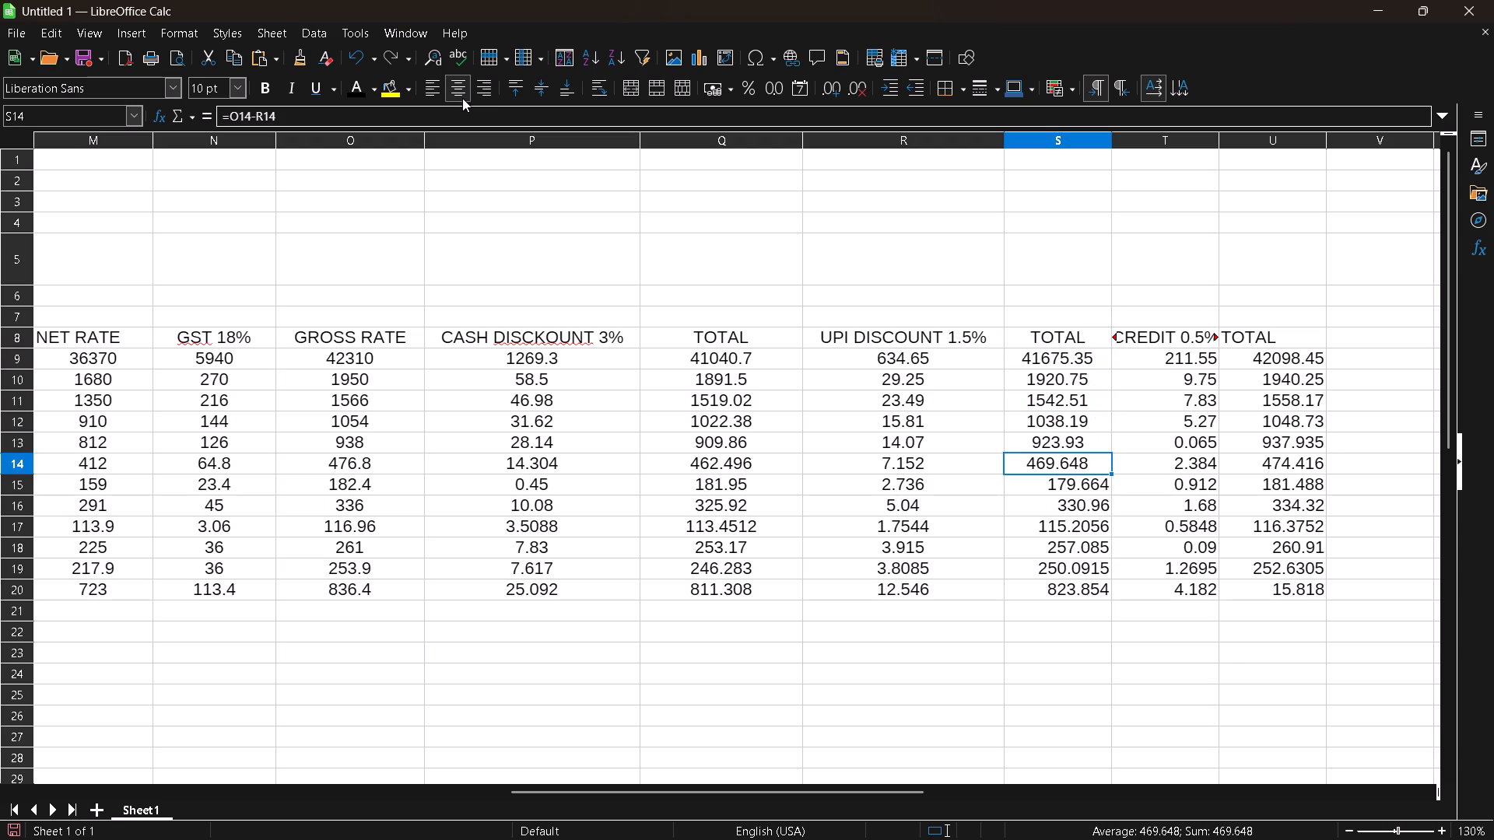
Center the remaining UPI total values horizontally, cell by cell from S15 down to S20.
{"action": "key", "text": "Down"}
{"action": "left_click", "coordinate": [462, 98]}
{"action": "key", "text": "Down"}
{"action": "left_click", "coordinate": [462, 98]}
{"action": "key", "text": "Down"}
{"action": "left_click", "coordinate": [462, 98]}
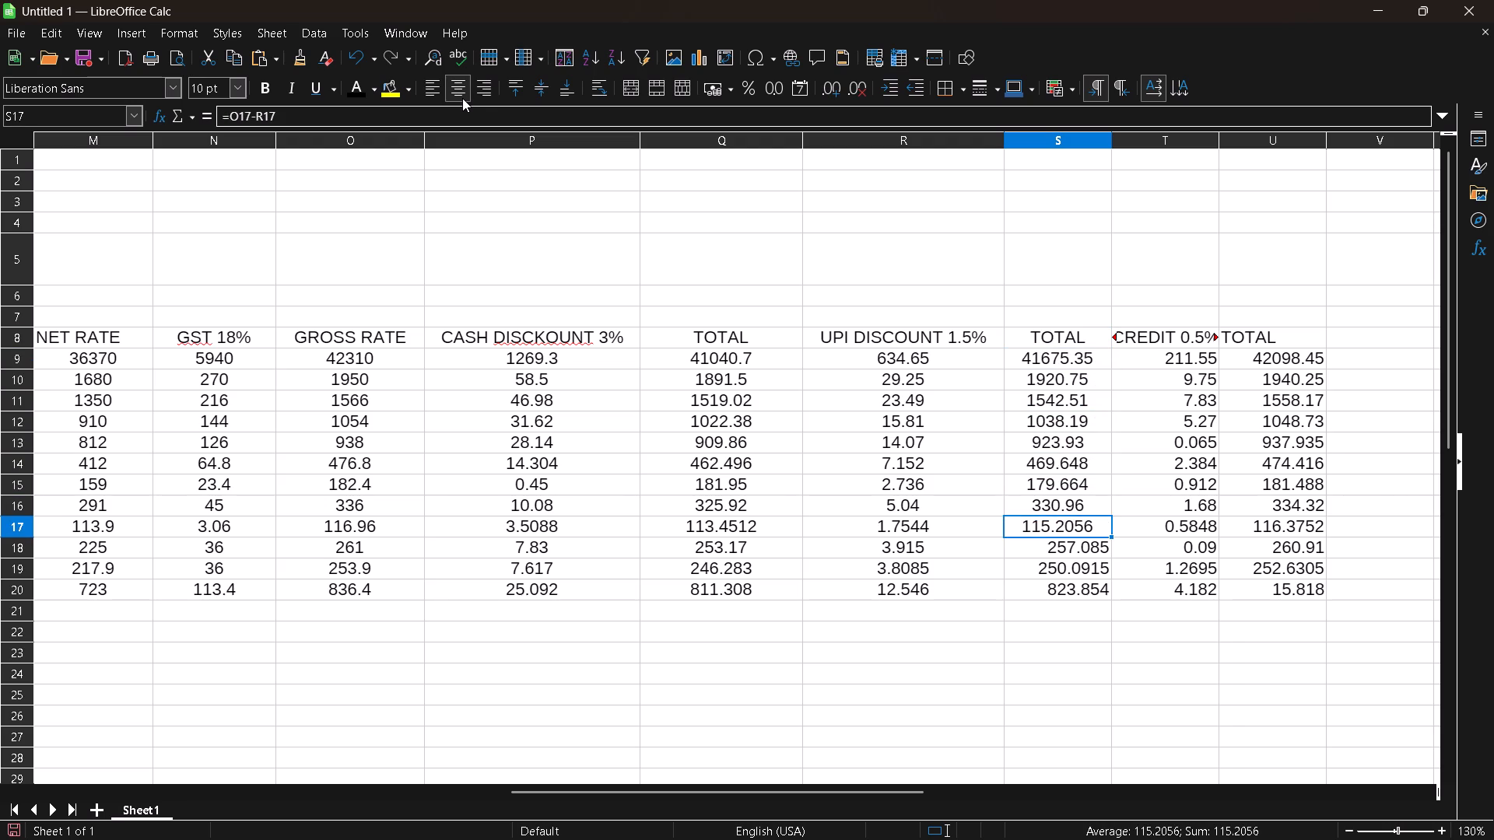
{"action": "key", "text": "Down"}
{"action": "left_click", "coordinate": [455, 98]}
{"action": "key", "text": "Down"}
{"action": "left_click", "coordinate": [455, 98]}
{"action": "key", "text": "Down"}
{"action": "left_click", "coordinate": [455, 98]}
{"action": "key", "text": "Down"}
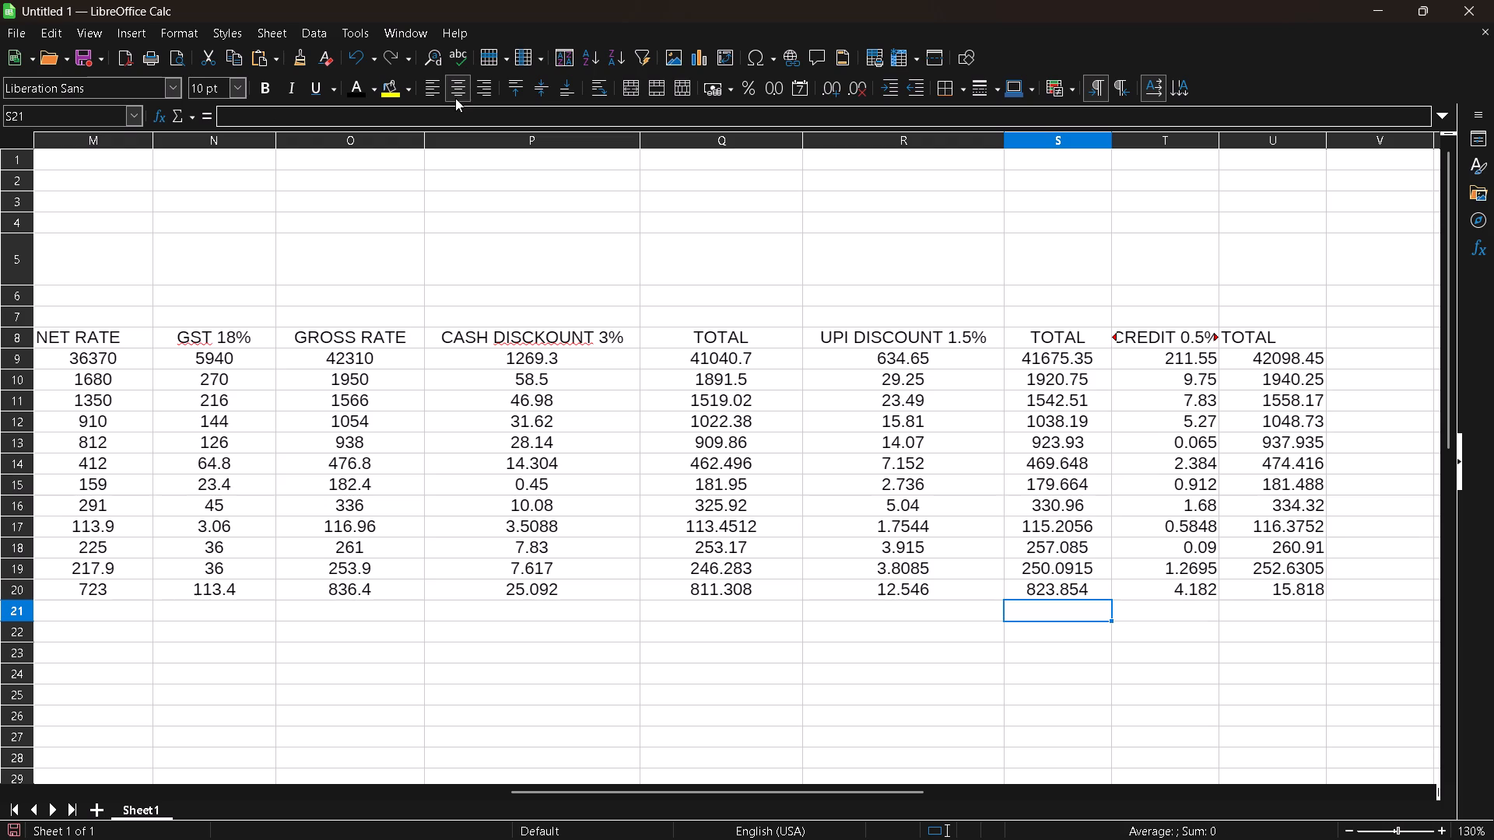
Center the CREDIT 0.5% header and its values horizontally, cell by cell from T8 down to T14.
{"action": "left_click", "coordinate": [1143, 337]}
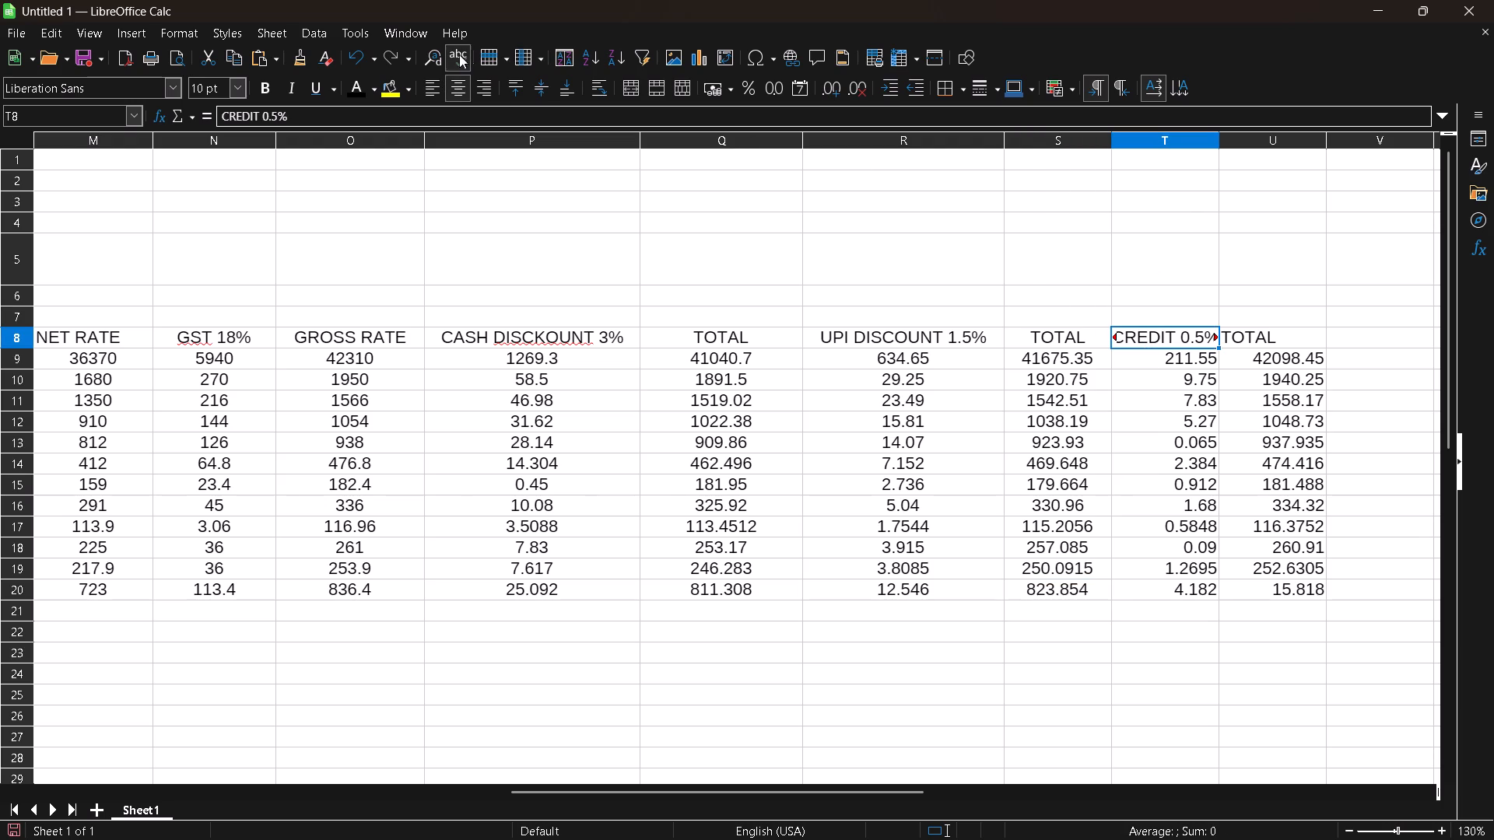
{"action": "left_click", "coordinate": [444, 84]}
{"action": "key", "text": "Down"}
{"action": "left_click", "coordinate": [448, 82]}
{"action": "key", "text": "Down"}
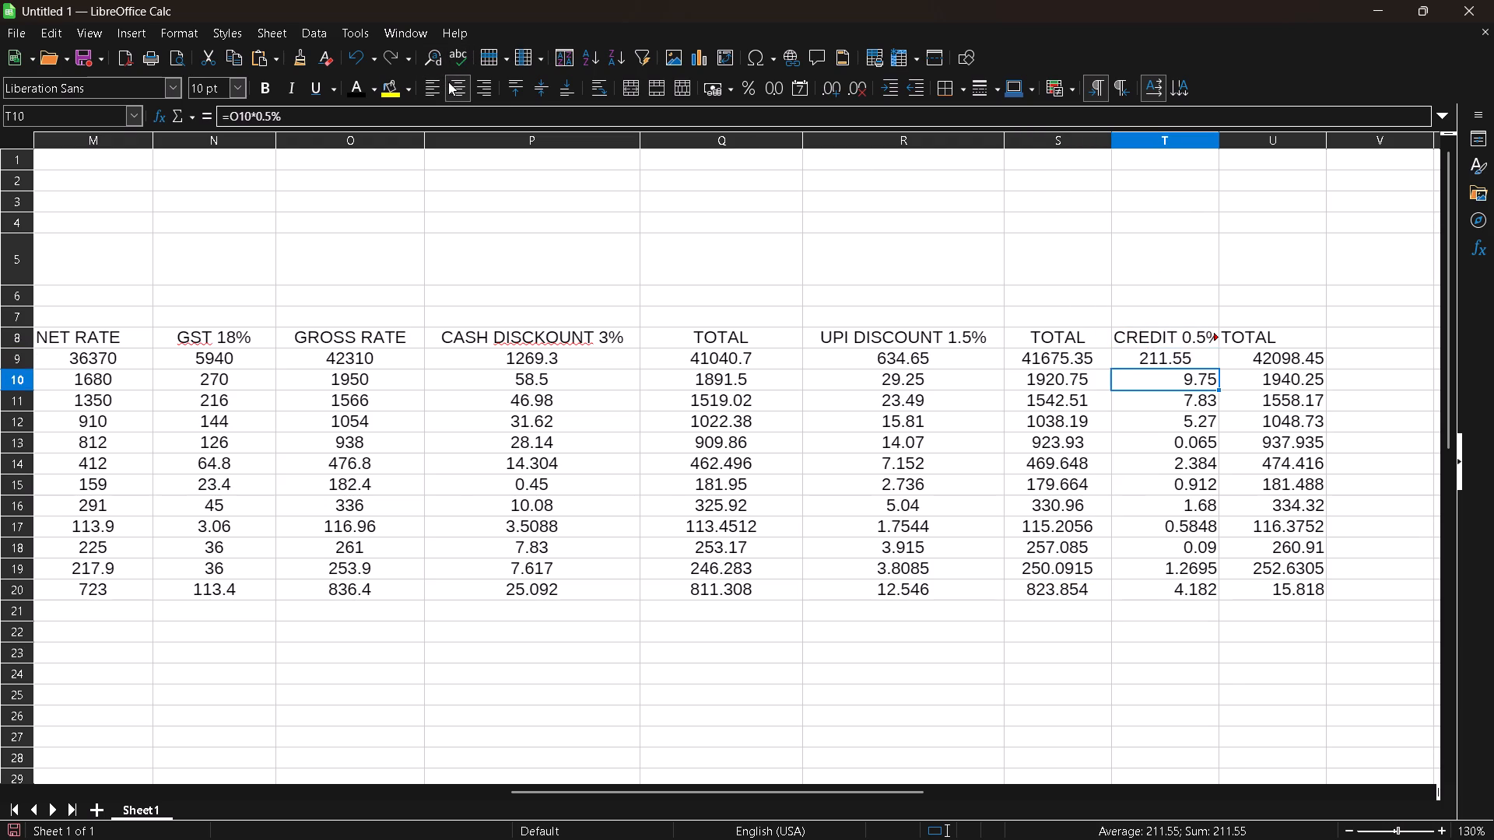
{"action": "left_click", "coordinate": [448, 82]}
{"action": "key", "text": "Down"}
{"action": "left_click", "coordinate": [448, 82]}
{"action": "key", "text": "Down"}
{"action": "left_click", "coordinate": [448, 82]}
{"action": "key", "text": "Down"}
{"action": "left_click", "coordinate": [448, 82]}
{"action": "key", "text": "Down"}
{"action": "left_click", "coordinate": [448, 82]}
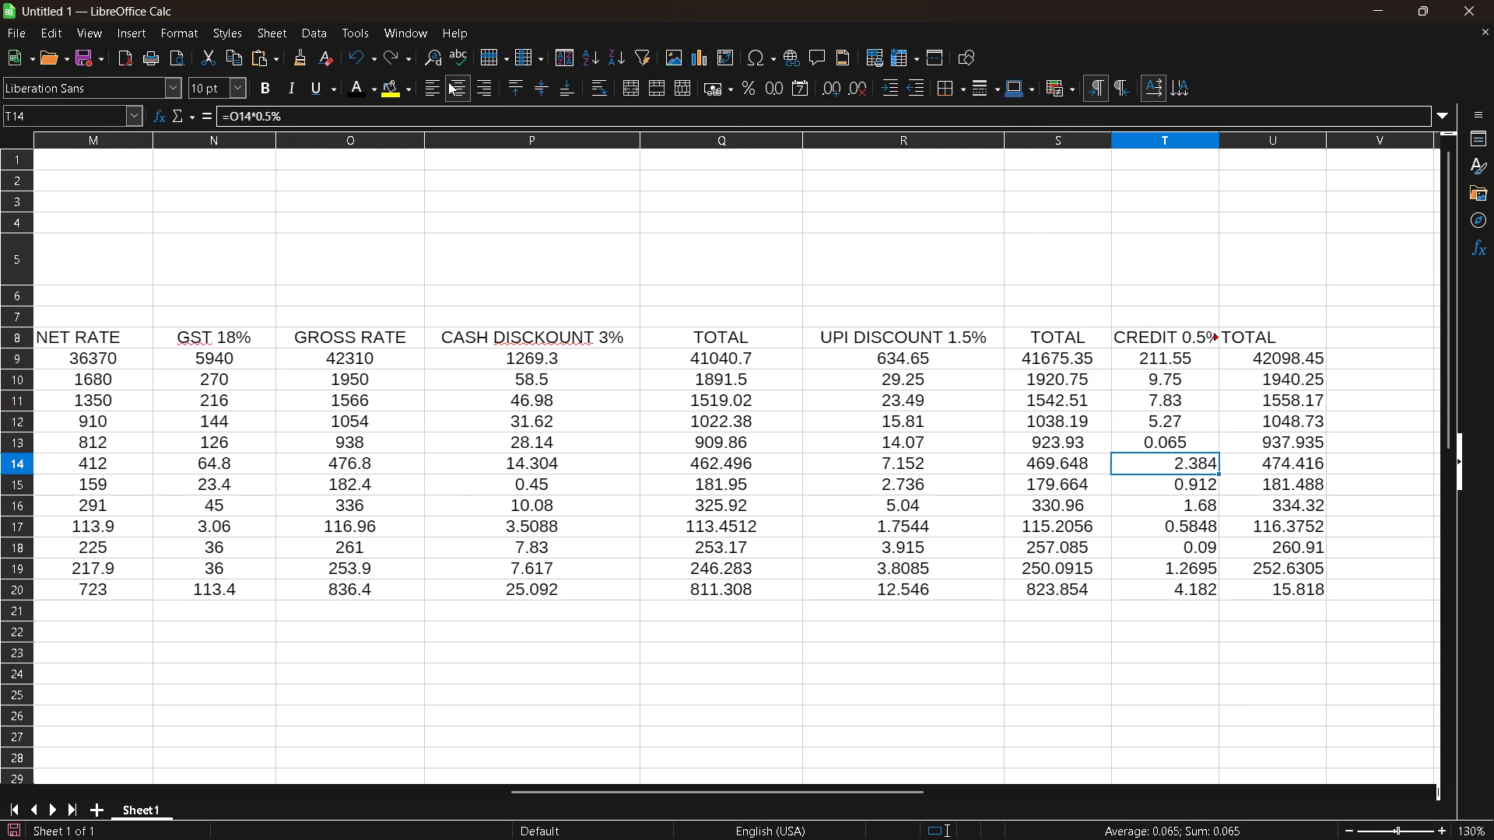
Center the remaining credit values horizontally, cell by cell from T15 down to T20.
{"action": "key", "text": "Down"}
{"action": "left_click", "coordinate": [448, 82]}
{"action": "key", "text": "Down"}
{"action": "left_click", "coordinate": [448, 82]}
{"action": "key", "text": "Down"}
{"action": "left_click", "coordinate": [448, 82]}
{"action": "key", "text": "Down"}
{"action": "left_click", "coordinate": [448, 82]}
{"action": "key", "text": "Down"}
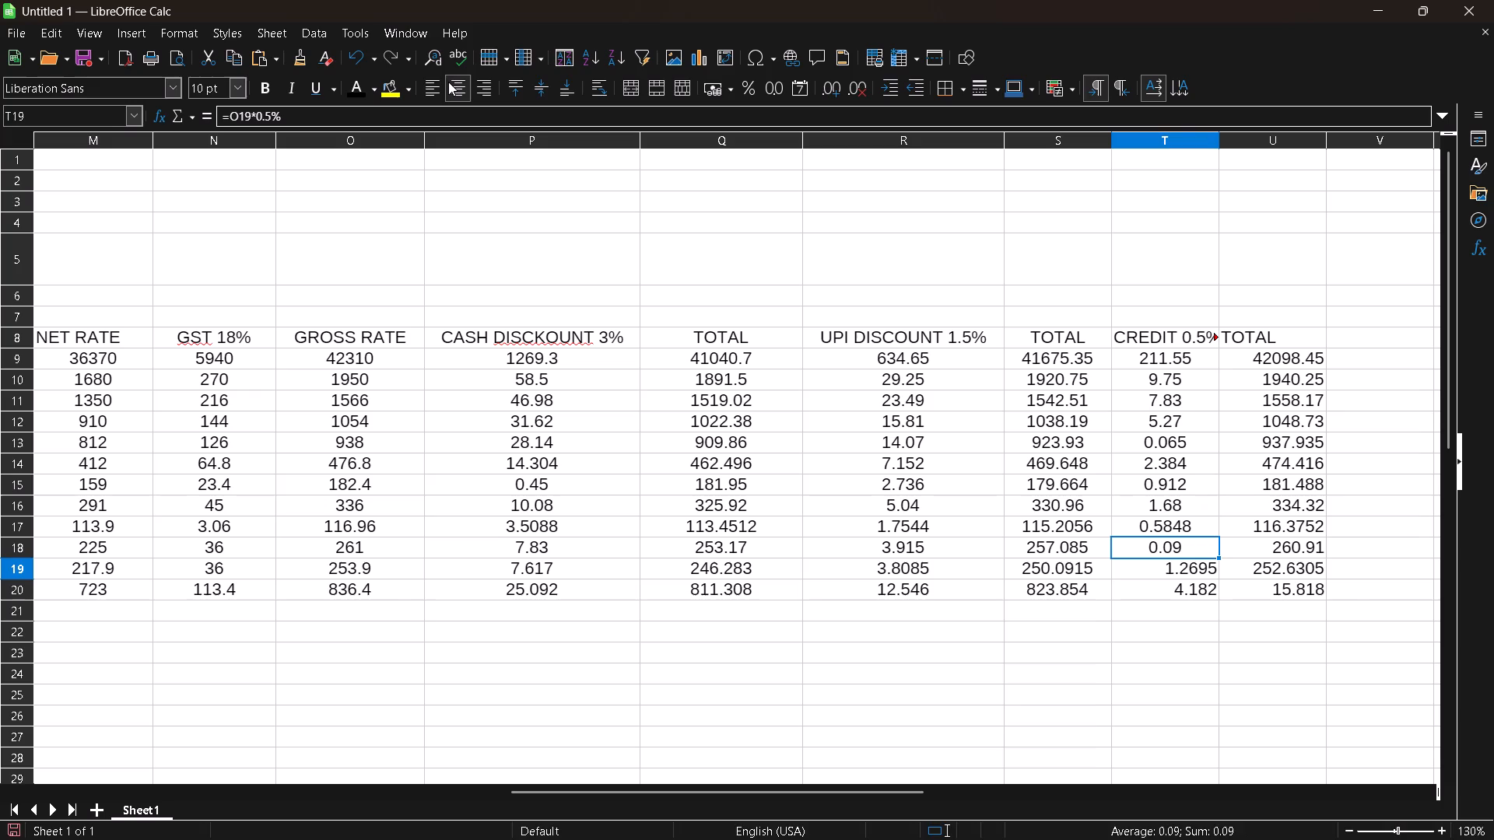
{"action": "left_click", "coordinate": [448, 82]}
{"action": "key", "text": "Down"}
{"action": "left_click", "coordinate": [448, 82]}
Center the credit total values horizontally, cell by cell from U20 up to U15.
{"action": "key", "text": "Right"}
{"action": "key", "text": "Up"}
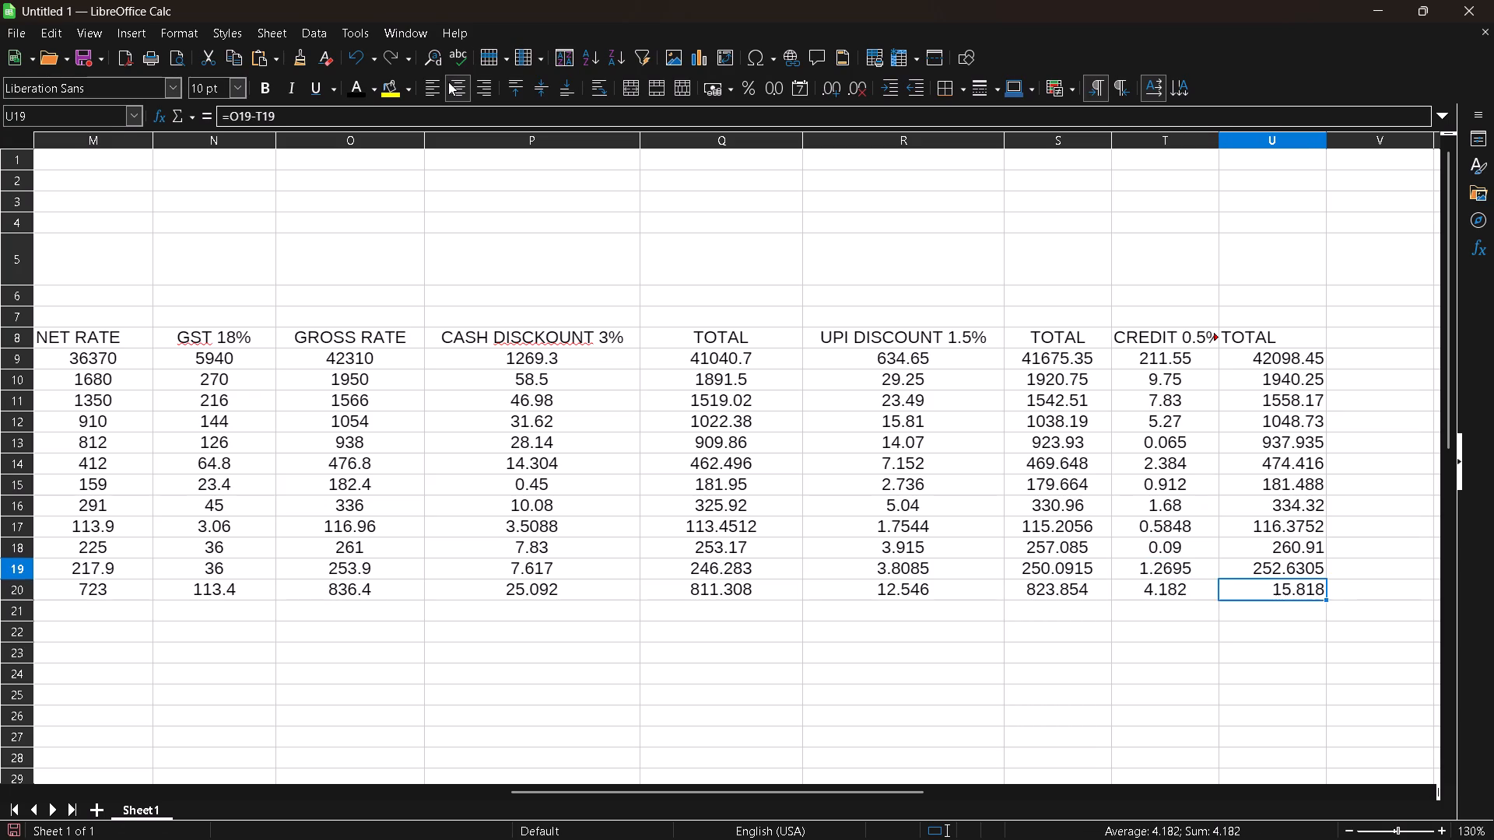
{"action": "key", "text": "Down"}
{"action": "left_click", "coordinate": [448, 82]}
{"action": "key", "text": "Up"}
{"action": "left_click", "coordinate": [448, 82]}
{"action": "key", "text": "Up"}
{"action": "left_click", "coordinate": [448, 82]}
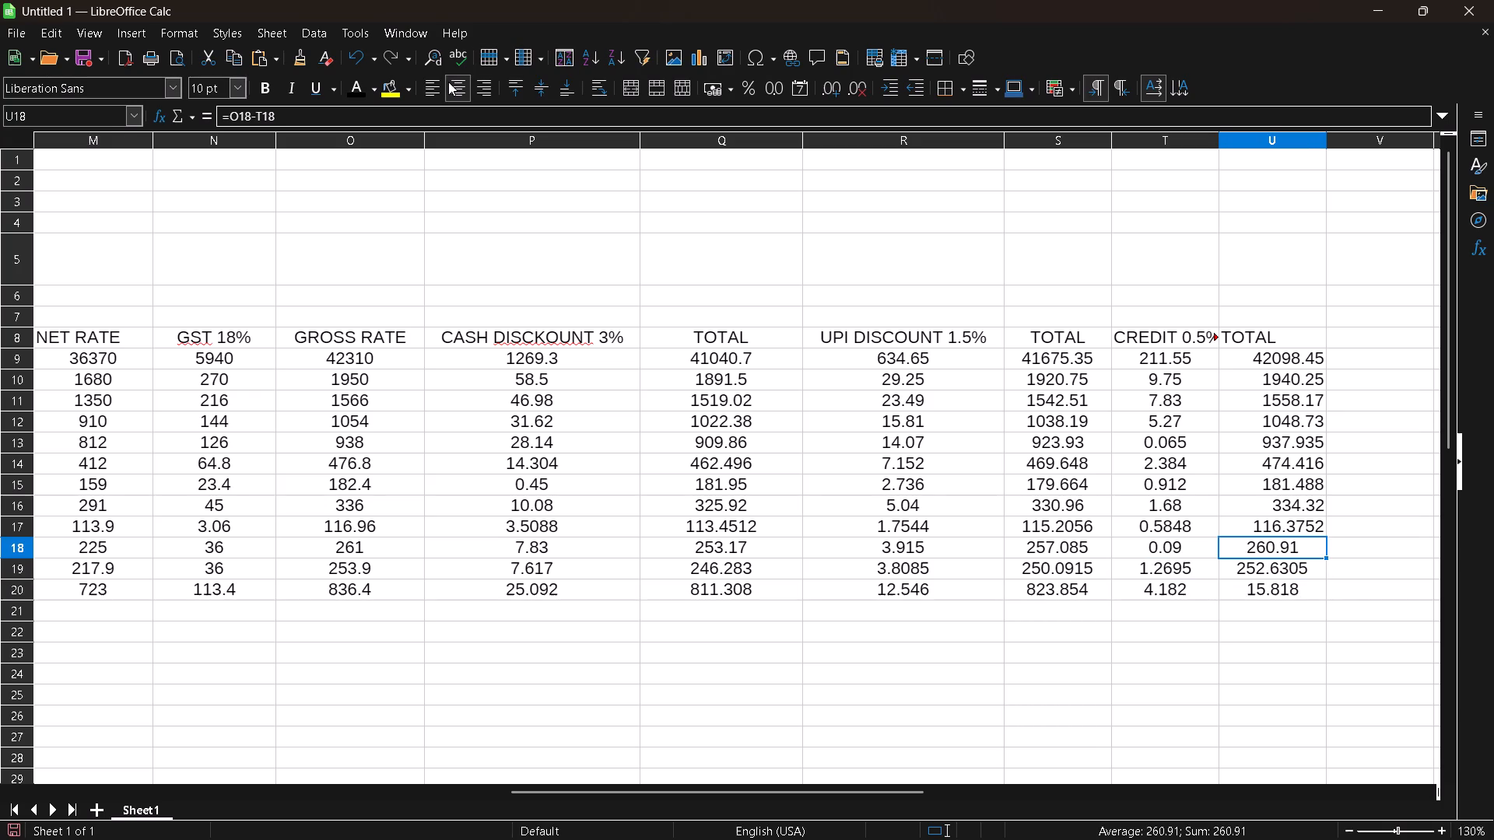
{"action": "key", "text": "Up"}
{"action": "left_click", "coordinate": [448, 82]}
{"action": "key", "text": "Up"}
{"action": "left_click", "coordinate": [448, 82]}
{"action": "key", "text": "Up"}
{"action": "left_click", "coordinate": [448, 82]}
Center the remaining credit totals and their TOTAL header horizontally, cell by cell from U14 up to U8.
{"action": "key", "text": "Up"}
{"action": "left_click", "coordinate": [448, 82]}
{"action": "key", "text": "Up"}
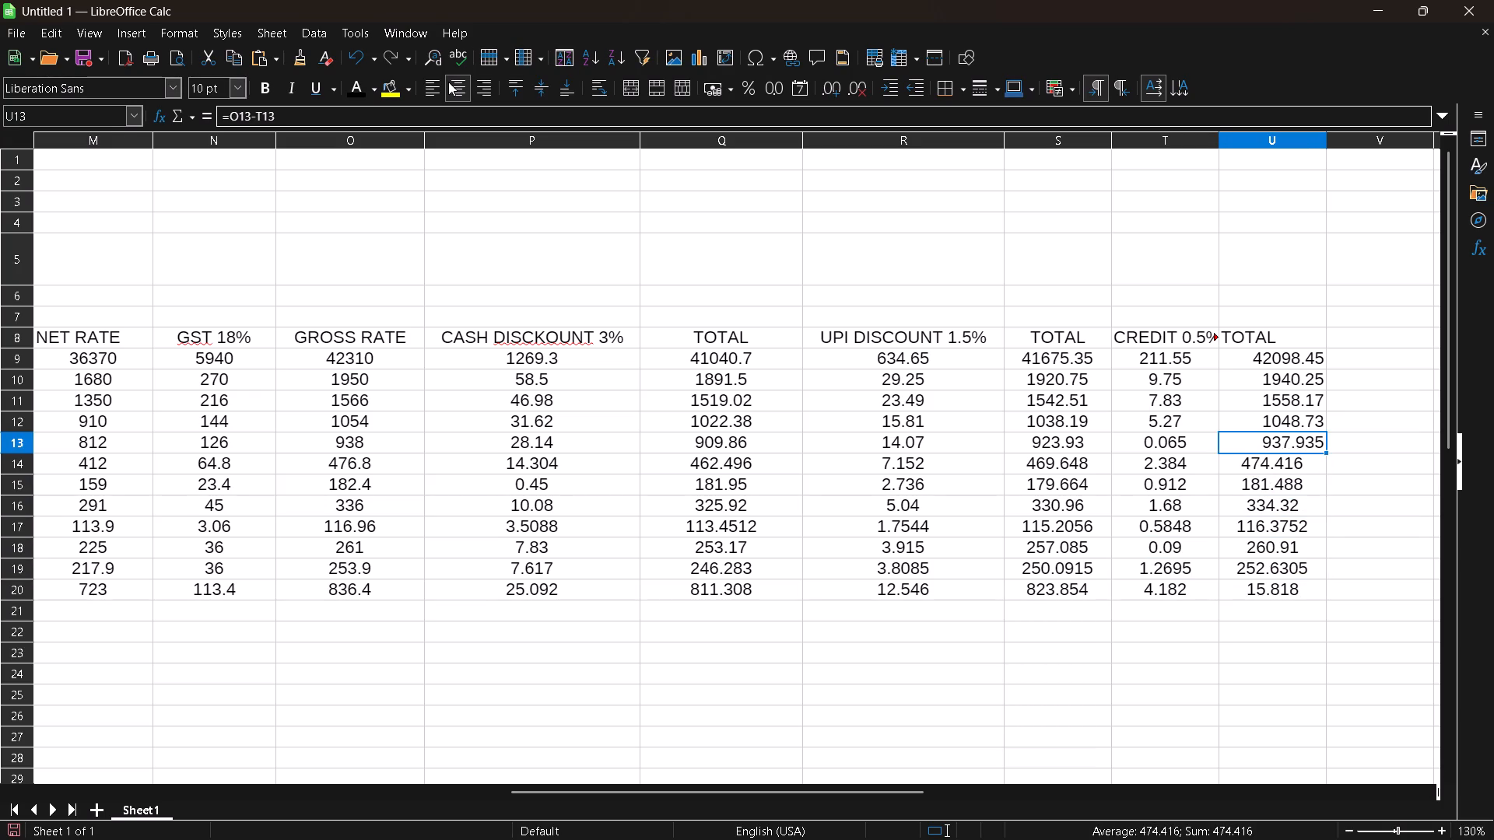
{"action": "left_click", "coordinate": [448, 82]}
{"action": "key", "text": "Up"}
{"action": "left_click", "coordinate": [448, 82]}
{"action": "key", "text": "Up"}
{"action": "left_click", "coordinate": [448, 82]}
{"action": "key", "text": "Up"}
{"action": "left_click", "coordinate": [448, 82]}
{"action": "key", "text": "Up"}
{"action": "left_click", "coordinate": [448, 82]}
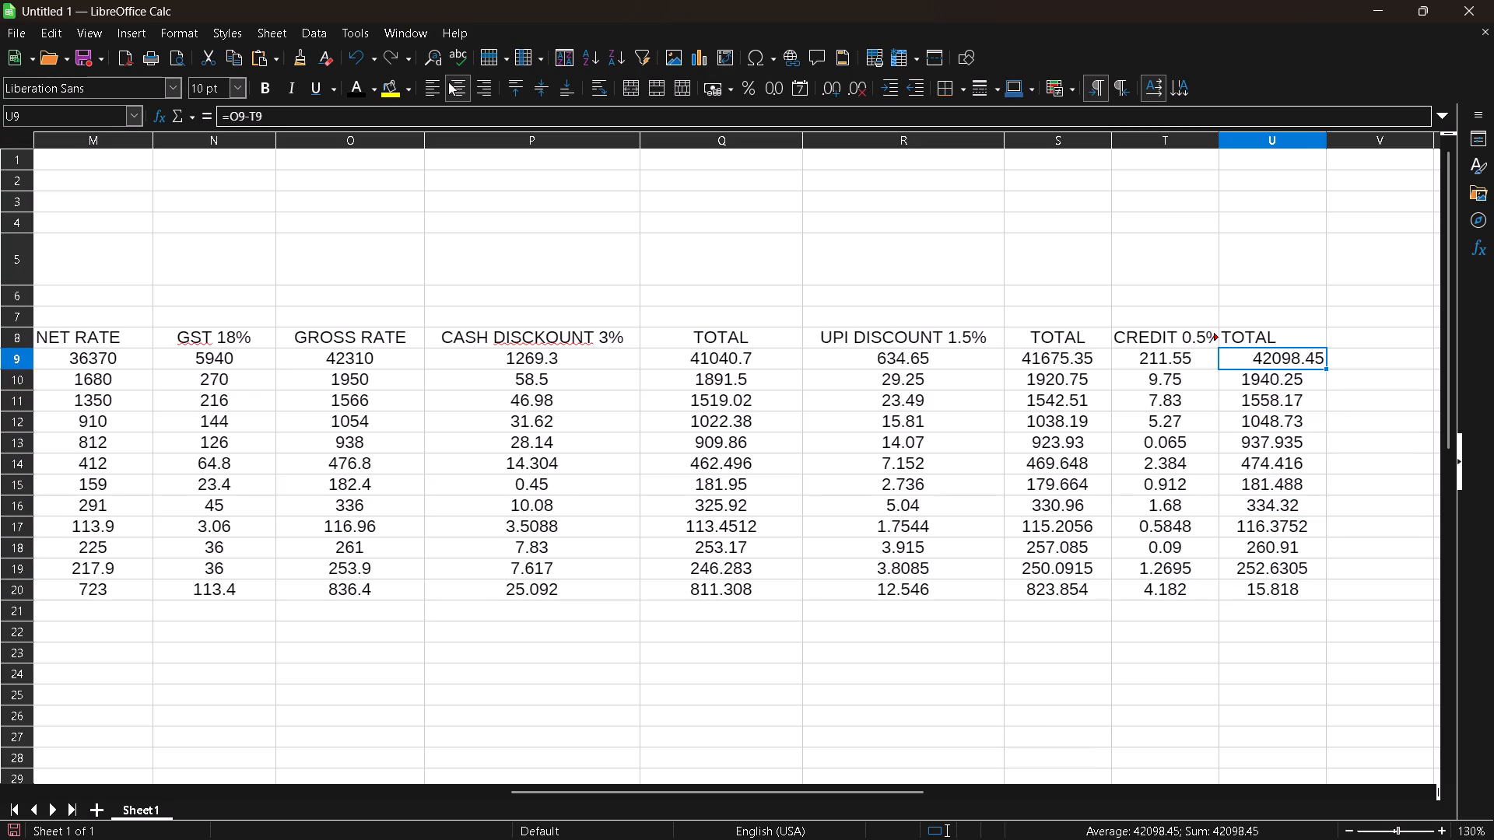
{"action": "key", "text": "Up"}
{"action": "left_click", "coordinate": [448, 82]}
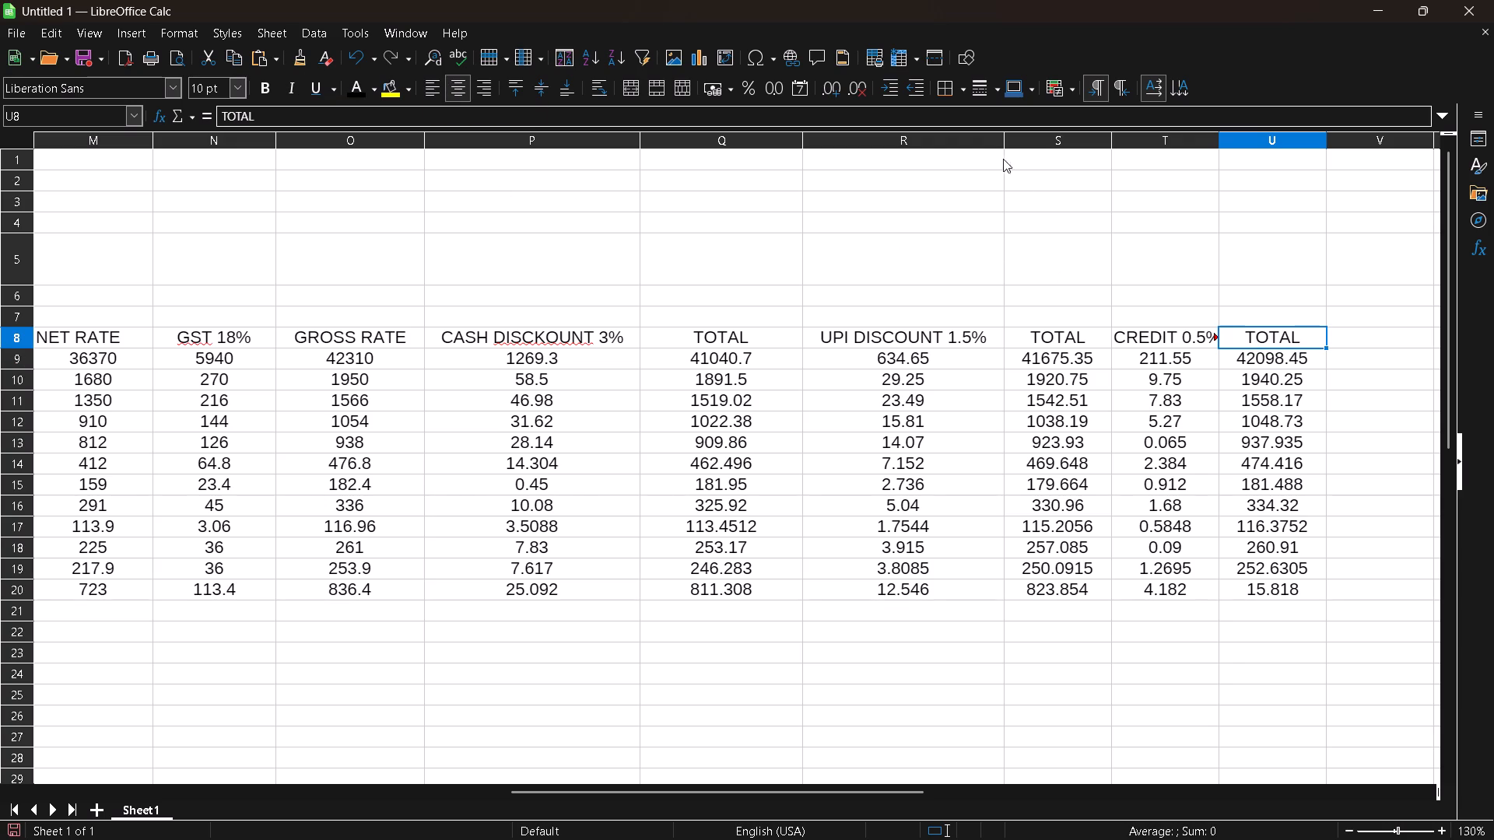
Widen columns T and U slightly so the CREDIT 0.5% header and its totals fit.
{"action": "left_click_drag", "start_coordinate": [1217, 139], "coordinate": [1231, 139]}
{"action": "left_click_drag", "start_coordinate": [1340, 142], "coordinate": [1350, 142]}
Convert the whole shopping data range F8:U20 into a table whose first row contains the column labels.
{"action": "left_click", "coordinate": [724, 292]}
{"action": "key", "text": "Left"}
{"action": "key", "text": "Left"}
{"action": "key", "text": "Left"}
{"action": "key", "text": "Left"}
{"action": "key", "text": "Left"}
{"action": "key", "text": "Left"}
{"action": "key", "text": "Left"}
{"action": "key", "text": "Left"}
{"action": "key", "text": "Left"}
{"action": "key", "text": "Left"}
{"action": "key", "text": "Left"}
{"action": "key", "text": "Left"}
{"action": "key", "text": "Left"}
{"action": "key", "text": "Left"}
{"action": "key", "text": "Left"}
{"action": "key", "text": "Left"}
{"action": "key", "text": "Left"}
{"action": "key", "text": "Left"}
{"action": "key", "text": "Left"}
{"action": "key", "text": "Left"}
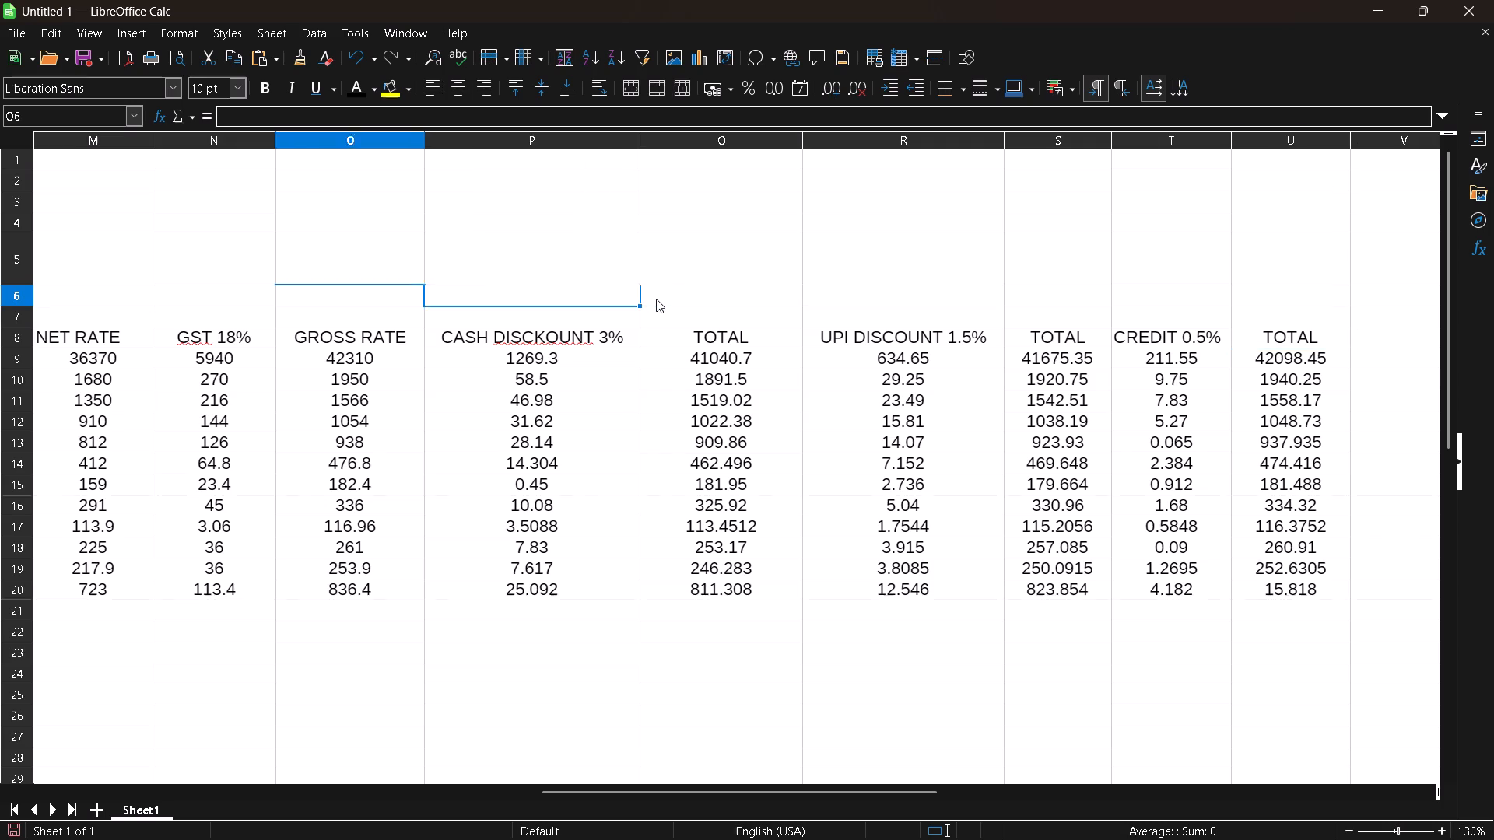
{"action": "left_click", "coordinate": [598, 326]}
{"action": "left_click", "coordinate": [601, 339]}
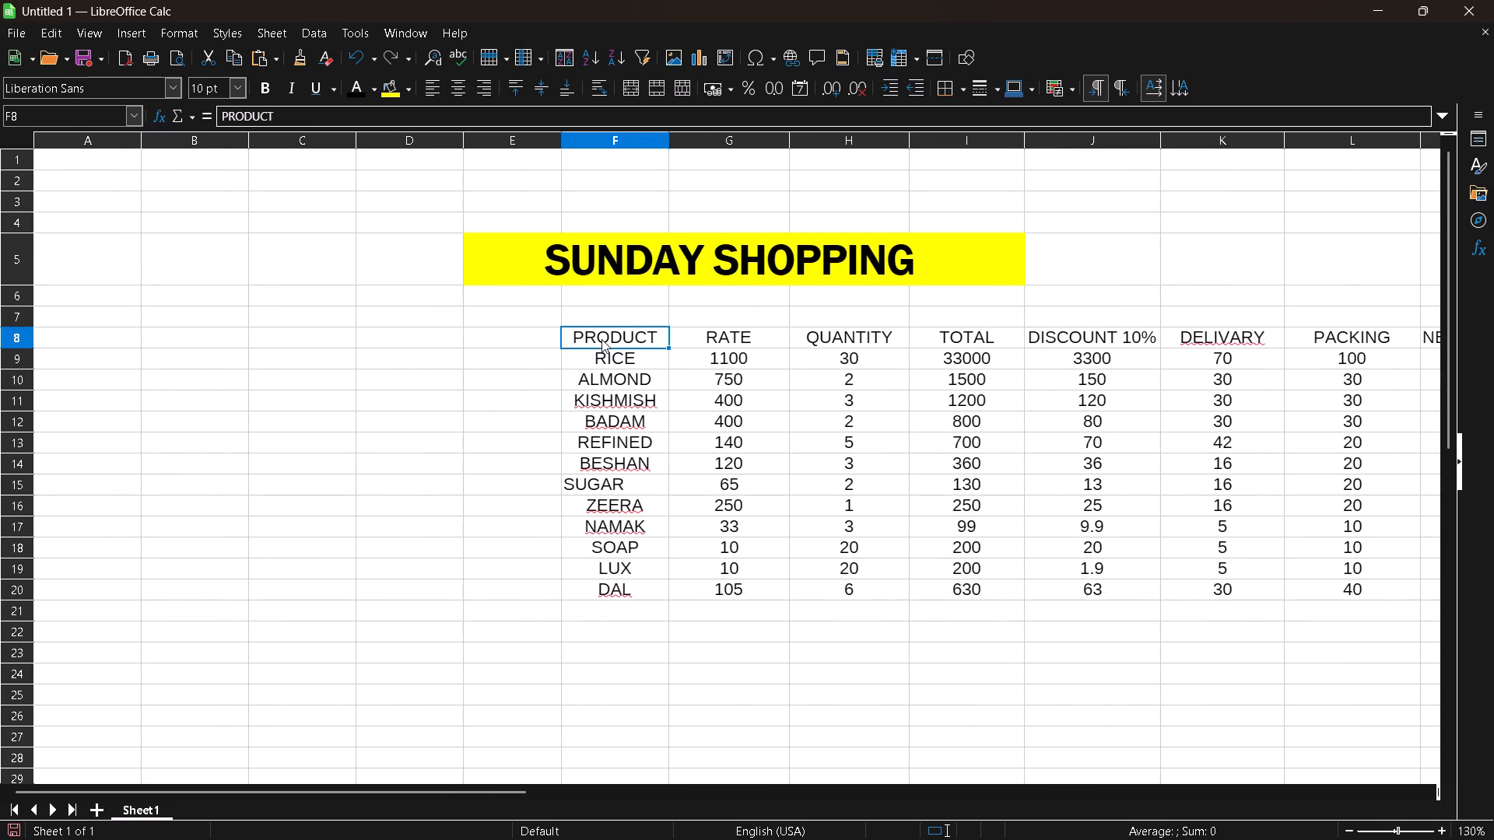
{"action": "key", "text": "shift+Right"}
{"action": "key", "text": "shift+Down"}
{"action": "key", "text": "shift+Down"}
{"action": "key", "text": "shift+Down"}
{"action": "key", "text": "shift+Down"}
{"action": "key", "text": "shift+Down"}
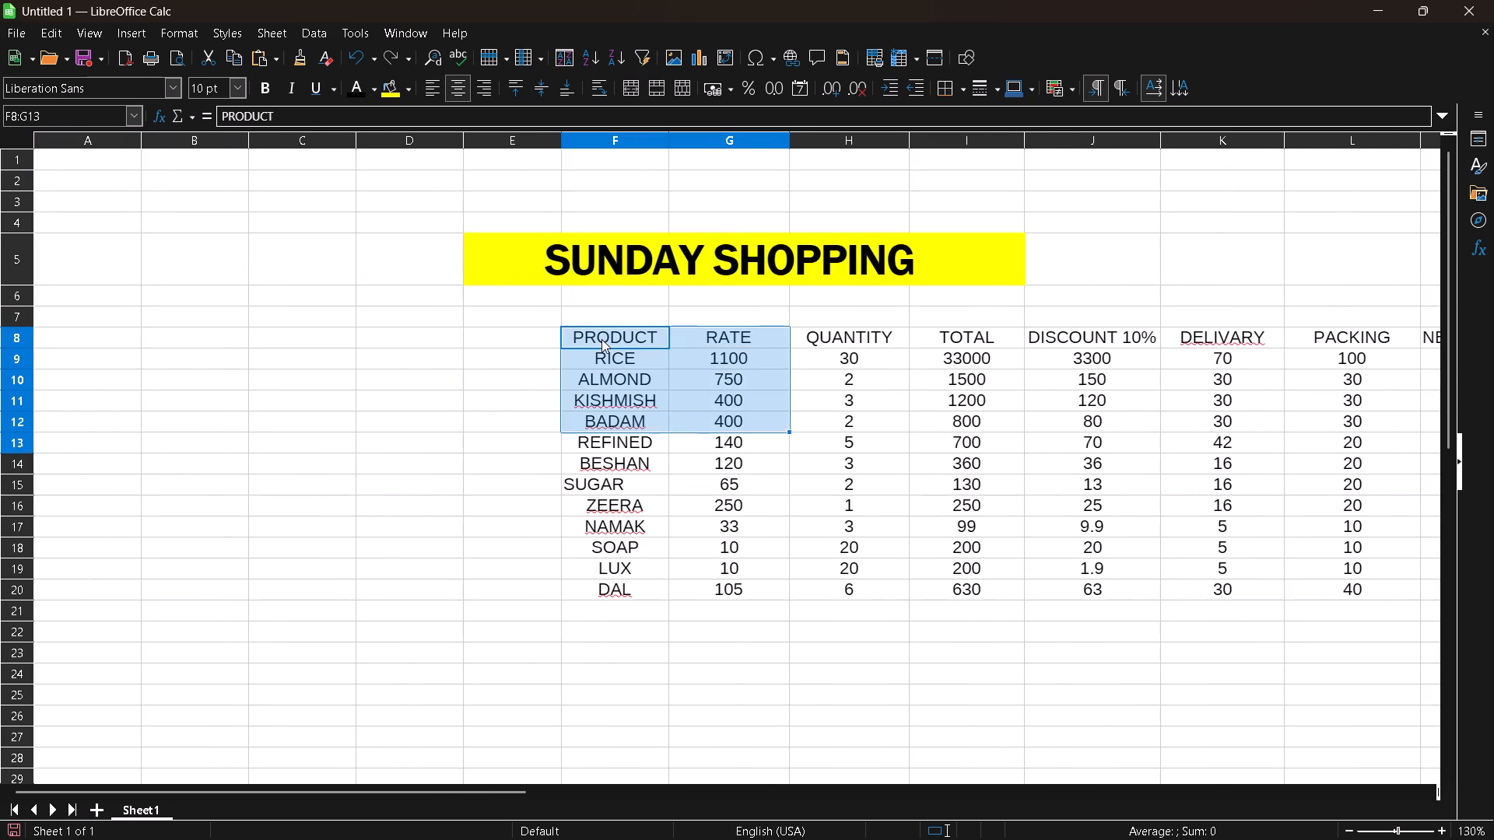
{"action": "key", "text": "shift+Down"}
{"action": "key", "text": "shift+Down"}
{"action": "key", "text": "shift+Down"}
{"action": "key", "text": "shift+Down"}
{"action": "key", "text": "shift+Down"}
{"action": "key", "text": "shift+Down"}
{"action": "key", "text": "shift+Down"}
{"action": "key", "text": "shift+Right"}
{"action": "key", "text": "shift+Right"}
{"action": "key", "text": "shift+Right"}
{"action": "key", "text": "shift+Right"}
{"action": "key", "text": "shift+Right"}
{"action": "key", "text": "shift+Right"}
{"action": "key", "text": "shift+Right"}
{"action": "key", "text": "shift+Right"}
{"action": "key", "text": "shift+Right"}
{"action": "key", "text": "shift+Right"}
{"action": "key", "text": "shift+Right"}
{"action": "key", "text": "shift+Right"}
{"action": "key", "text": "shift+Right"}
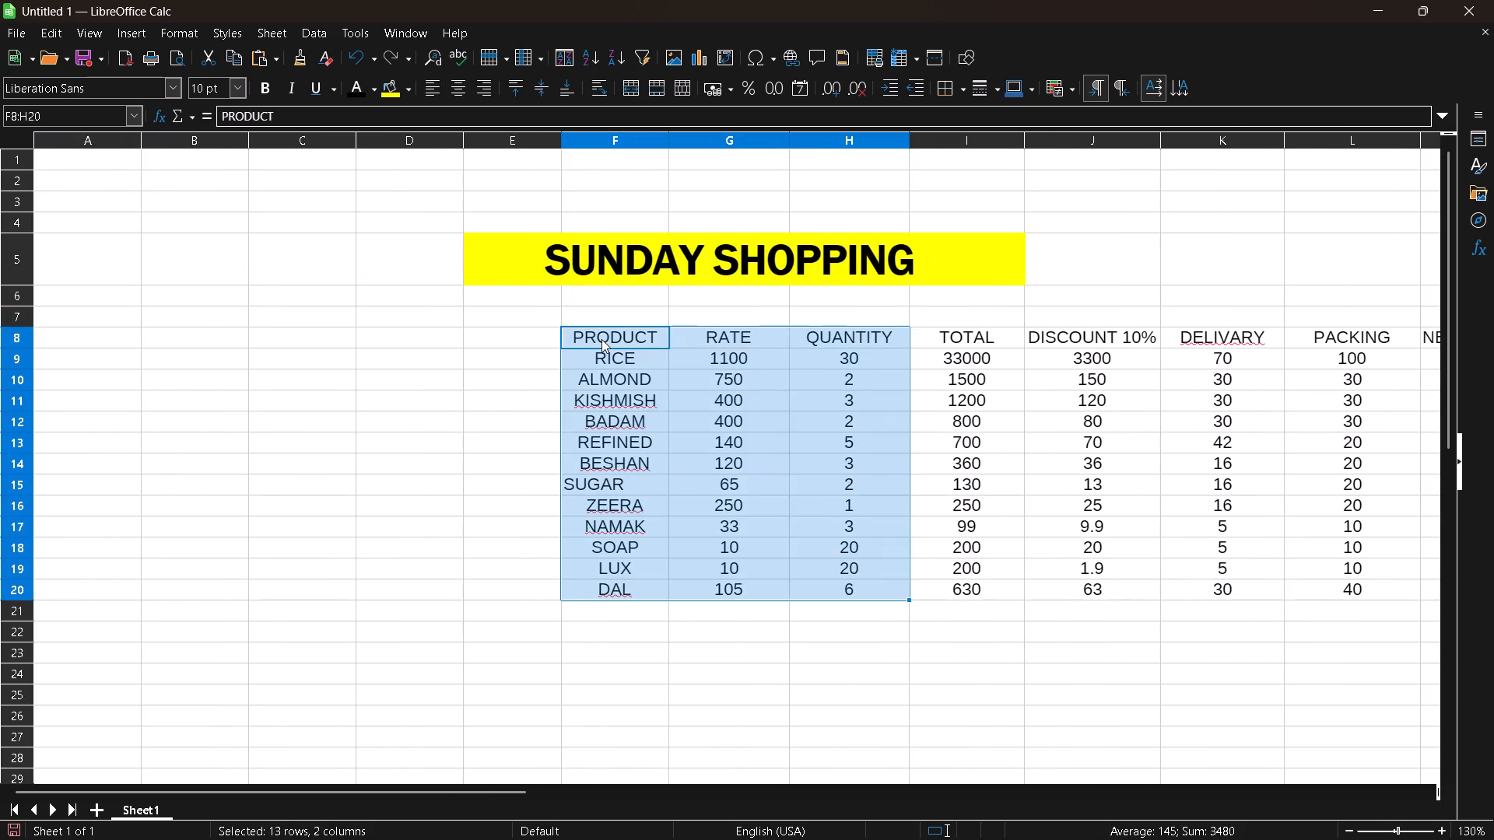
{"action": "key", "text": "shift+Left"}
{"action": "key", "text": "shift+Right"}
{"action": "key", "text": "shift+Right"}
{"action": "key", "text": "shift+Right"}
{"action": "key", "text": "shift+Right"}
{"action": "key", "text": "shift+Right"}
{"action": "key", "text": "shift+Right"}
{"action": "key", "text": "shift+Right"}
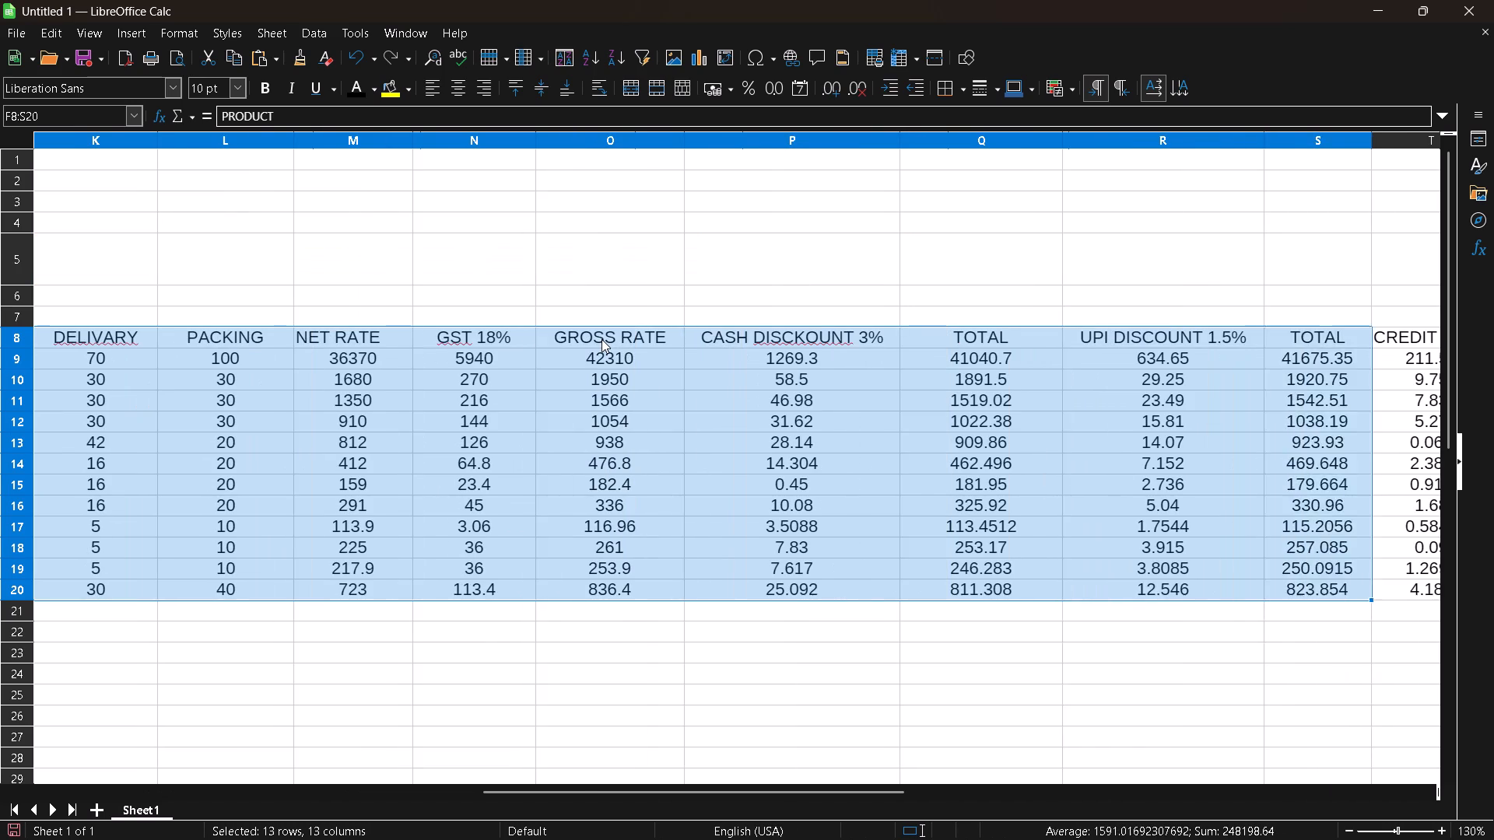
{"action": "key", "text": "shift+Left"}
{"action": "key", "text": "shift+Left"}
{"action": "key", "text": "shift+Left"}
{"action": "key", "text": "shift+Left"}
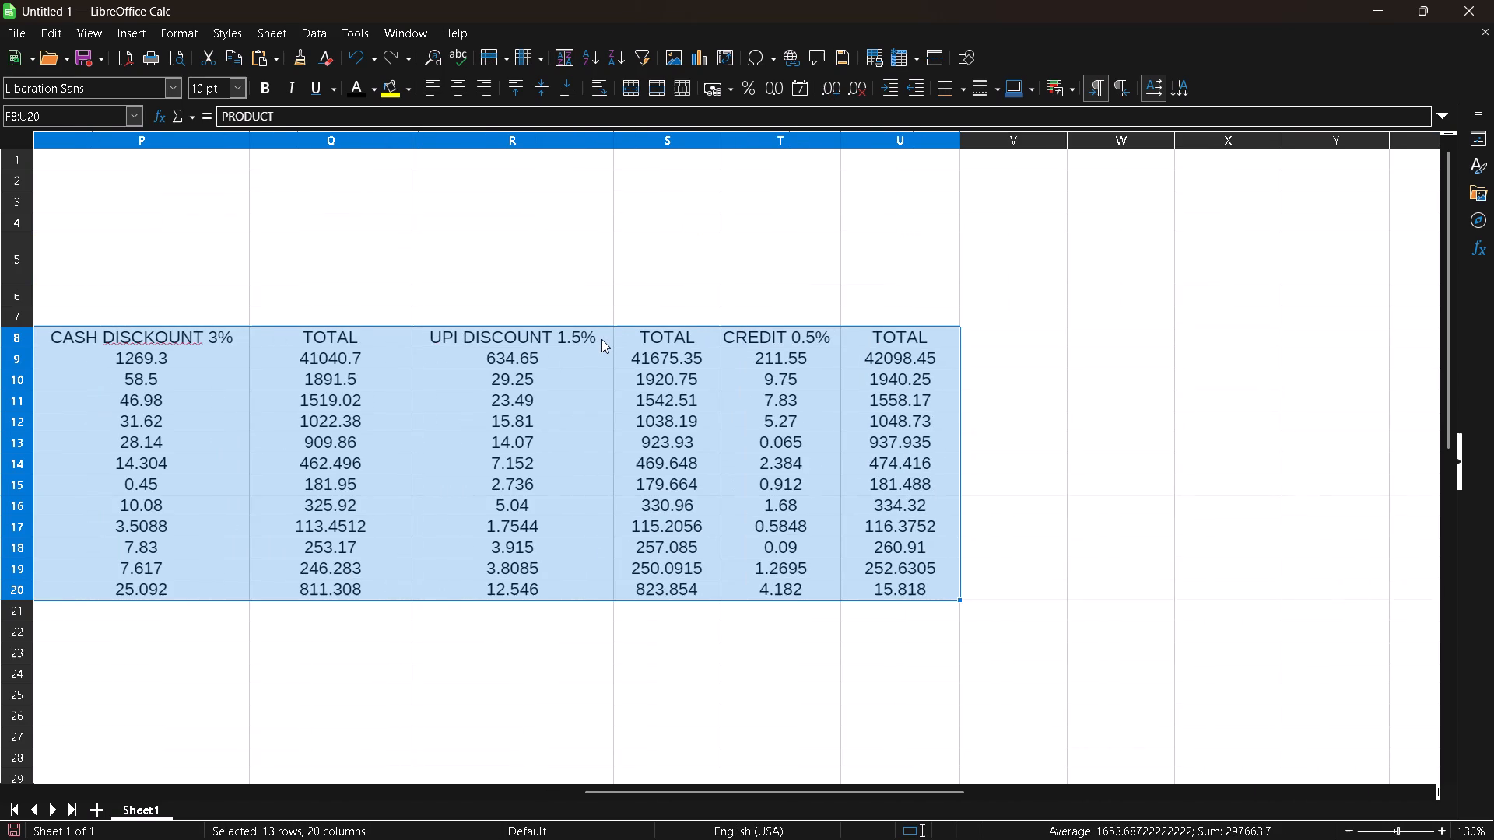
{"action": "left_click", "coordinate": [133, 33]}
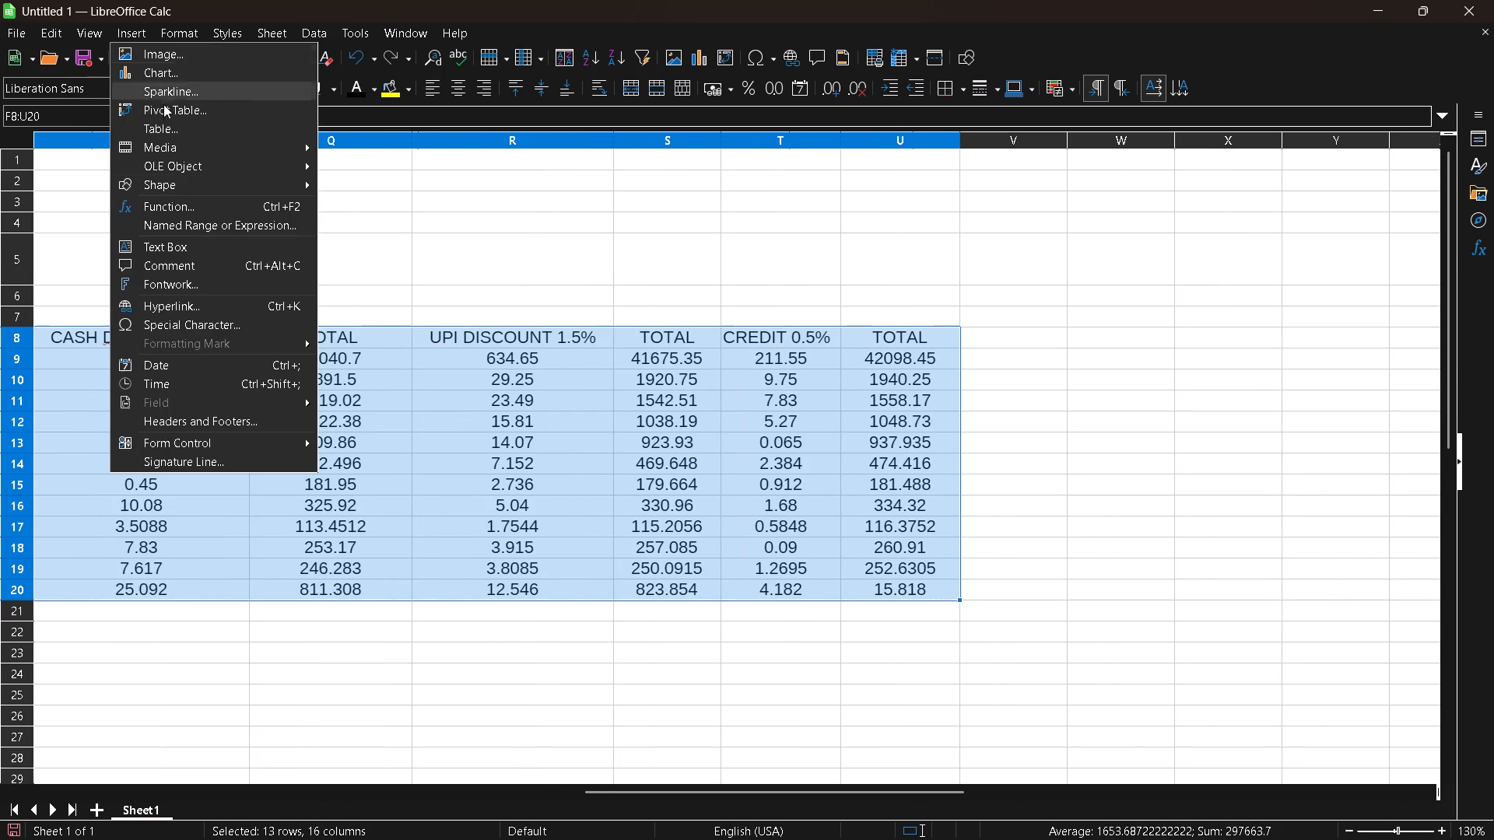
{"action": "left_click", "coordinate": [191, 126]}
{"action": "left_click", "coordinate": [698, 469]}
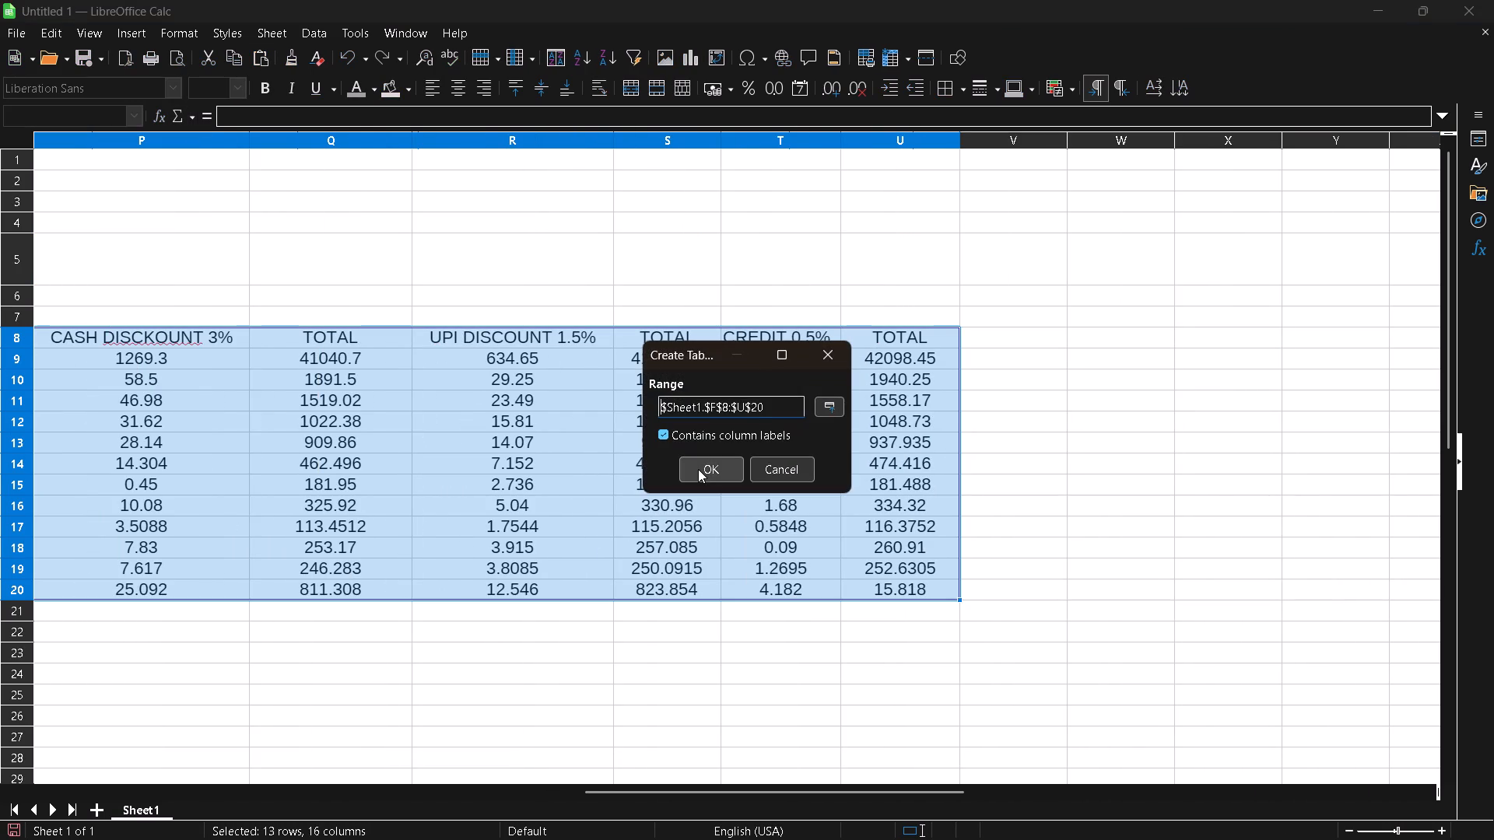
Cut the SUNDAY SHOPPING title text out of cell G5.
{"action": "left_click", "coordinate": [1068, 436]}
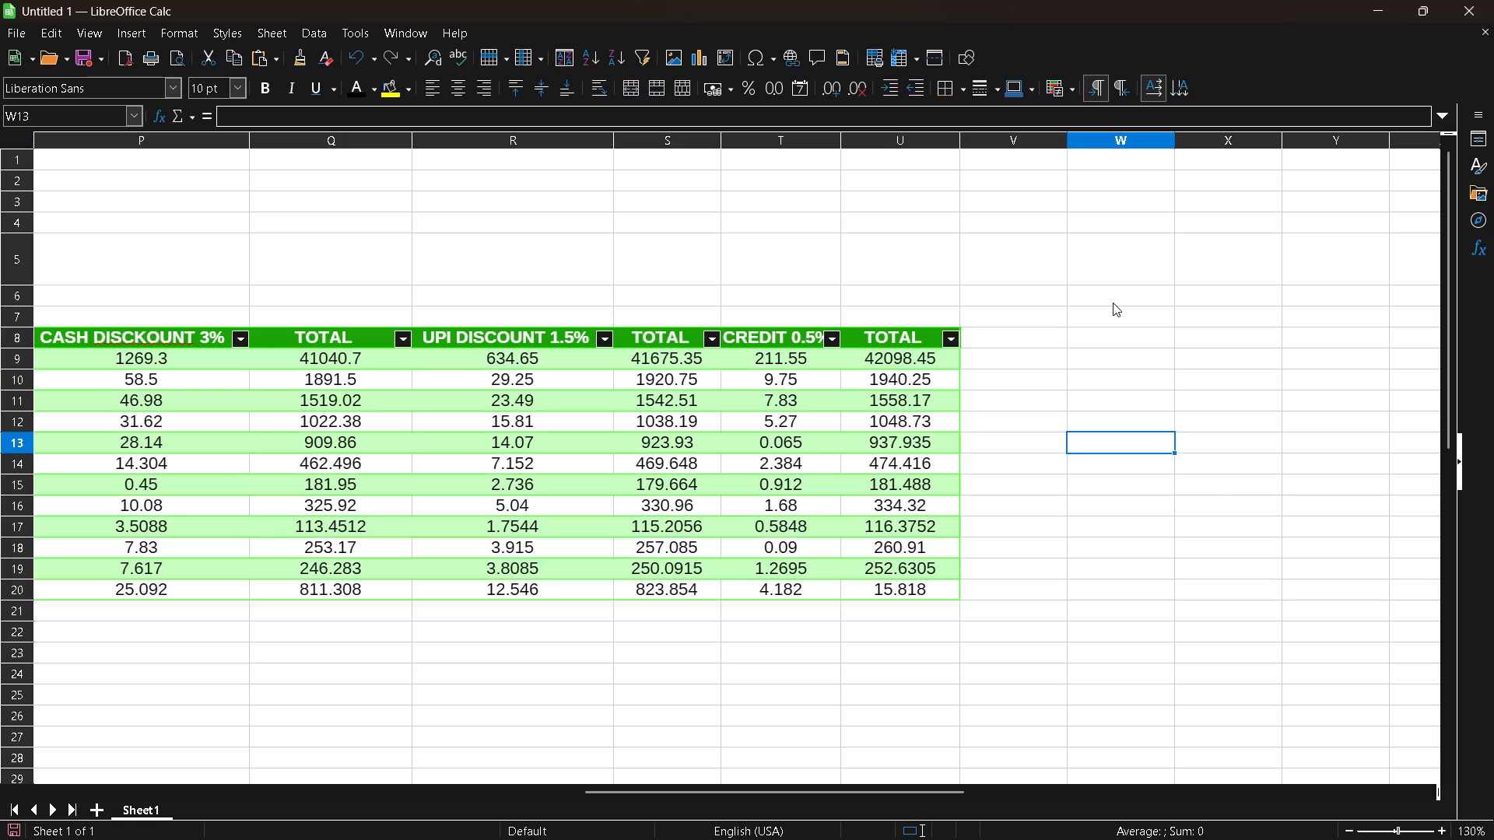
{"action": "key", "text": "Left"}
{"action": "key", "text": "Left"}
{"action": "key", "text": "Left"}
{"action": "key", "text": "Left"}
{"action": "key", "text": "Left"}
{"action": "key", "text": "Left"}
{"action": "key", "text": "Left"}
{"action": "key", "text": "Left"}
{"action": "key", "text": "Left"}
{"action": "key", "text": "Left"}
{"action": "key", "text": "Left"}
{"action": "key", "text": "Left"}
{"action": "key", "text": "Left"}
{"action": "key", "text": "Left"}
{"action": "key", "text": "Left"}
{"action": "key", "text": "Left"}
{"action": "key", "text": "Left"}
{"action": "key", "text": "Left"}
{"action": "key", "text": "Left"}
{"action": "key", "text": "Left"}
{"action": "key", "text": "Left"}
{"action": "key", "text": "Left"}
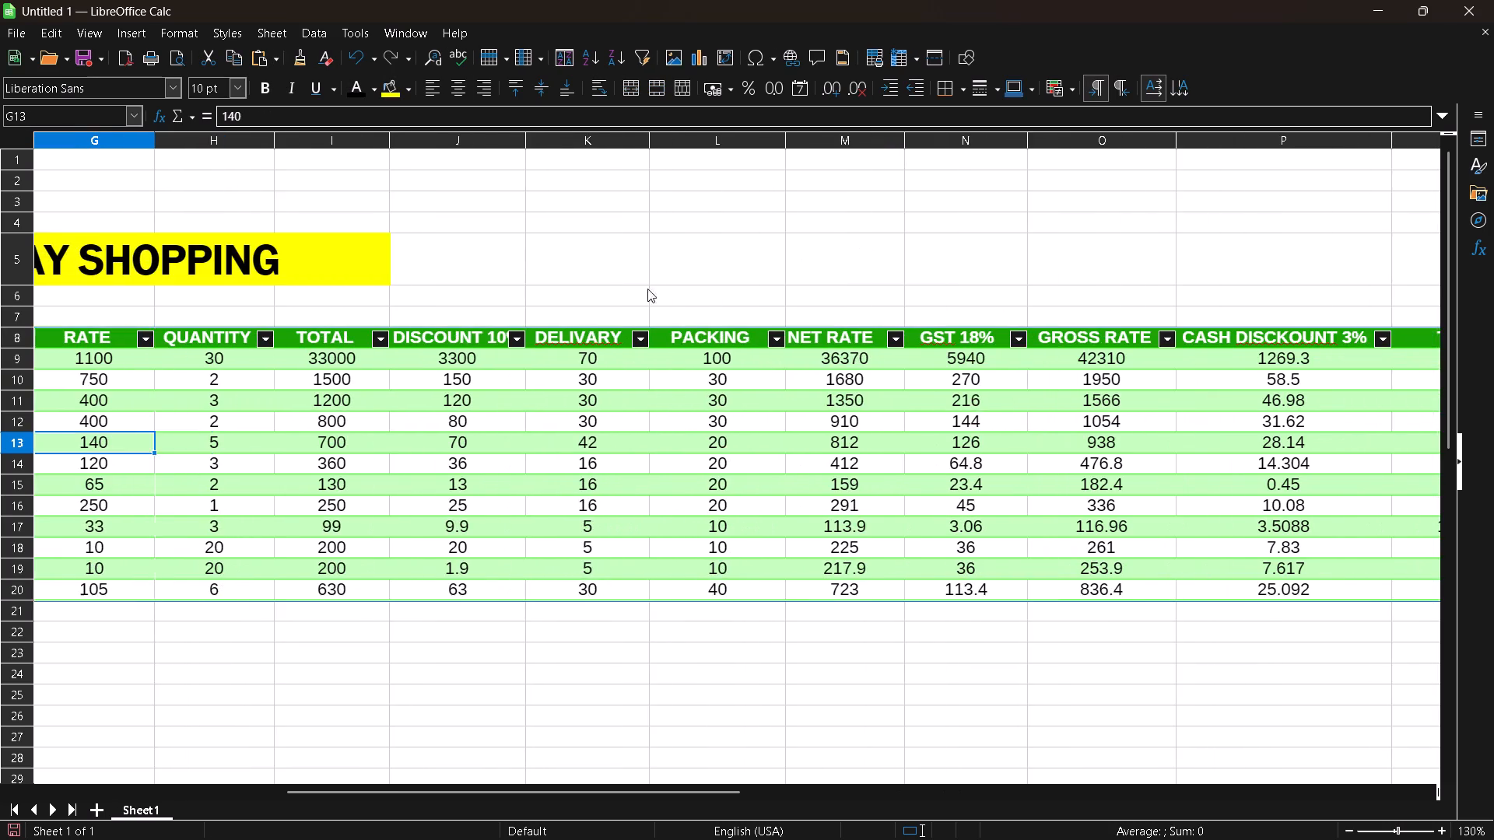
{"action": "left_click", "coordinate": [422, 254]}
{"action": "left_click", "coordinate": [452, 257]}
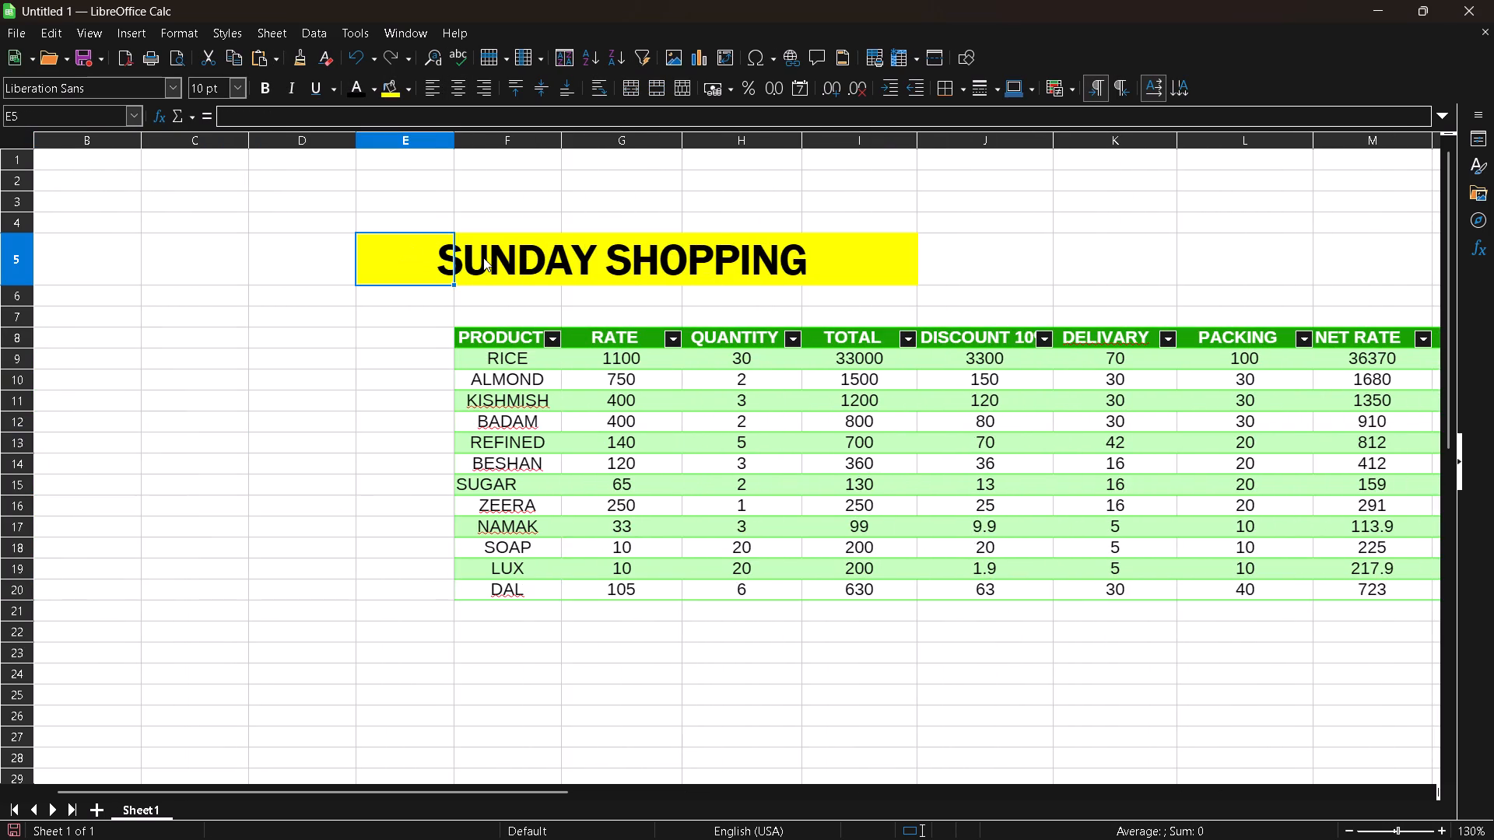
{"action": "double_click", "coordinate": [483, 257]}
{"action": "left_click", "coordinate": [430, 257]}
{"action": "double_click", "coordinate": [568, 264]}
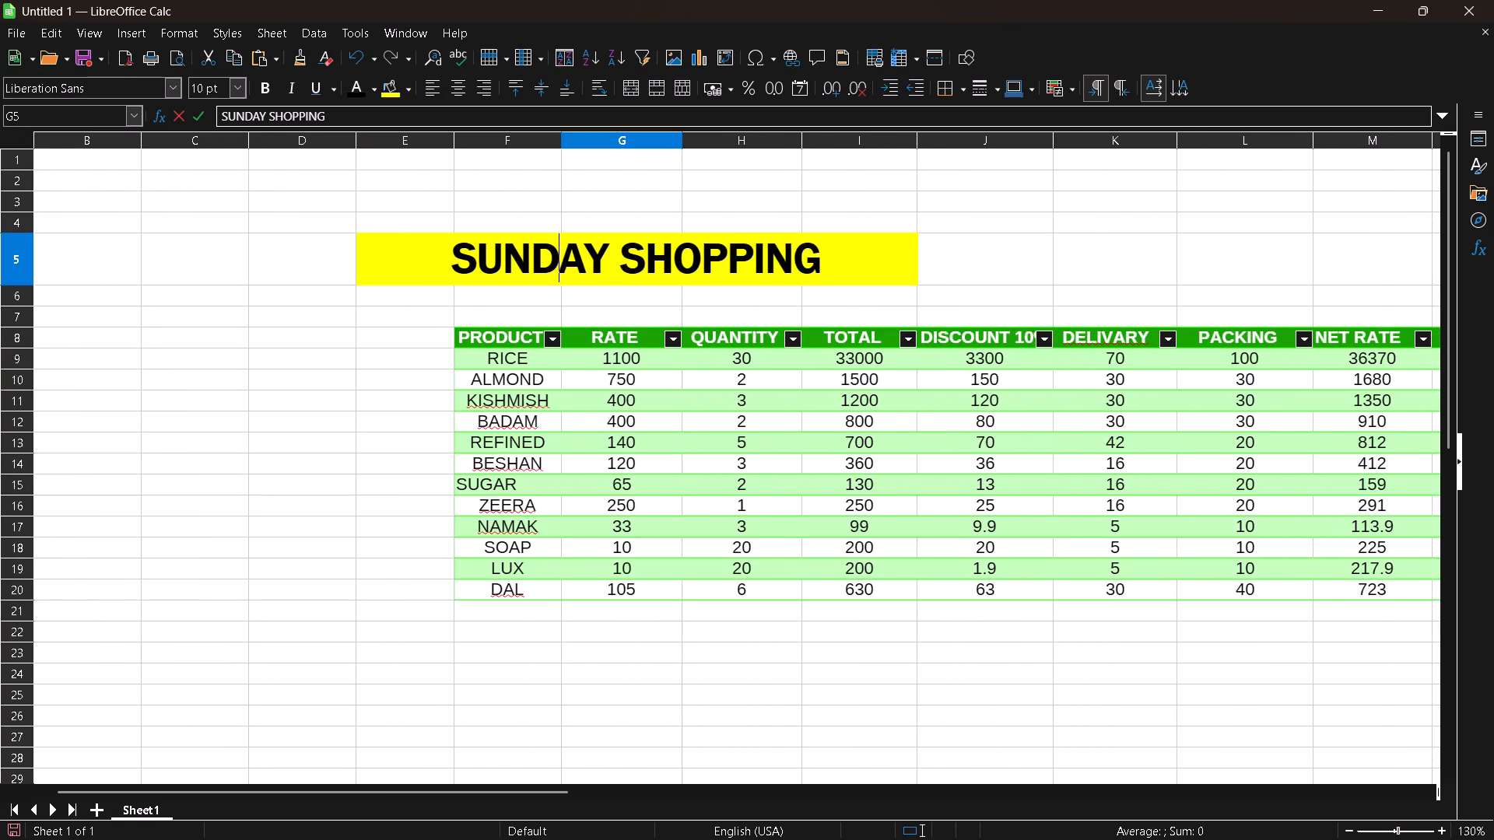
{"action": "key", "text": "ctrl+a"}
{"action": "key", "text": "ctrl+x"}
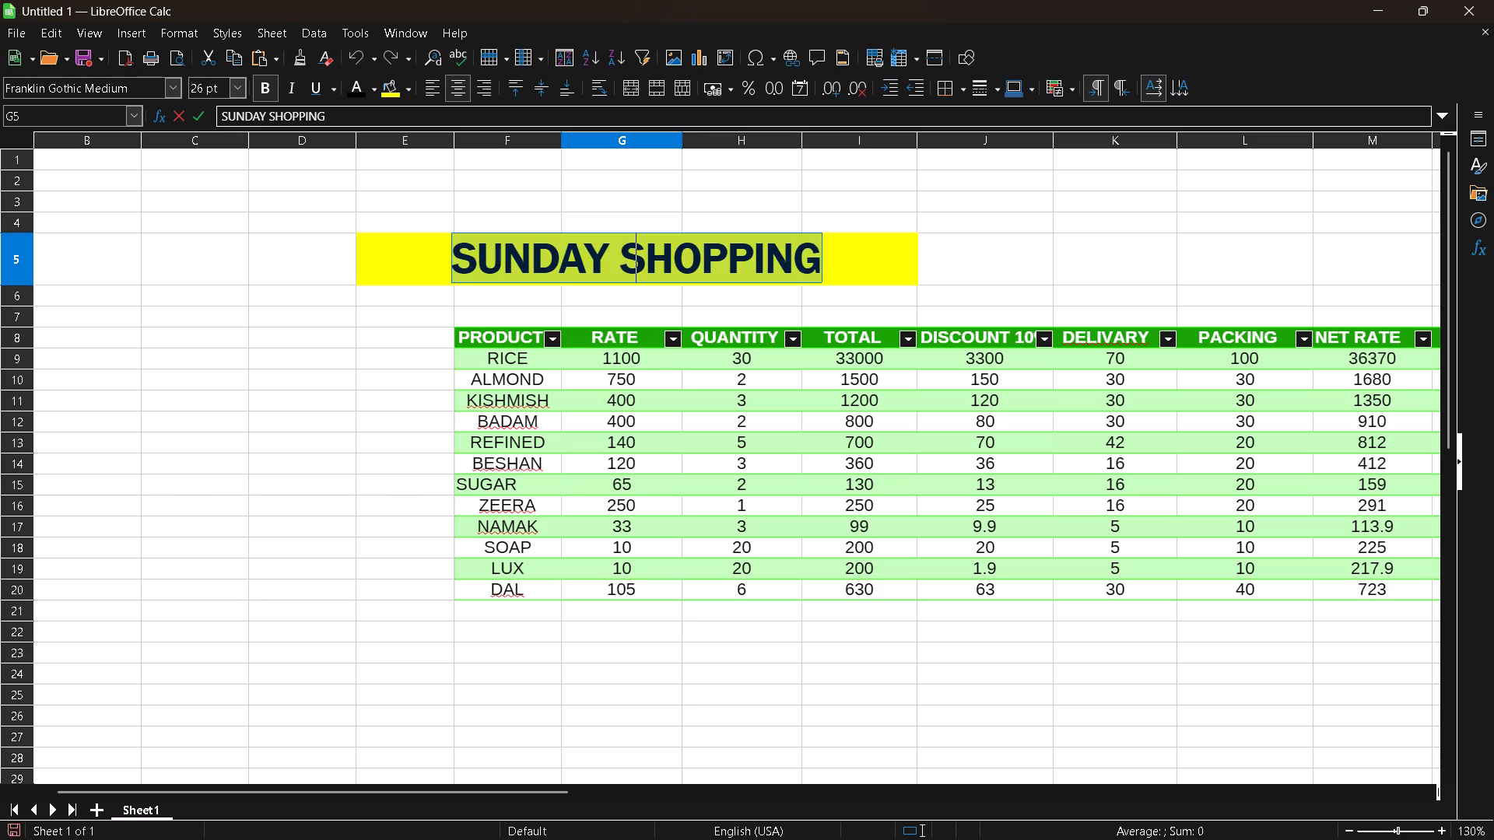
Paste the SUNDAY SHOPPING title into cell N5, above the GST 18% column.
{"action": "left_click", "coordinate": [966, 265]}
{"action": "left_click", "coordinate": [1167, 251]}
{"action": "key", "text": "Right"}
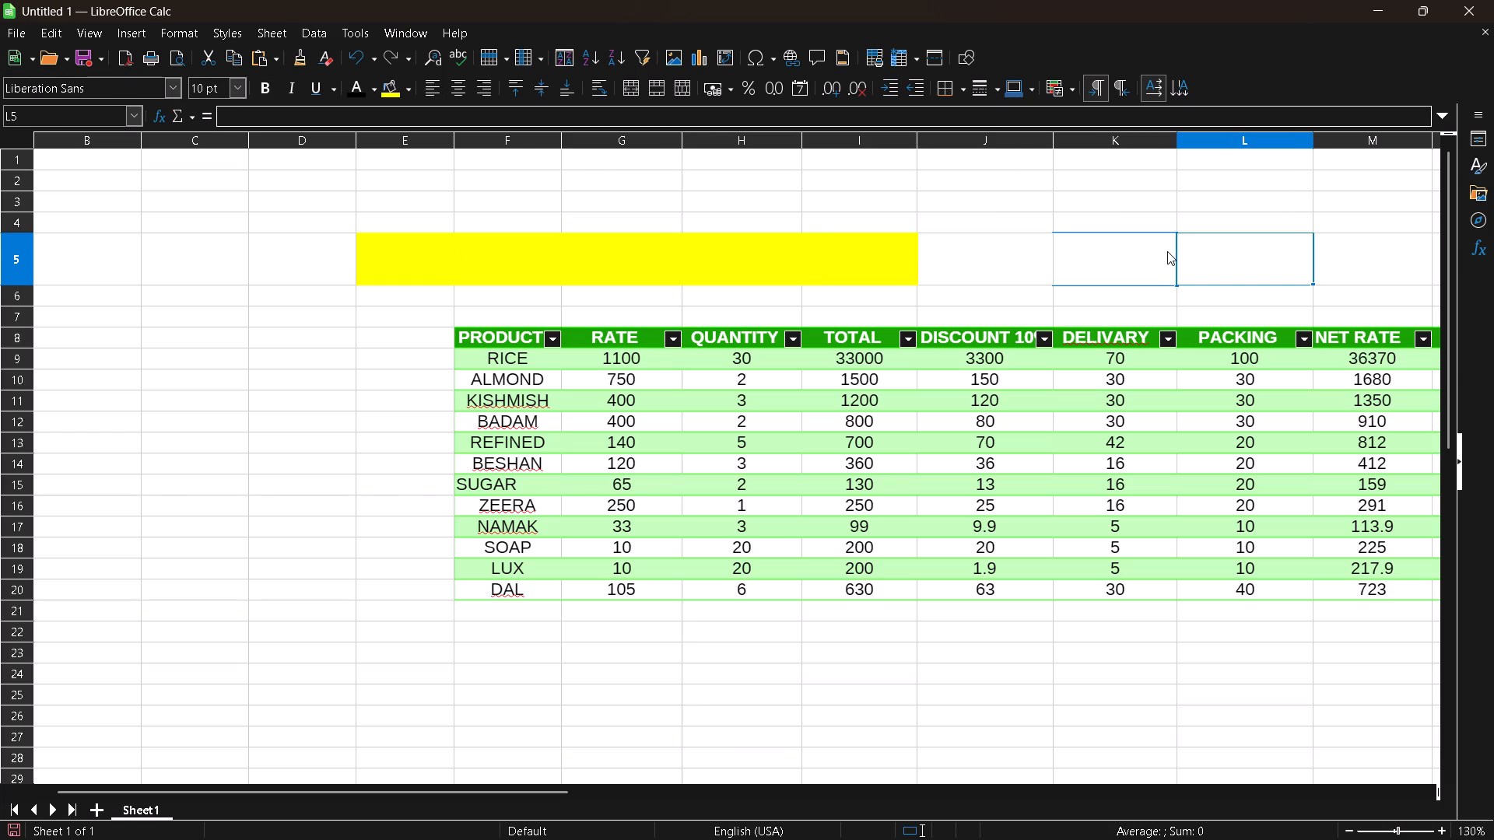
{"action": "key", "text": "Right"}
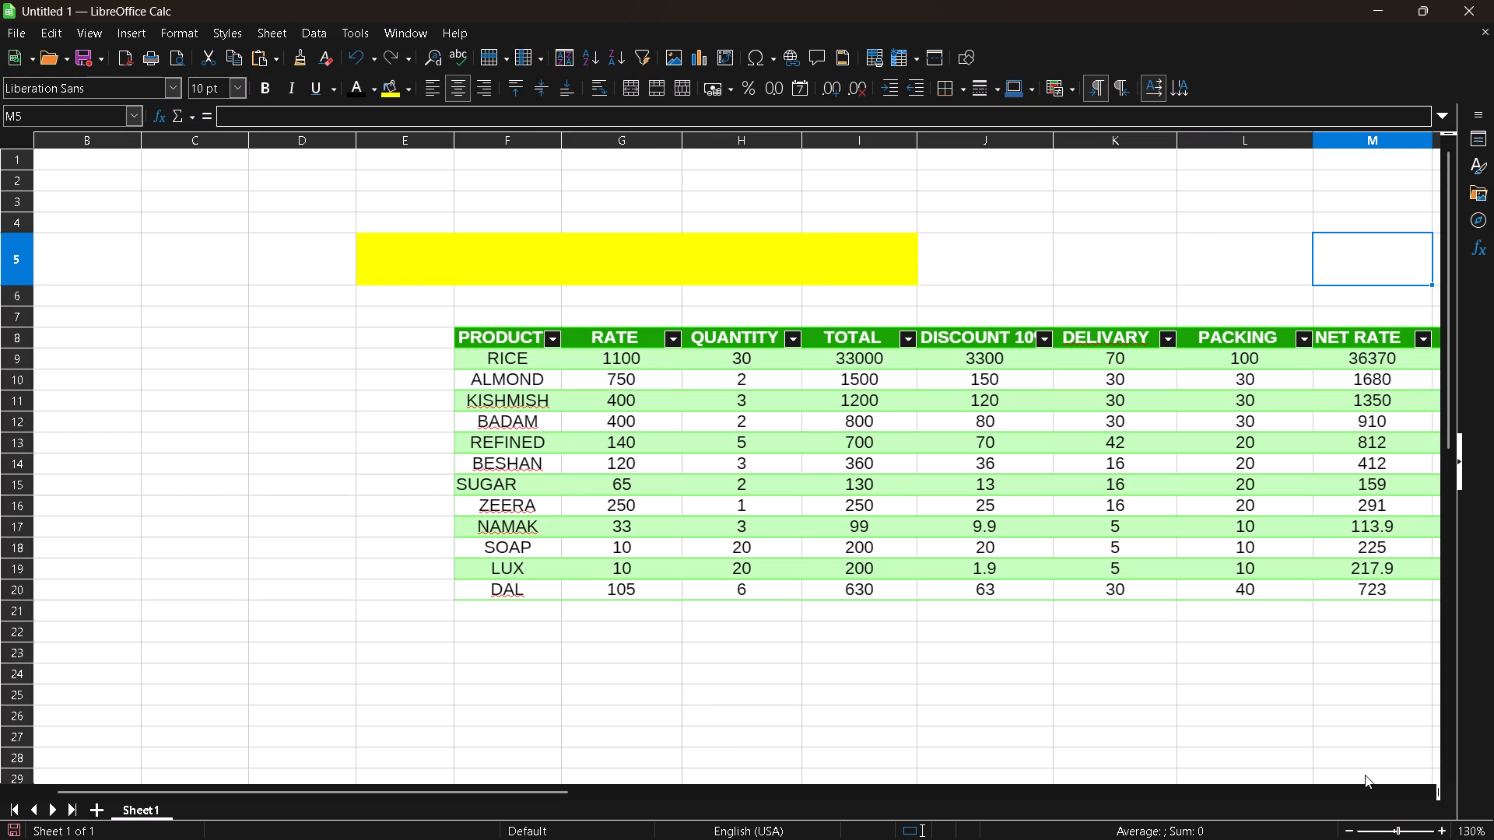
{"action": "double_click", "coordinate": [1355, 829]}
{"action": "left_click", "coordinate": [1348, 829]}
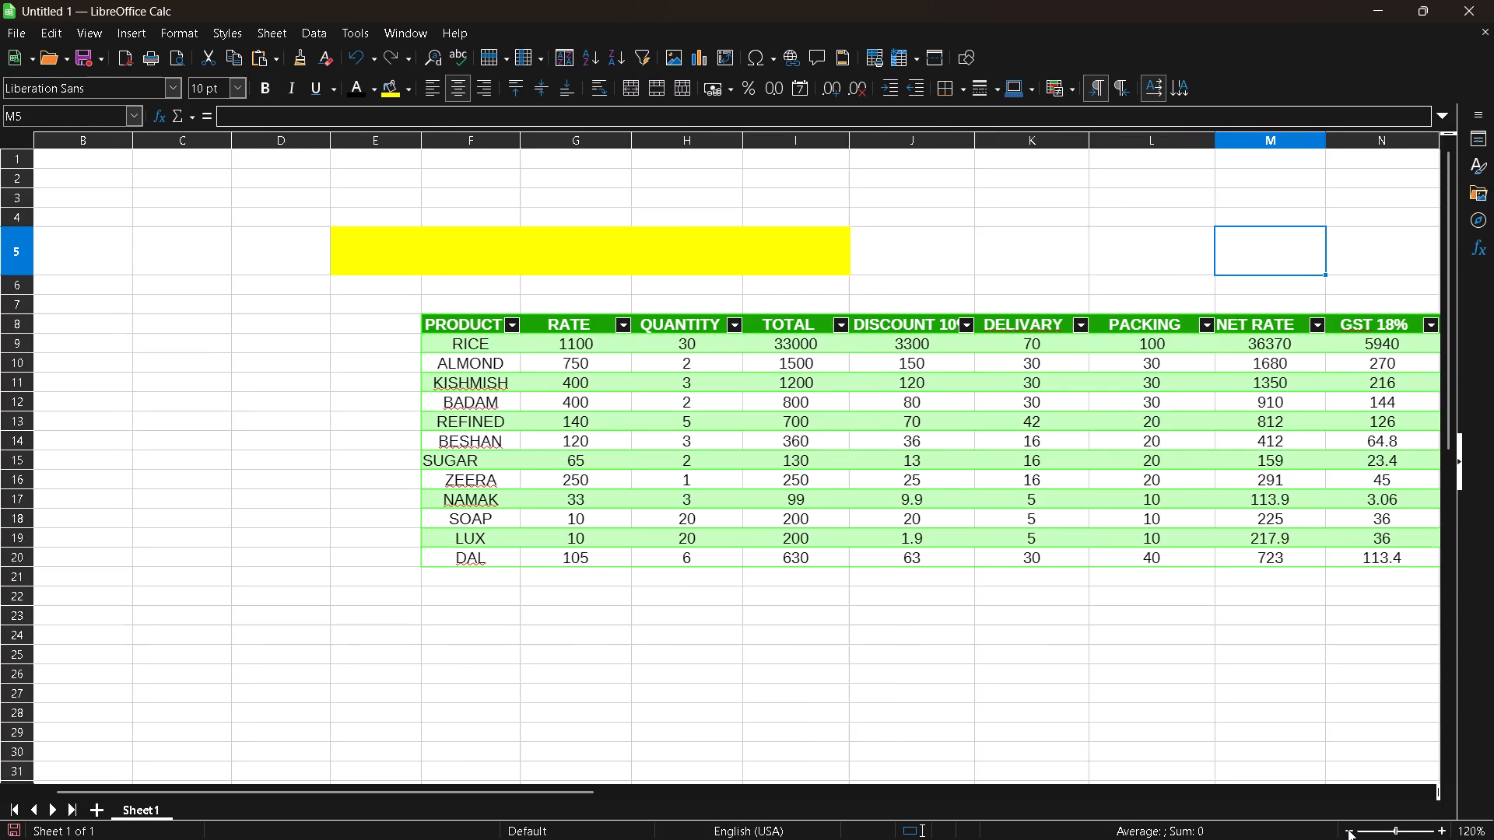
{"action": "left_click", "coordinate": [1348, 829]}
{"action": "double_click", "coordinate": [1348, 829]}
{"action": "left_click", "coordinate": [1348, 829]}
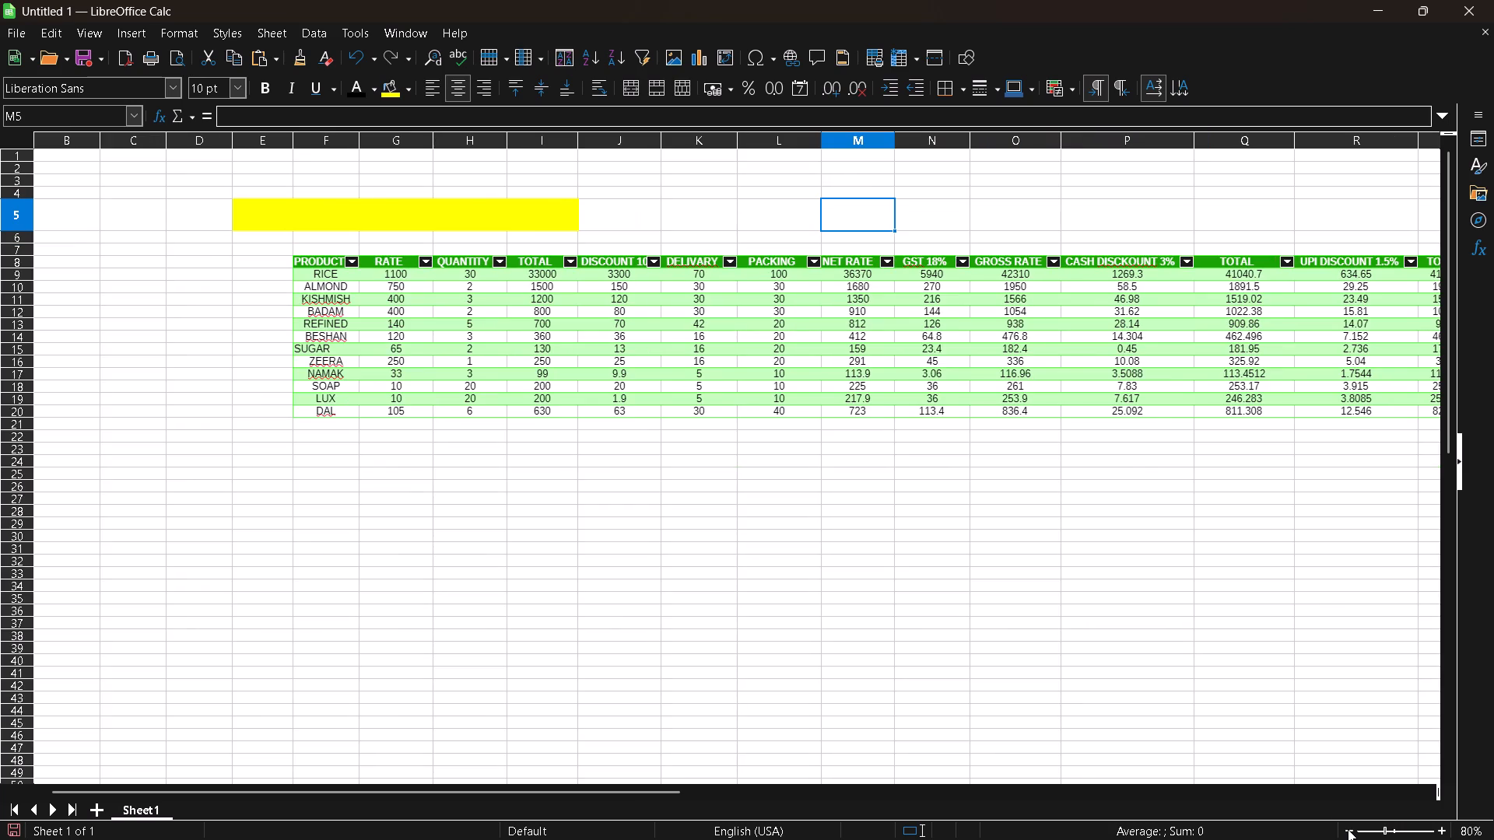
{"action": "scroll", "coordinate": [922, 517], "scroll_direction": "left", "scroll_amount": 1}
{"action": "scroll", "coordinate": [901, 442], "scroll_direction": "left", "scroll_amount": 1}
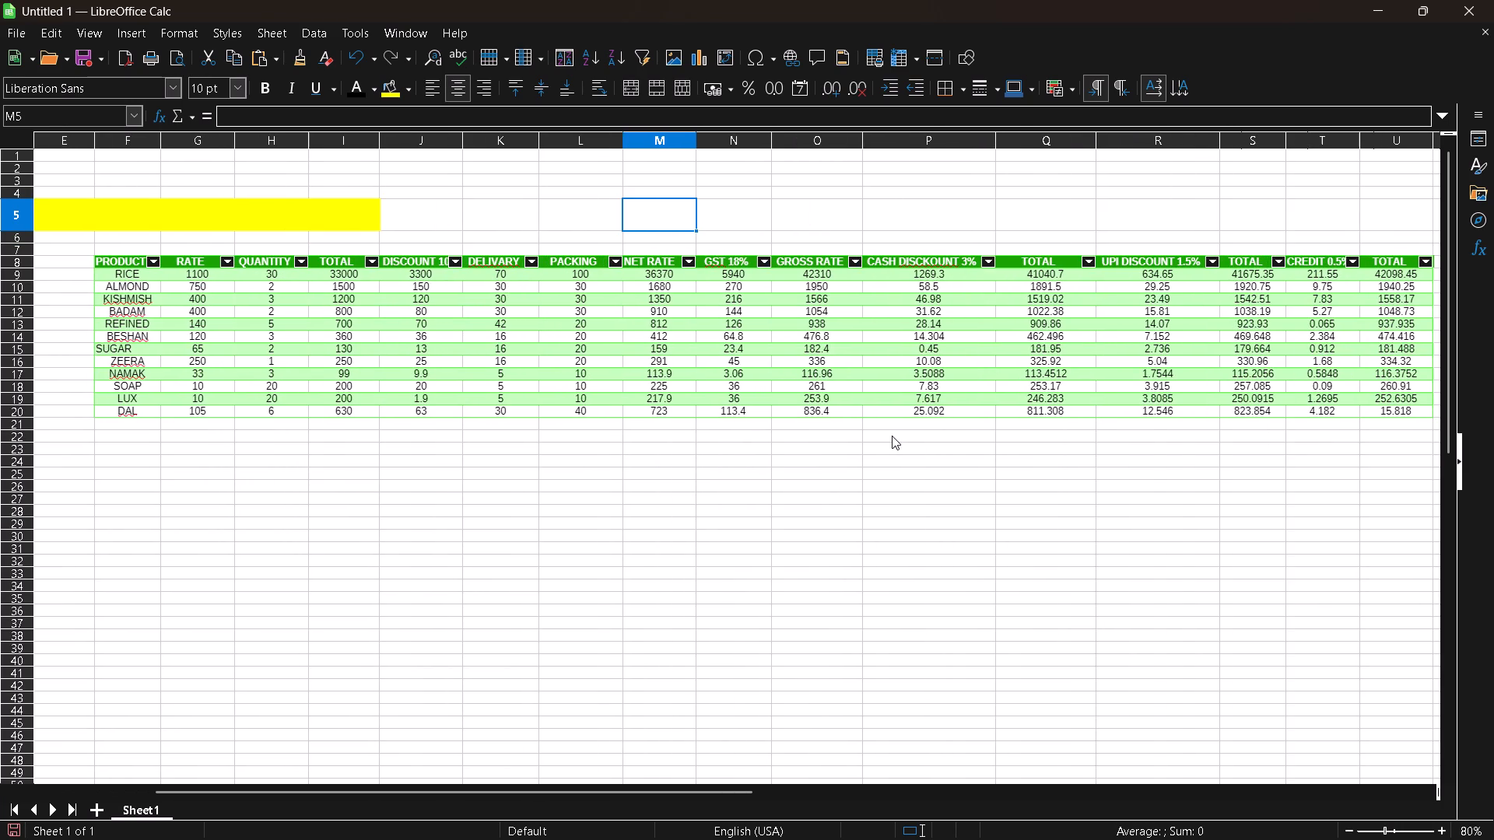
{"action": "scroll", "coordinate": [892, 436], "scroll_direction": "left", "scroll_amount": 1}
{"action": "left_click", "coordinate": [772, 214]}
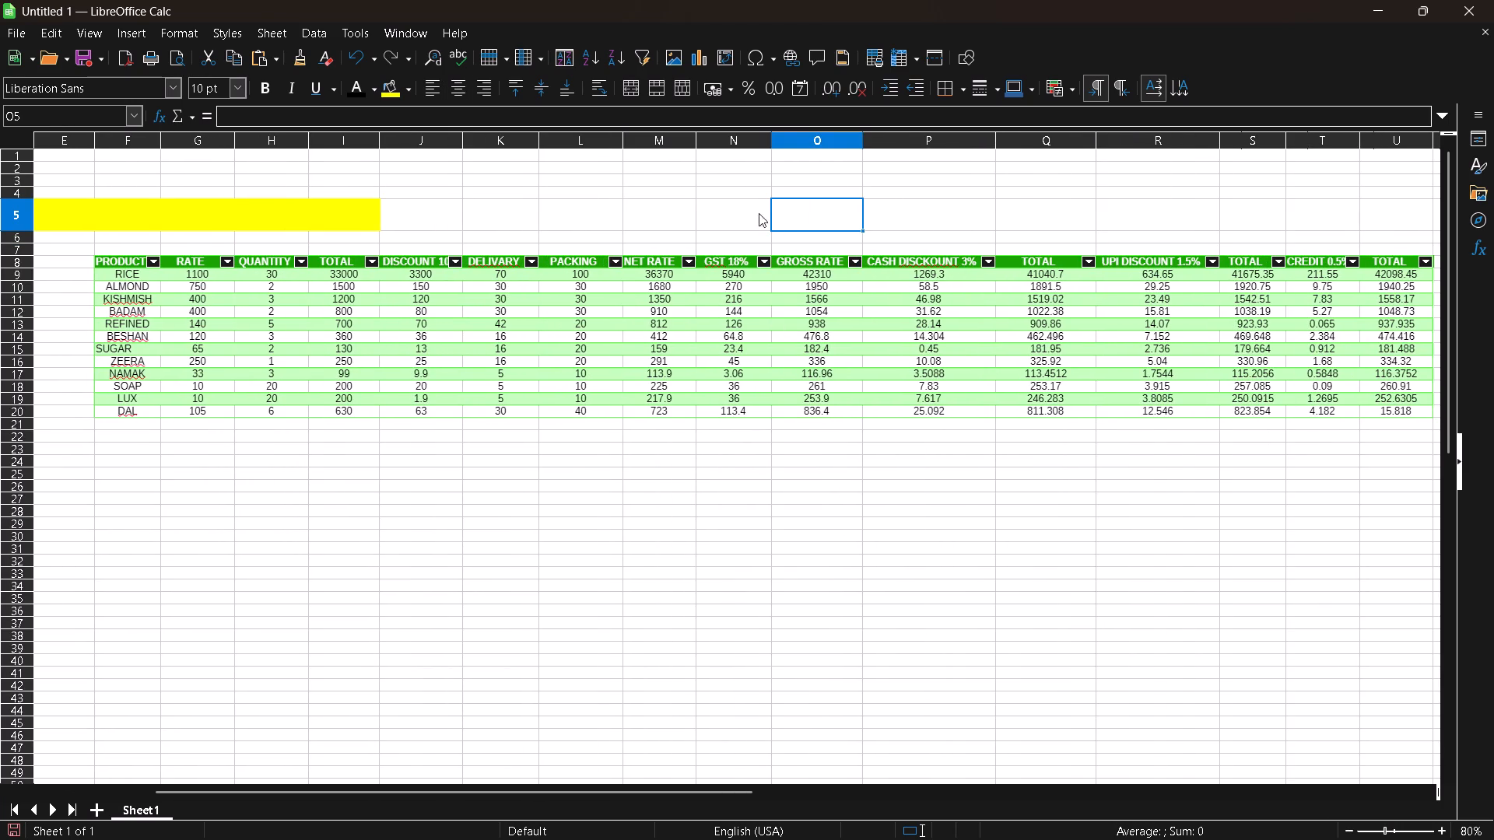
{"action": "left_click", "coordinate": [738, 220]}
{"action": "key", "text": "ctrl+v"}
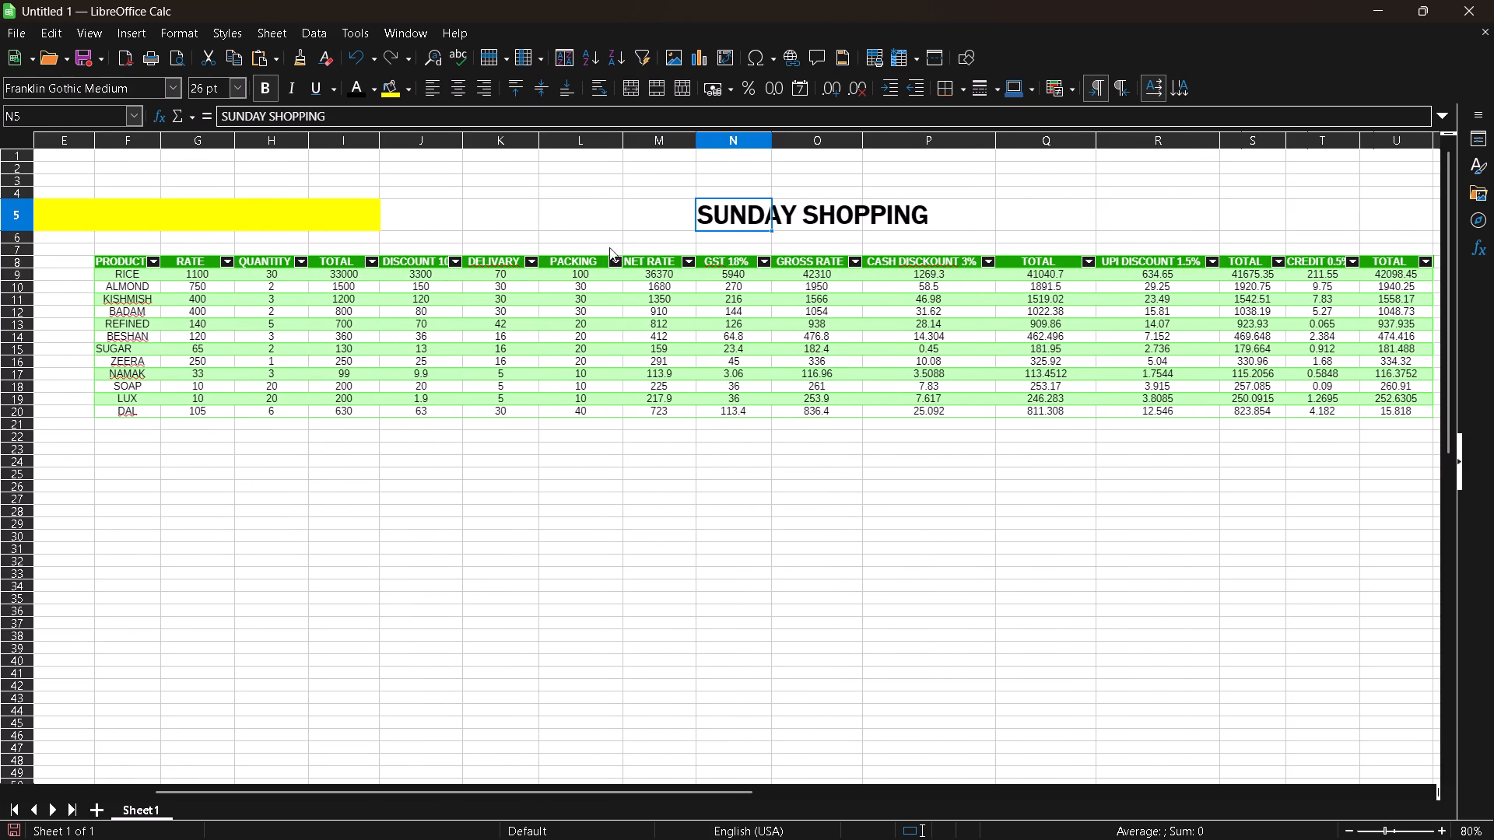
Change the background color of the old title band's end cell I5 to white.
{"action": "left_click", "coordinate": [255, 214]}
{"action": "double_click", "coordinate": [135, 217]}
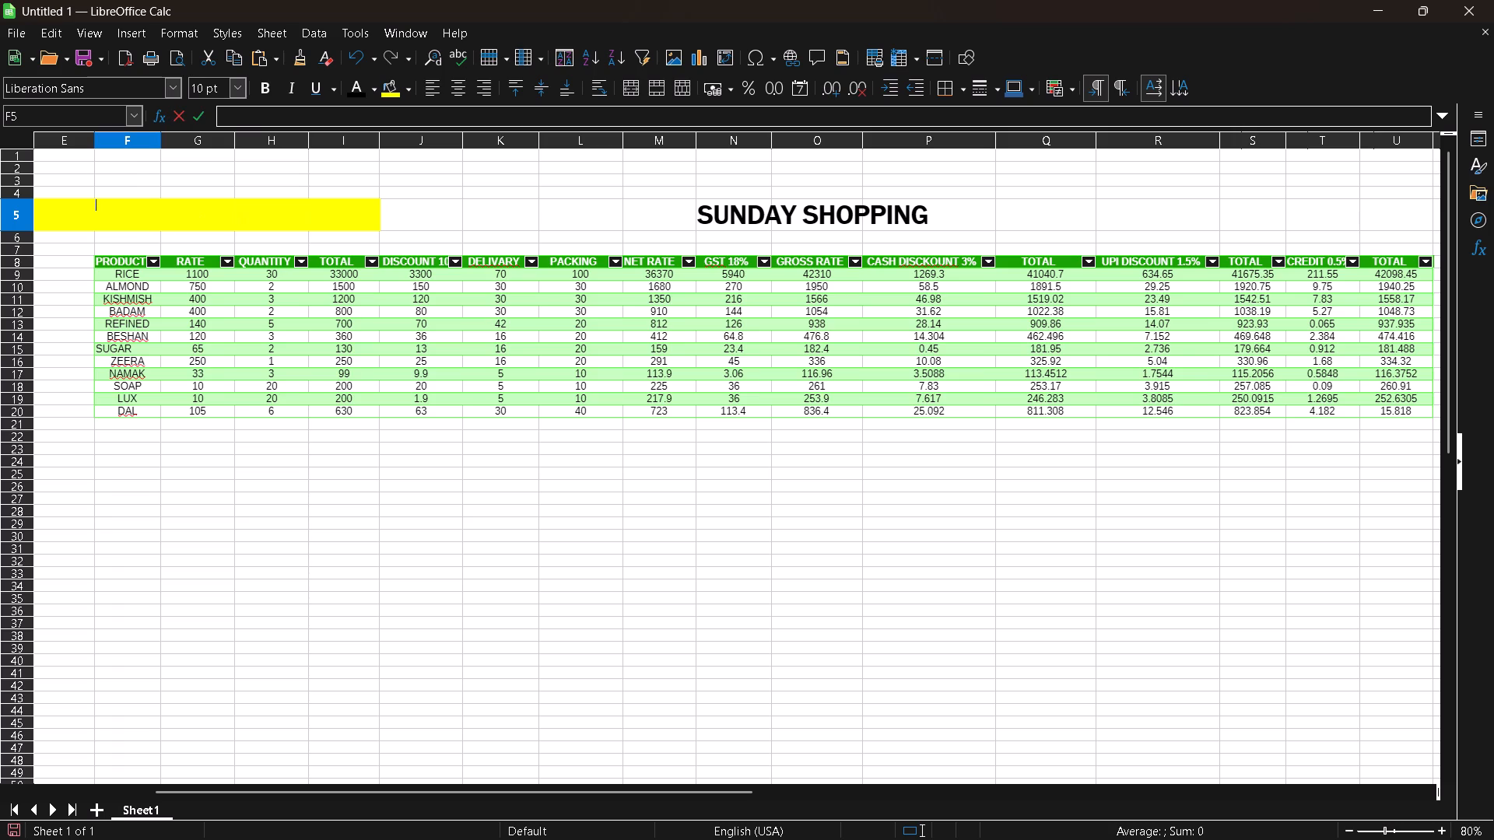
{"action": "left_click", "coordinate": [346, 224]}
{"action": "left_click", "coordinate": [414, 95]}
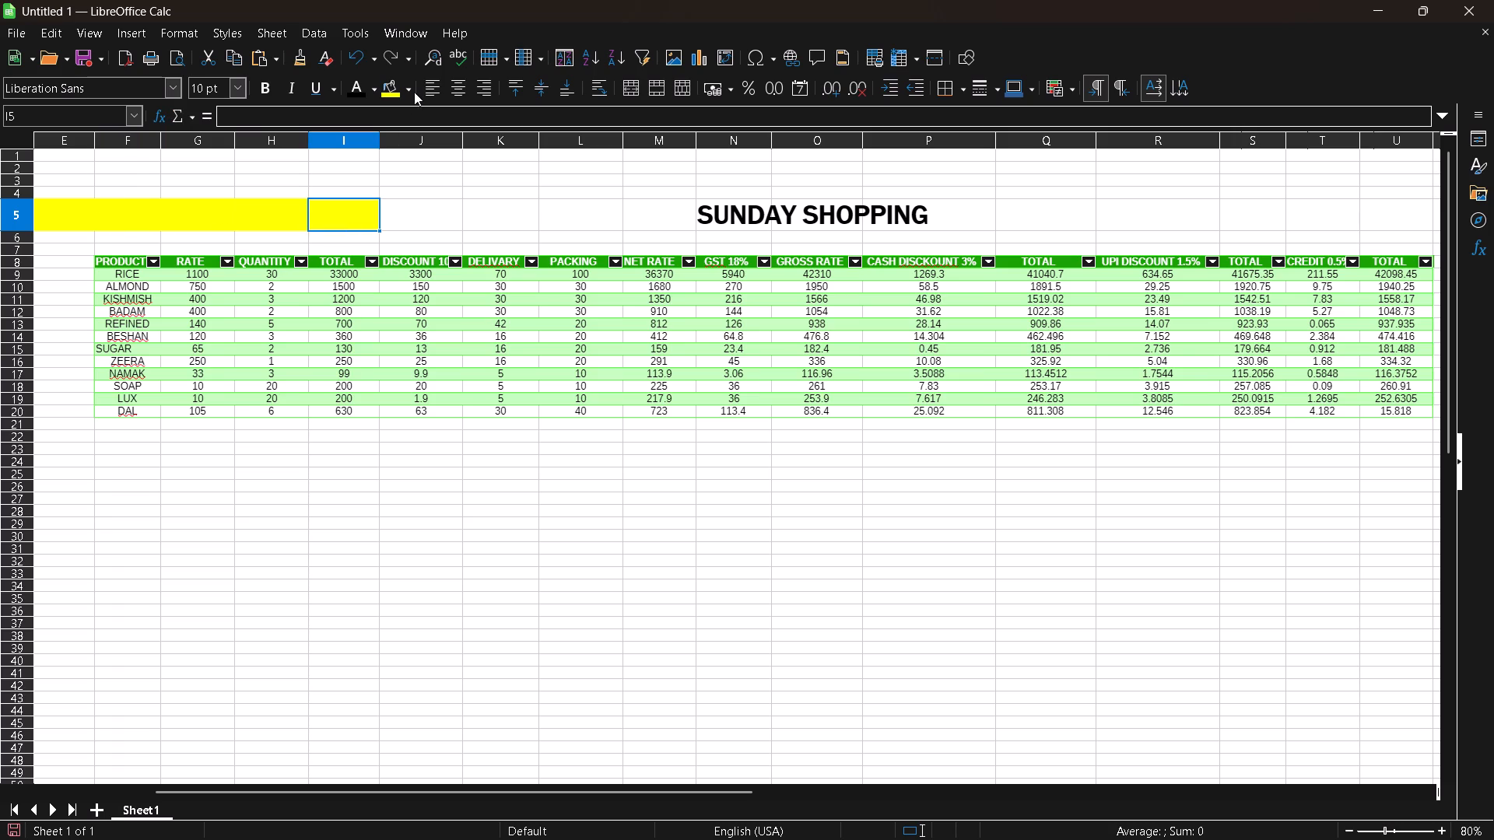
{"action": "left_click", "coordinate": [409, 88]}
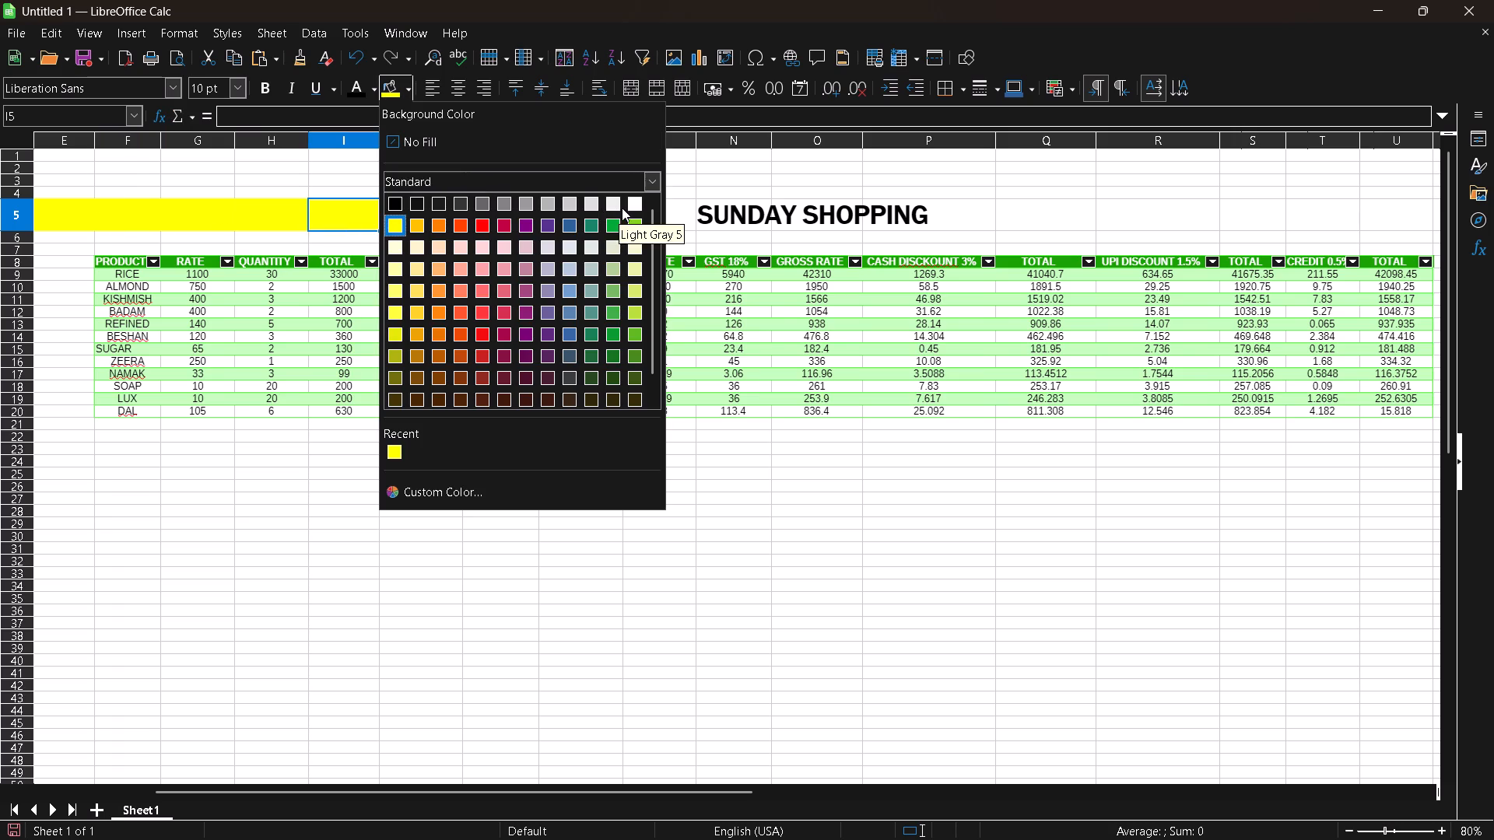
{"action": "left_click", "coordinate": [639, 204]}
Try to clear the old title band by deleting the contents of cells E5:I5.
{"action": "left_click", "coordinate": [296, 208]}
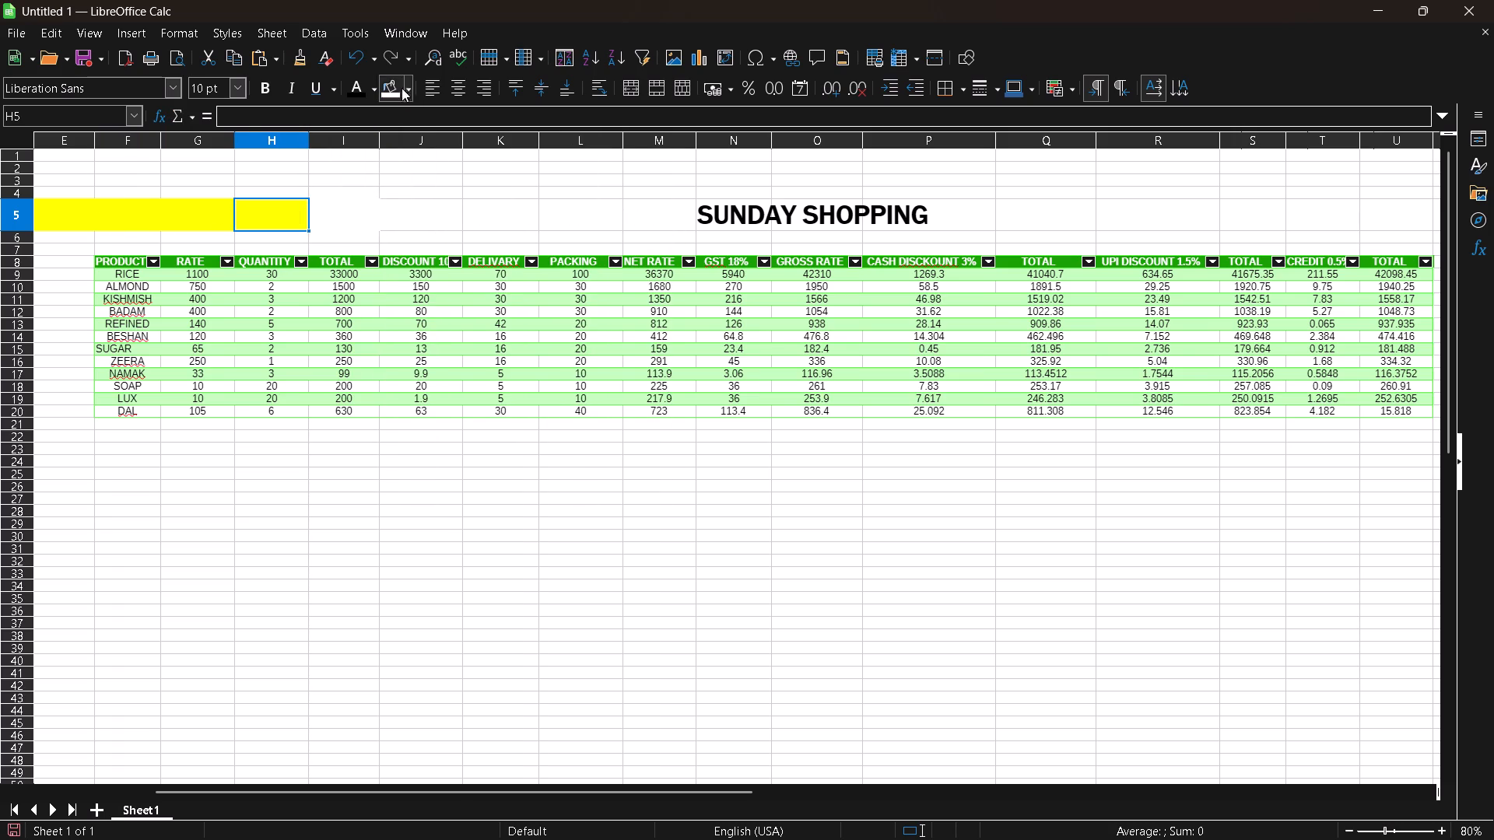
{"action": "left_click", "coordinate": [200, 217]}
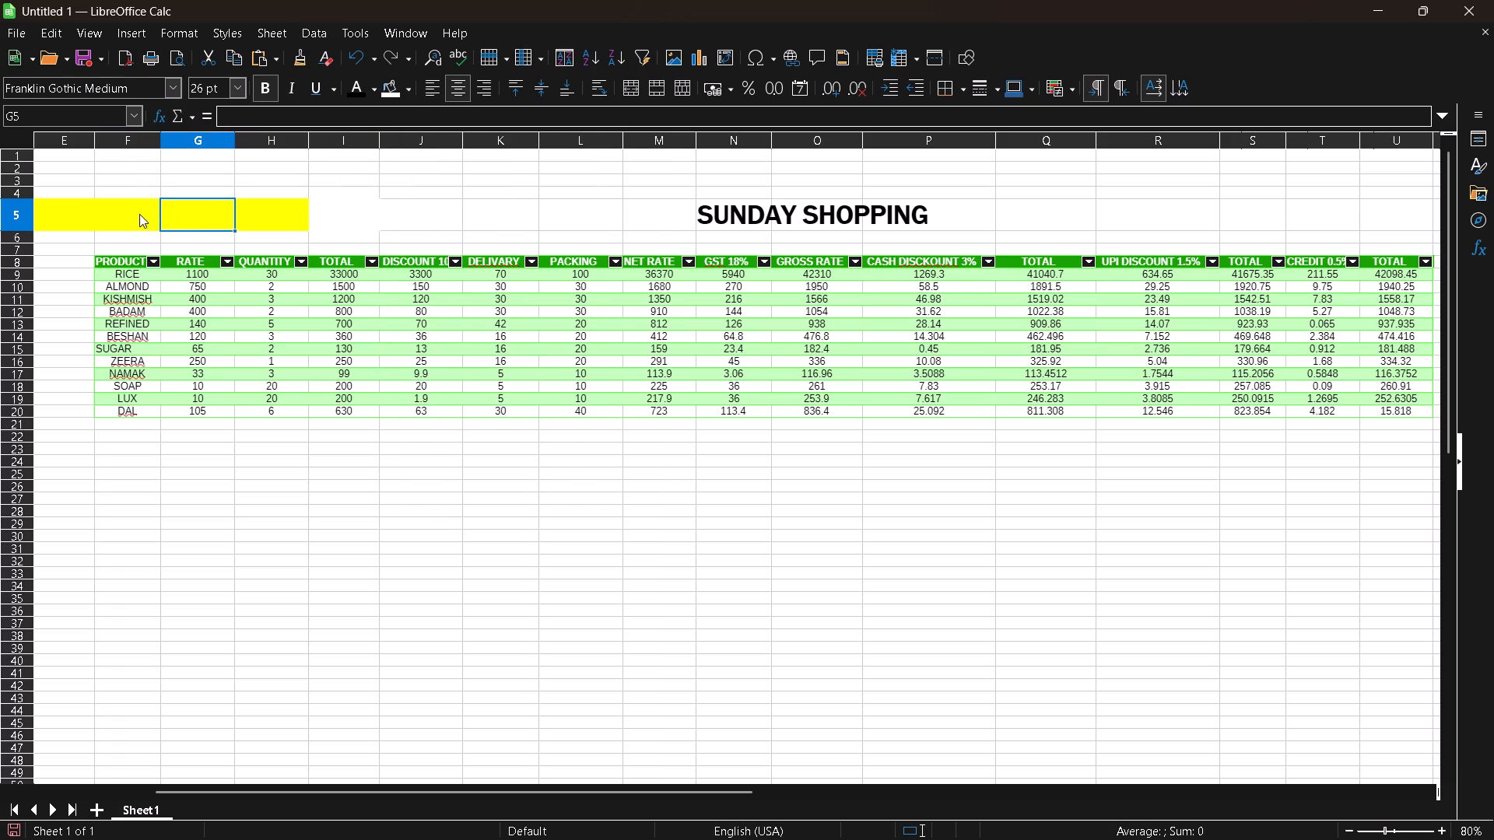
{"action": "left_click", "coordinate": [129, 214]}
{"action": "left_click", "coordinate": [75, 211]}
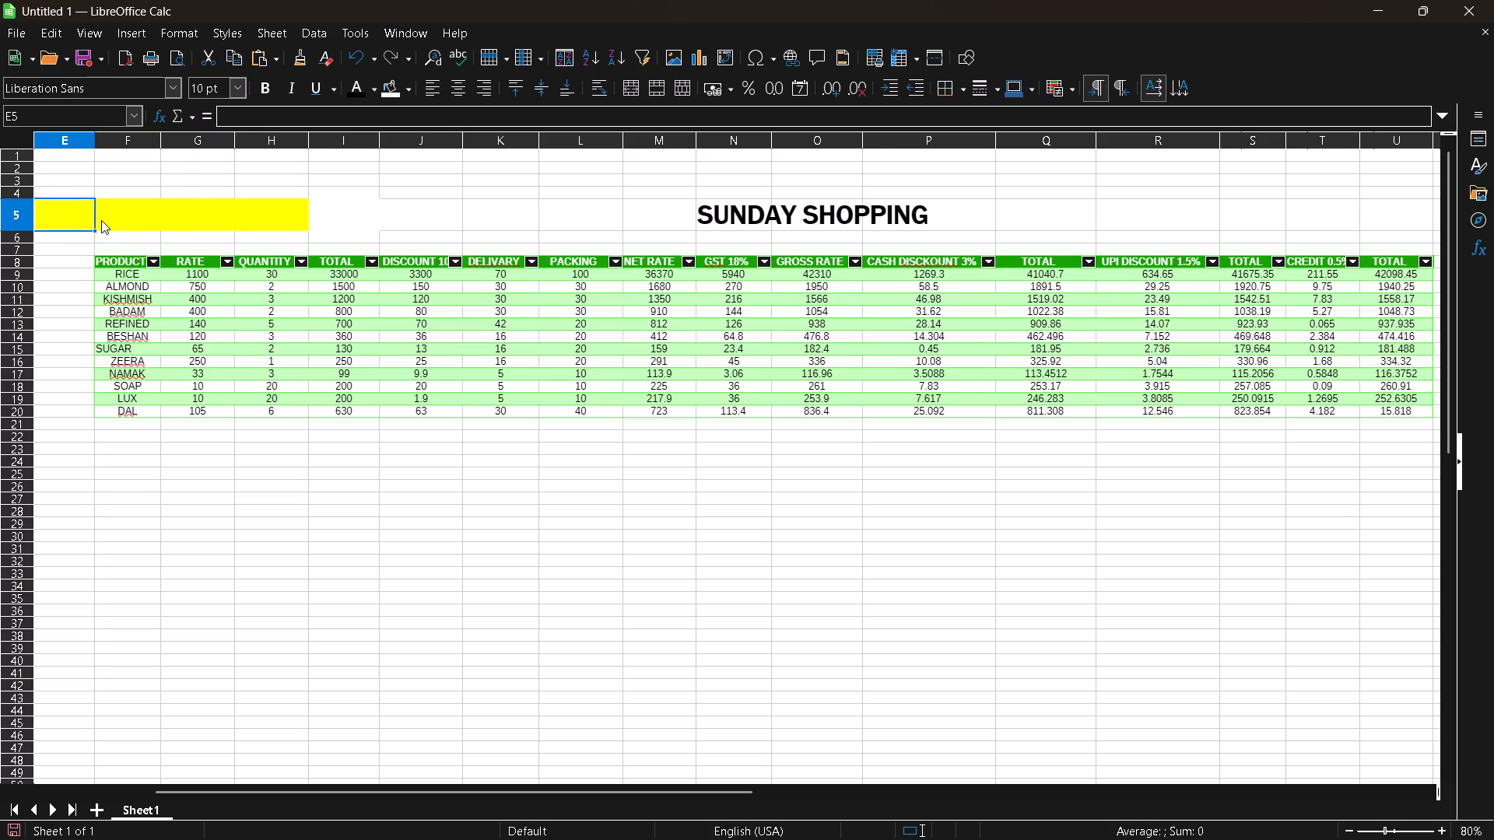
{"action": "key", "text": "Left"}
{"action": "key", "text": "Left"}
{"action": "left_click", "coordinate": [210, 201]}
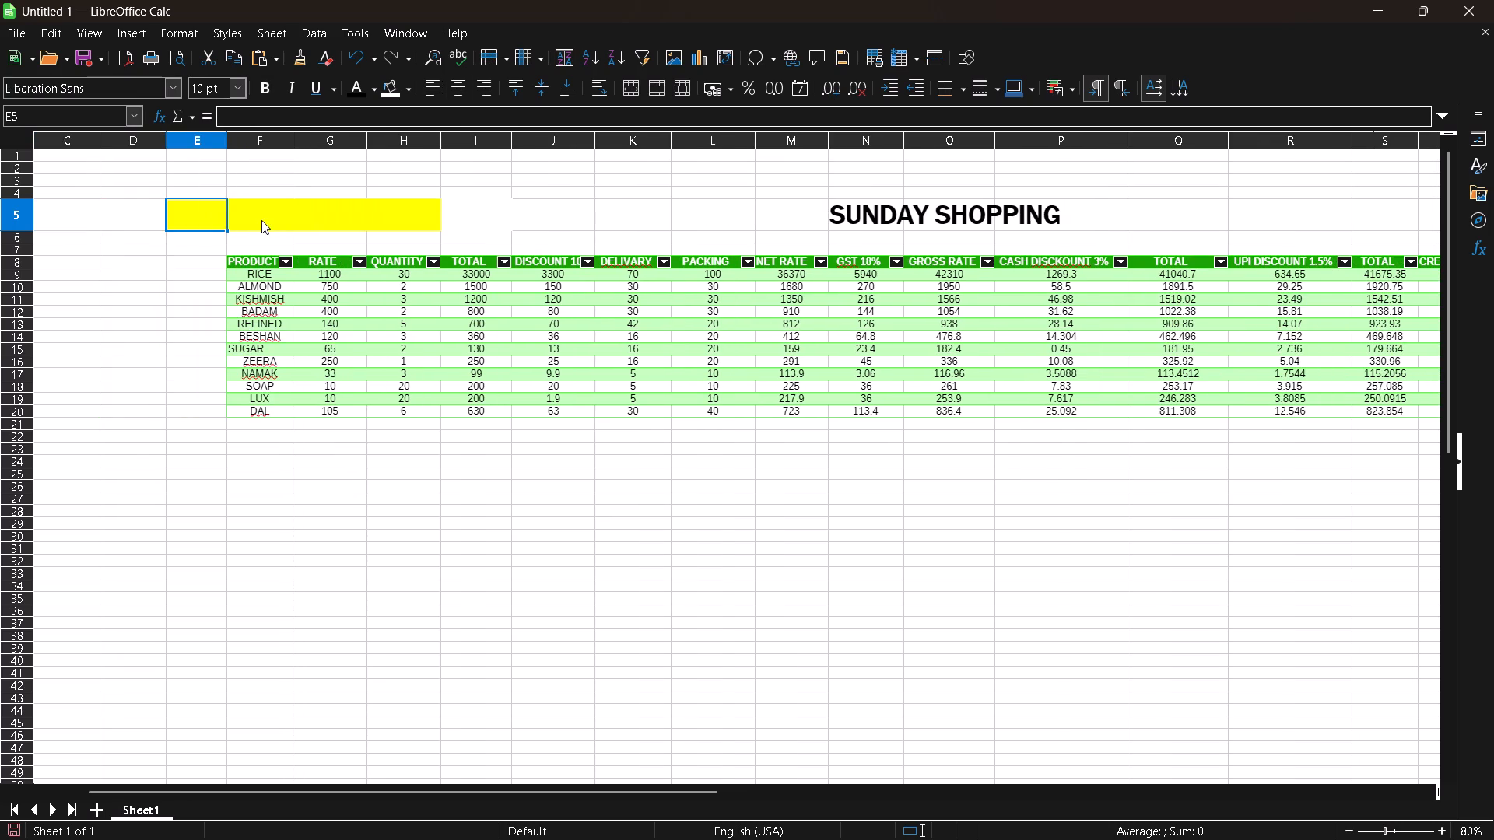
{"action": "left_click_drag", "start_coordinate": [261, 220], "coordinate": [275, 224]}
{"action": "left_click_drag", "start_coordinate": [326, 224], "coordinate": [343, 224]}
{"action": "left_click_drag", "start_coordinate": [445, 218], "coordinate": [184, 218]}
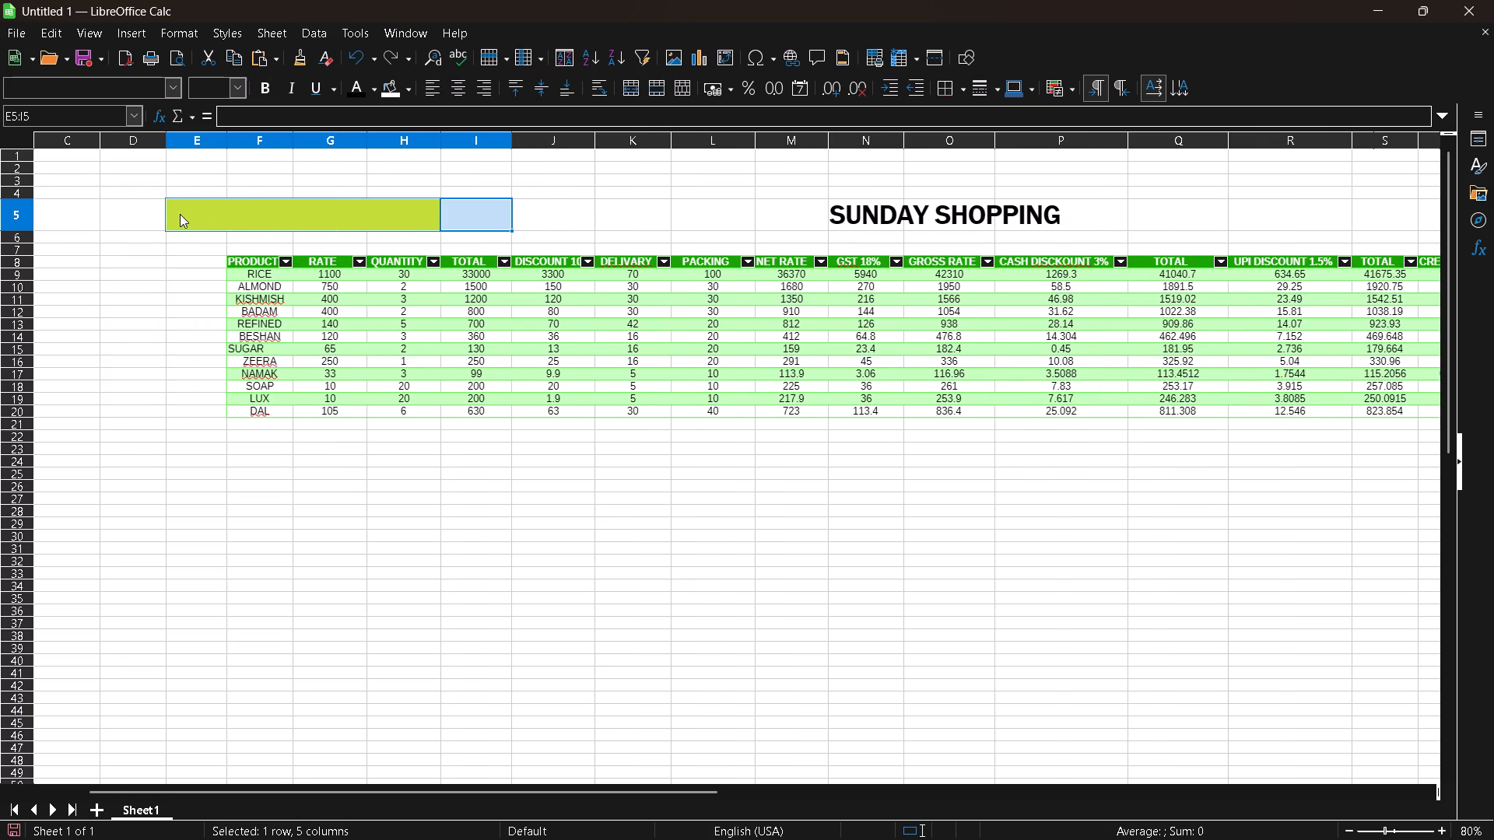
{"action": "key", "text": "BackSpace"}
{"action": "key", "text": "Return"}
Fill the relocated title's cells N5, O5 and P5 with a yellow background, cell by cell.
{"action": "left_click", "coordinate": [812, 201]}
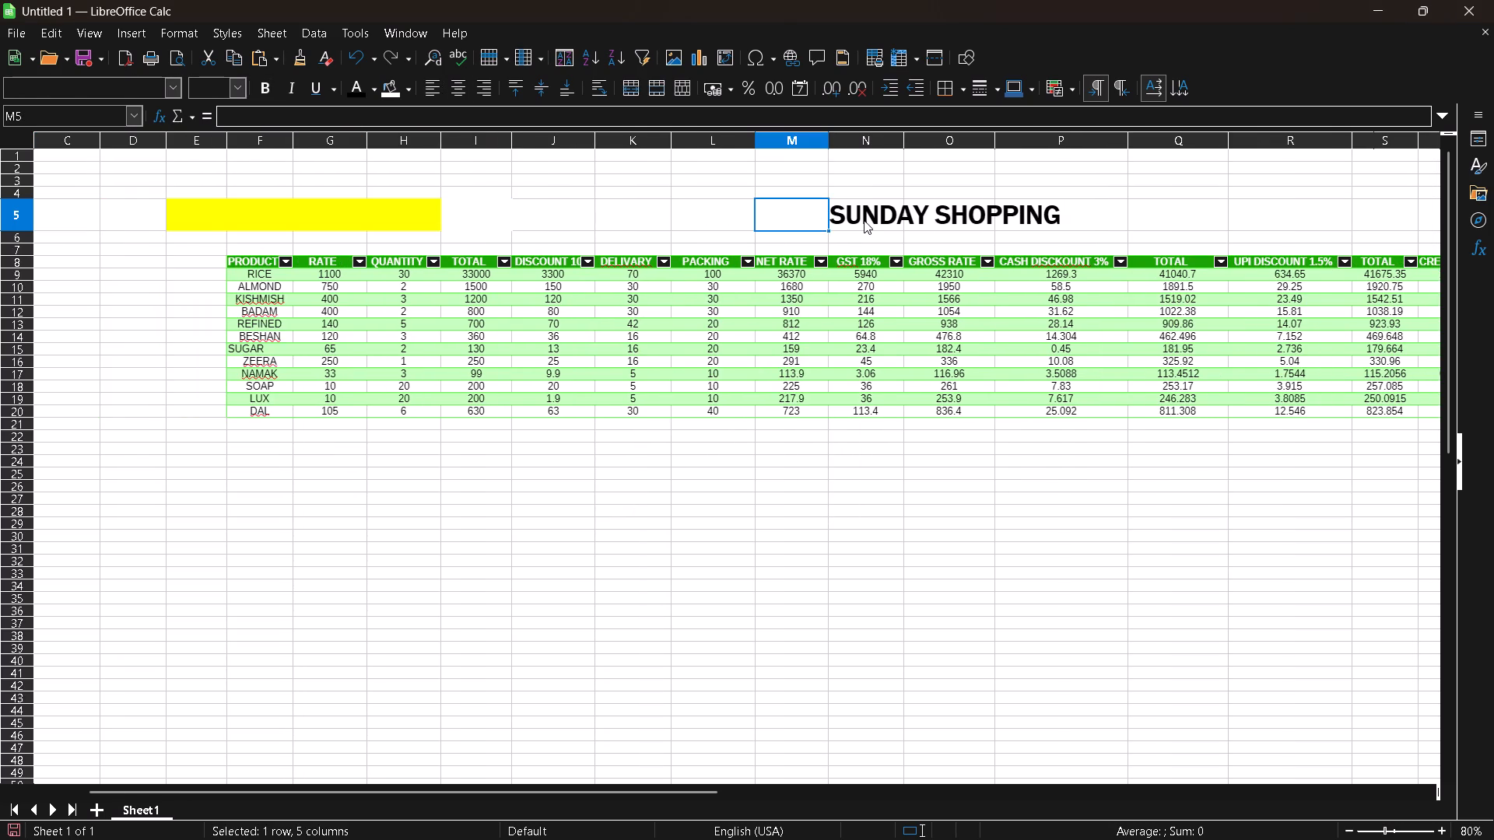
{"action": "left_click", "coordinate": [864, 220]}
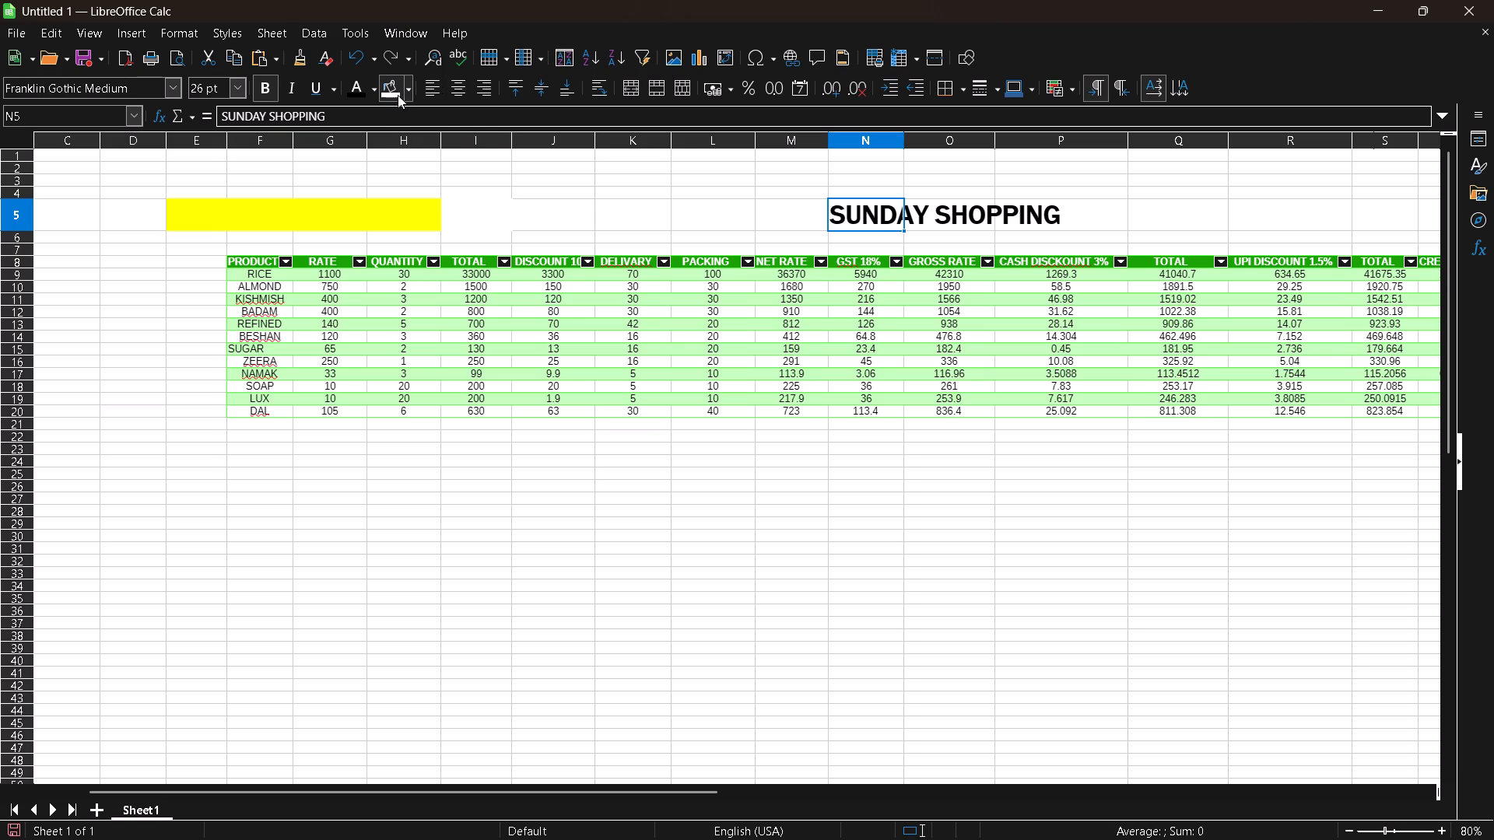
{"action": "left_click", "coordinate": [398, 95]}
{"action": "left_click", "coordinate": [398, 95]}
{"action": "left_click", "coordinate": [395, 95]}
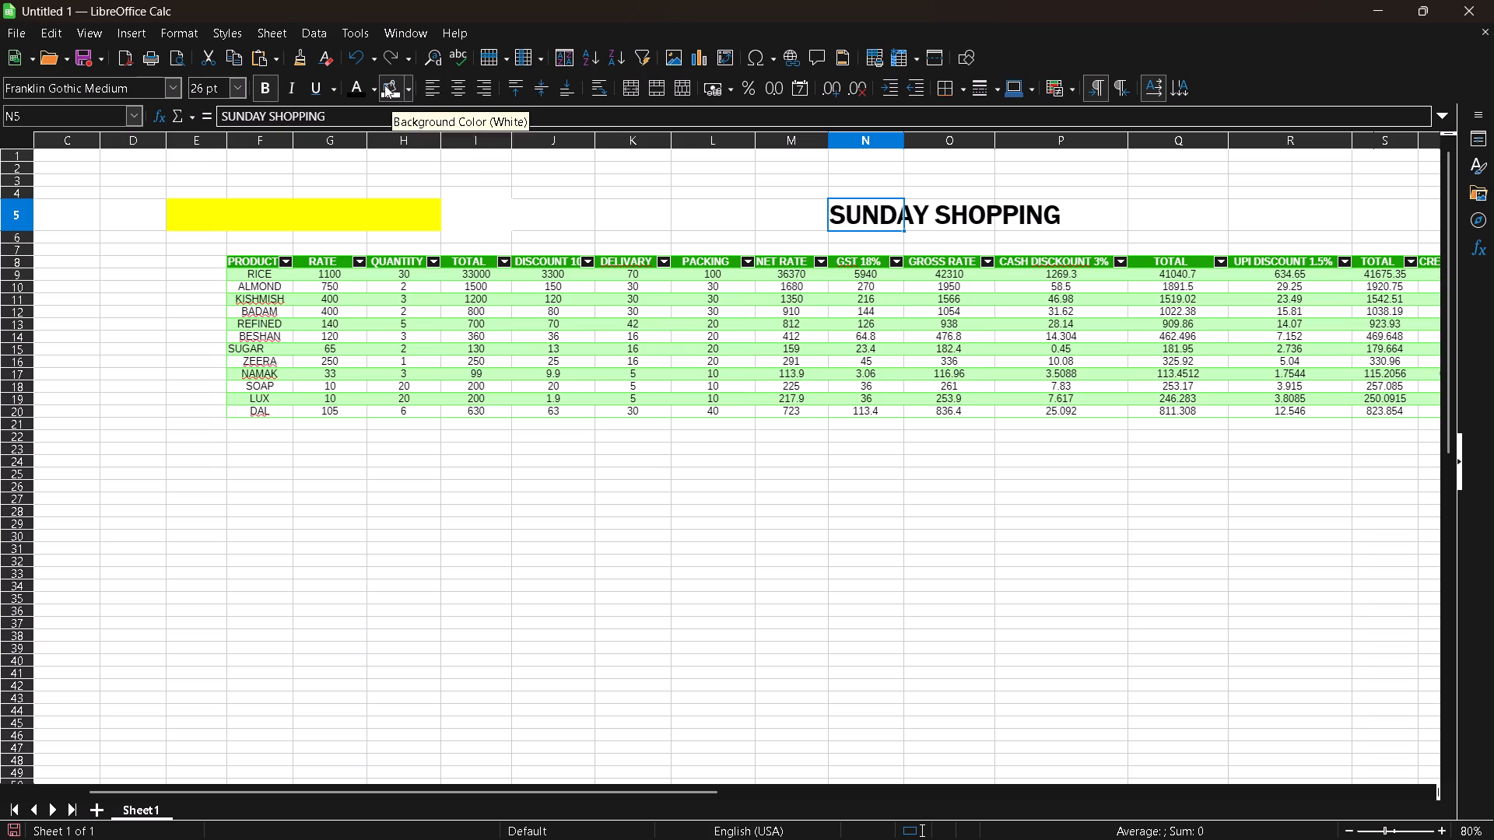
{"action": "left_click", "coordinate": [384, 85]}
{"action": "left_click", "coordinate": [405, 92]}
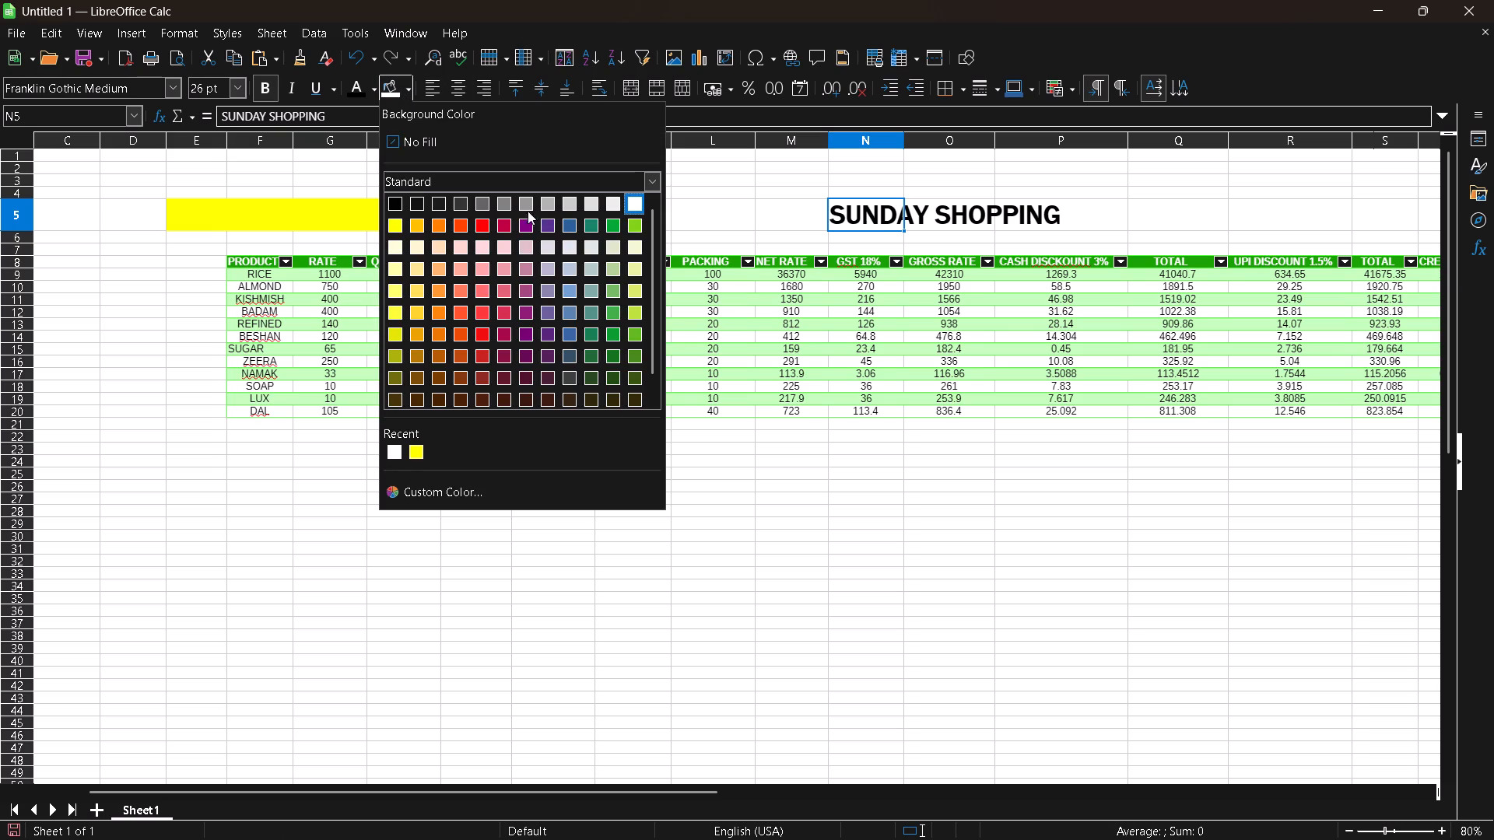
{"action": "left_click", "coordinate": [398, 228]}
{"action": "left_click", "coordinate": [929, 208]}
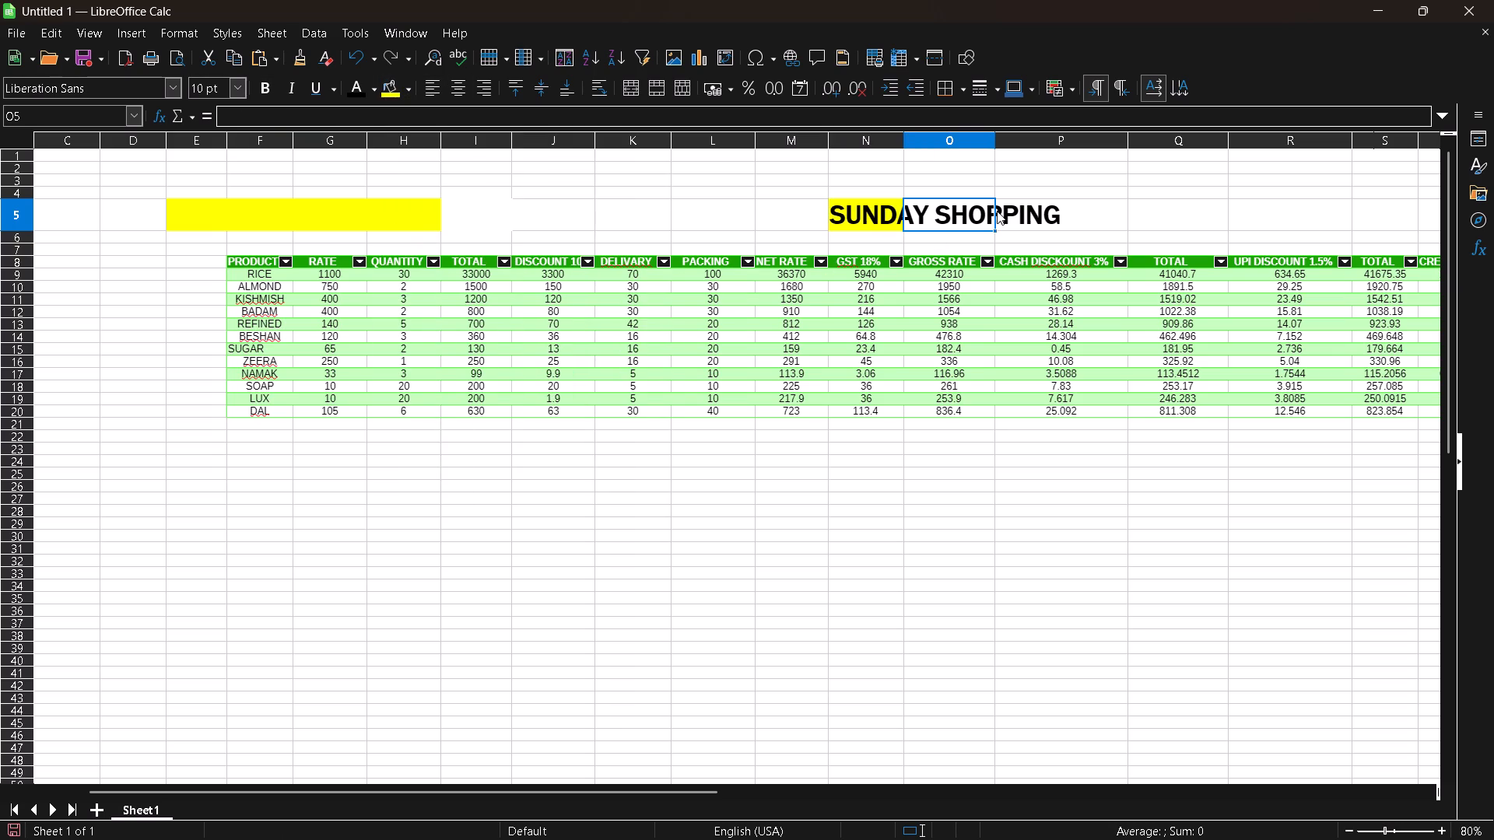
{"action": "left_click", "coordinate": [398, 94]}
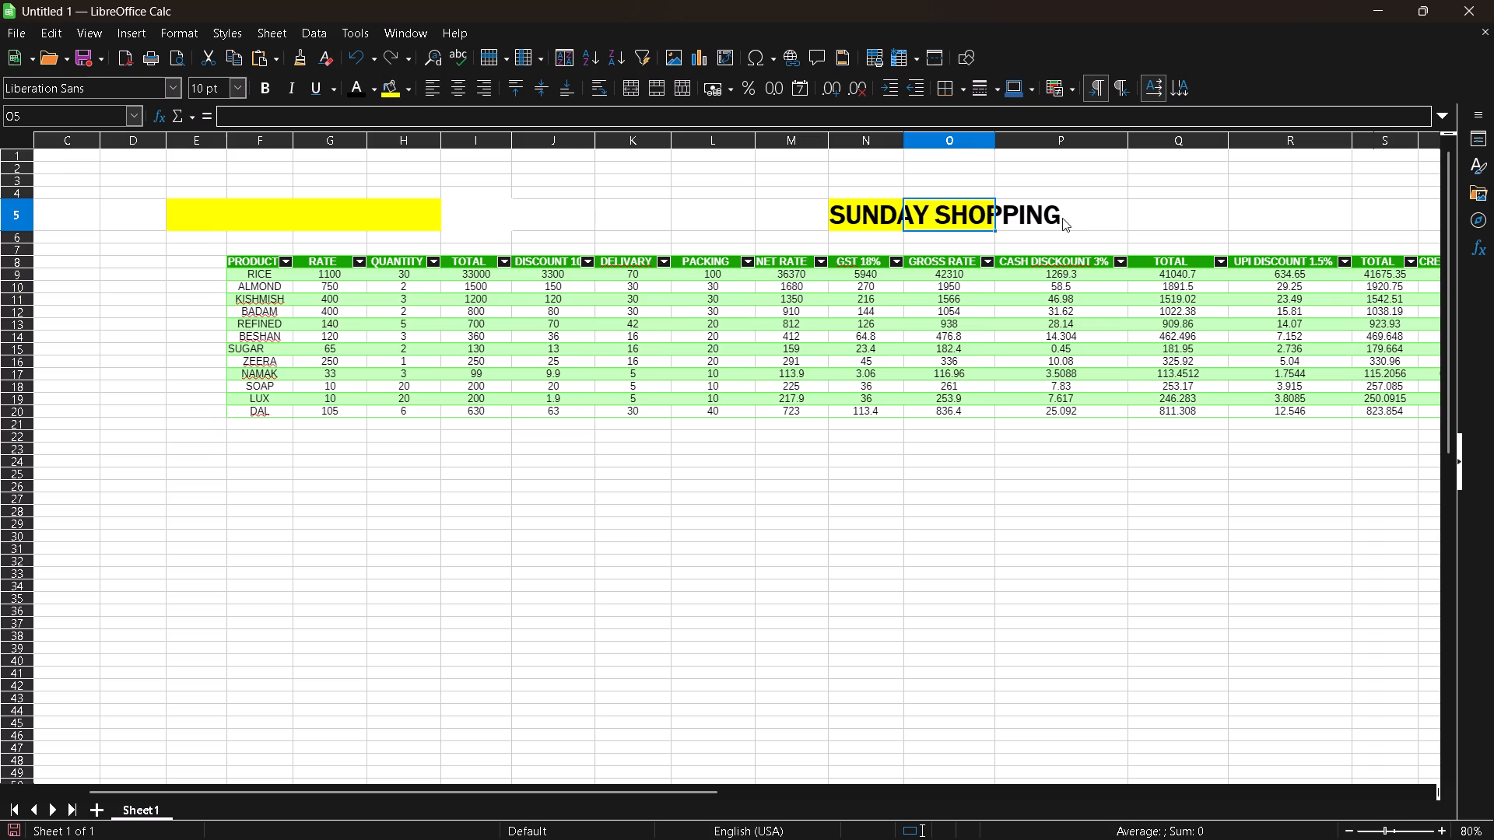
{"action": "left_click", "coordinate": [1052, 218]}
{"action": "left_click", "coordinate": [384, 92]}
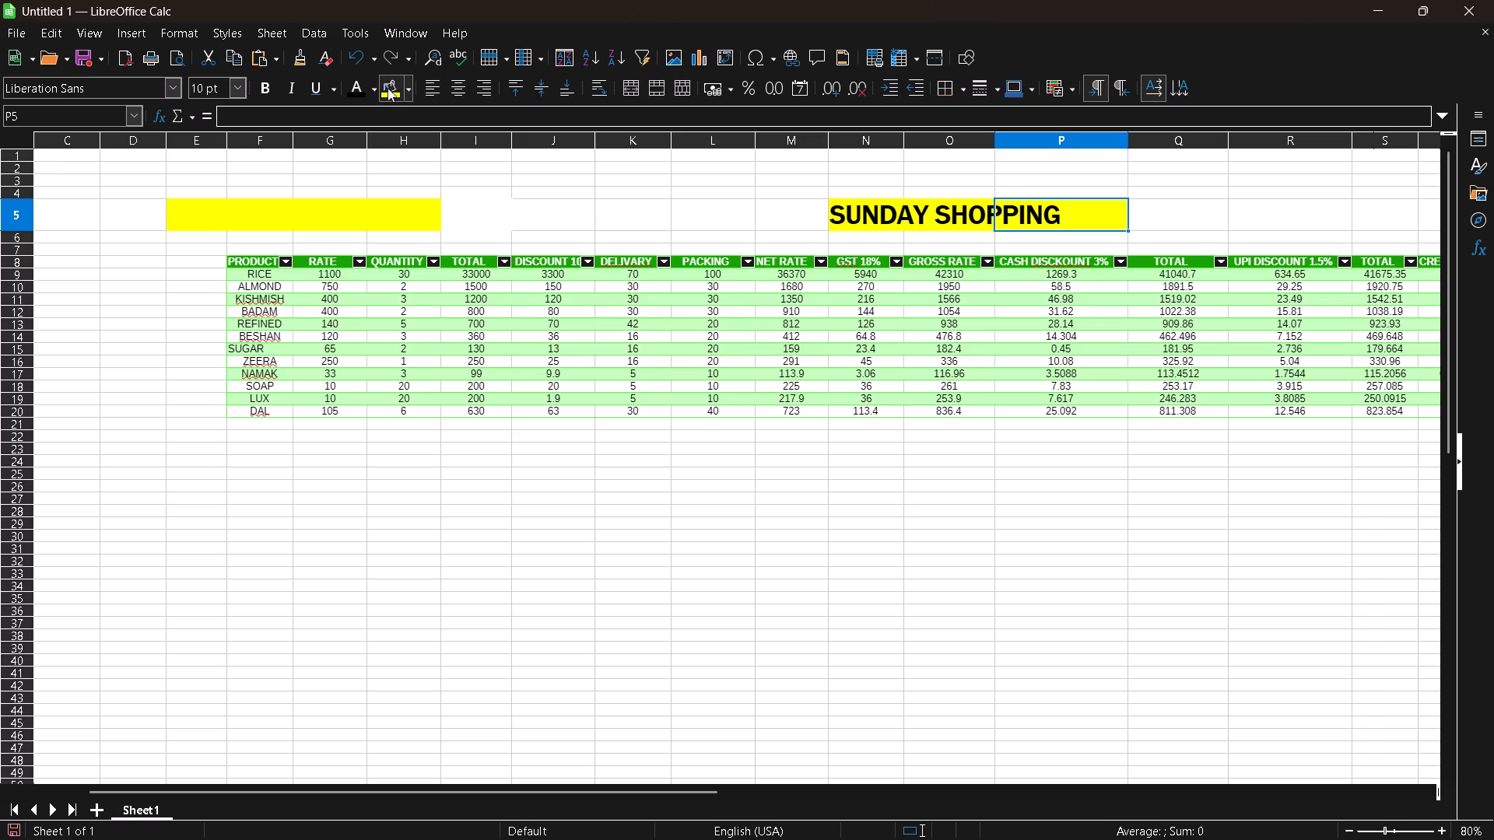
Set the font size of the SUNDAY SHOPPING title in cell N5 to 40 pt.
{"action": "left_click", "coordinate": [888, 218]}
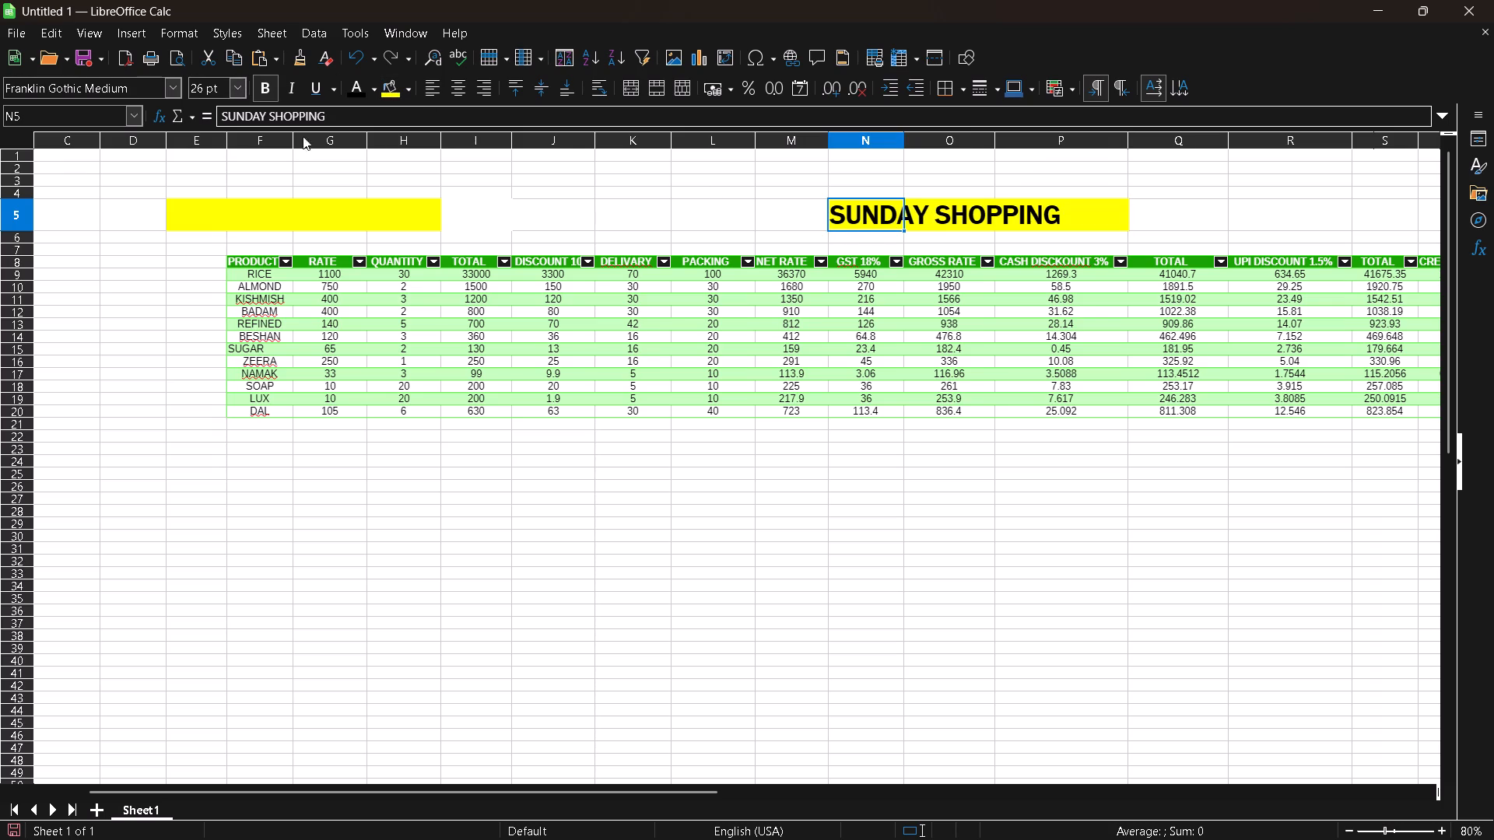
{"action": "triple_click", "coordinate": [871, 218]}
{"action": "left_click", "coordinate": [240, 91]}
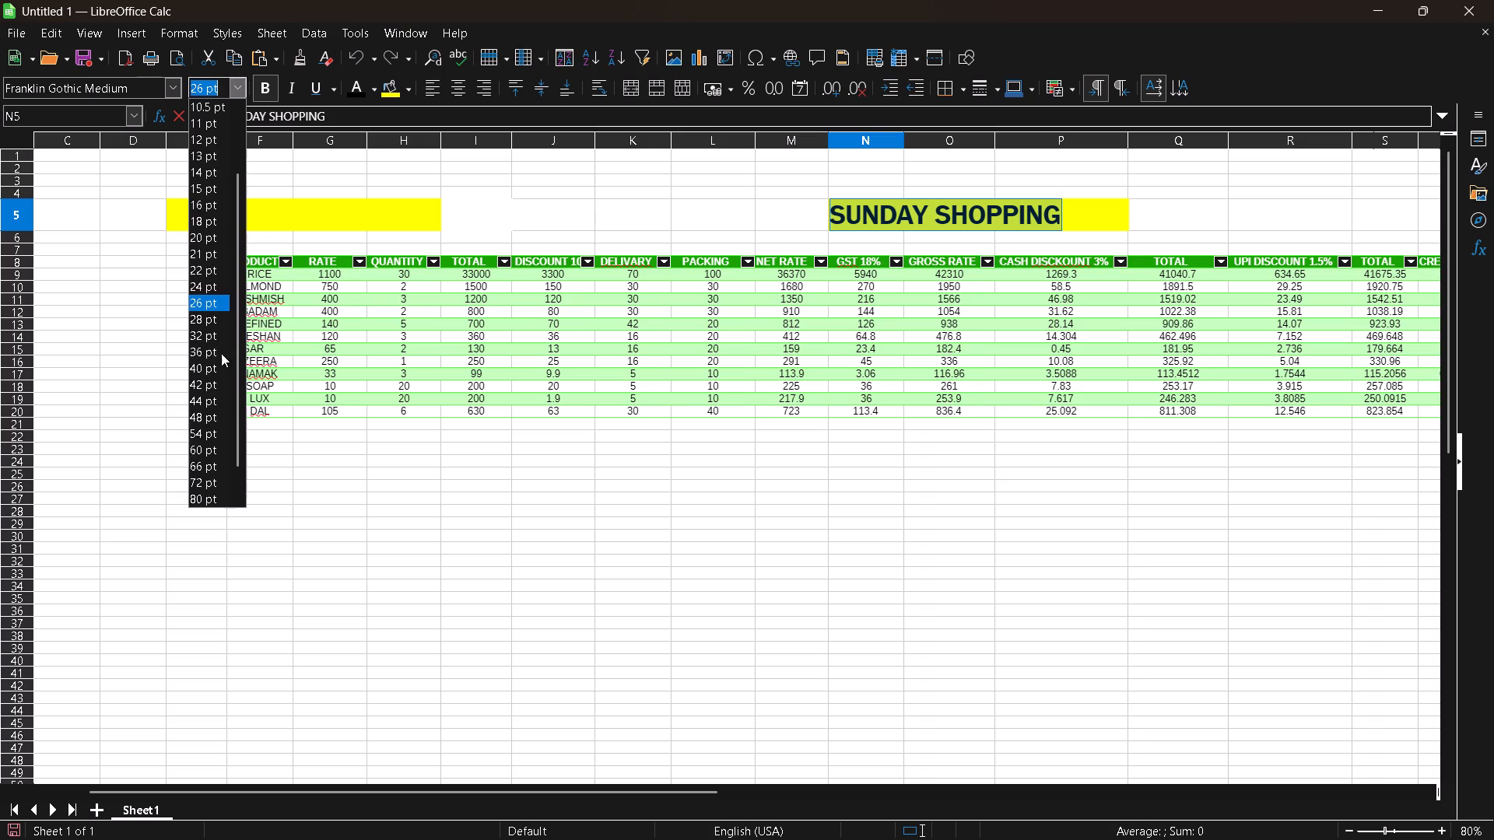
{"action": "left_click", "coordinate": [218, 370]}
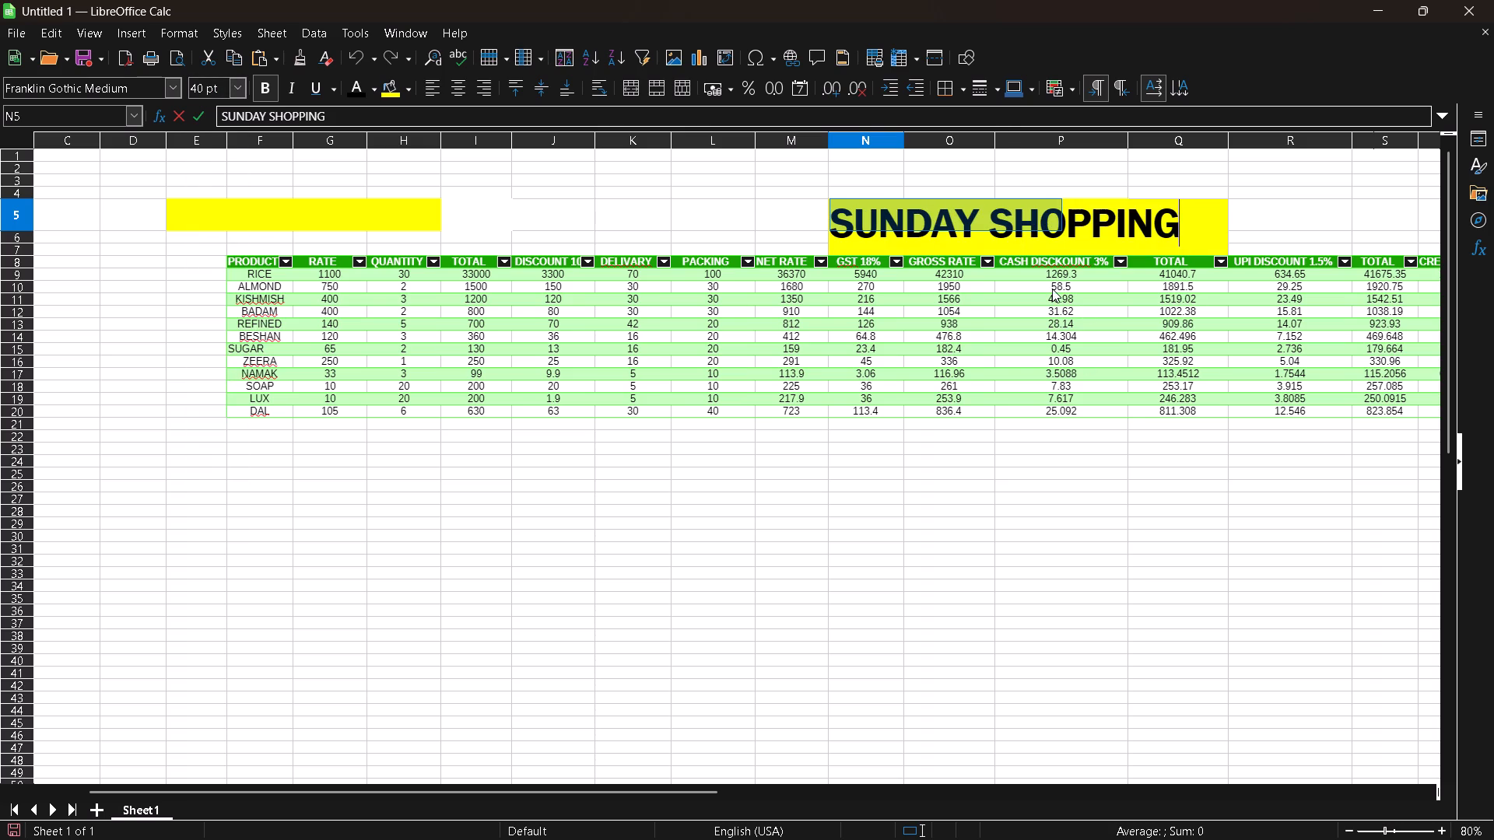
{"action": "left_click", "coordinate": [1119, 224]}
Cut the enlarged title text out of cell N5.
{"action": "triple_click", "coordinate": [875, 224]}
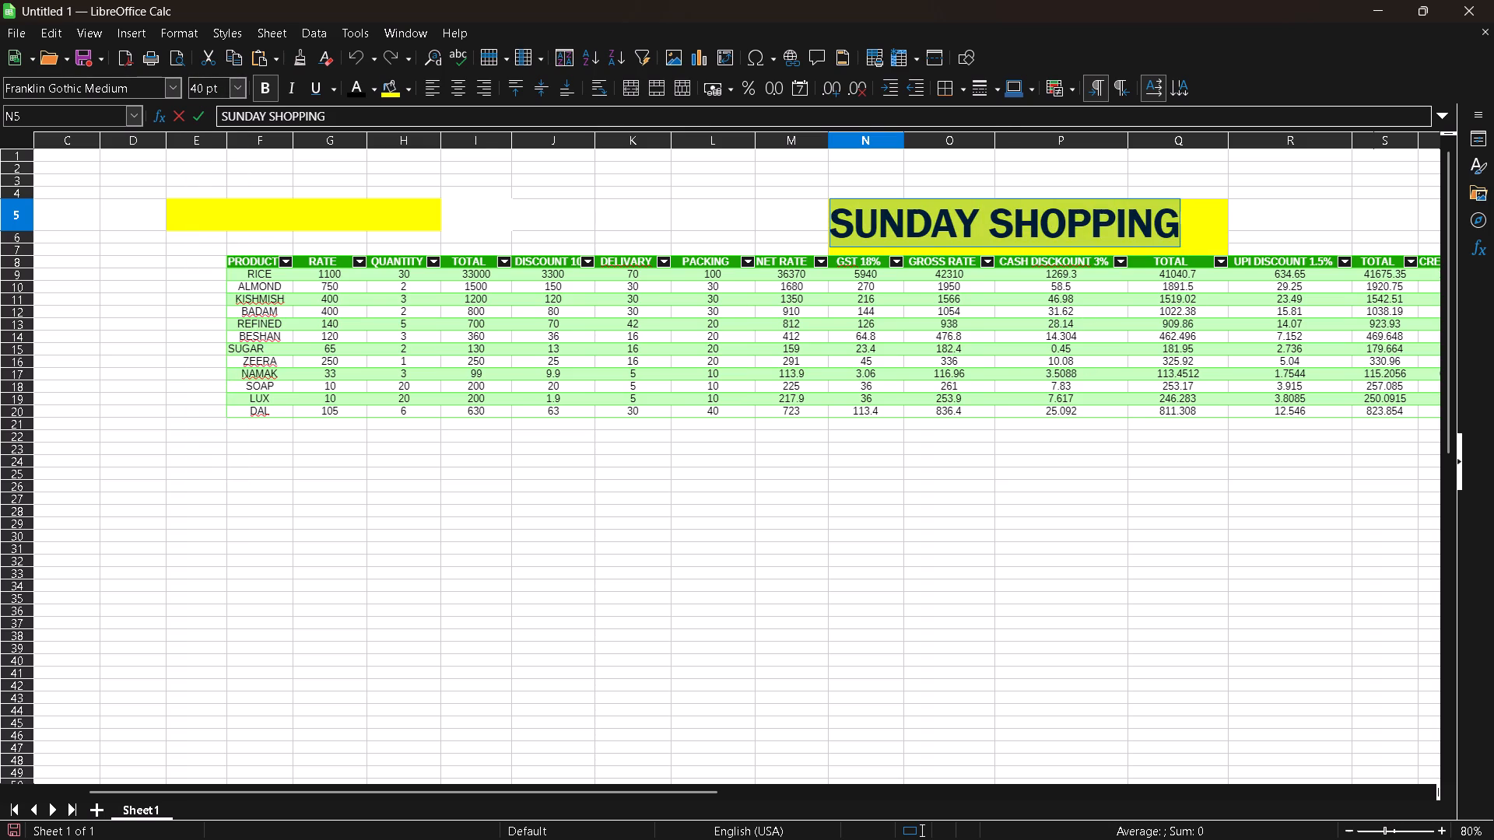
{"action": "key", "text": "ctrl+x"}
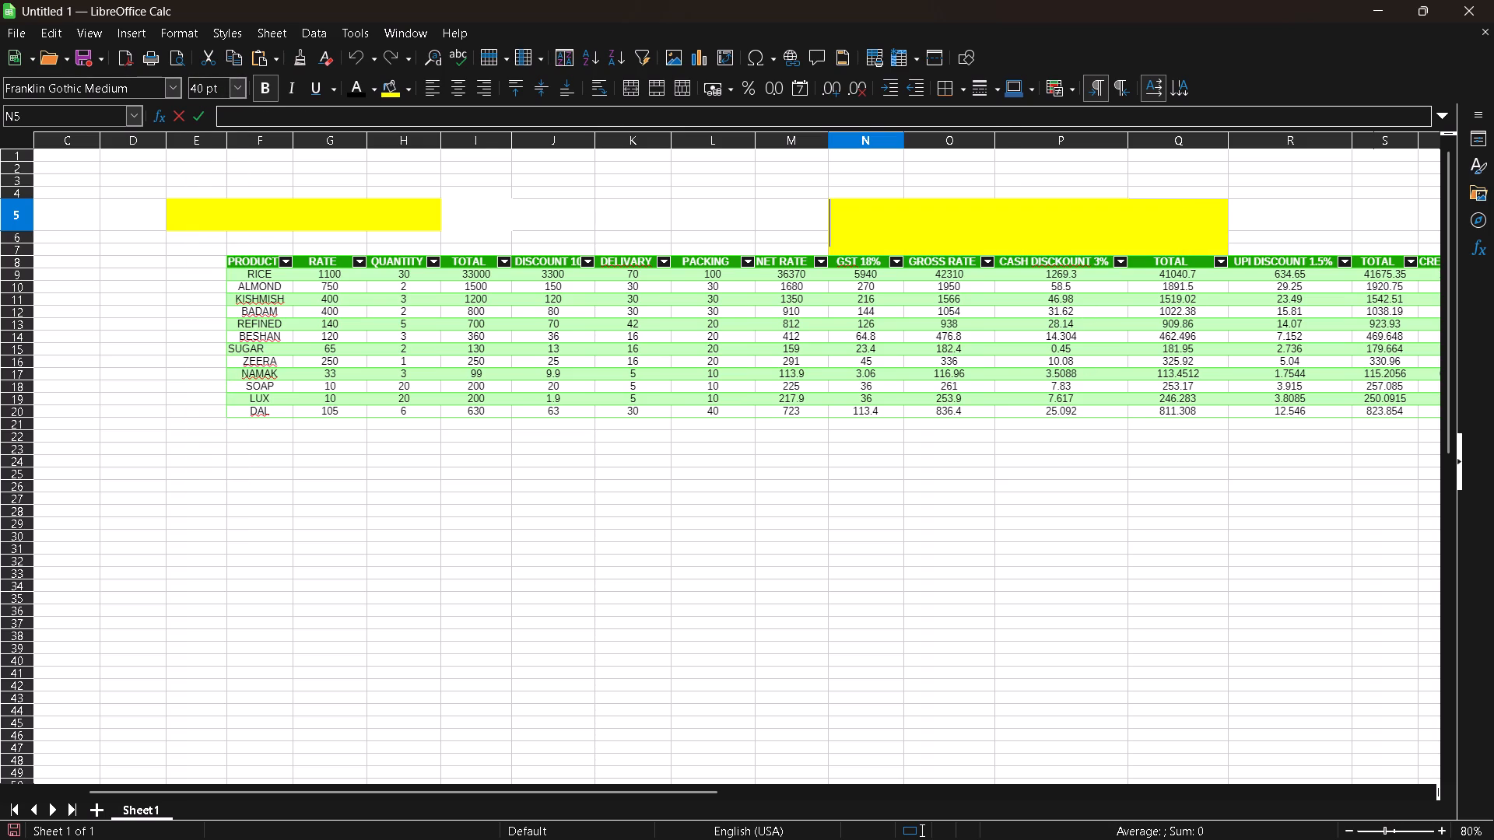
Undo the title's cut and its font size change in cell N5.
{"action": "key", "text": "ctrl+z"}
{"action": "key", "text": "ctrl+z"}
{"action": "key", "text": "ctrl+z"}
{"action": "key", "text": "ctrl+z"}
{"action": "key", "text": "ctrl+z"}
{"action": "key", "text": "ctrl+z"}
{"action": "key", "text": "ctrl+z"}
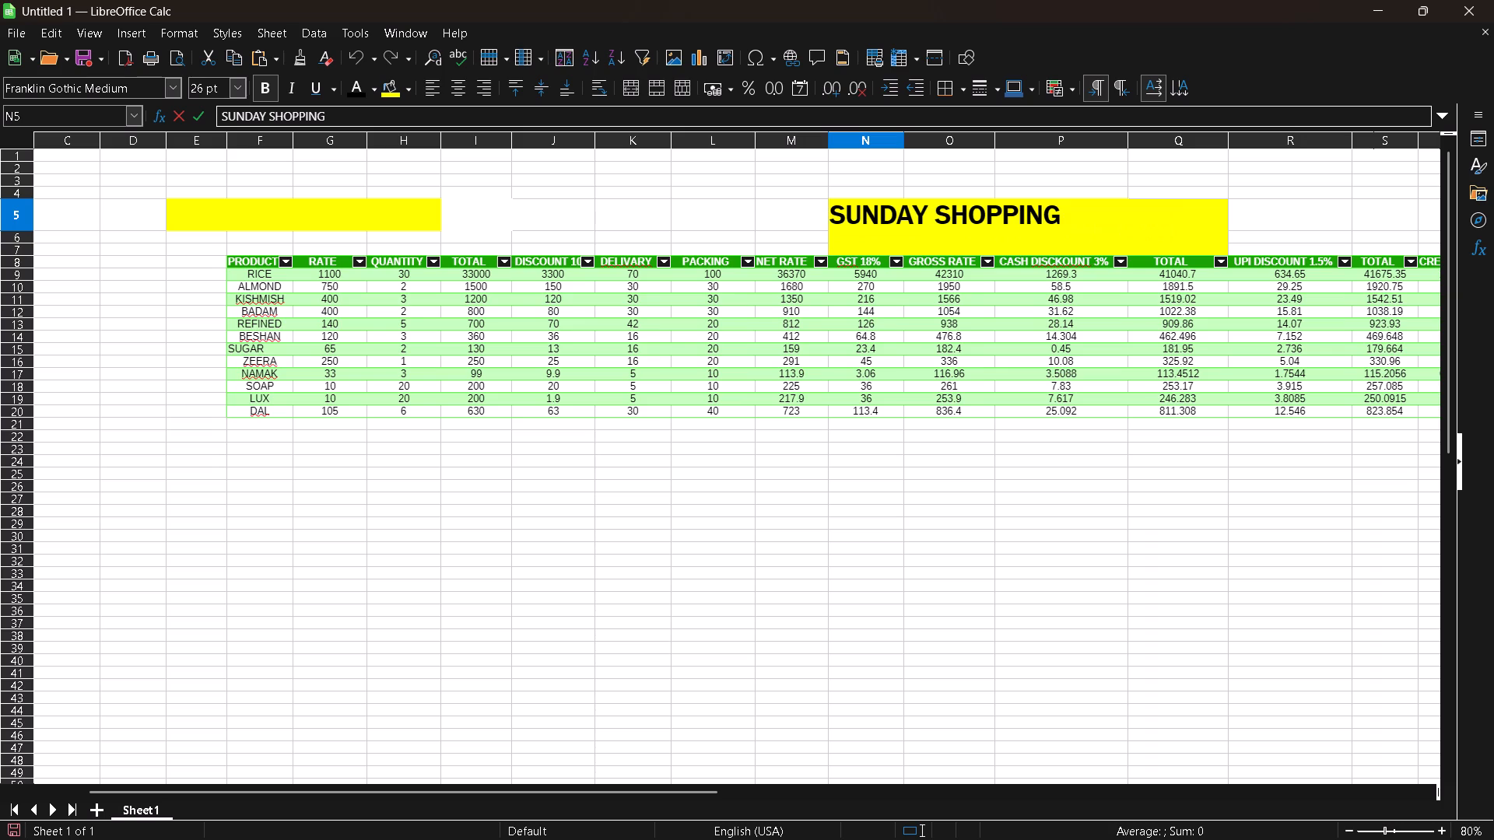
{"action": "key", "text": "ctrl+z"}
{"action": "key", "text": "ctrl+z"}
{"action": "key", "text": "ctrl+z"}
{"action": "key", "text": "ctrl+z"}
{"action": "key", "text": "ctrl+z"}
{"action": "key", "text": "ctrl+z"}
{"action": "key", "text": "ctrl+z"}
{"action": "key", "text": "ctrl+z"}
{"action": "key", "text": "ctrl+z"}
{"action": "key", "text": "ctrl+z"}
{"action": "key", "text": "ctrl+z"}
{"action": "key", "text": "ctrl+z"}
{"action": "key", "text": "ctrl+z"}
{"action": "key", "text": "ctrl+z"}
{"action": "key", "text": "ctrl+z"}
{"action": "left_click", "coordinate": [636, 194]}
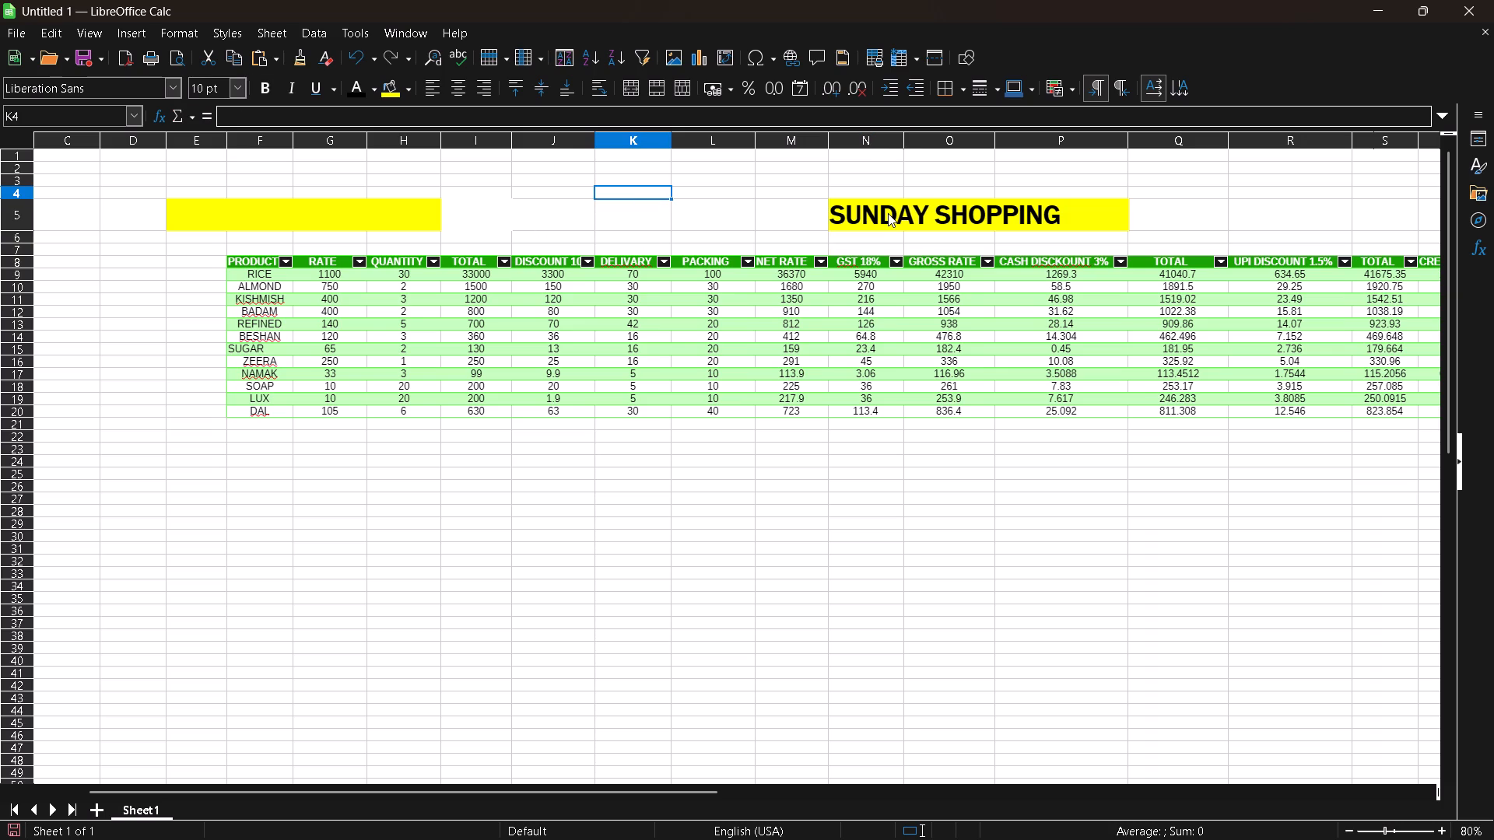
Undo the yellow background fills on the title's cells N5, O5 and P5.
{"action": "key", "text": "ctrl+z"}
{"action": "key", "text": "ctrl+z"}
{"action": "key", "text": "ctrl+z"}
{"action": "key", "text": "ctrl+z"}
{"action": "key", "text": "ctrl+z"}
{"action": "key", "text": "ctrl+z"}
Move the SUNDAY SHOPPING title text from cell N5 to cell M3, above the NET RATE column.
{"action": "triple_click", "coordinate": [888, 213]}
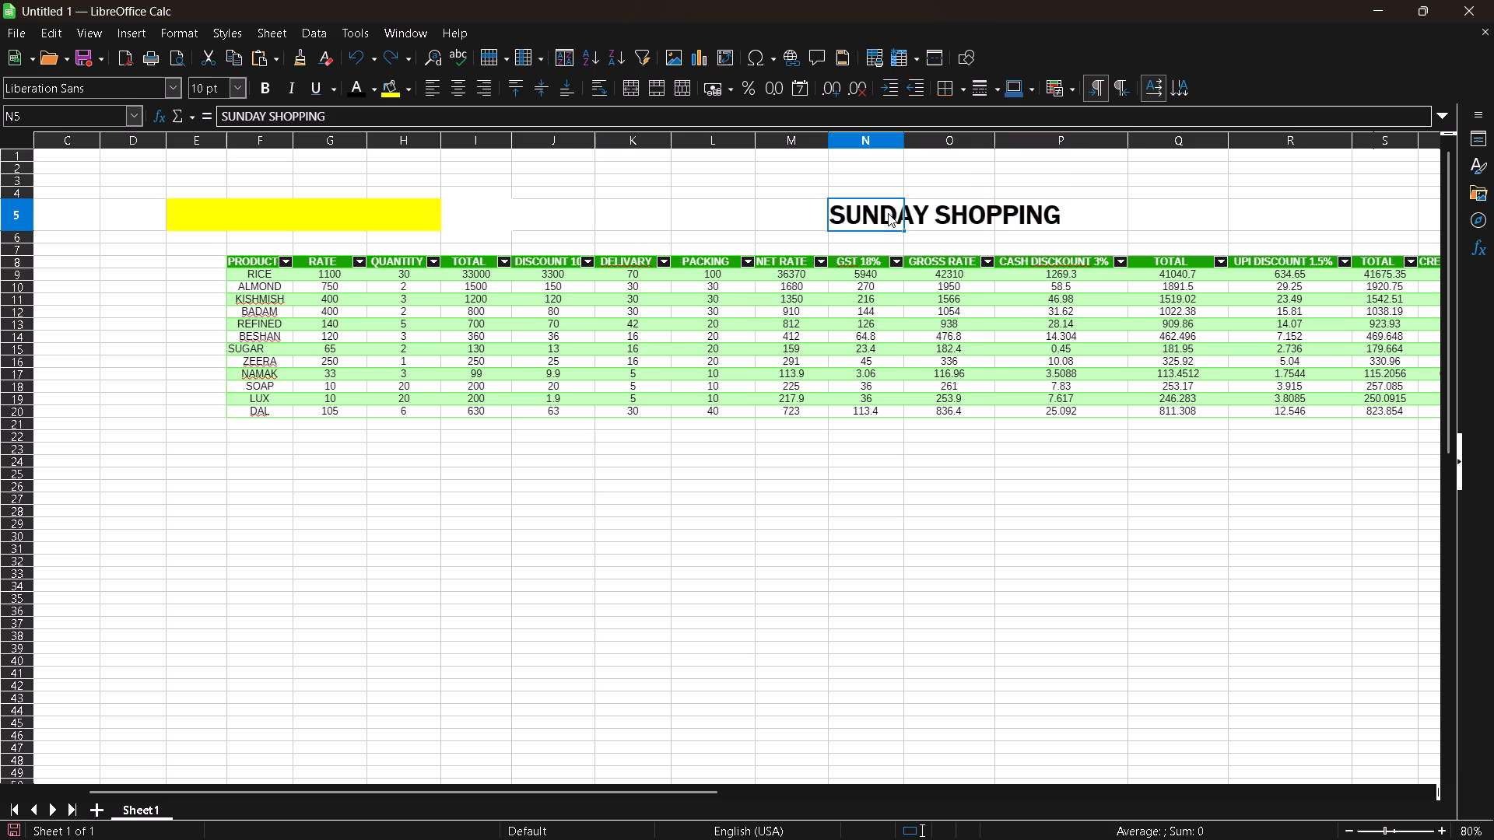
{"action": "left_click", "coordinate": [888, 213]}
{"action": "key", "text": "ctrl+x"}
{"action": "key", "text": "ctrl+c"}
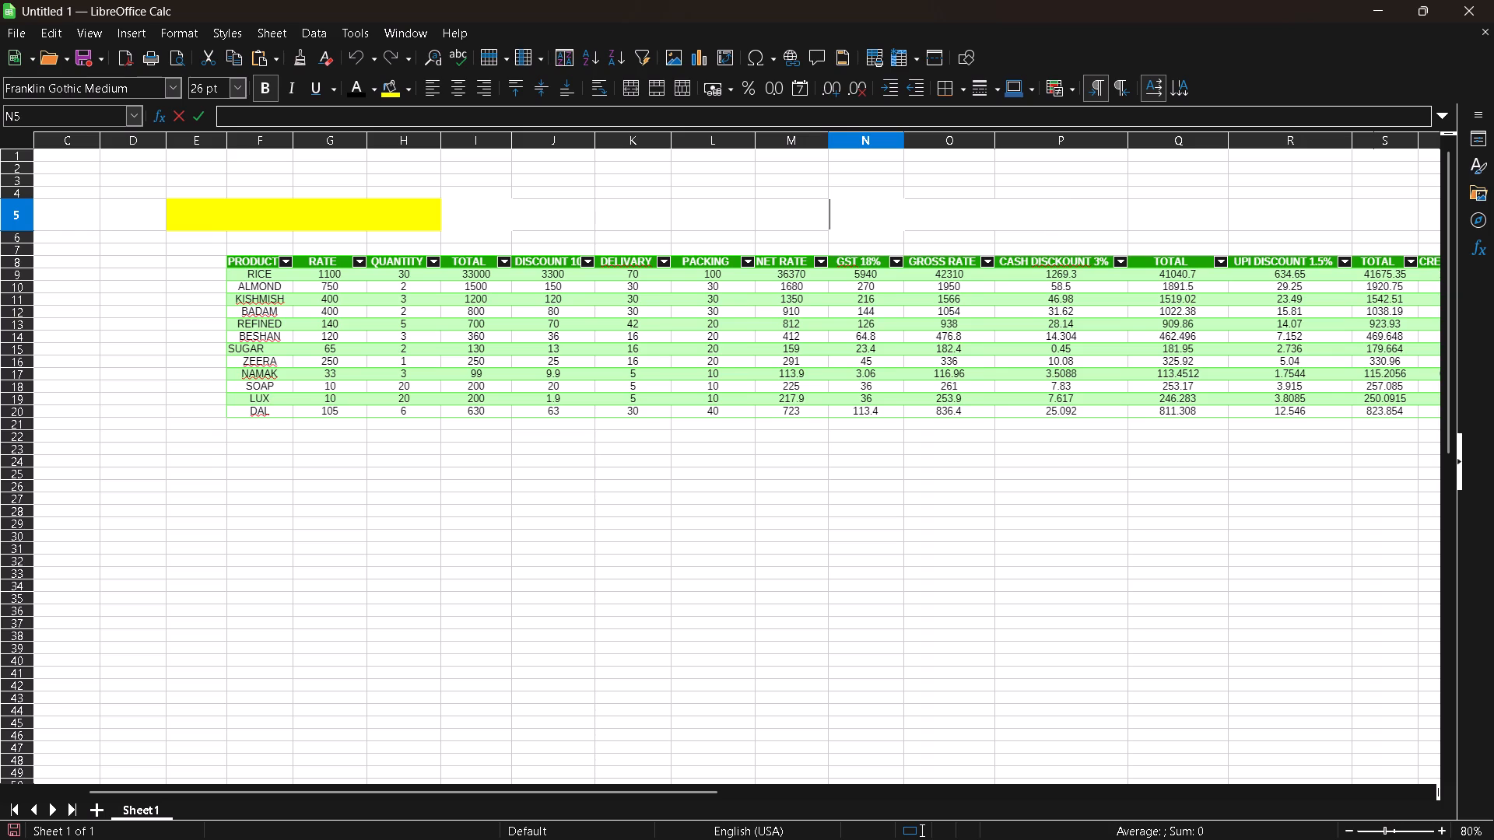
{"action": "left_click", "coordinate": [780, 180]}
{"action": "left_click", "coordinate": [799, 163]}
{"action": "left_click", "coordinate": [800, 180]}
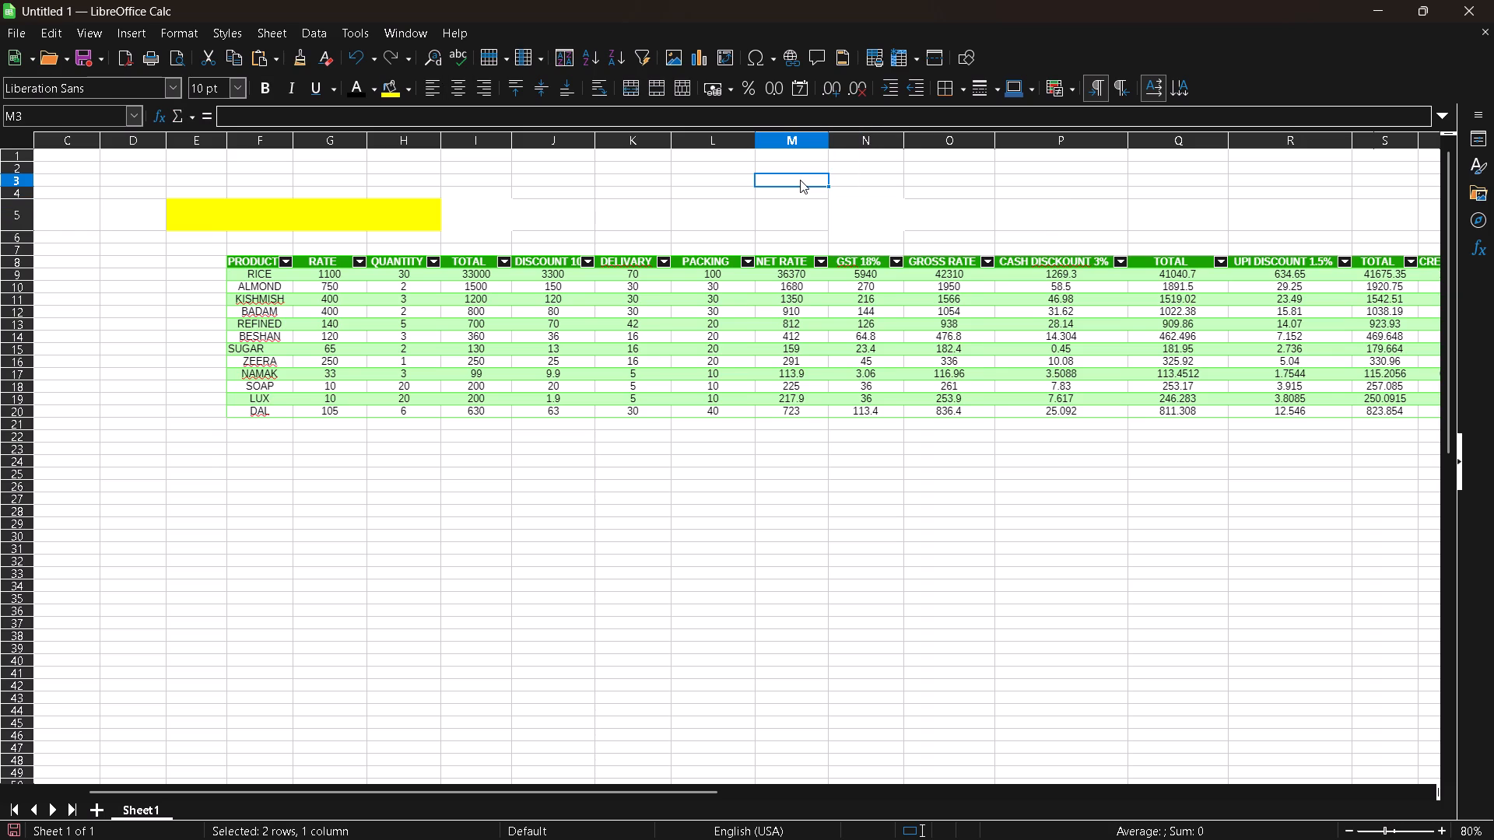
{"action": "key", "text": "ctrl+v"}
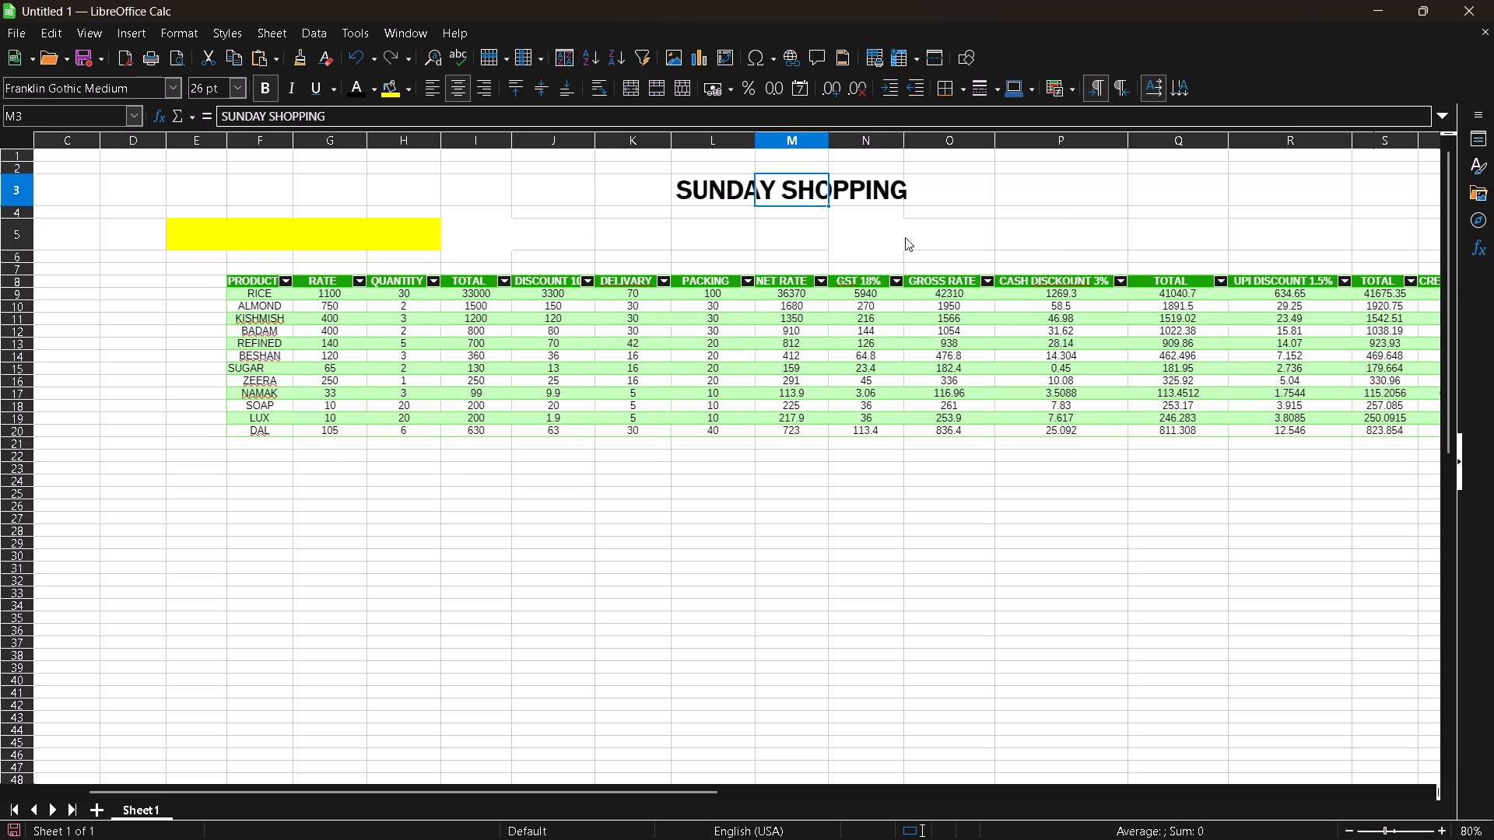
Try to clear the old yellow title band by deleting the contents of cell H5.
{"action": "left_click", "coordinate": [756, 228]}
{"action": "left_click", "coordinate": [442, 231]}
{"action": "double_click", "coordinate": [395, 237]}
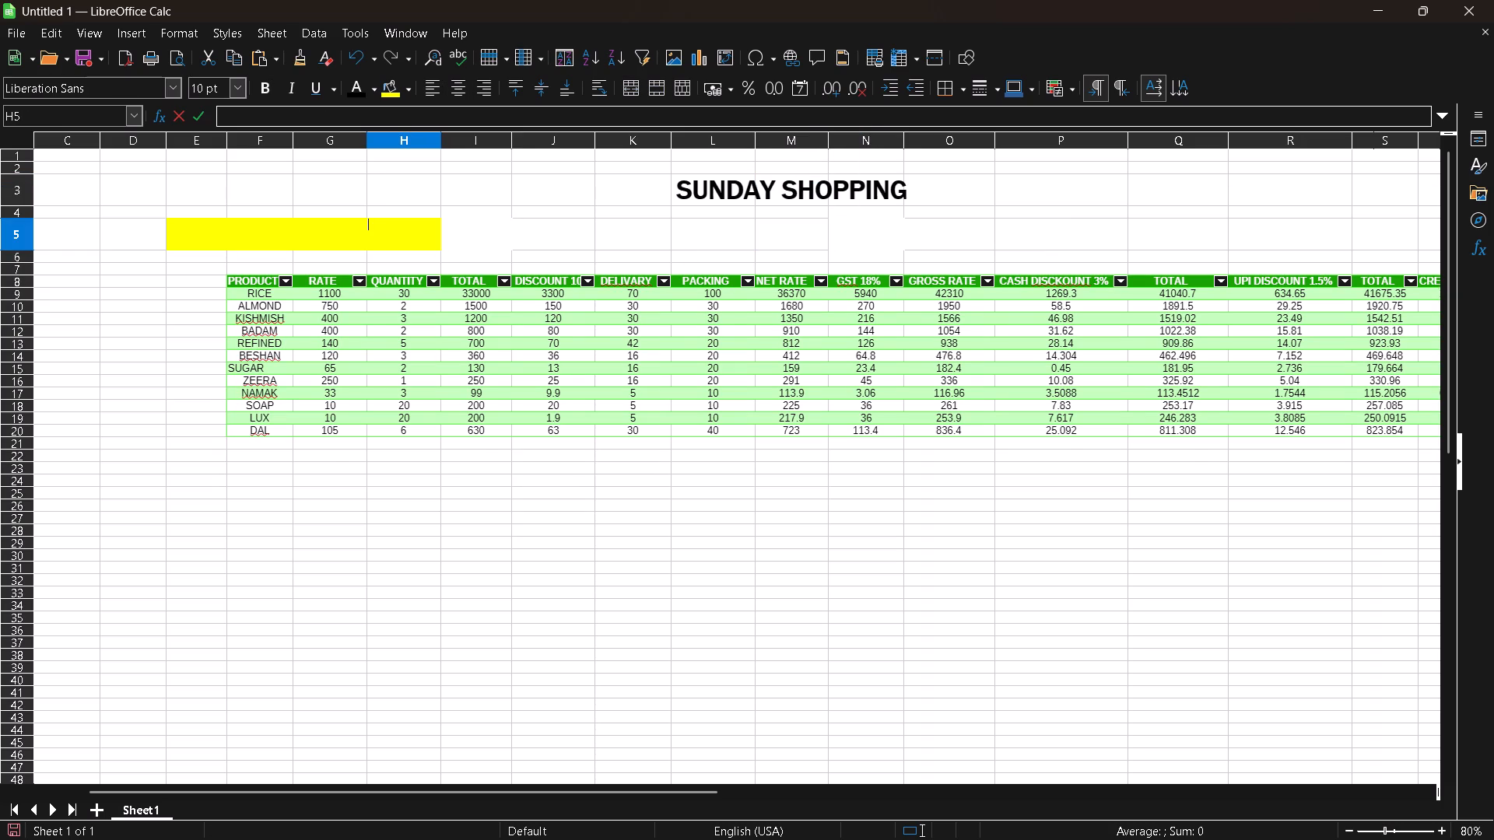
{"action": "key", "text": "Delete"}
Change the background color of cell F5 in the old title band to white.
{"action": "left_click", "coordinate": [286, 234]}
{"action": "left_click_drag", "start_coordinate": [286, 234], "coordinate": [398, 218]}
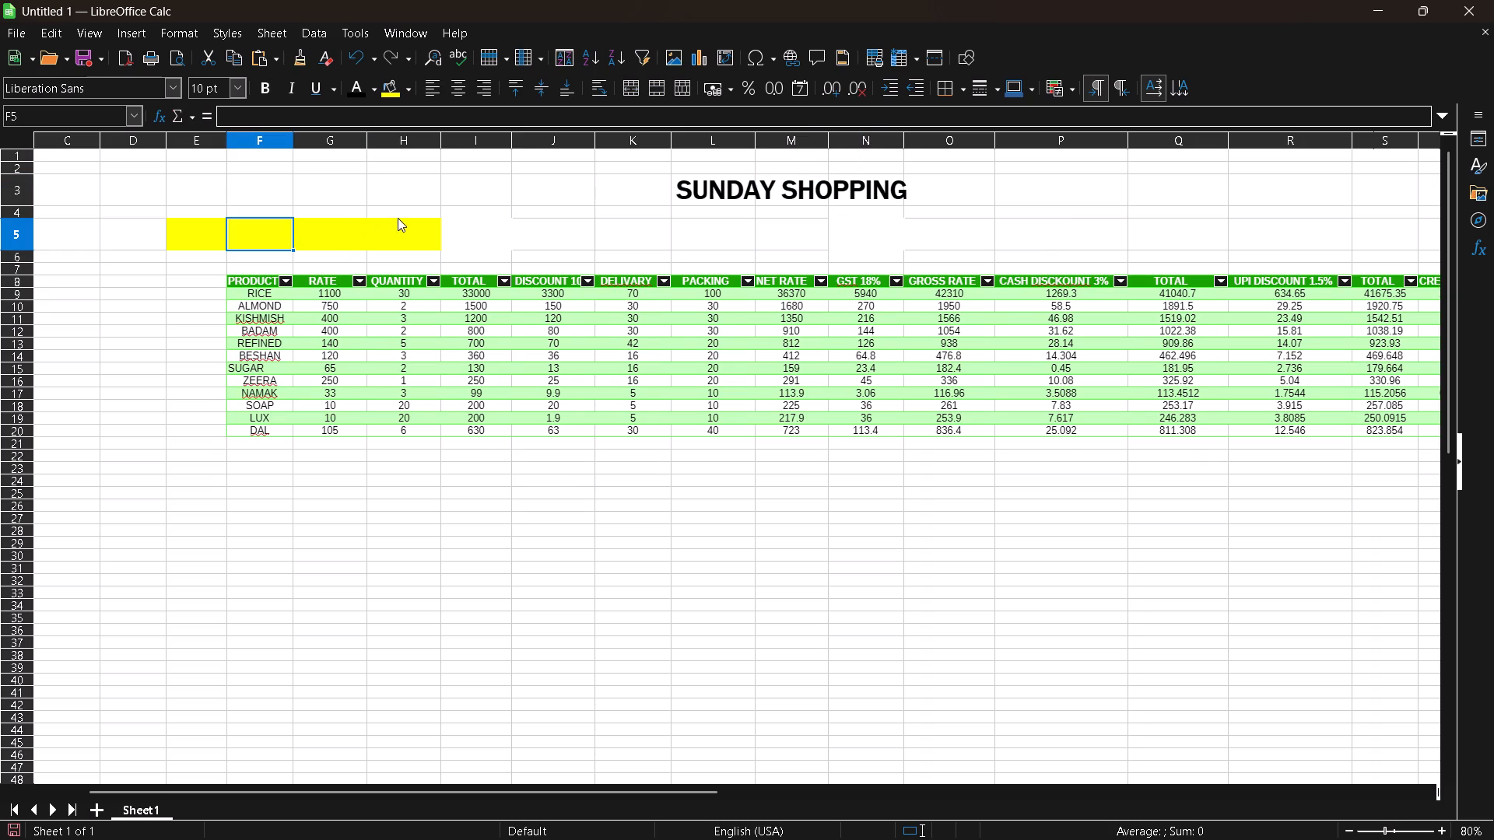
{"action": "left_click_drag", "start_coordinate": [398, 218], "coordinate": [415, 214]}
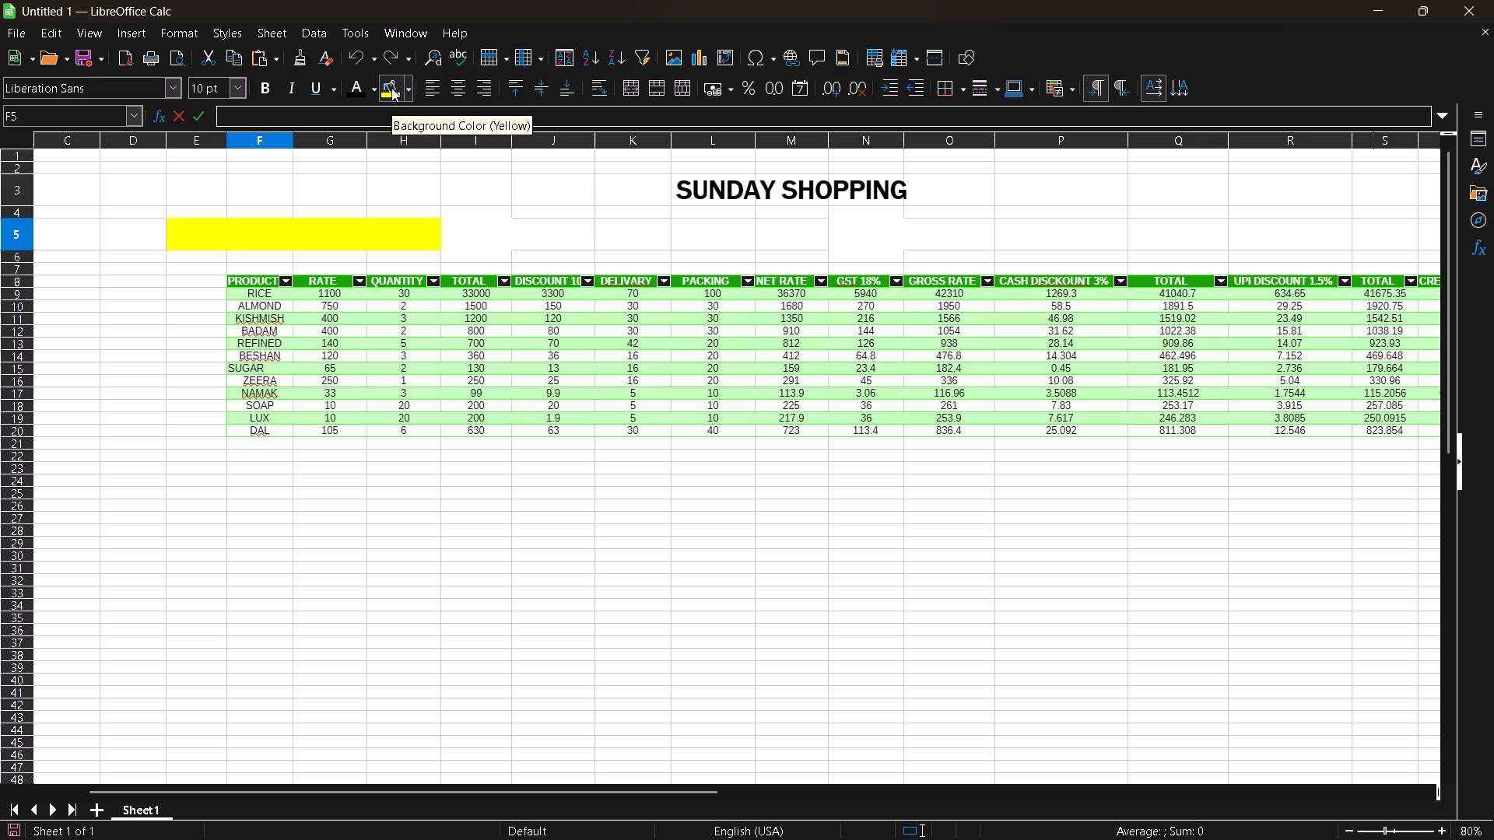
{"action": "left_click", "coordinate": [408, 82]}
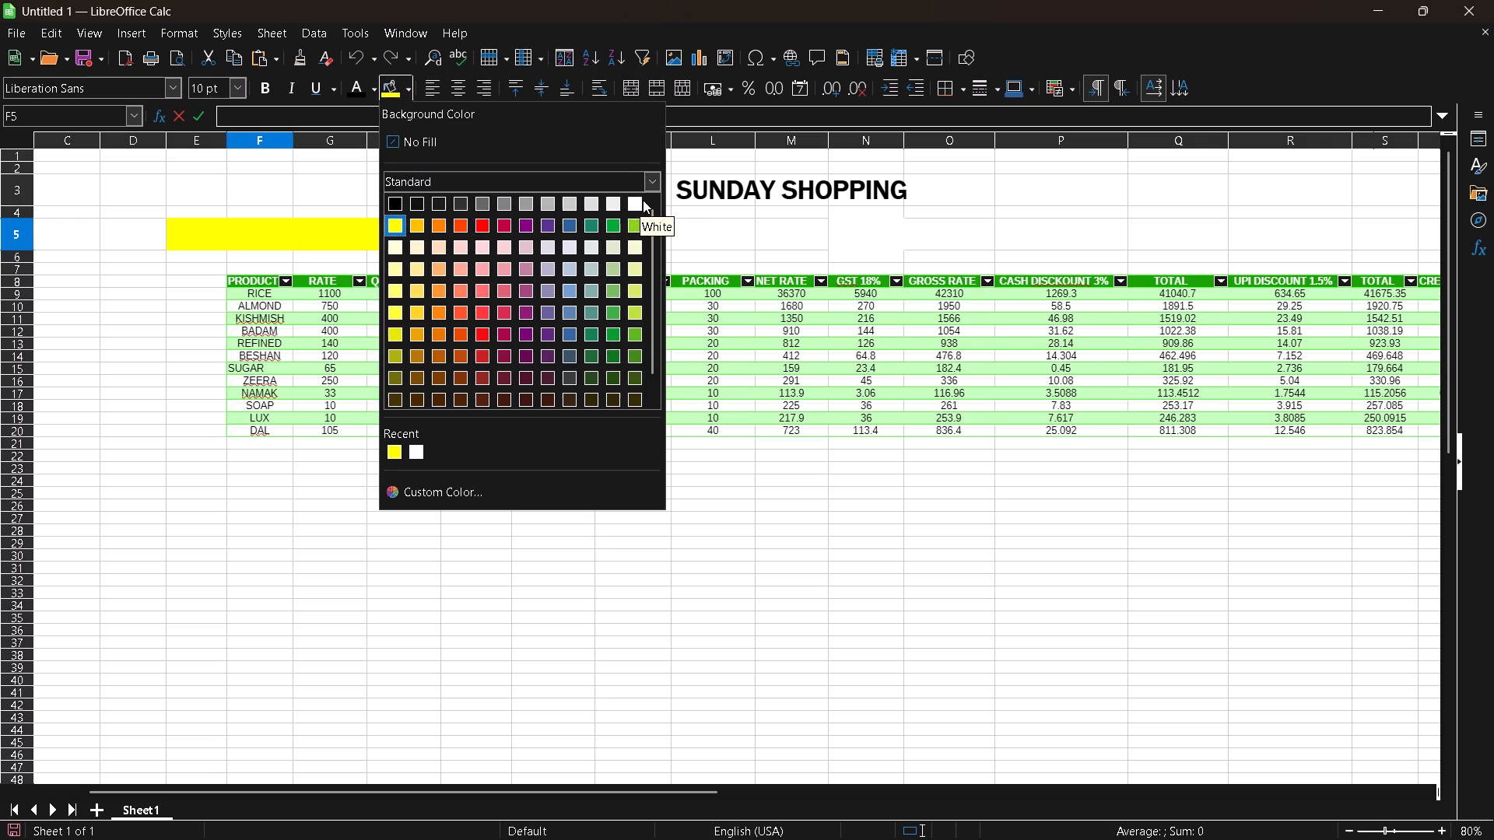
{"action": "left_click", "coordinate": [643, 200]}
Apply the white background to the old title band's remaining yellow cells E5, G5 and H5, one by one.
{"action": "left_click", "coordinate": [322, 237]}
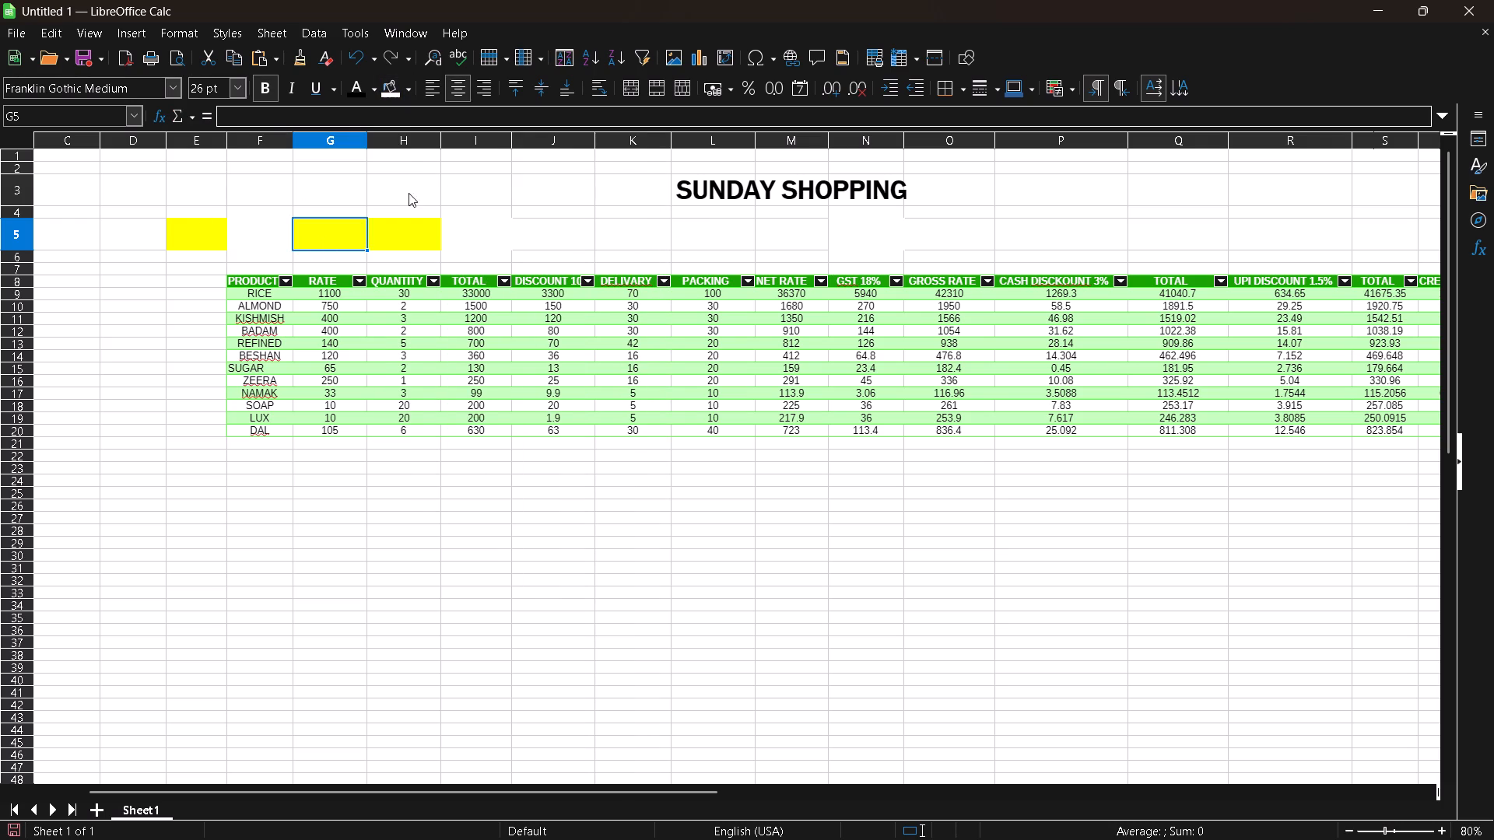
{"action": "left_click", "coordinate": [388, 230]}
{"action": "triple_click", "coordinate": [194, 234]}
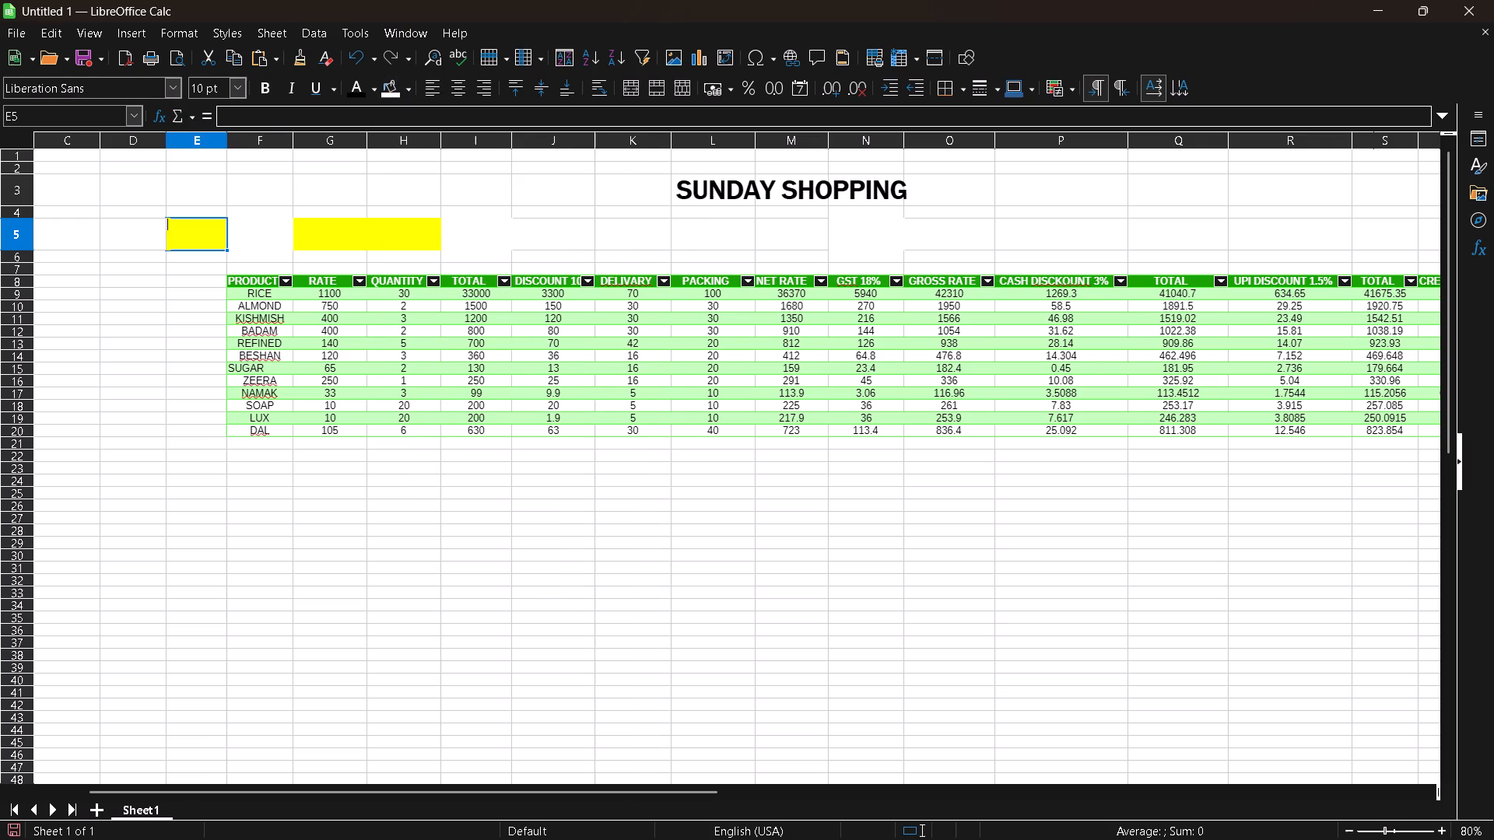
{"action": "left_click", "coordinate": [163, 261]}
{"action": "left_click", "coordinate": [210, 231]}
{"action": "left_click", "coordinate": [402, 91]}
{"action": "left_click", "coordinate": [323, 228]}
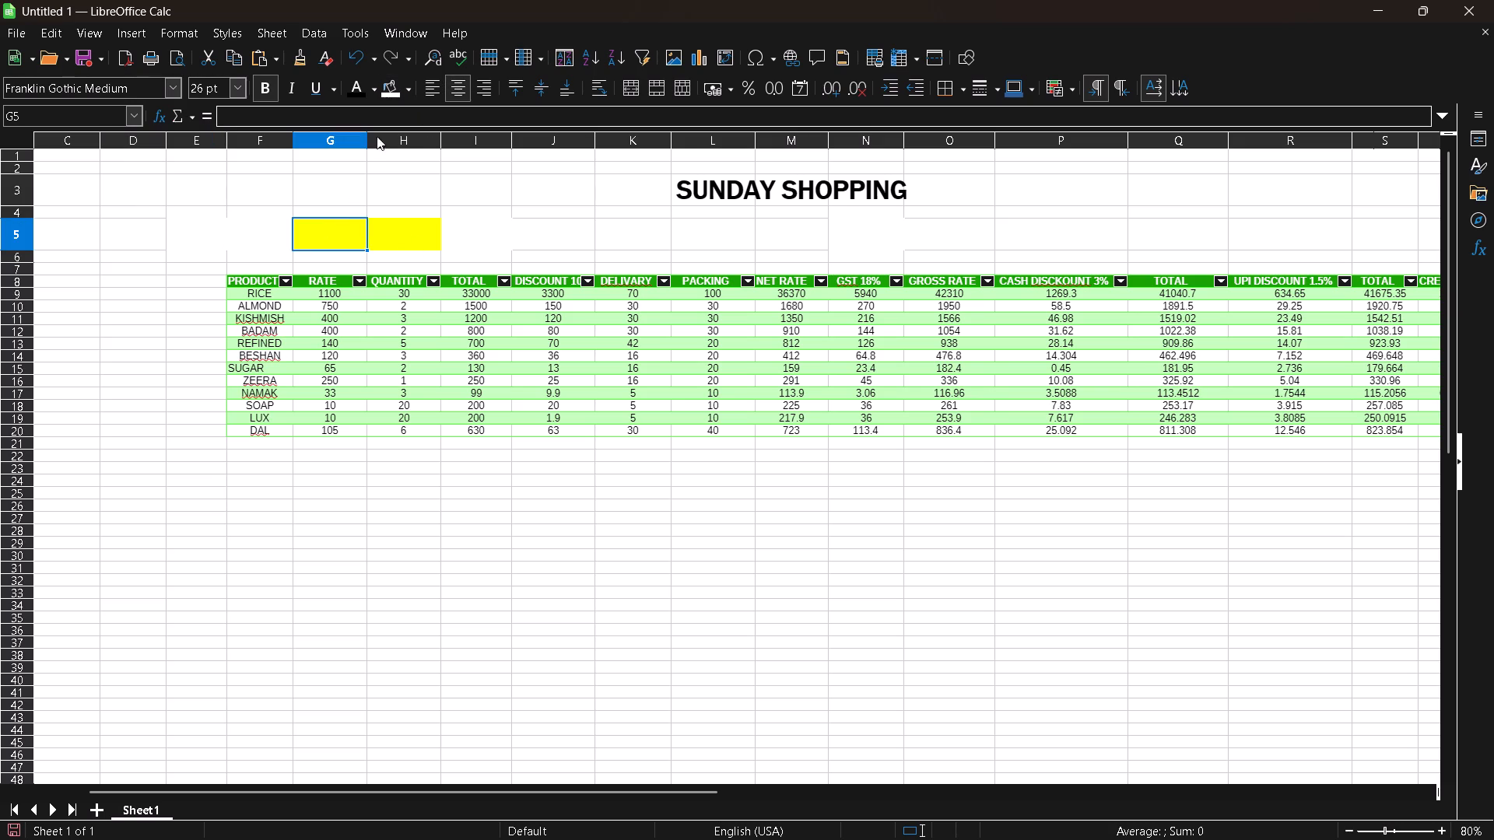
{"action": "left_click", "coordinate": [394, 92]}
{"action": "left_click", "coordinate": [384, 227]}
{"action": "left_click", "coordinate": [388, 94]}
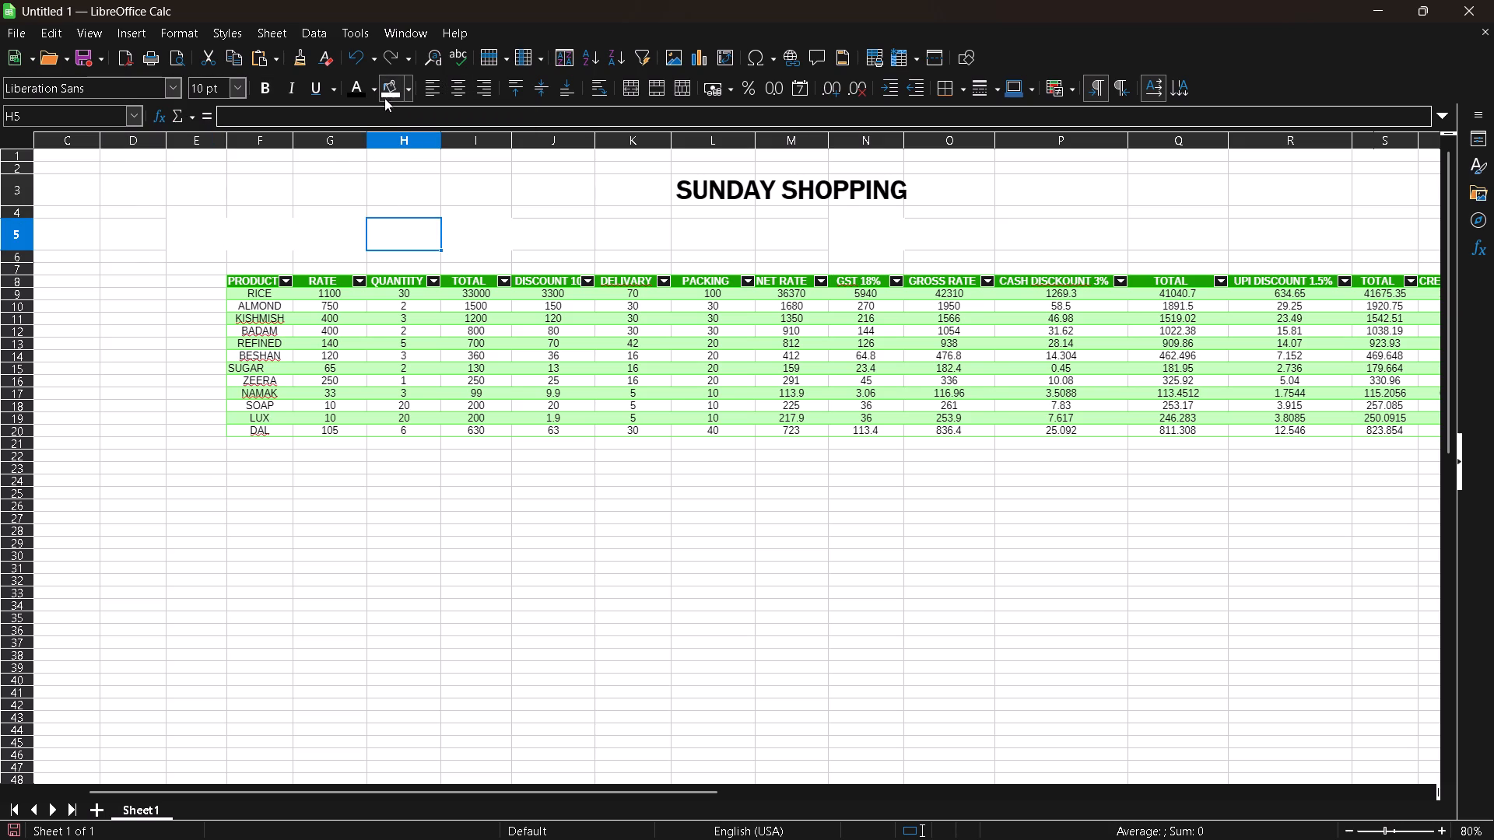
Reduce the height of row 5, the now empty old title row.
{"action": "left_click", "coordinate": [745, 224]}
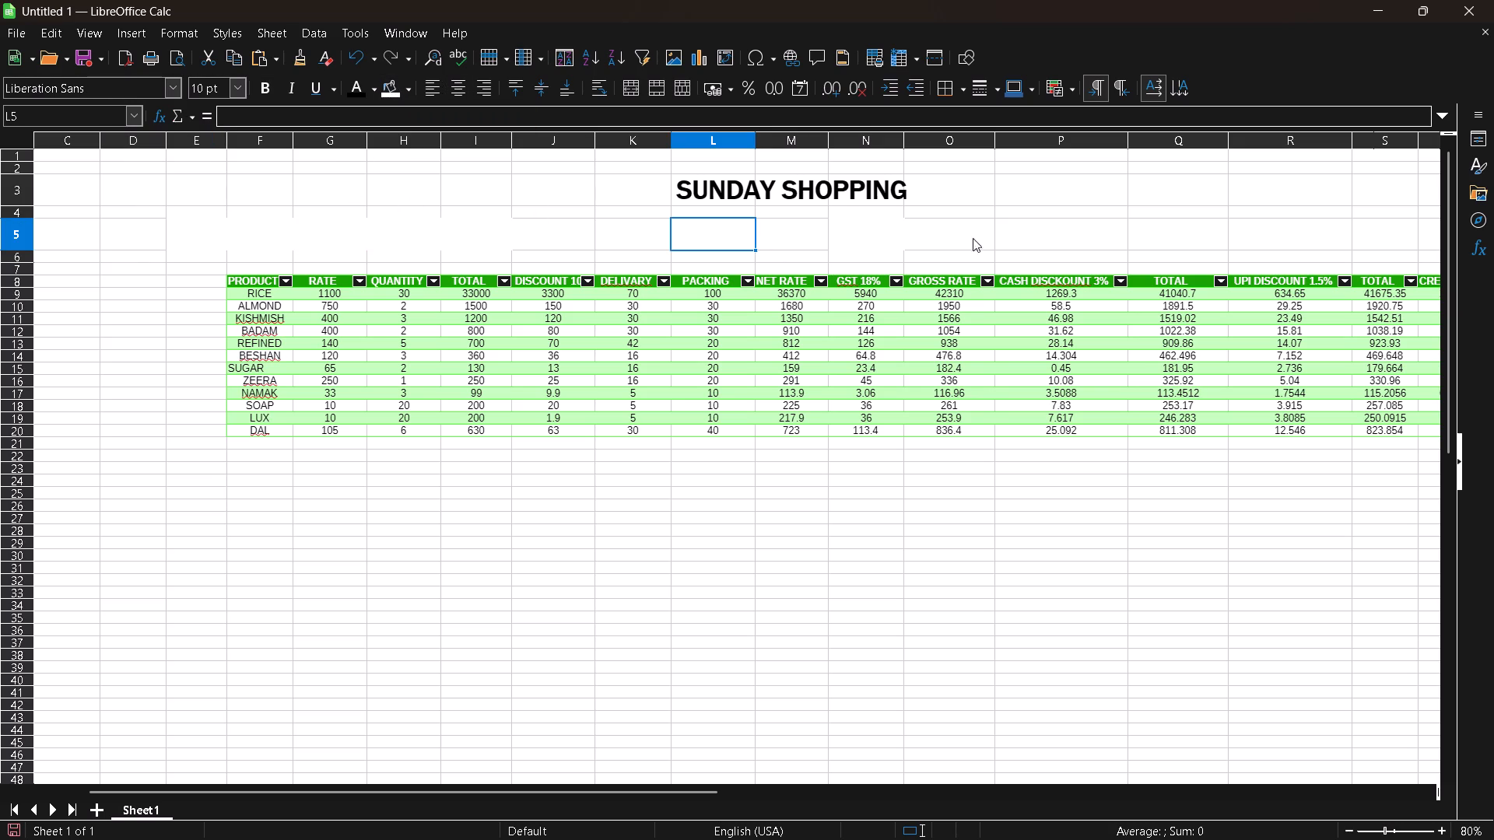
{"action": "left_click", "coordinate": [990, 235]}
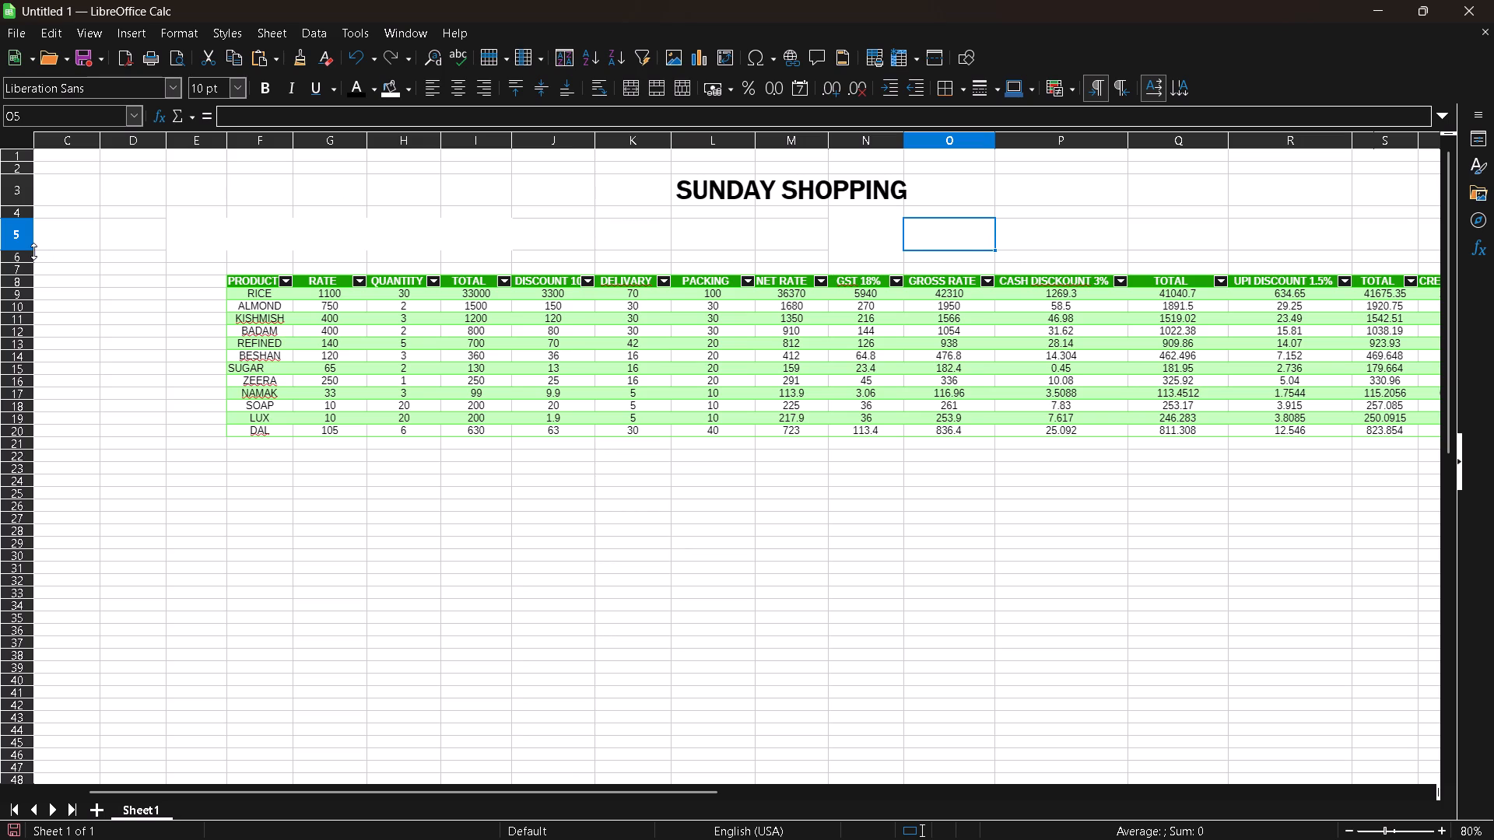
{"action": "left_click_drag", "start_coordinate": [33, 251], "coordinate": [30, 235]}
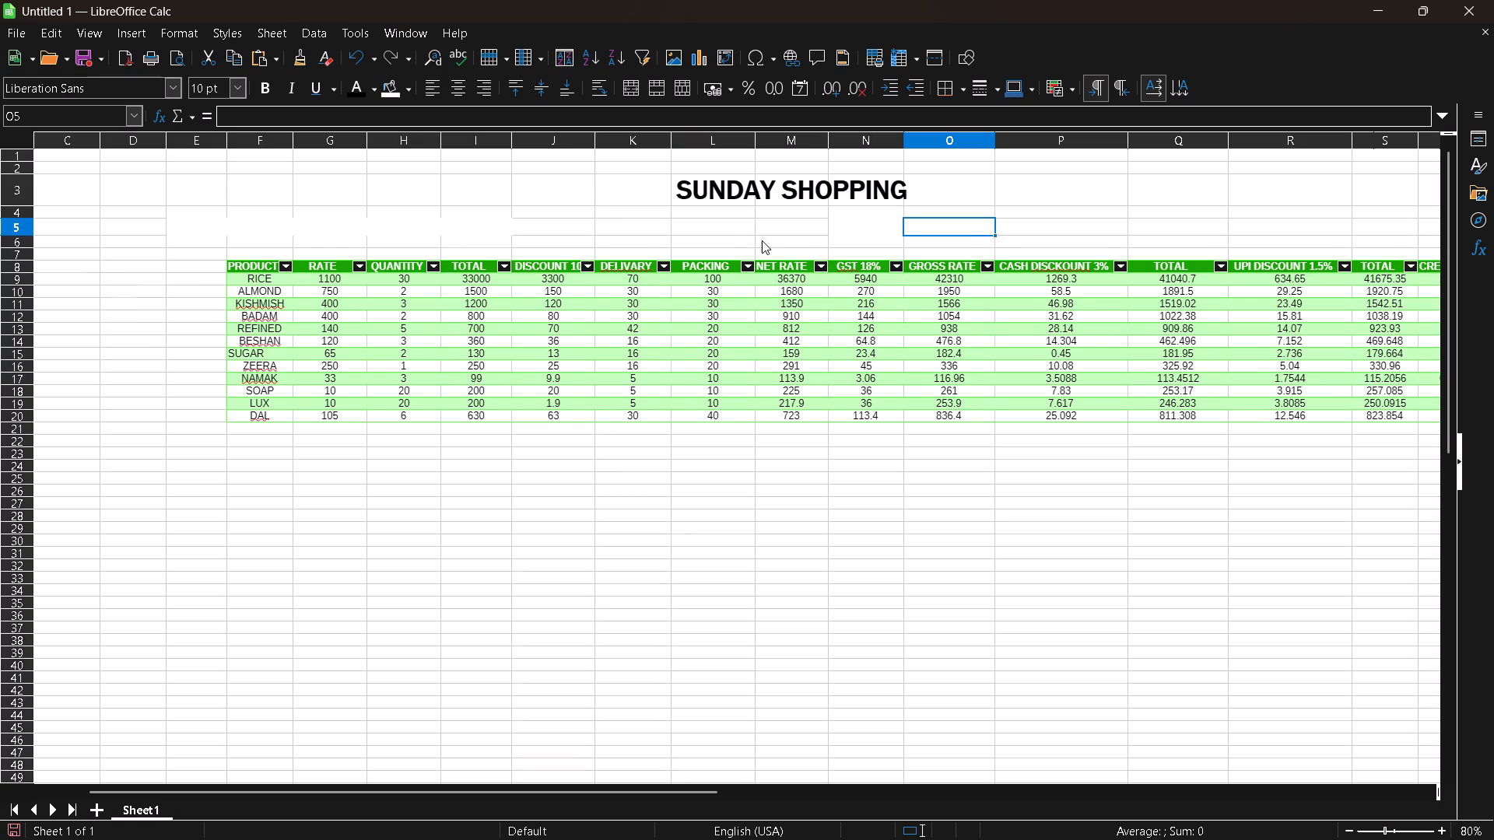
{"action": "left_click_drag", "start_coordinate": [507, 214], "coordinate": [527, 217]}
{"action": "left_click", "coordinate": [653, 228]}
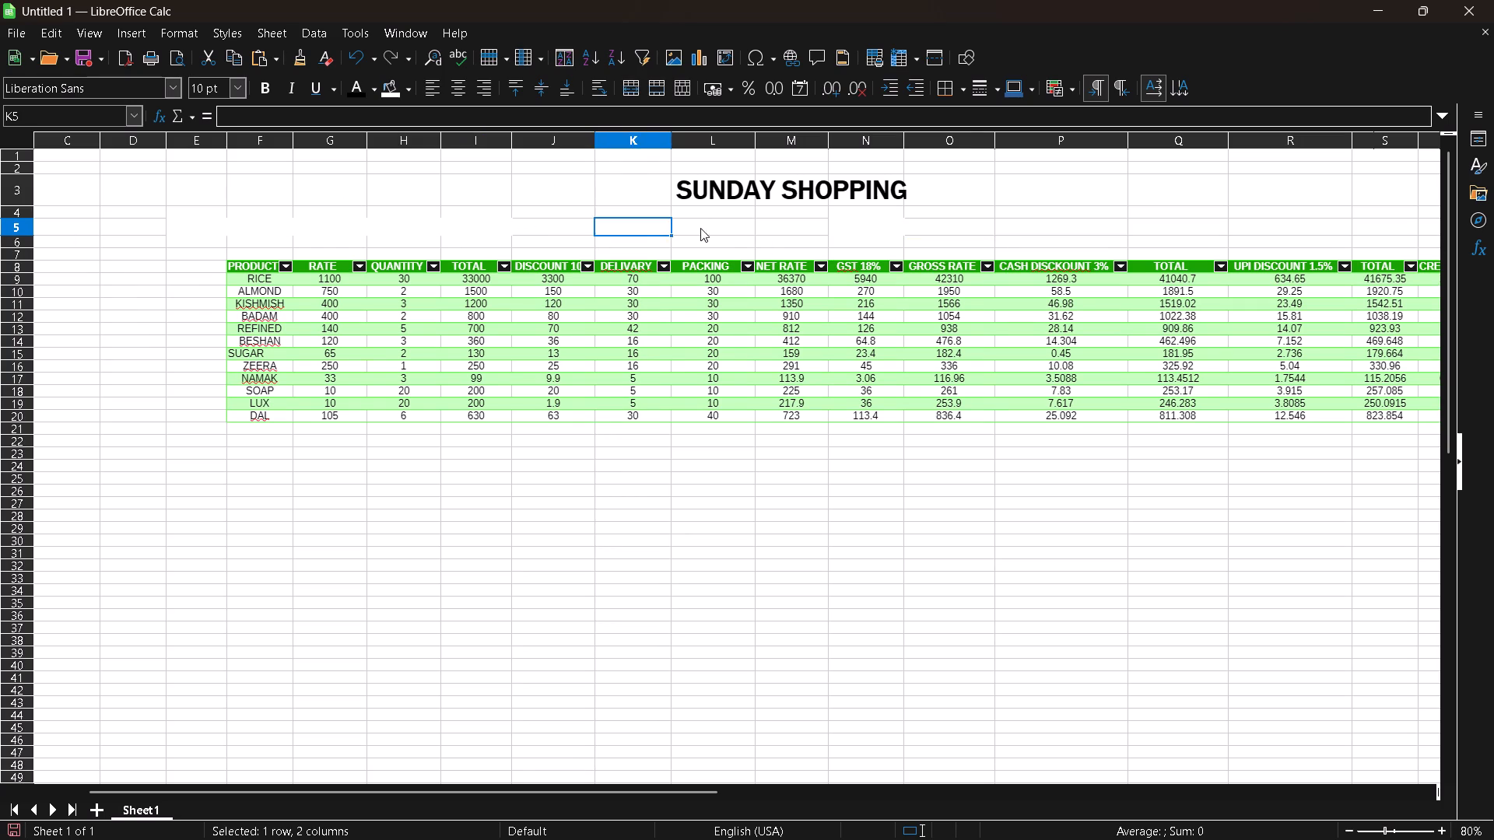
Fill the cells behind the relocated title, M3, L3 and N3, with a yellow background, cell by cell.
{"action": "left_click", "coordinate": [809, 180]}
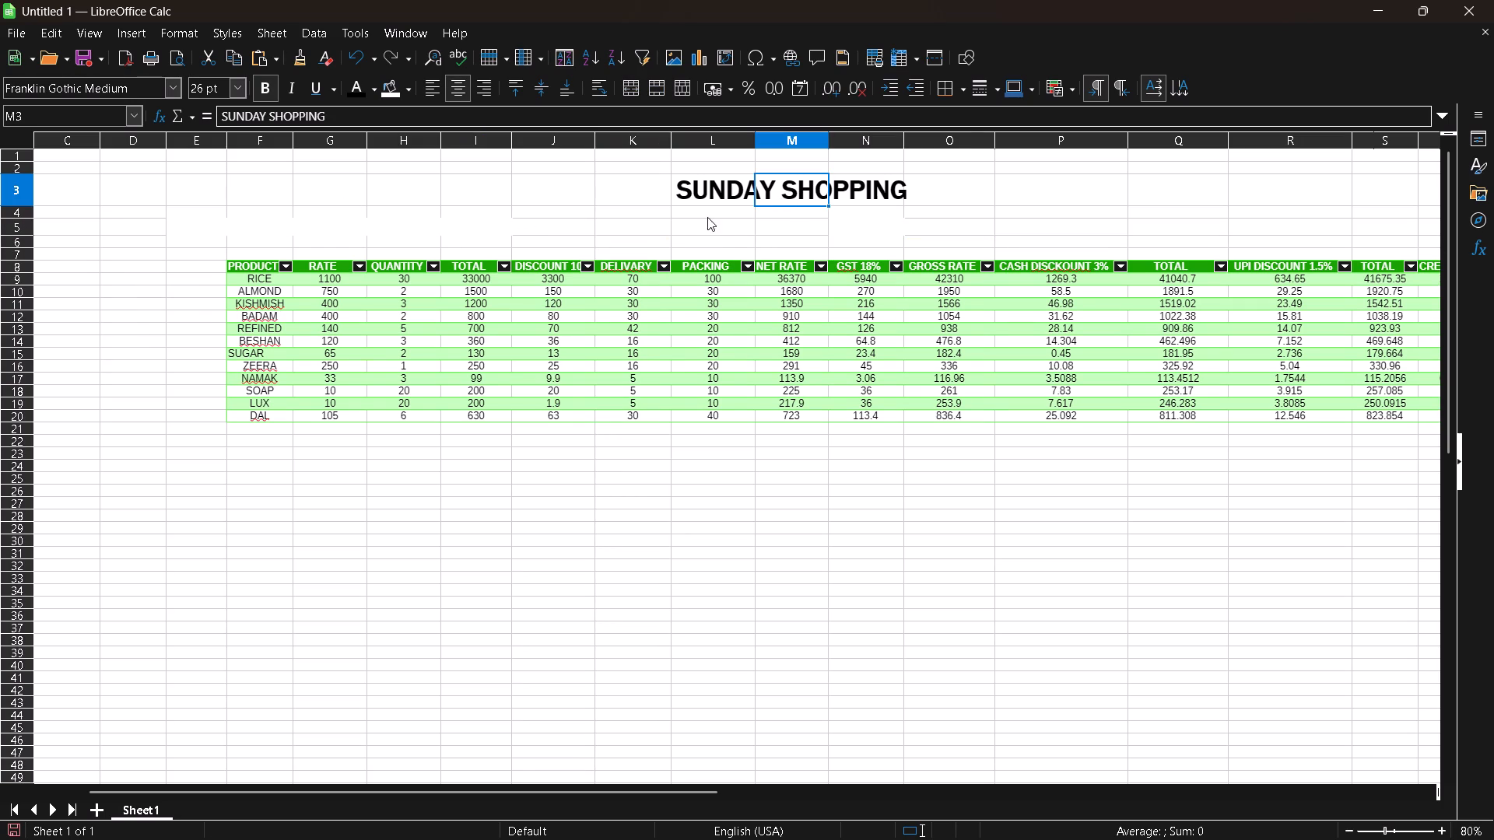
{"action": "scroll", "coordinate": [658, 219], "scroll_direction": "left", "scroll_amount": 3}
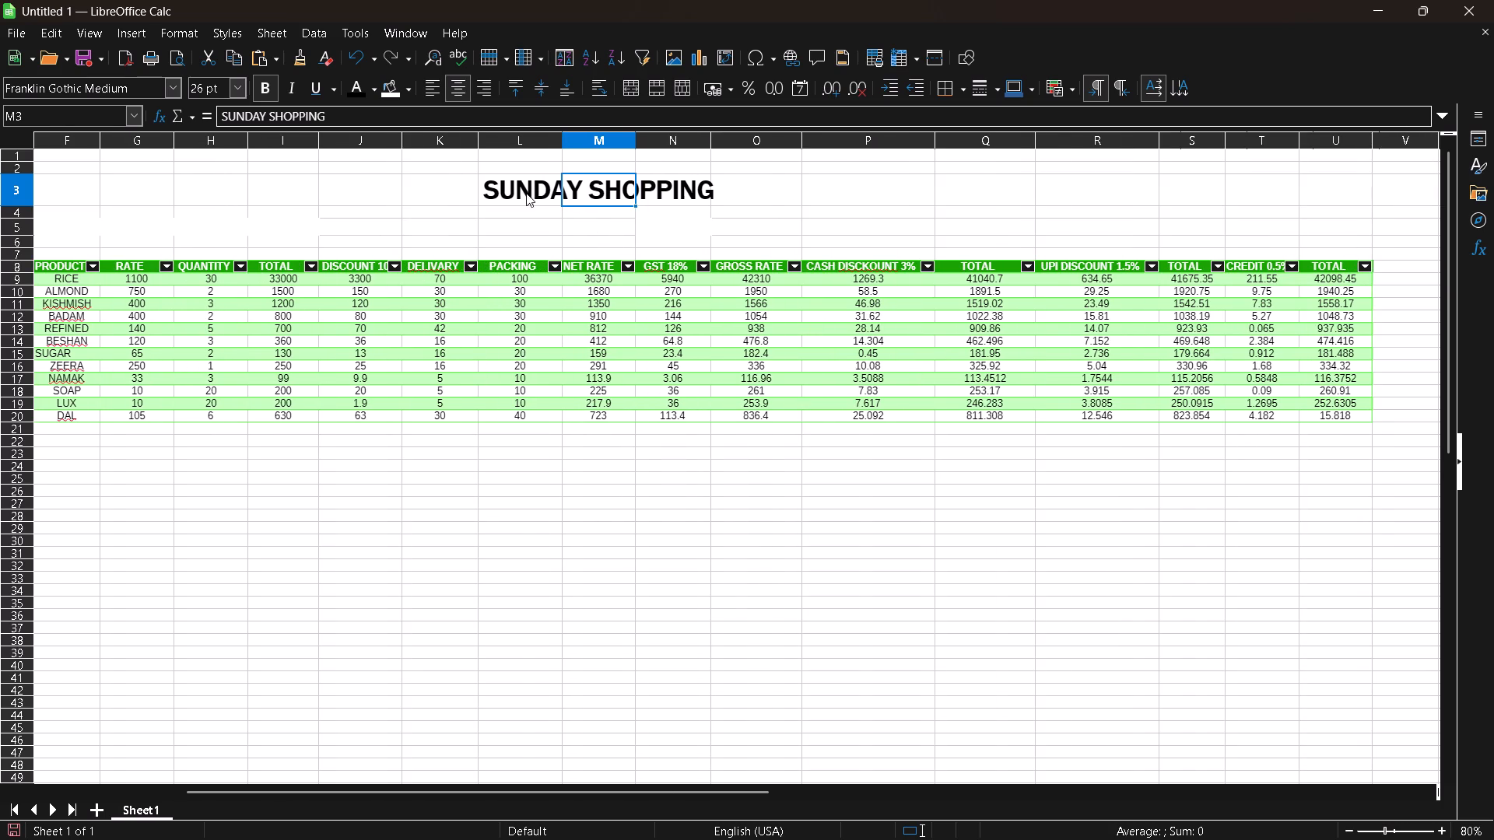
{"action": "double_click", "coordinate": [526, 193]}
{"action": "triple_click", "coordinate": [620, 189]}
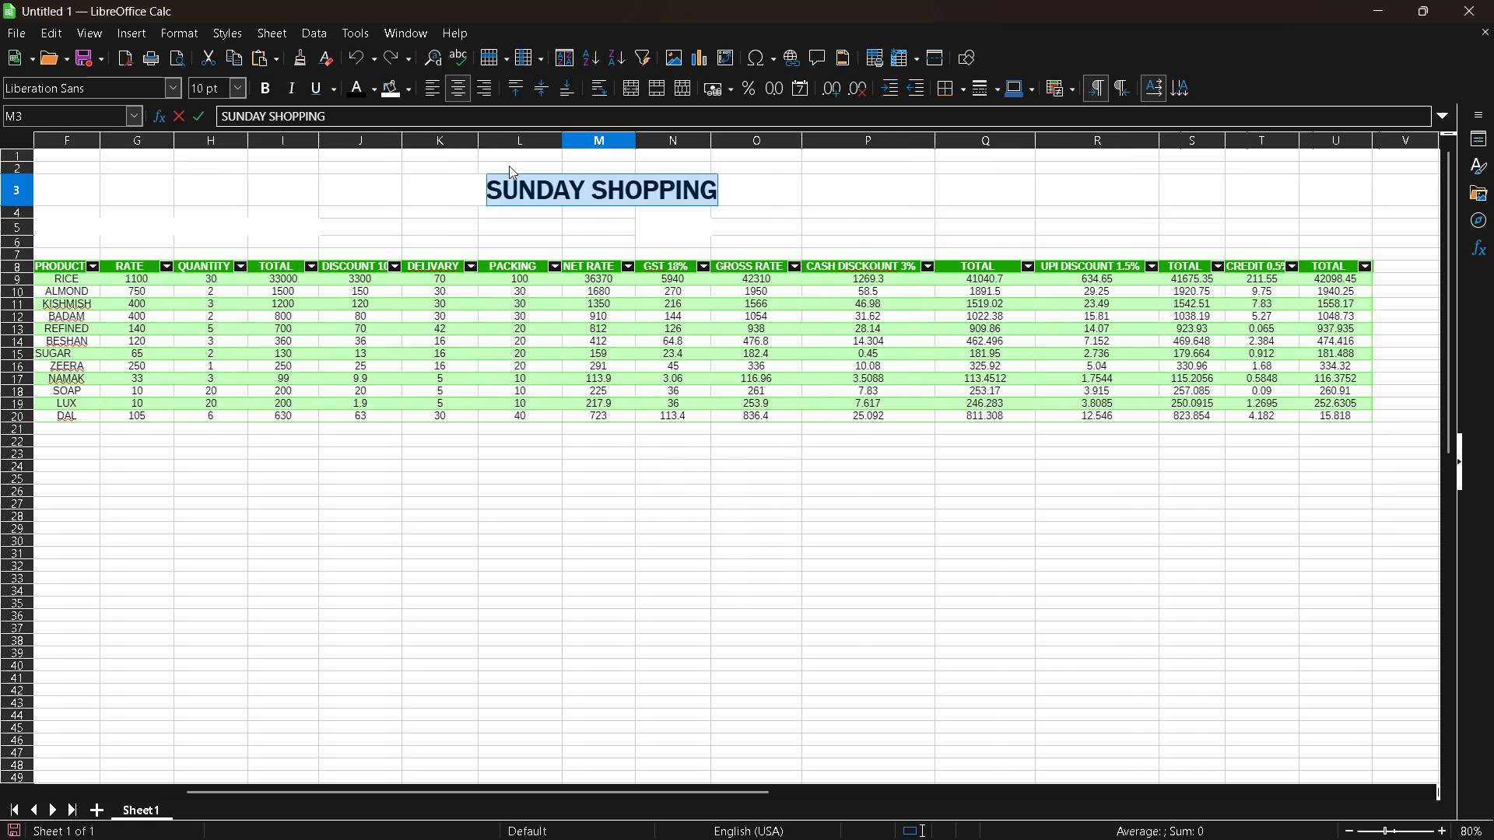
{"action": "left_click", "coordinate": [577, 151]}
{"action": "left_click", "coordinate": [587, 185]}
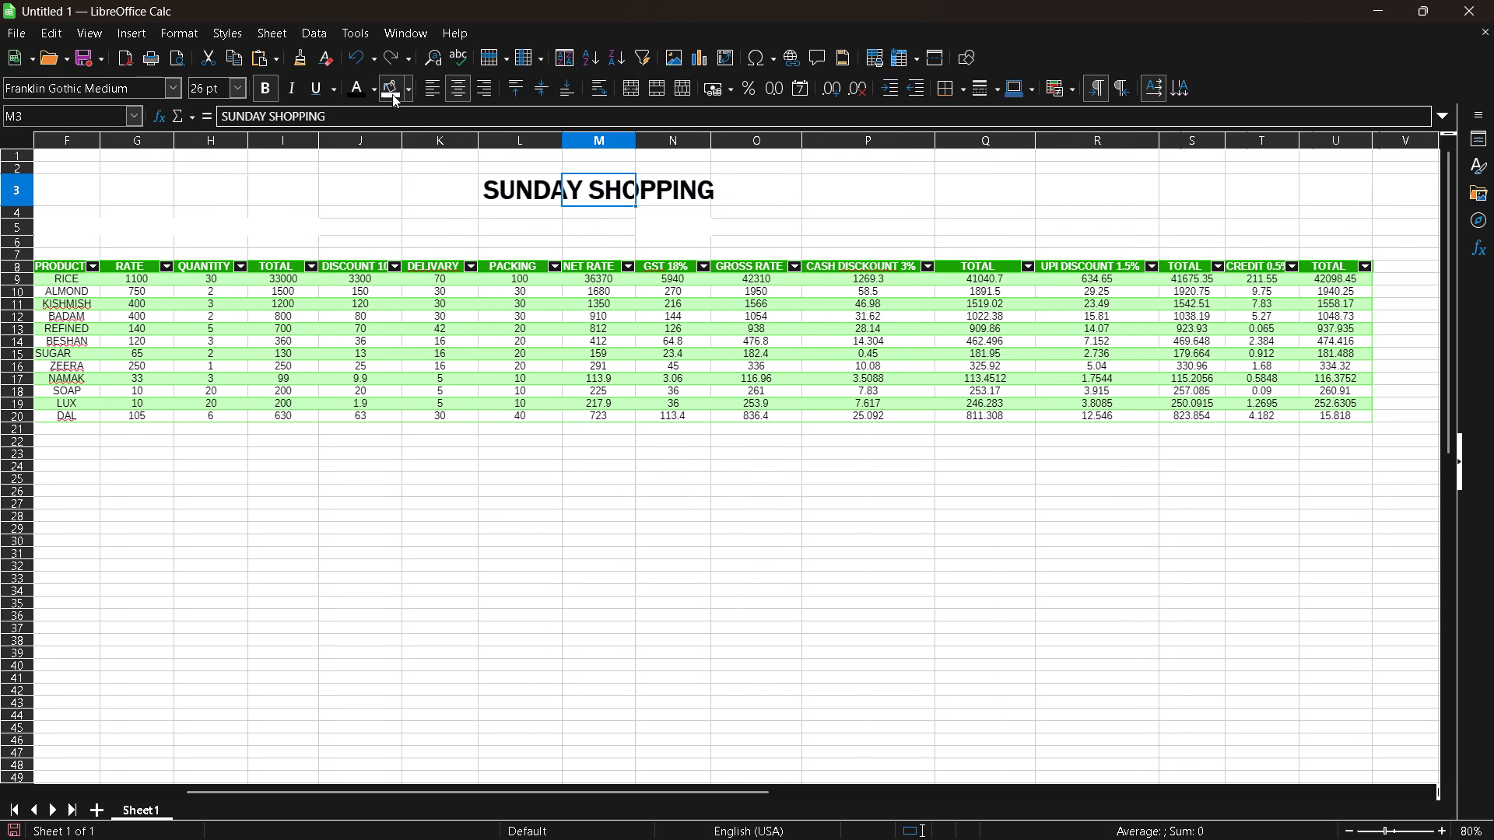
{"action": "left_click", "coordinate": [392, 93]}
{"action": "left_click", "coordinate": [406, 94]}
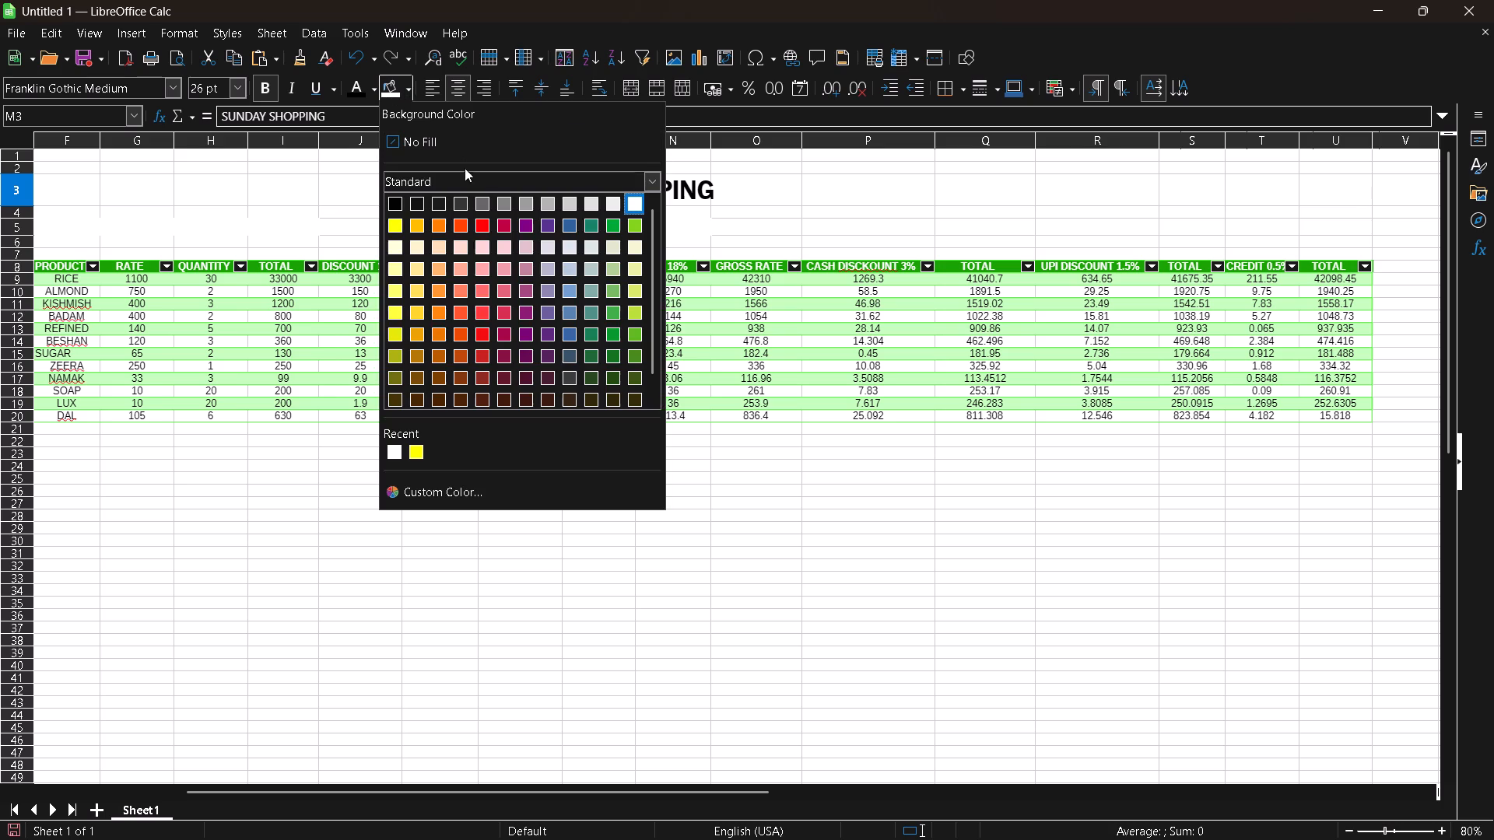
{"action": "left_click", "coordinate": [400, 219]}
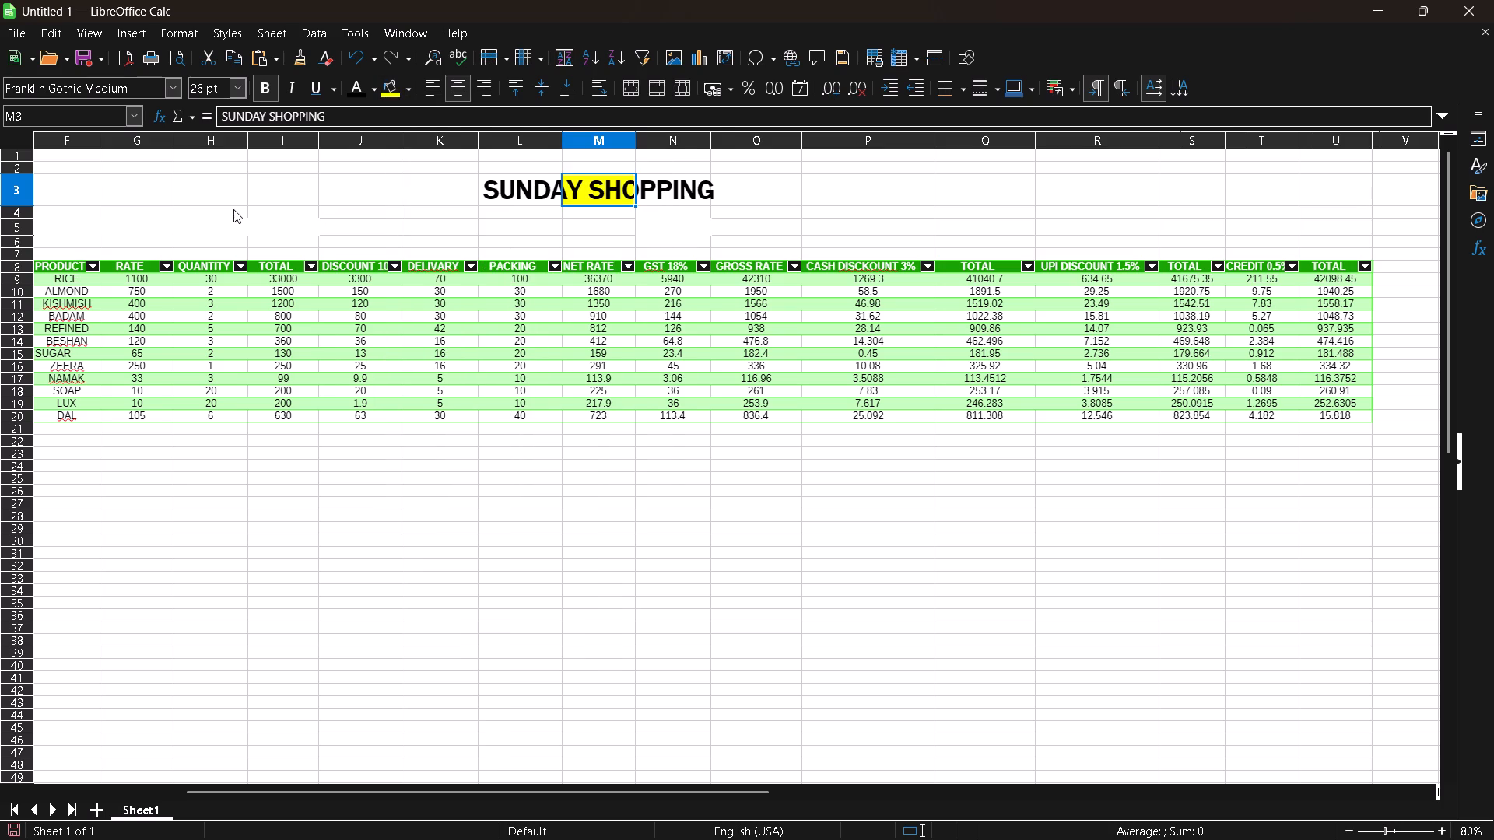
{"action": "left_click", "coordinate": [522, 203]}
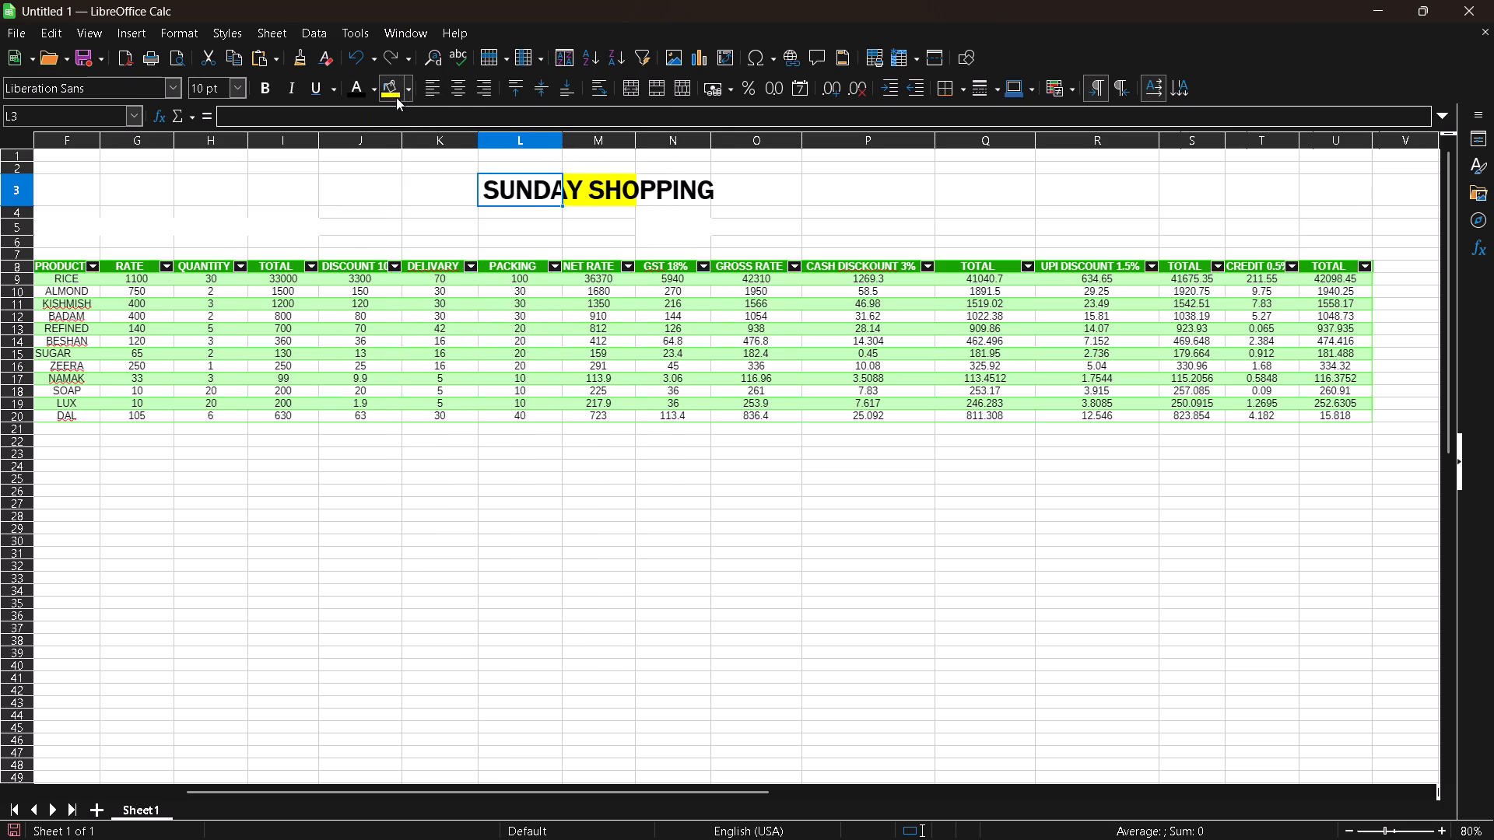
{"action": "left_click", "coordinate": [399, 97]}
{"action": "left_click", "coordinate": [682, 196]}
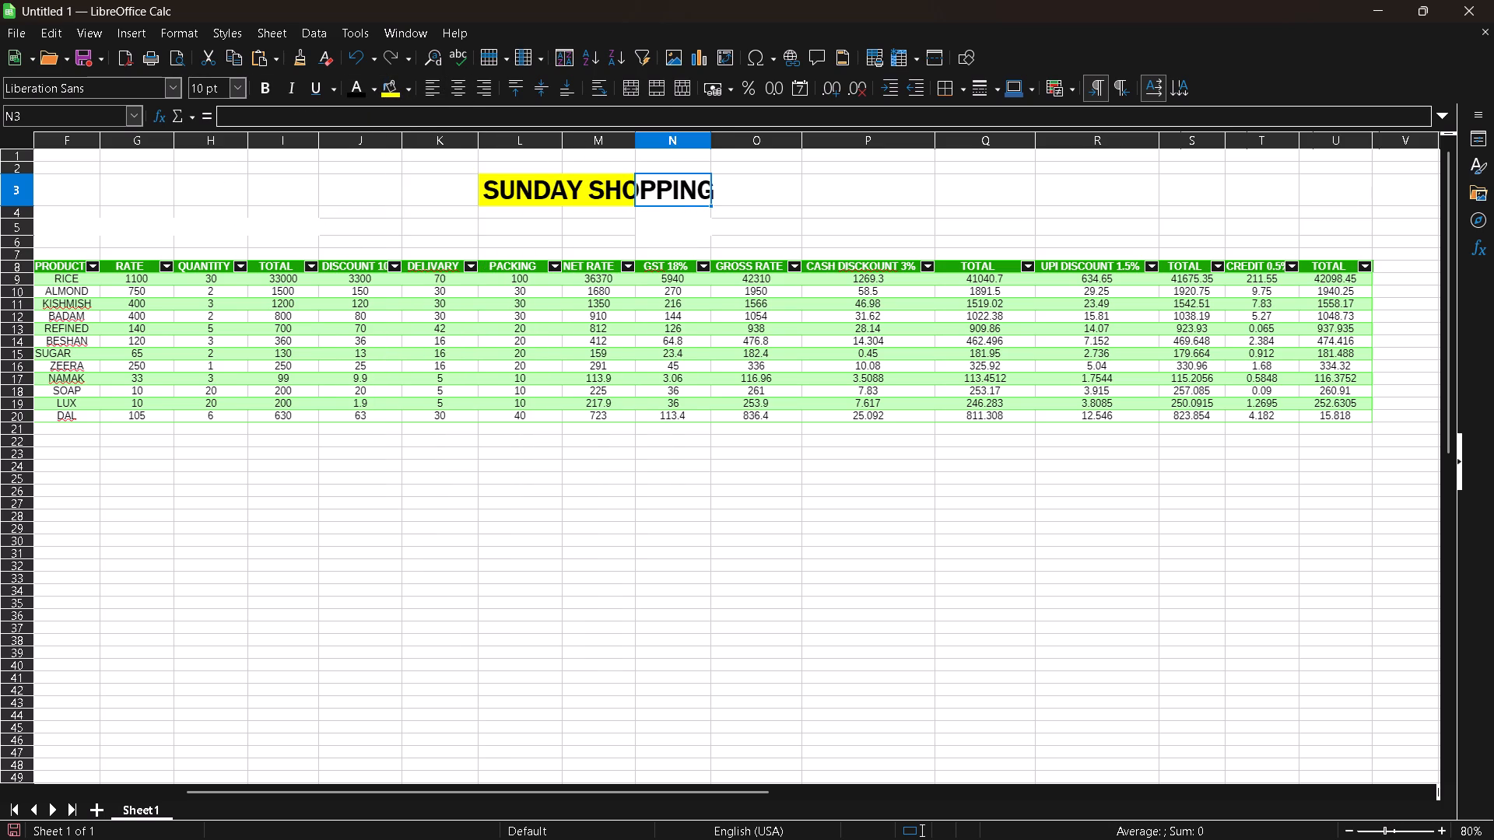
{"action": "left_click", "coordinate": [389, 87]}
{"action": "left_click", "coordinate": [825, 236]}
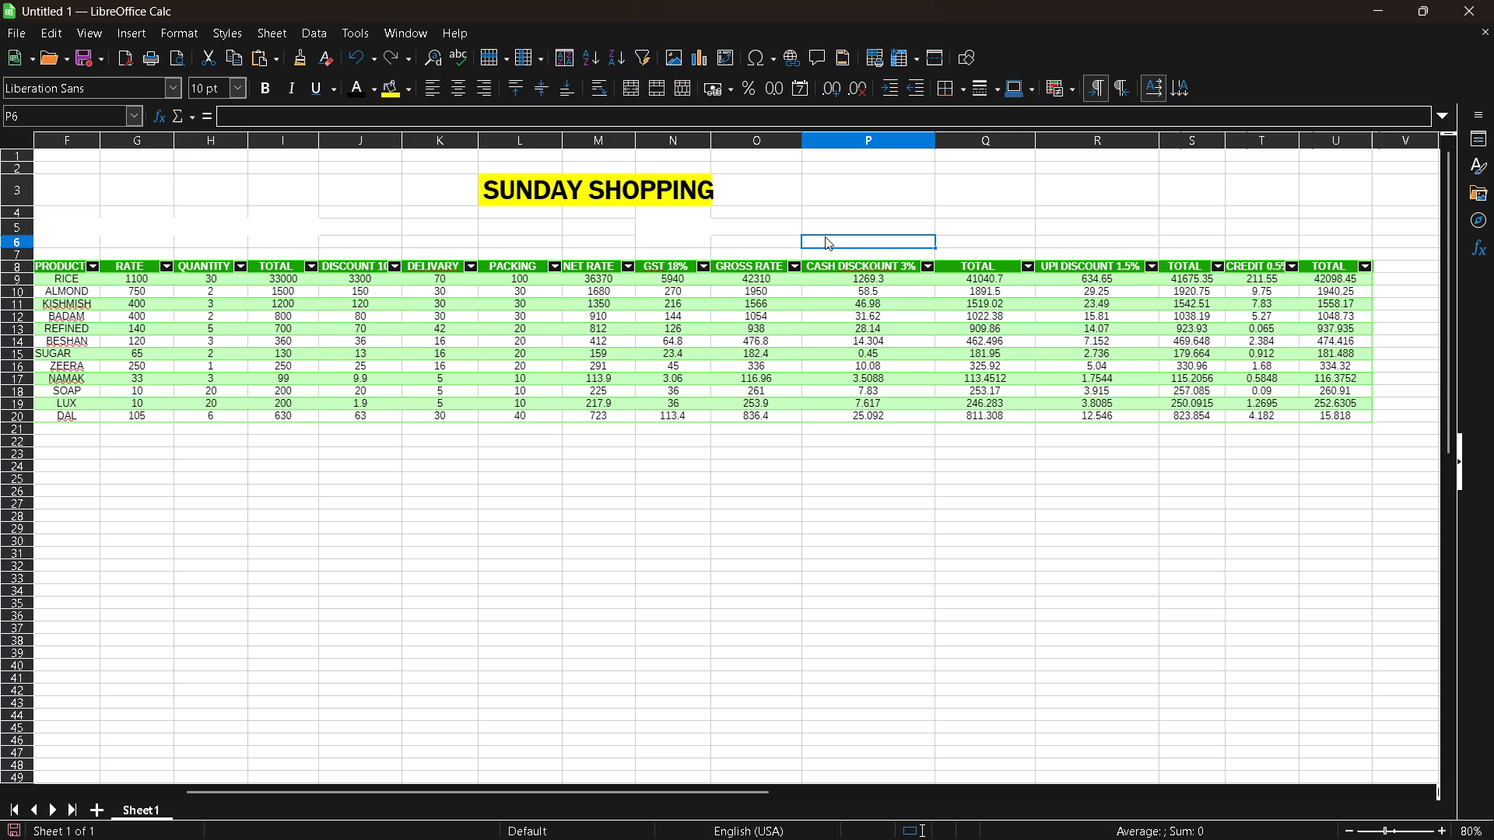
Append the word SHEET to the title in cell M3 so that it reads SUNDAY SHOPPING SHEET.
{"action": "double_click", "coordinate": [700, 196]}
{"action": "double_click", "coordinate": [723, 193]}
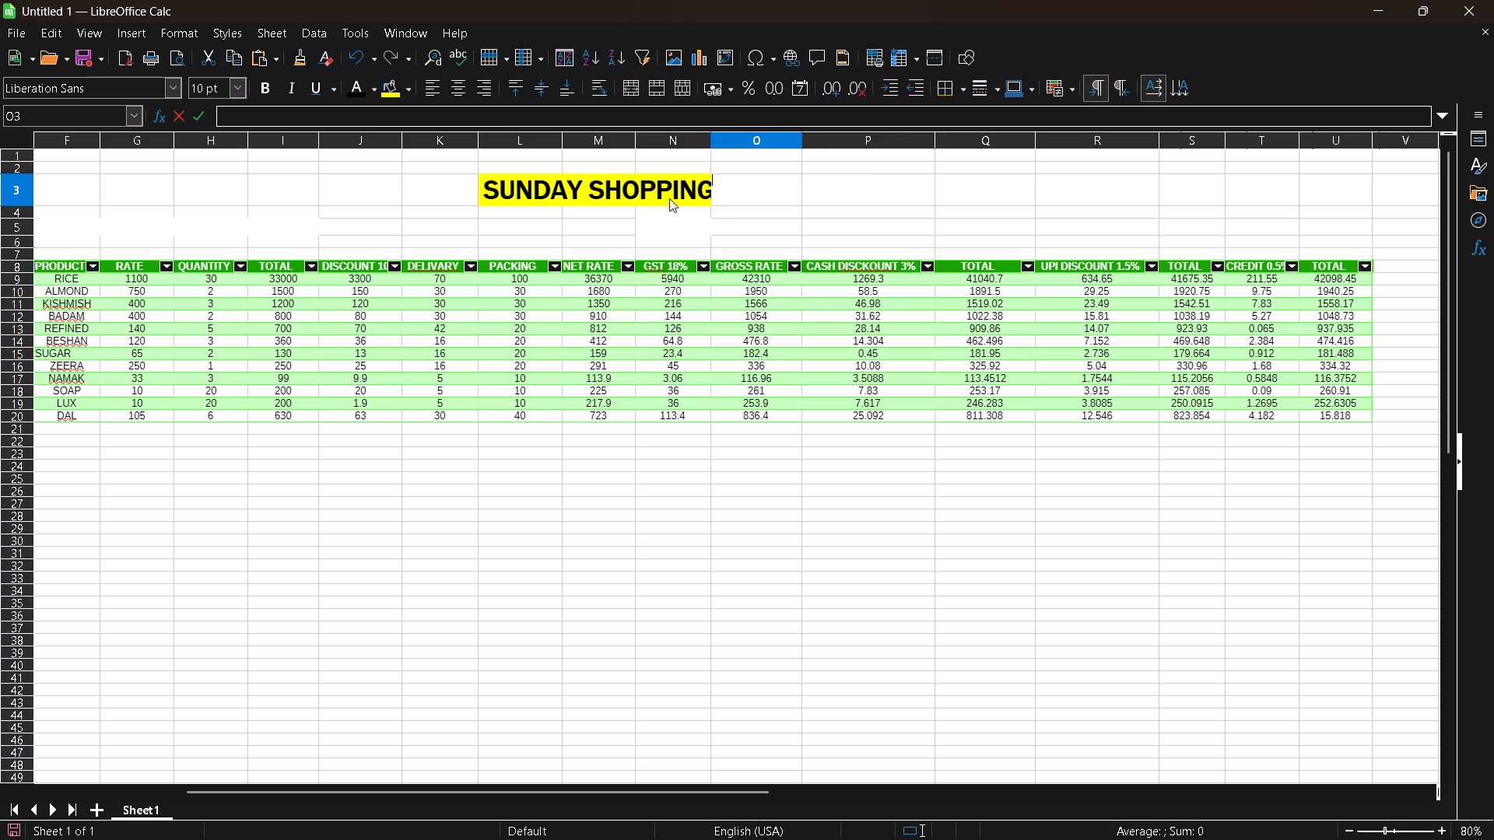
{"action": "double_click", "coordinate": [526, 196]}
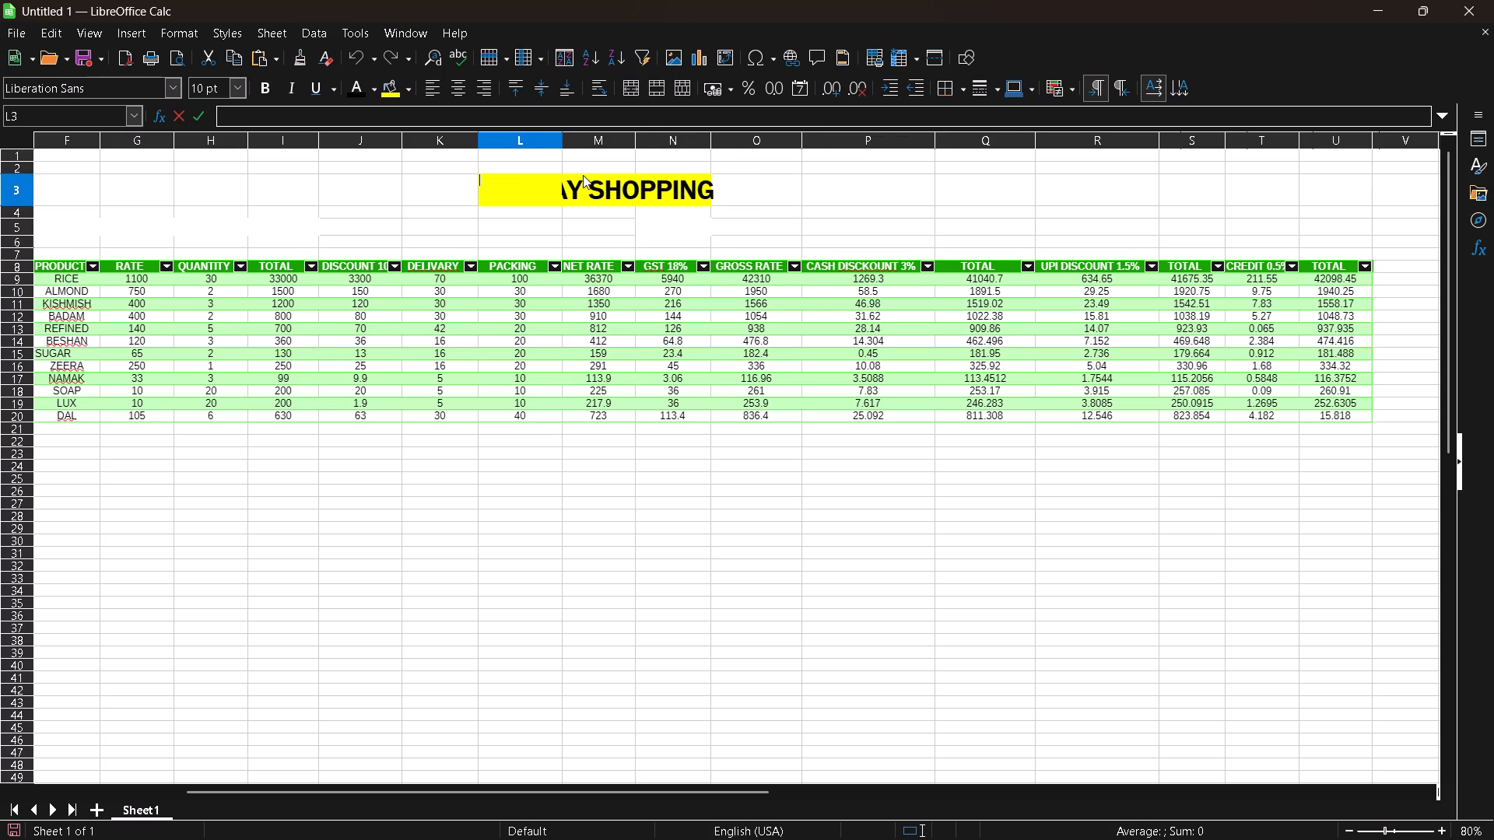
{"action": "double_click", "coordinate": [587, 175]}
{"action": "key", "text": "Right"}
{"action": "key", "text": "Right"}
{"action": "key", "text": "Right"}
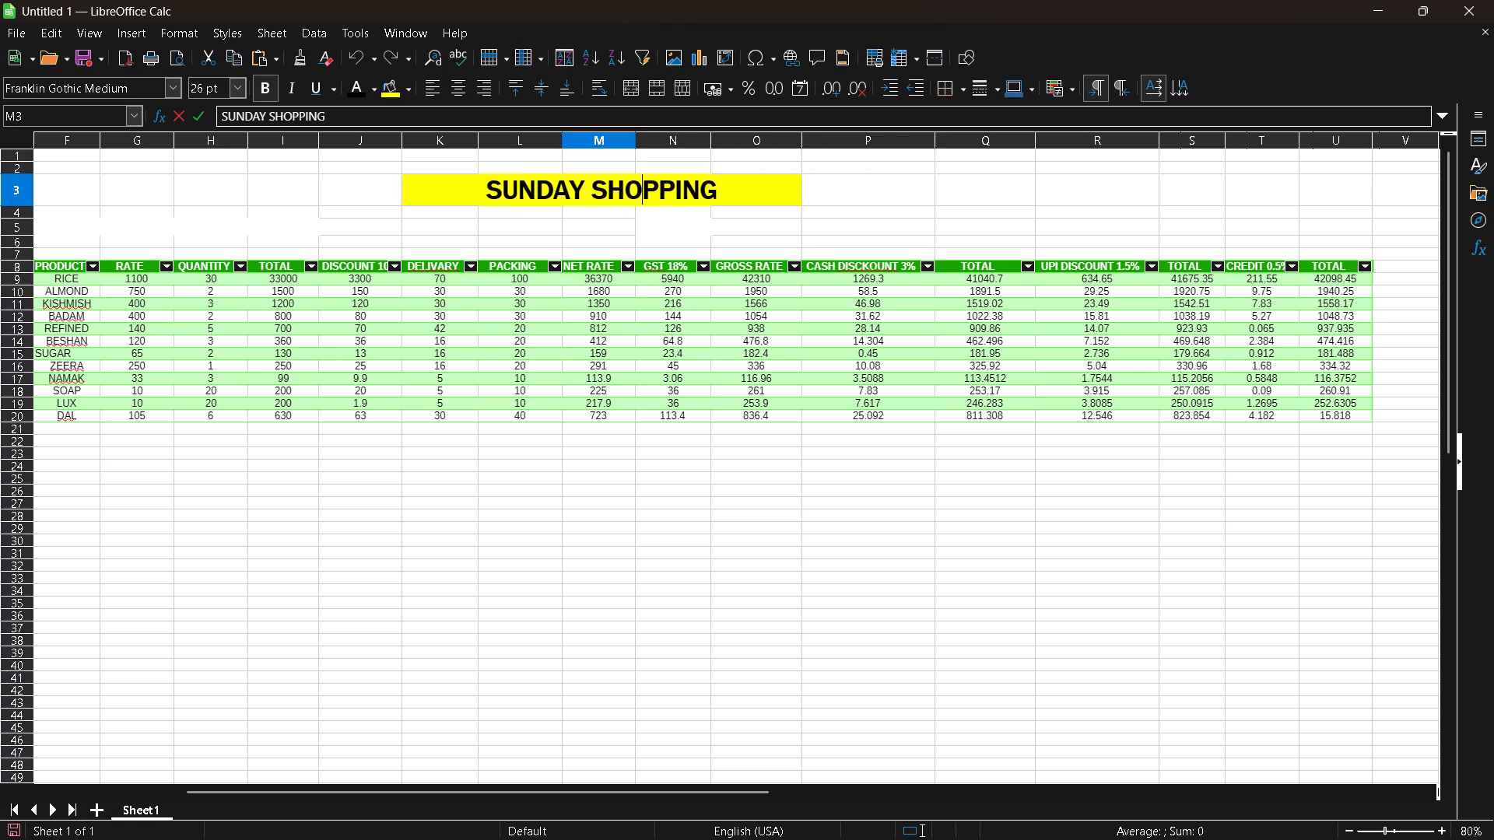
{"action": "key", "text": "Right"}
{"action": "key", "text": "Right"}
{"action": "key", "text": "Right"}
{"action": "key", "text": "Right"}
{"action": "key", "text": "Right"}
{"action": "key", "text": "Right"}
{"action": "key", "text": "Right"}
{"action": "key", "text": "space"}
{"action": "type", "text": "HS"}
{"action": "key", "text": "BackSpace"}
{"action": "key", "text": "BackSpace"}
{"action": "type", "text": "SHEET"}
{"action": "key", "text": "Return"}
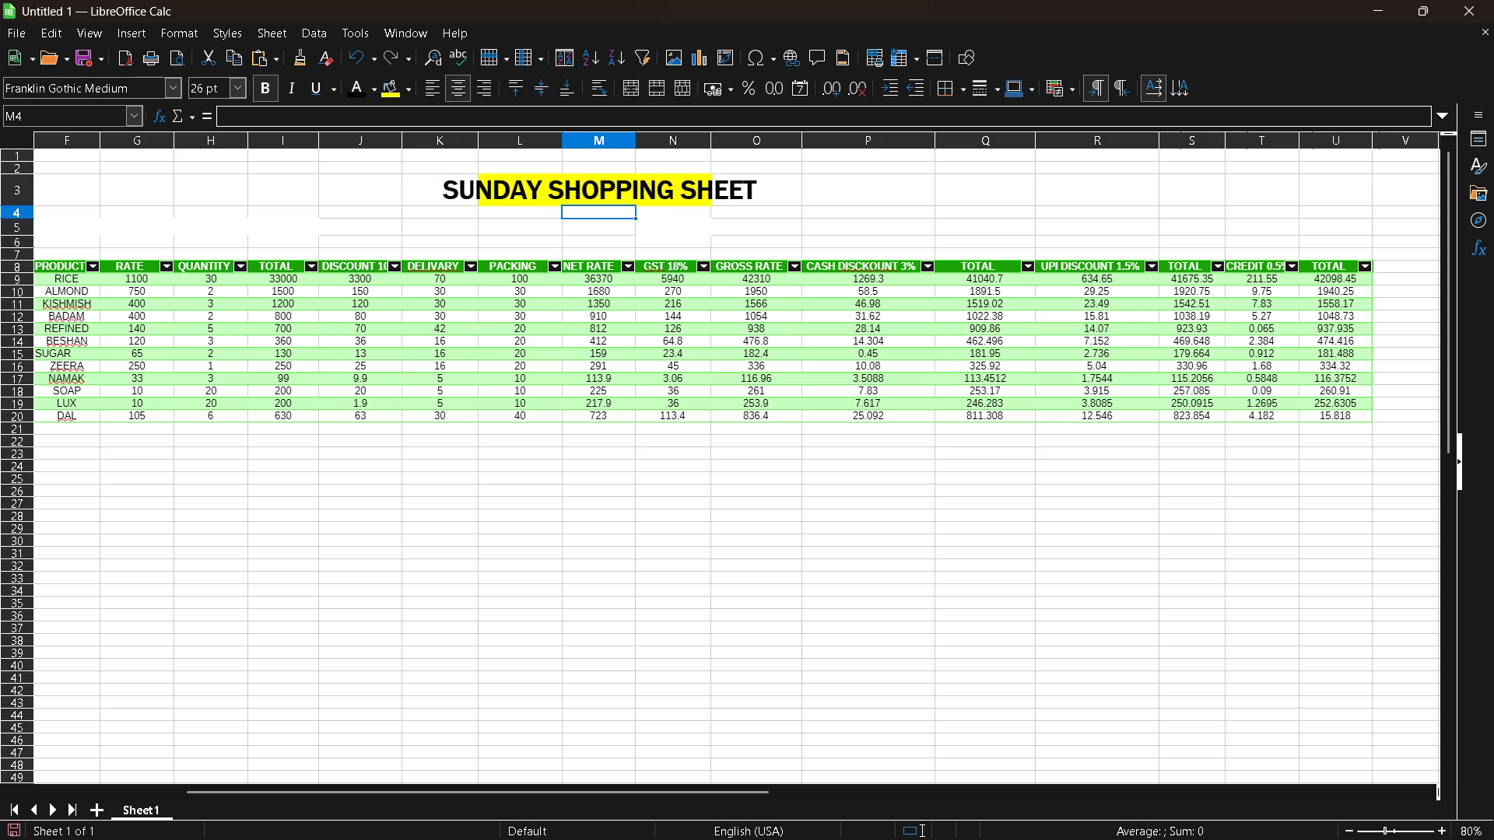
Extend the title's yellow background to cells O3 and K3 so it covers the longer text.
{"action": "left_click", "coordinate": [784, 193]}
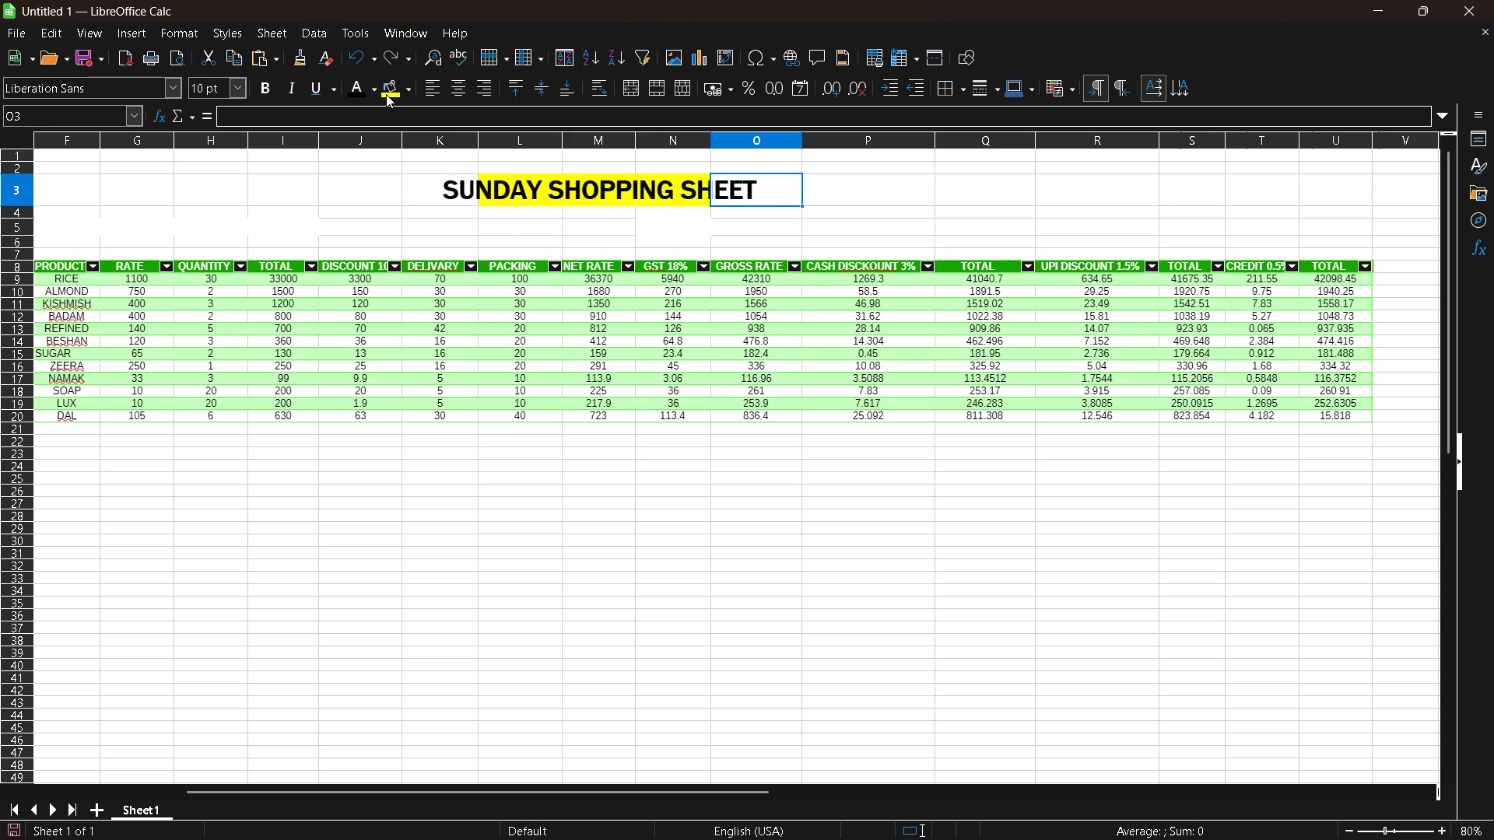
{"action": "left_click", "coordinate": [386, 94]}
{"action": "left_click", "coordinate": [437, 196]}
{"action": "left_click", "coordinate": [390, 84]}
{"action": "left_click", "coordinate": [825, 198]}
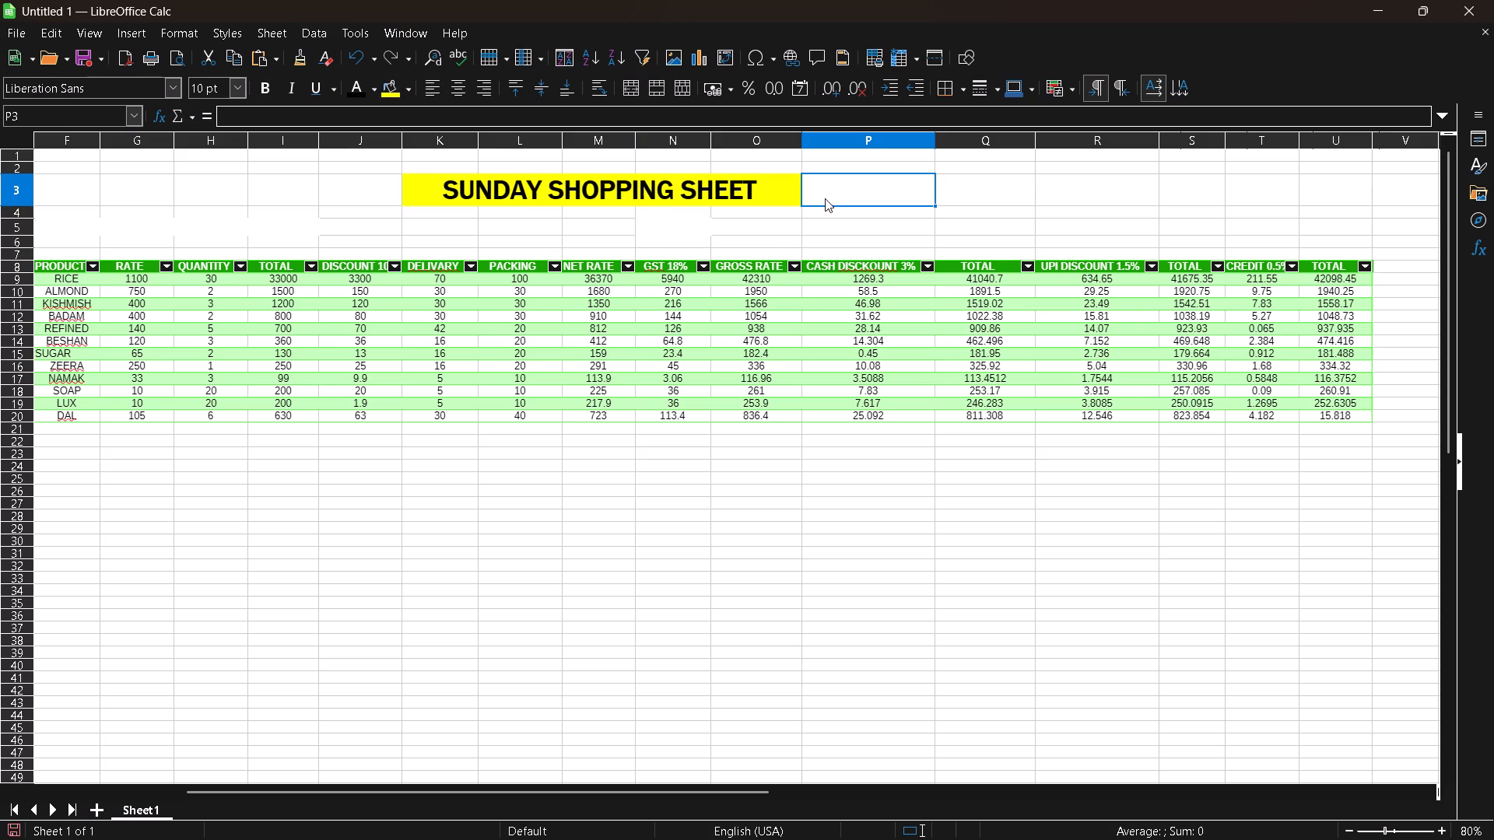
{"action": "left_click", "coordinate": [1104, 576]}
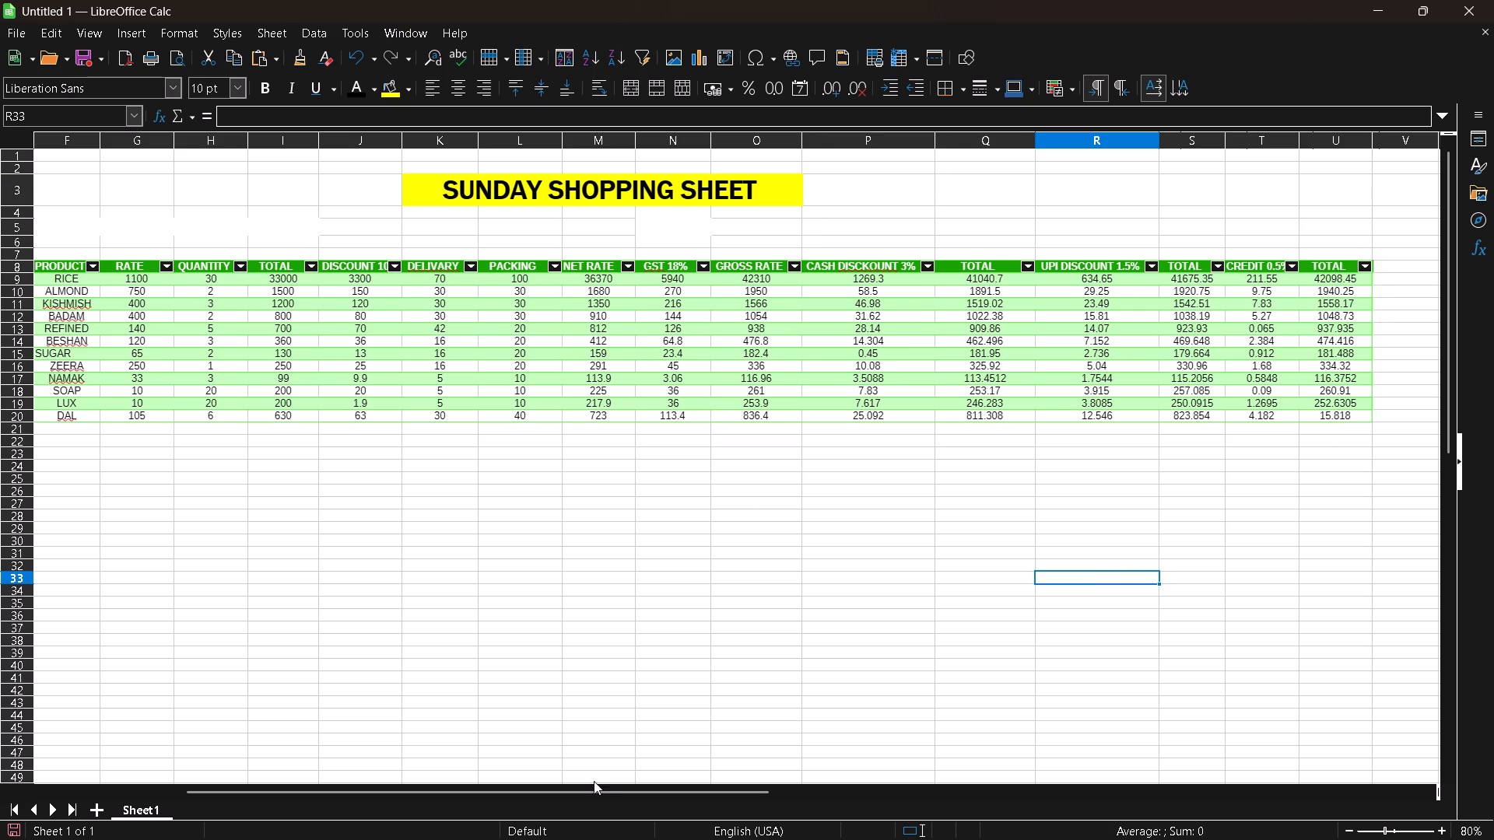
Enter the label TOTAL in cell I23, below the shopping table's first TOTAL column.
{"action": "left_click_drag", "start_coordinate": [584, 784], "coordinate": [560, 797]}
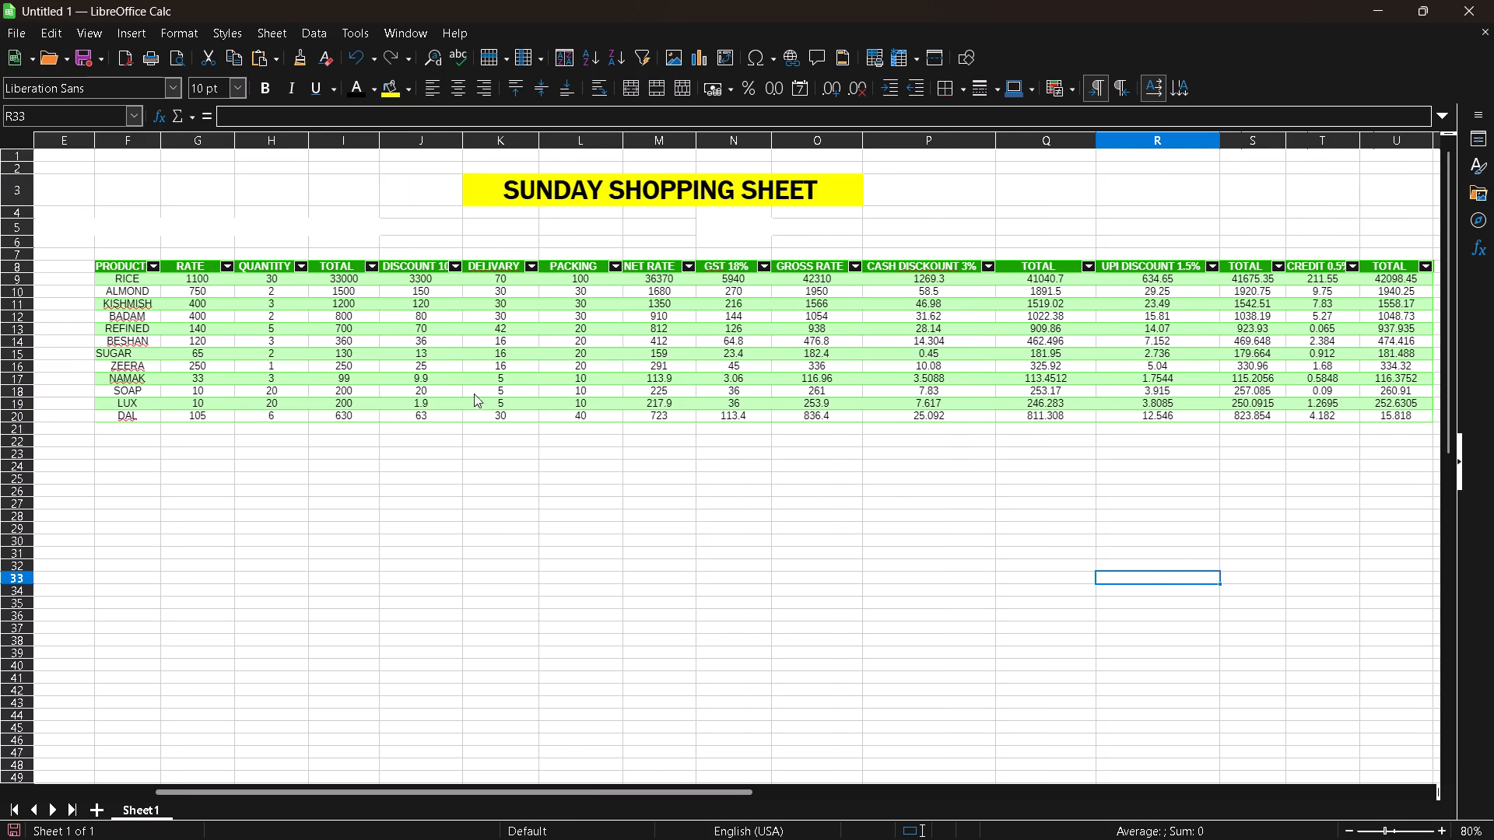
{"action": "left_click", "coordinate": [348, 448]}
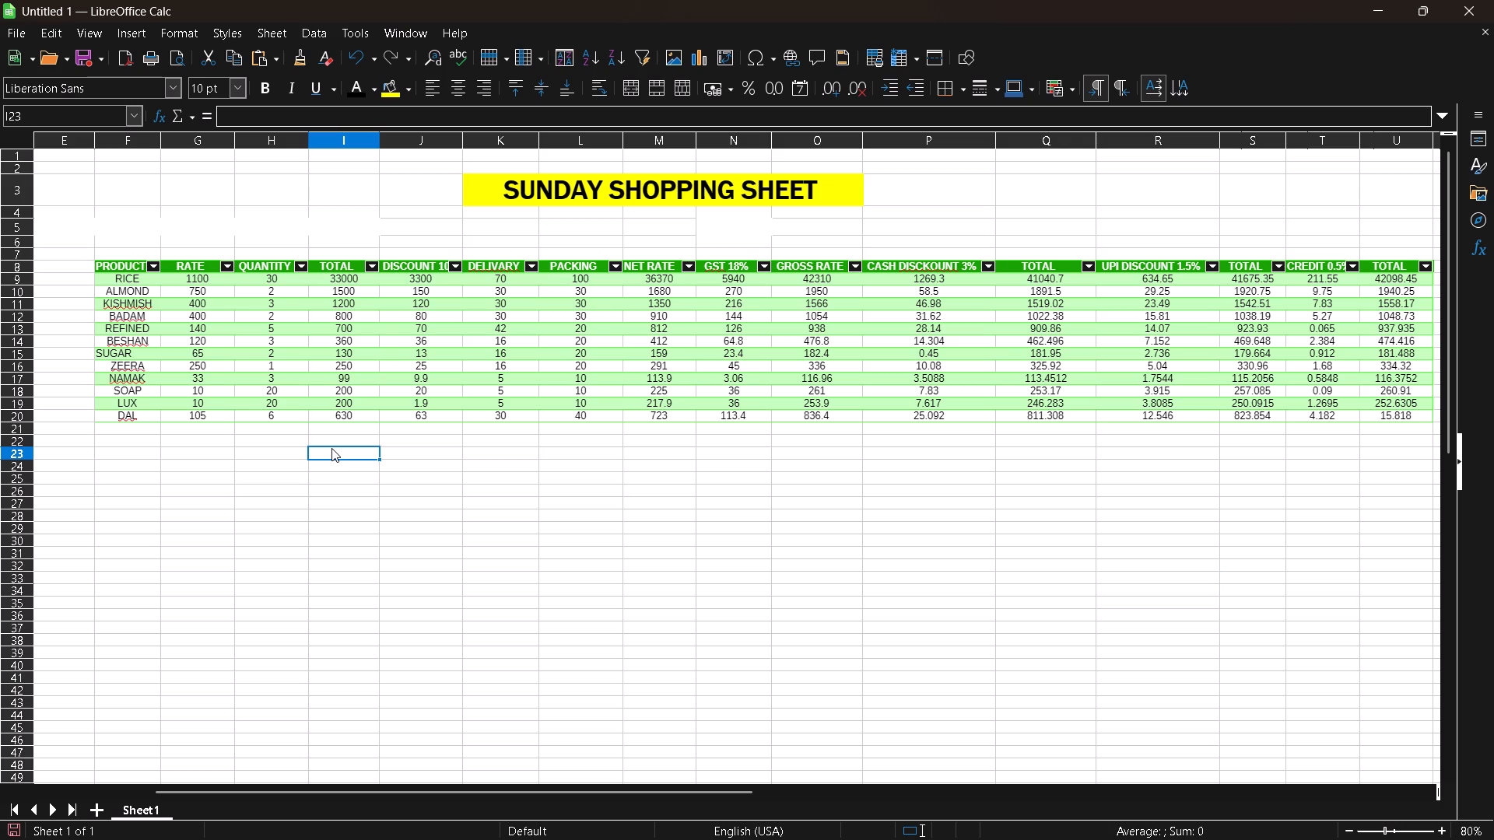
{"action": "type", "text": "TOT"}
{"action": "type", "text": "AL"}
{"action": "key", "text": "Return"}
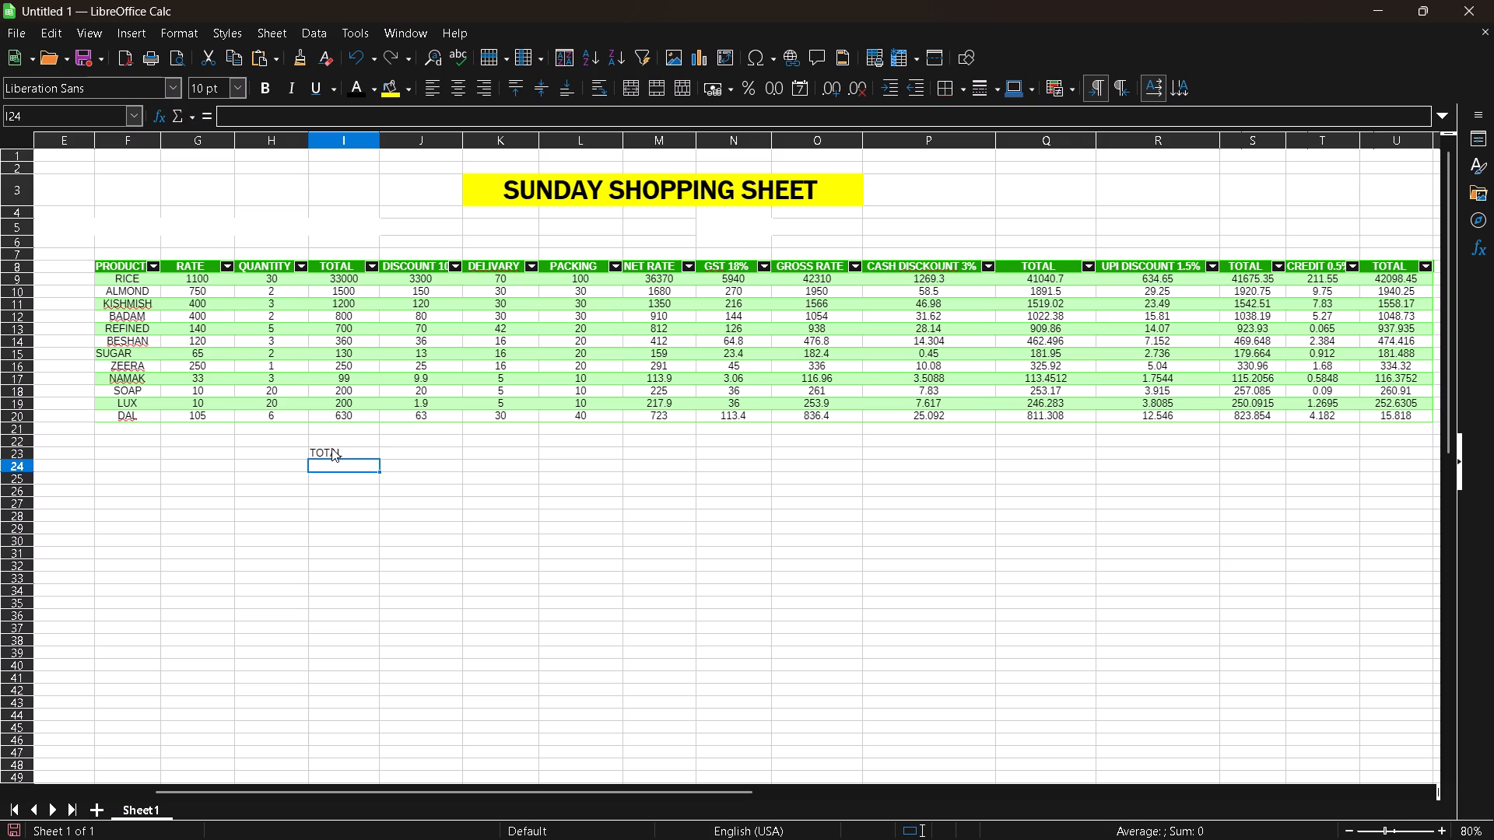
Enter a formula in I24 that adds the individual cells I9 through I21 of the TOTAL column.
{"action": "double_click", "coordinate": [1437, 831]}
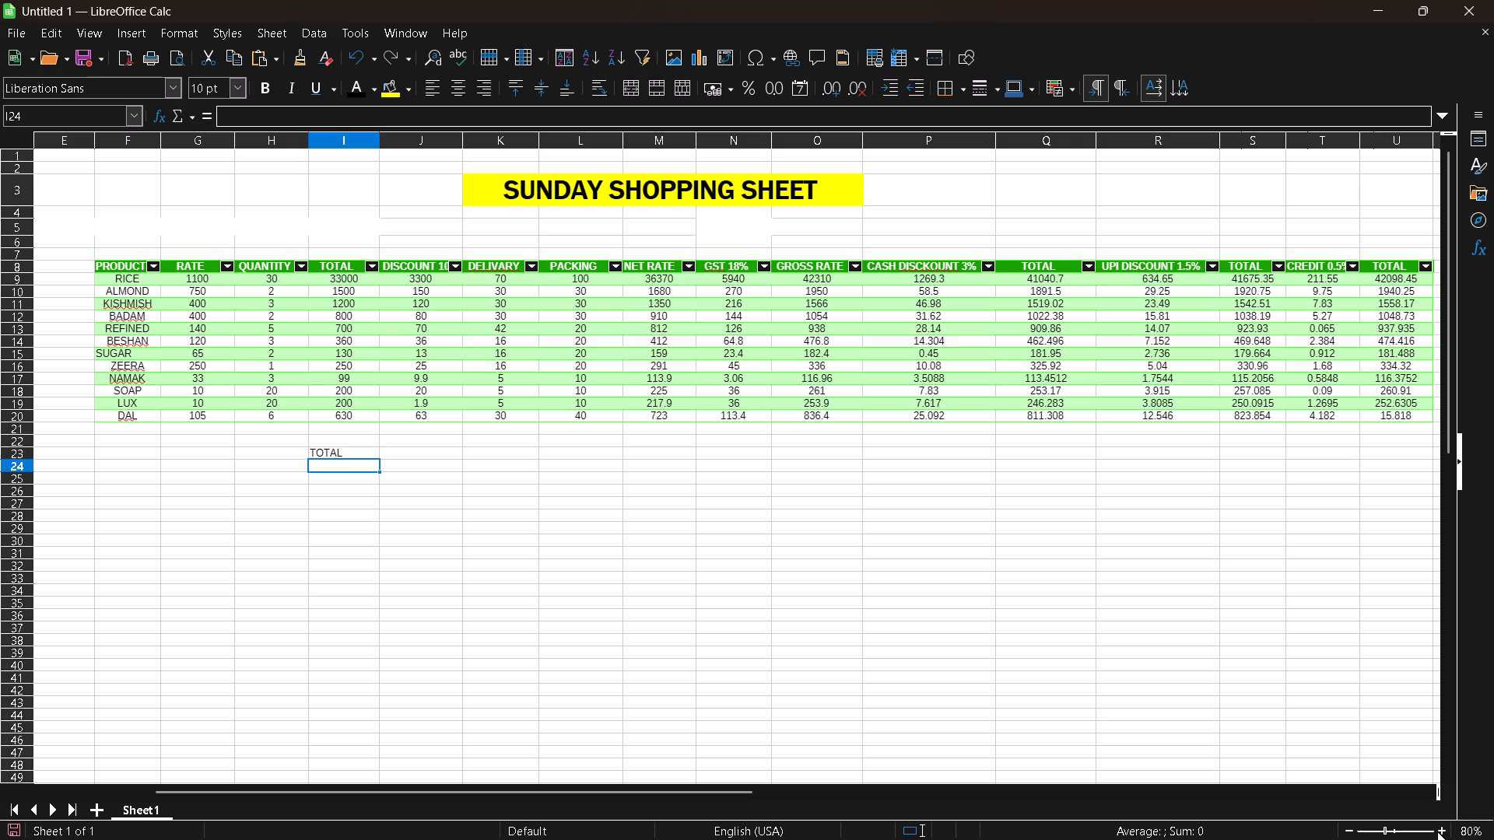
{"action": "double_click", "coordinate": [1444, 831]}
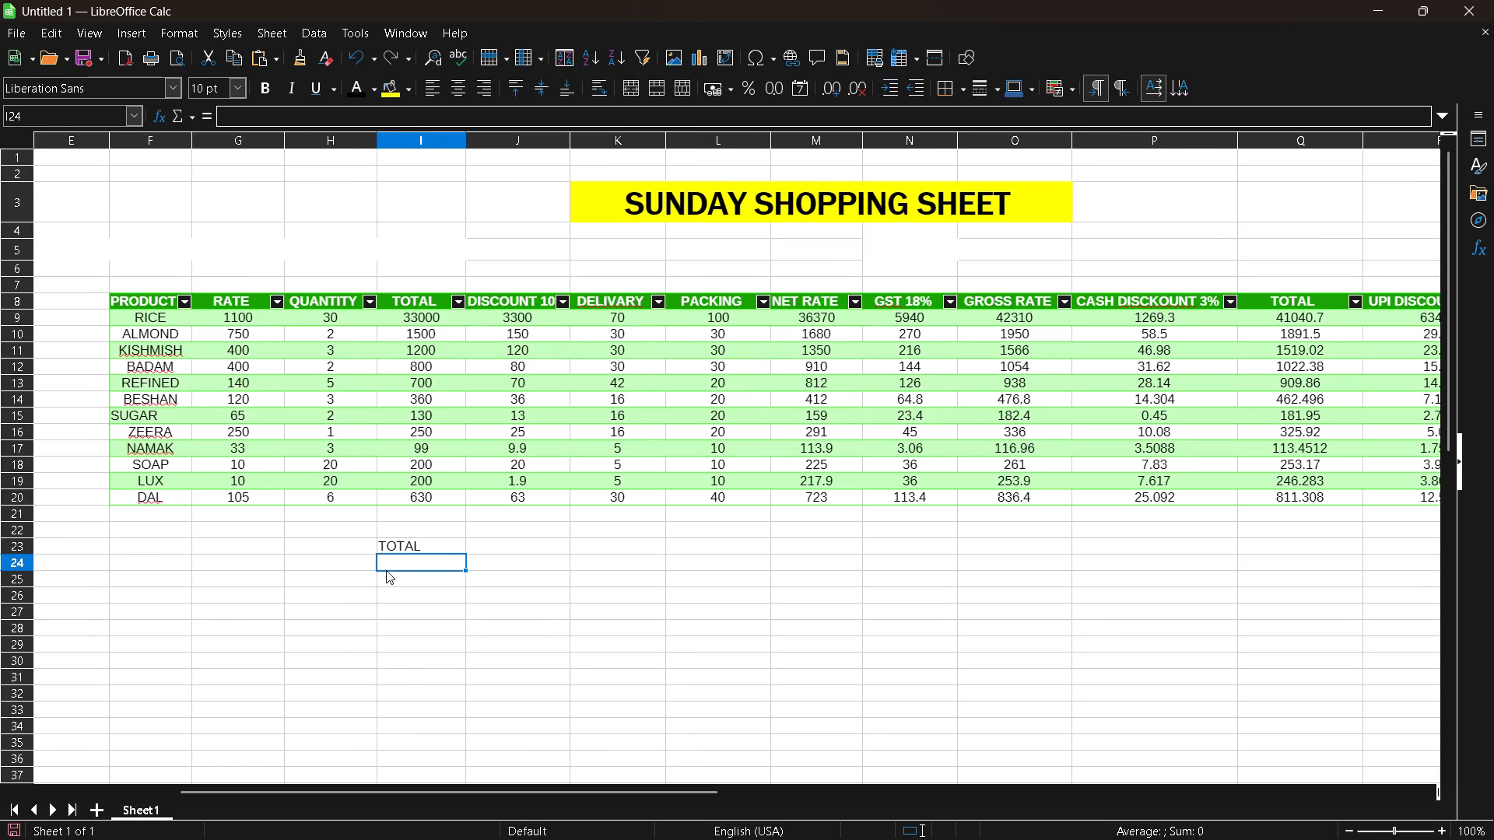
{"action": "left_click", "coordinate": [488, 550]}
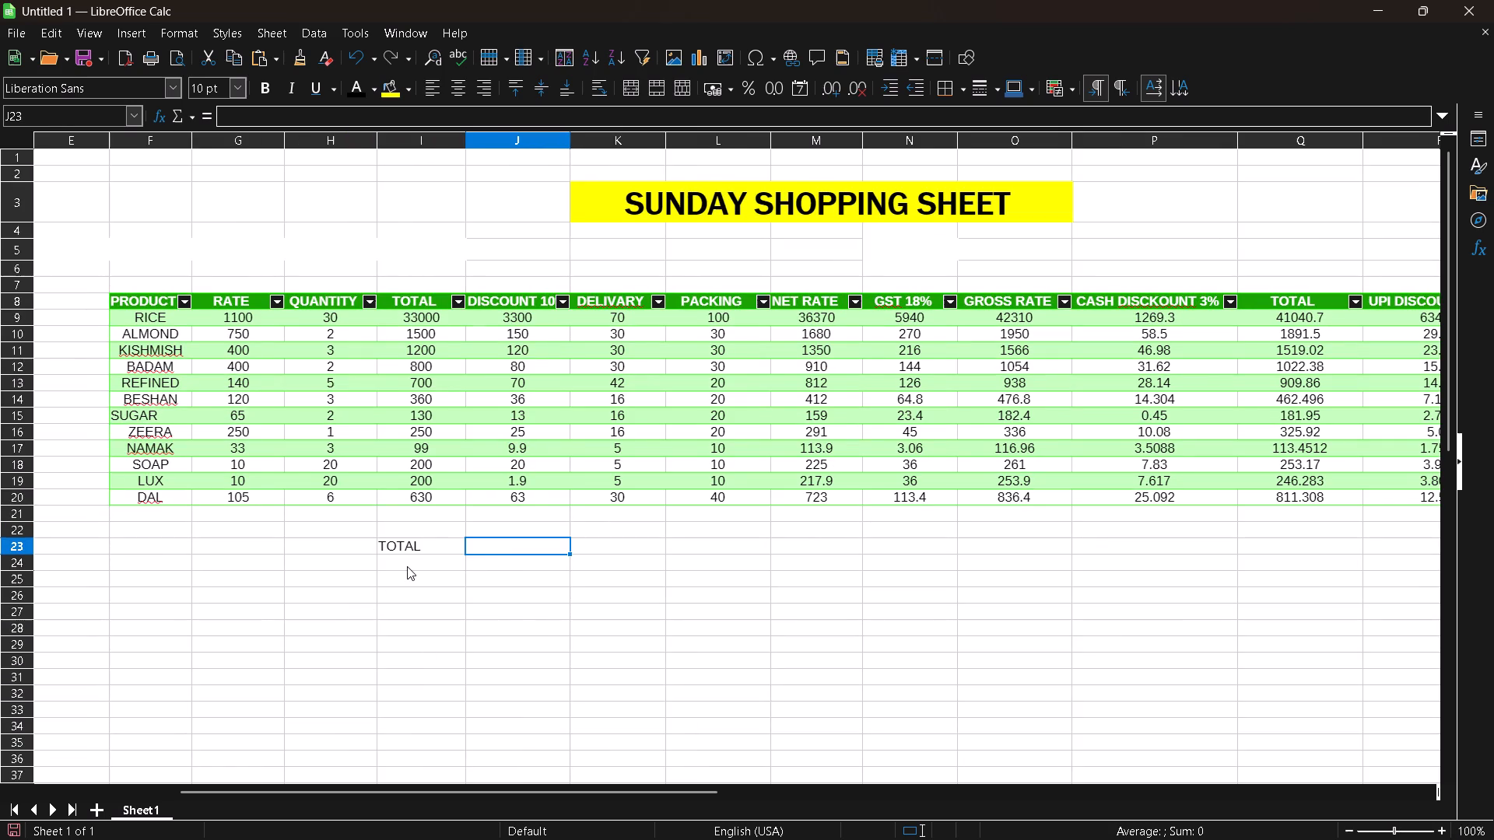
{"action": "left_click", "coordinate": [407, 566]}
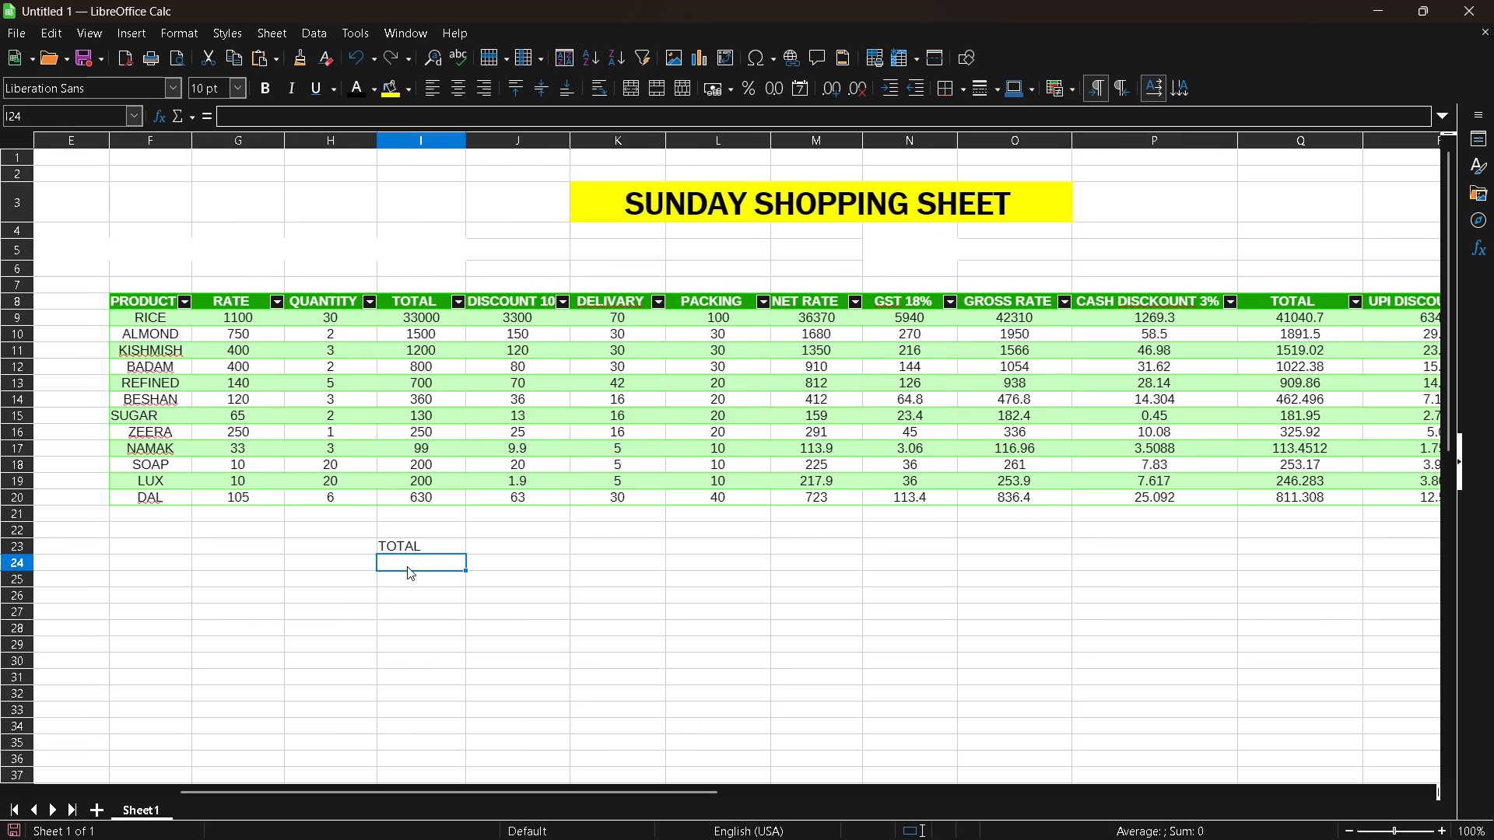
{"action": "type", "text": "=I"}
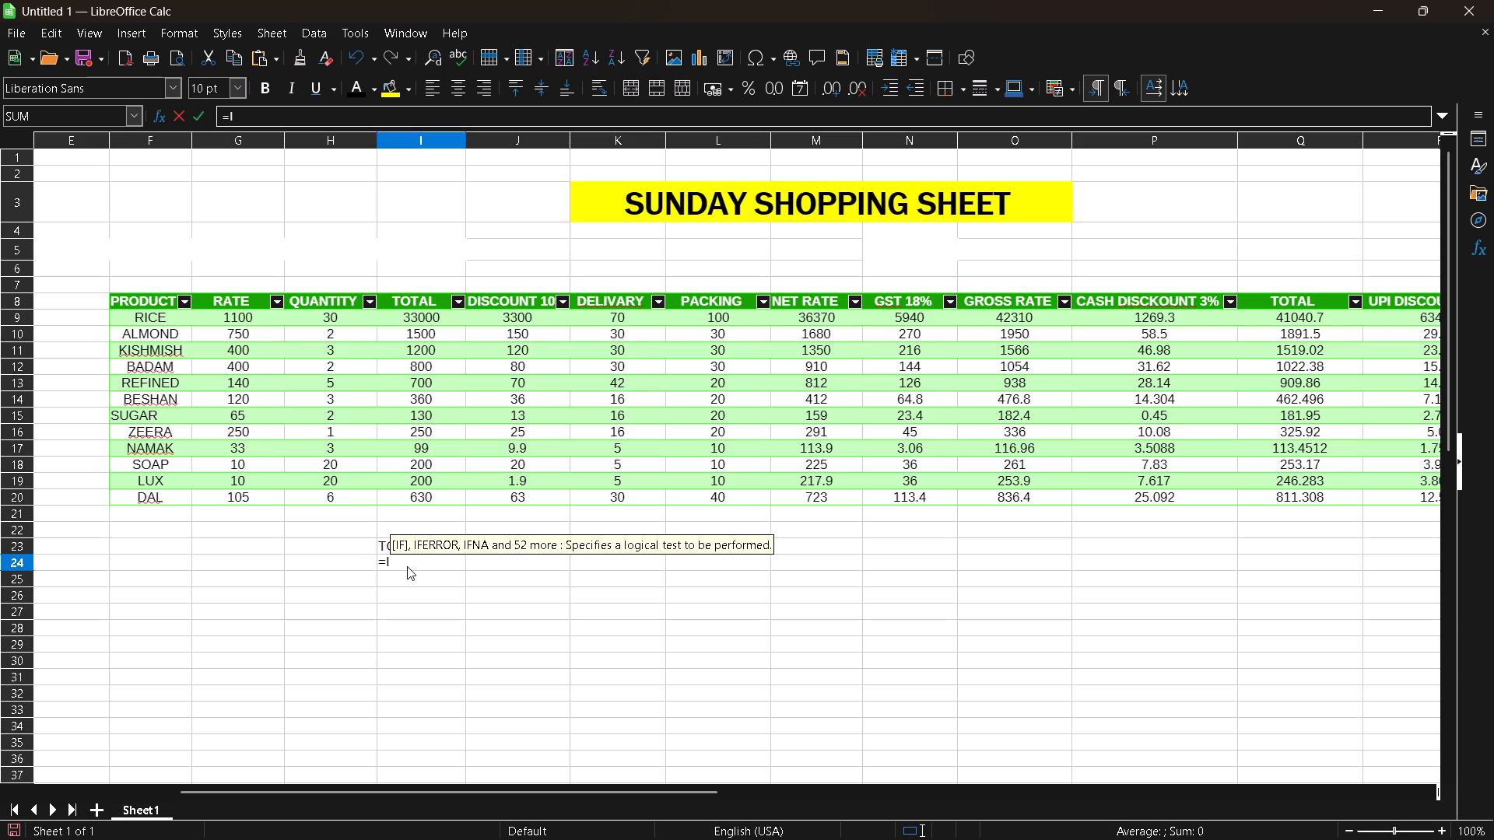
{"action": "type", "text": "9+"}
{"action": "type", "text": "I10+"}
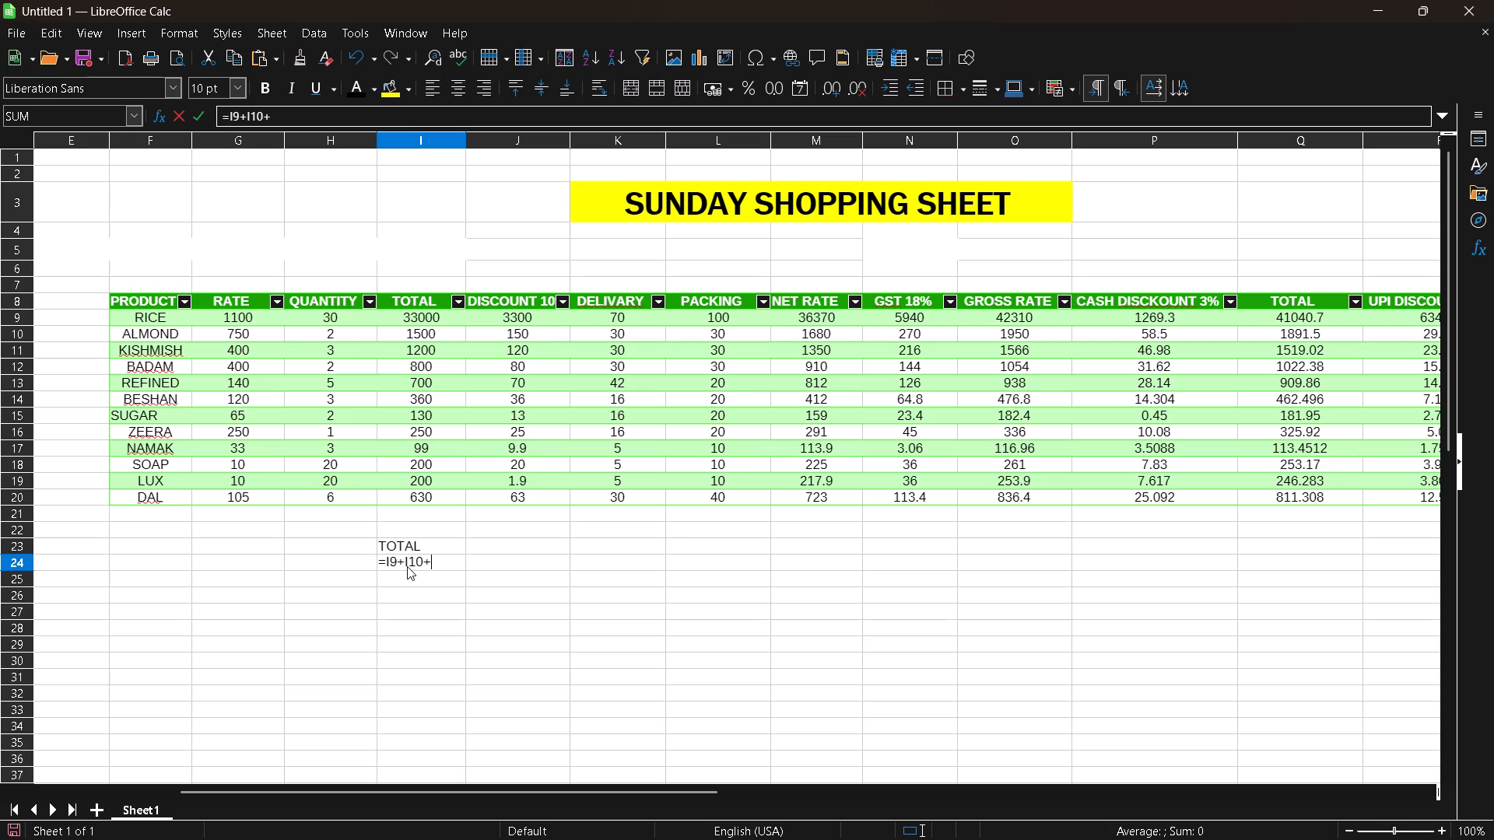
{"action": "type", "text": "I11+"}
{"action": "type", "text": "I12+I13+"}
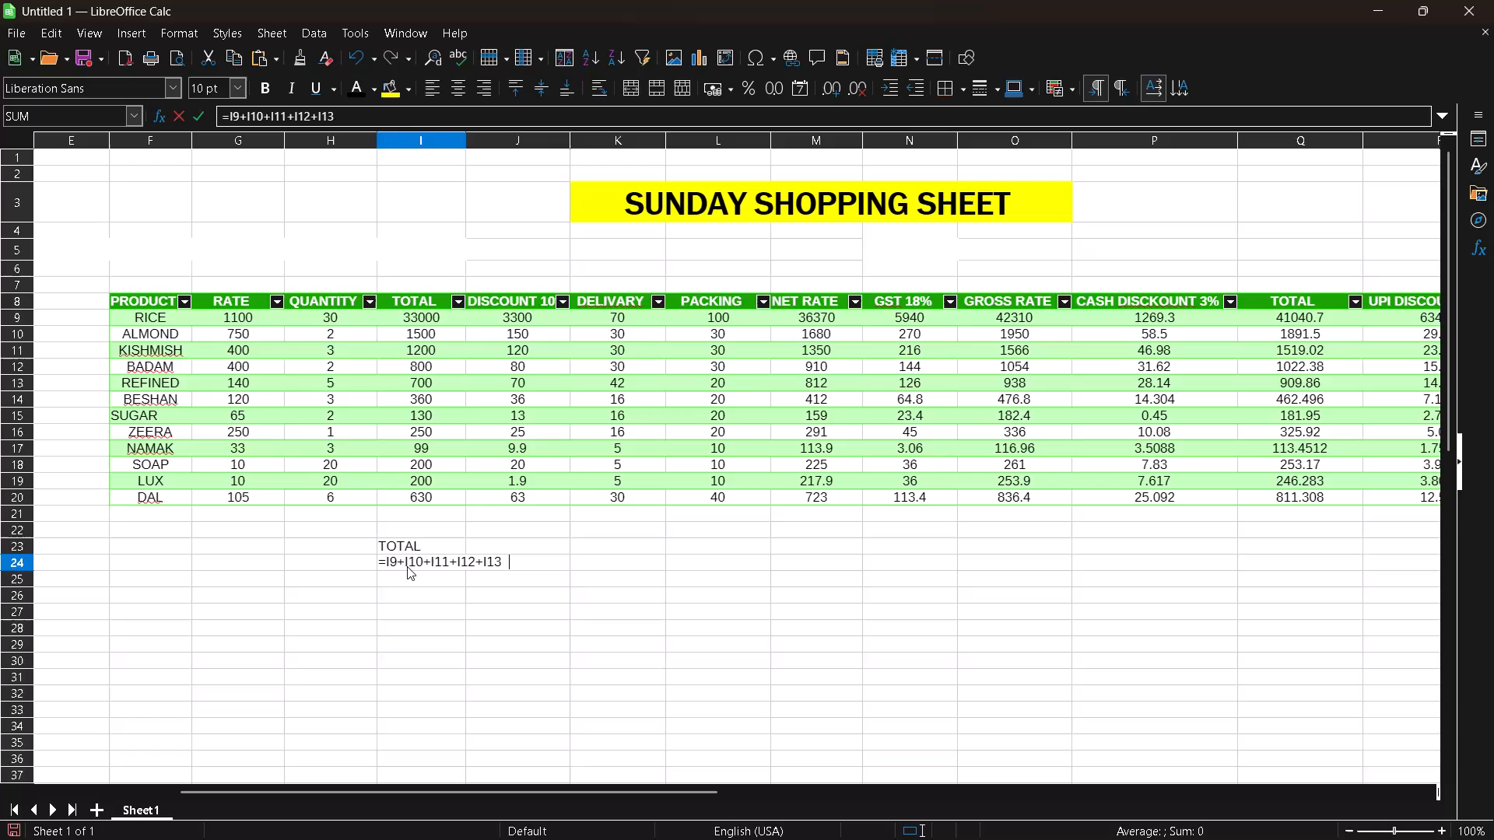
{"action": "key", "text": "i"}
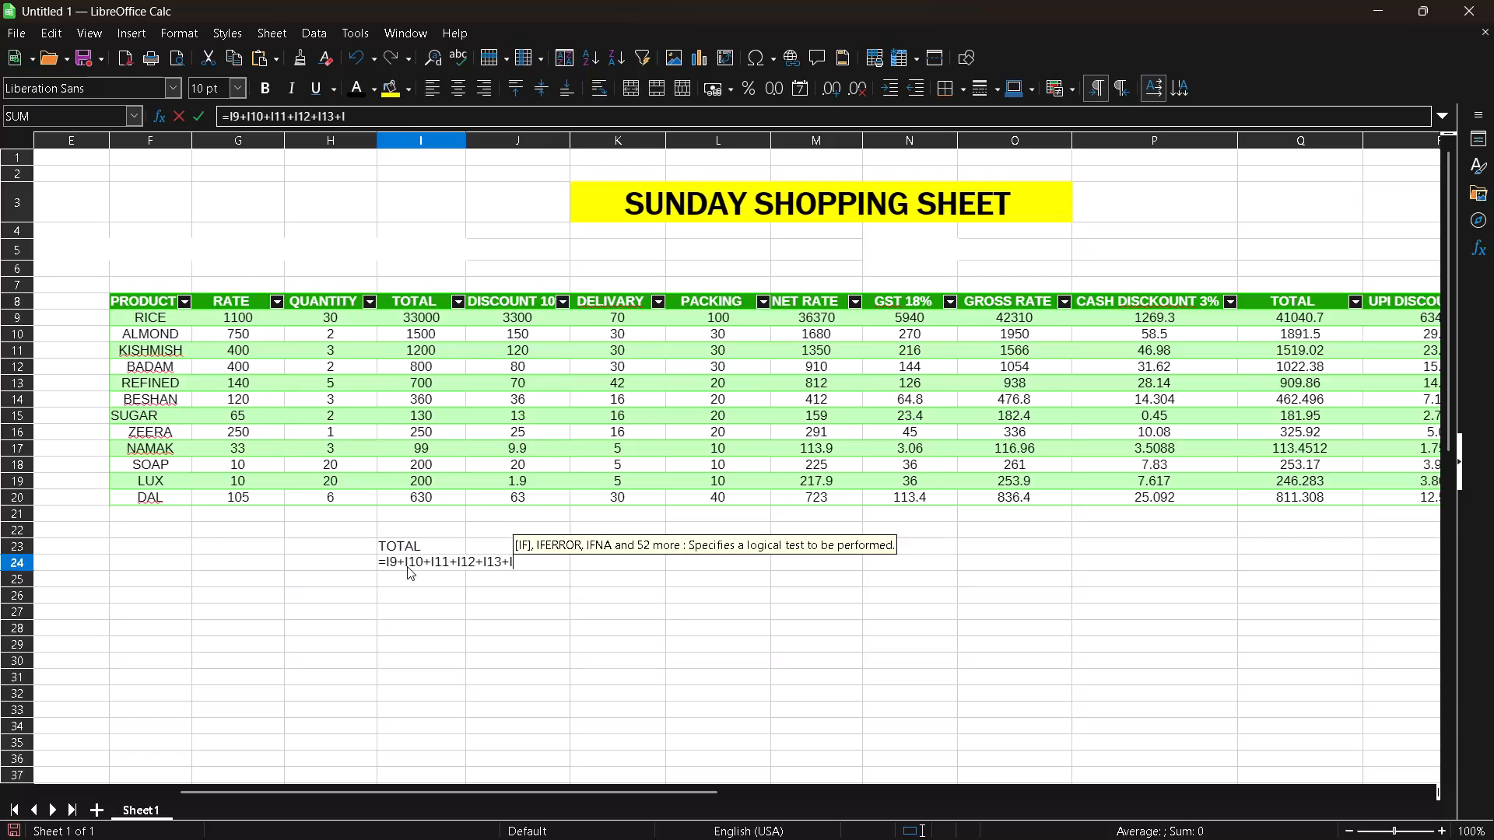
{"action": "type", "text": "14+I15+I16+I17+"}
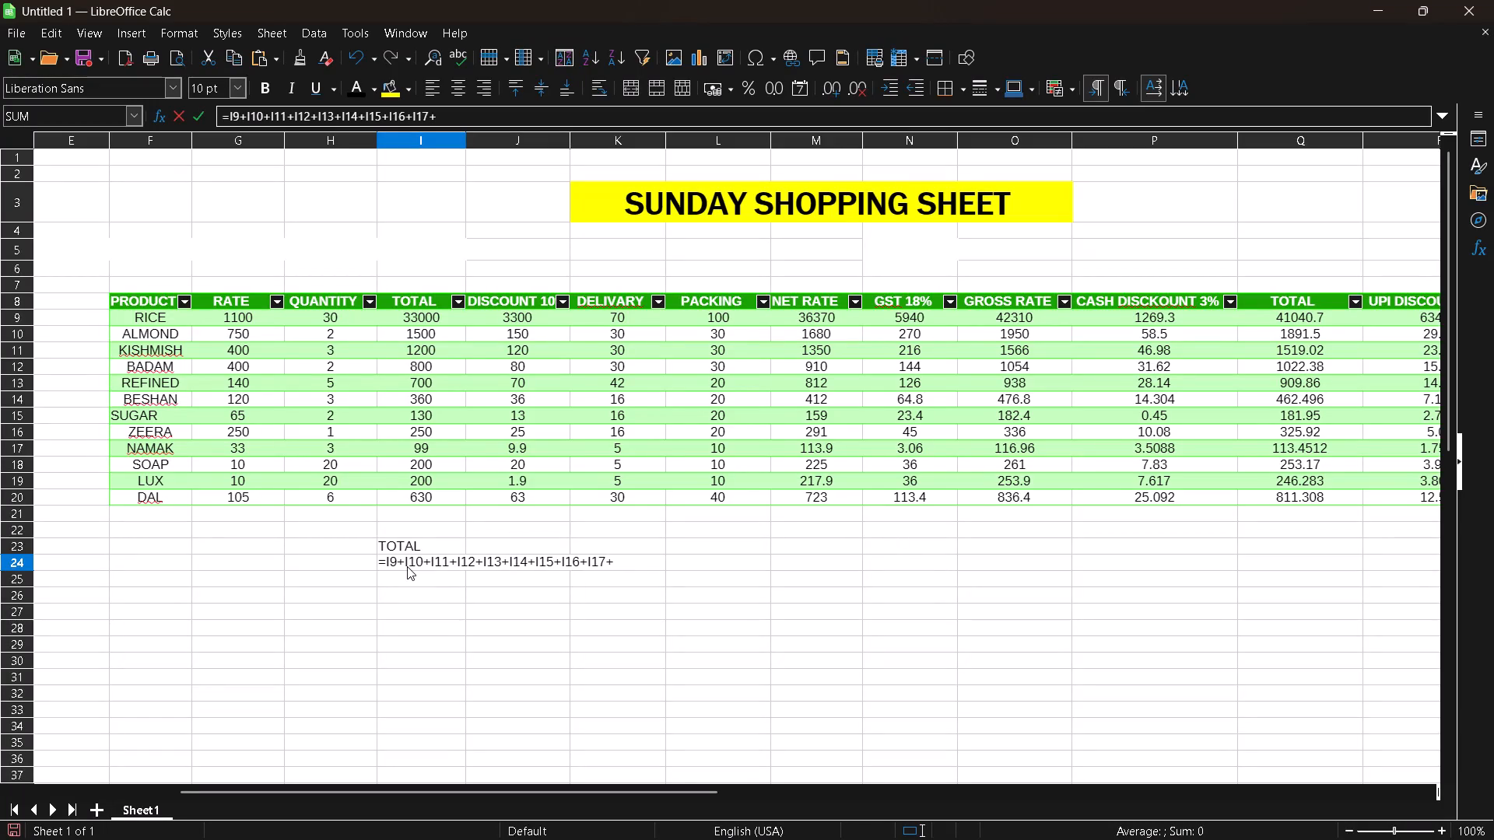
{"action": "type", "text": "I18"}
{"action": "key", "text": "plus"}
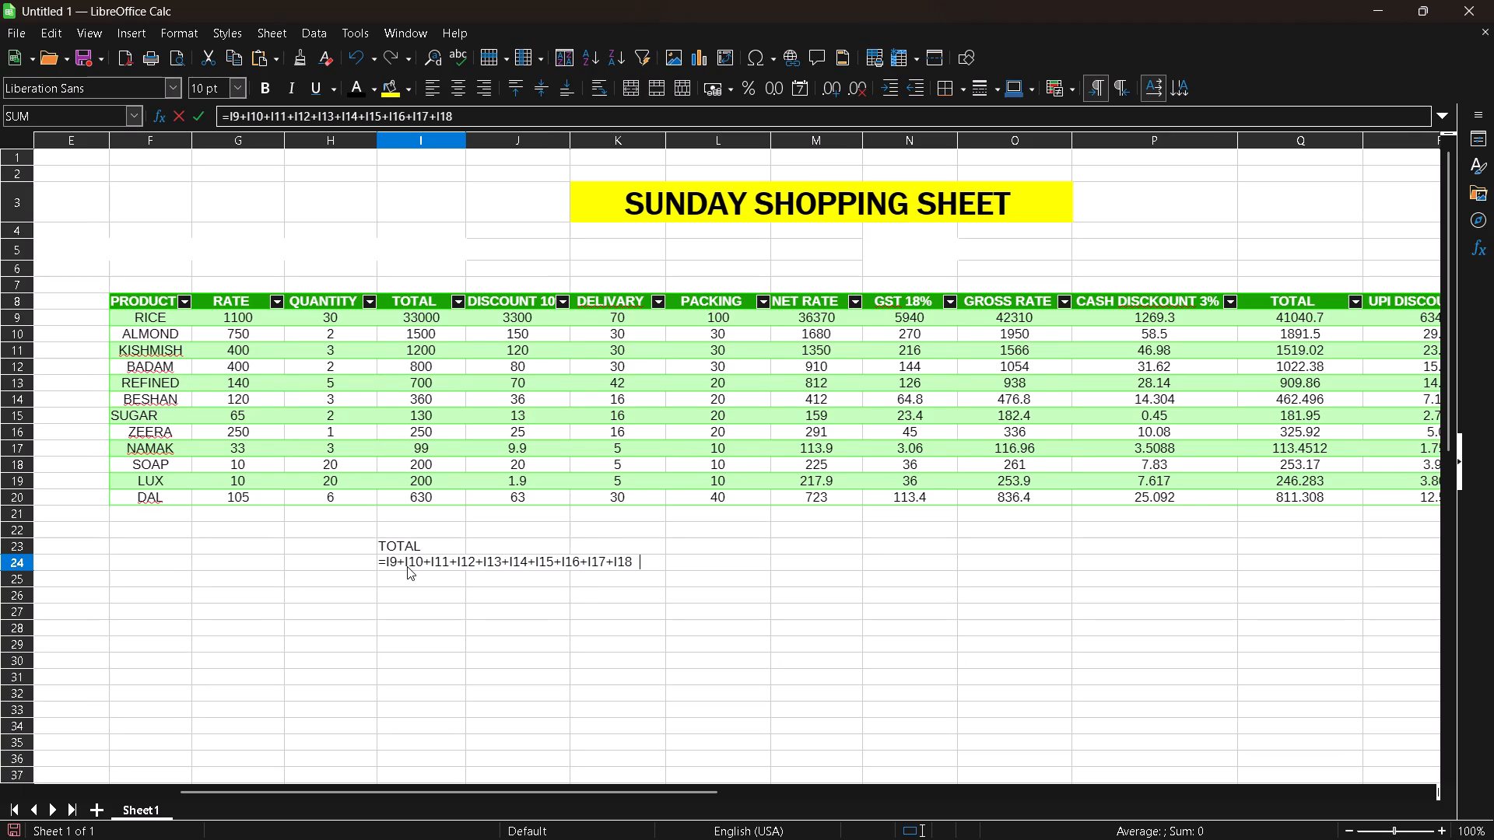
{"action": "type", "text": "I19"}
{"action": "type", "text": "+I"}
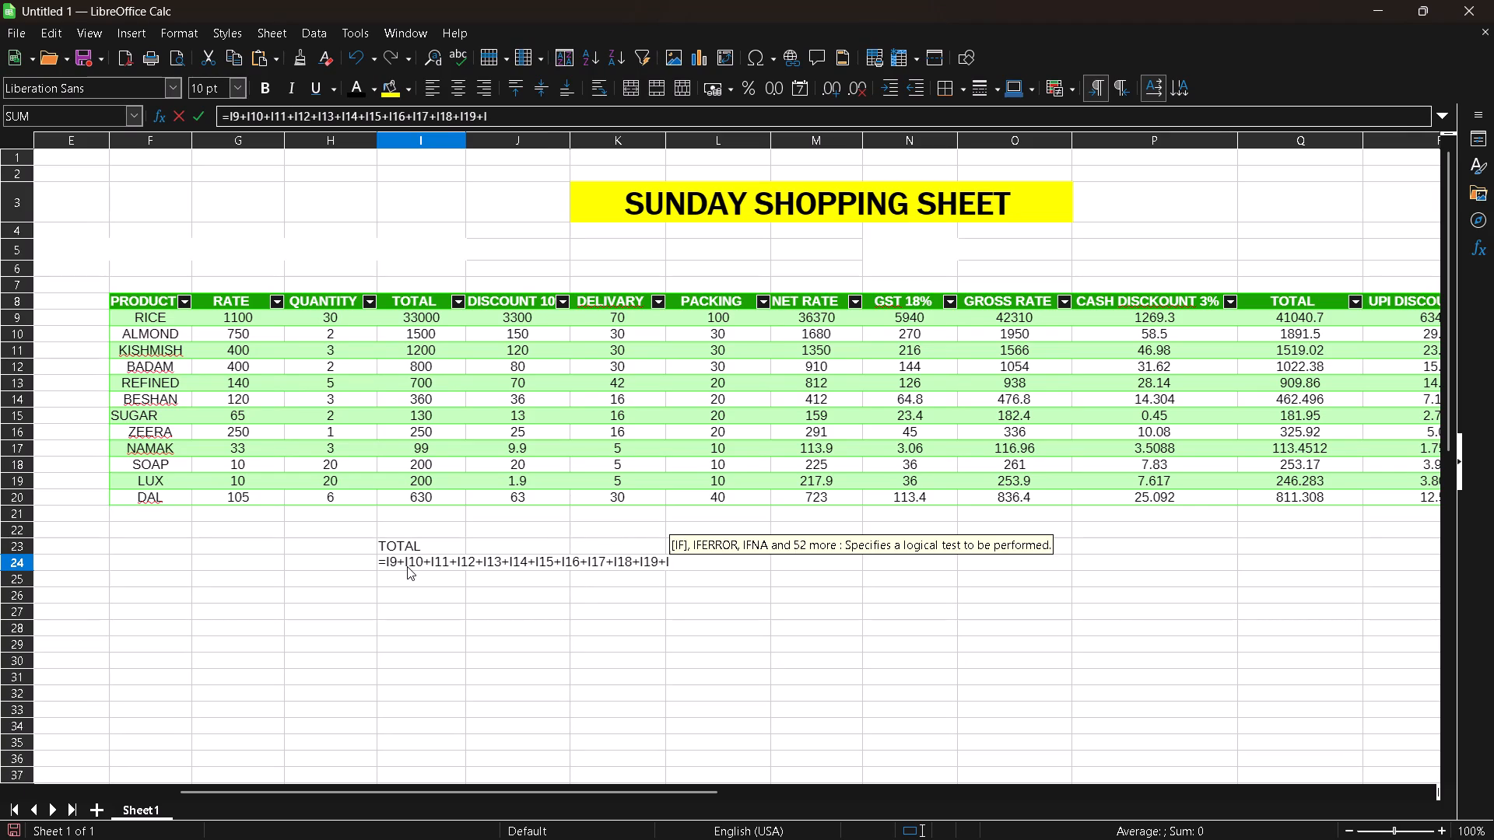
{"action": "type", "text": "20"}
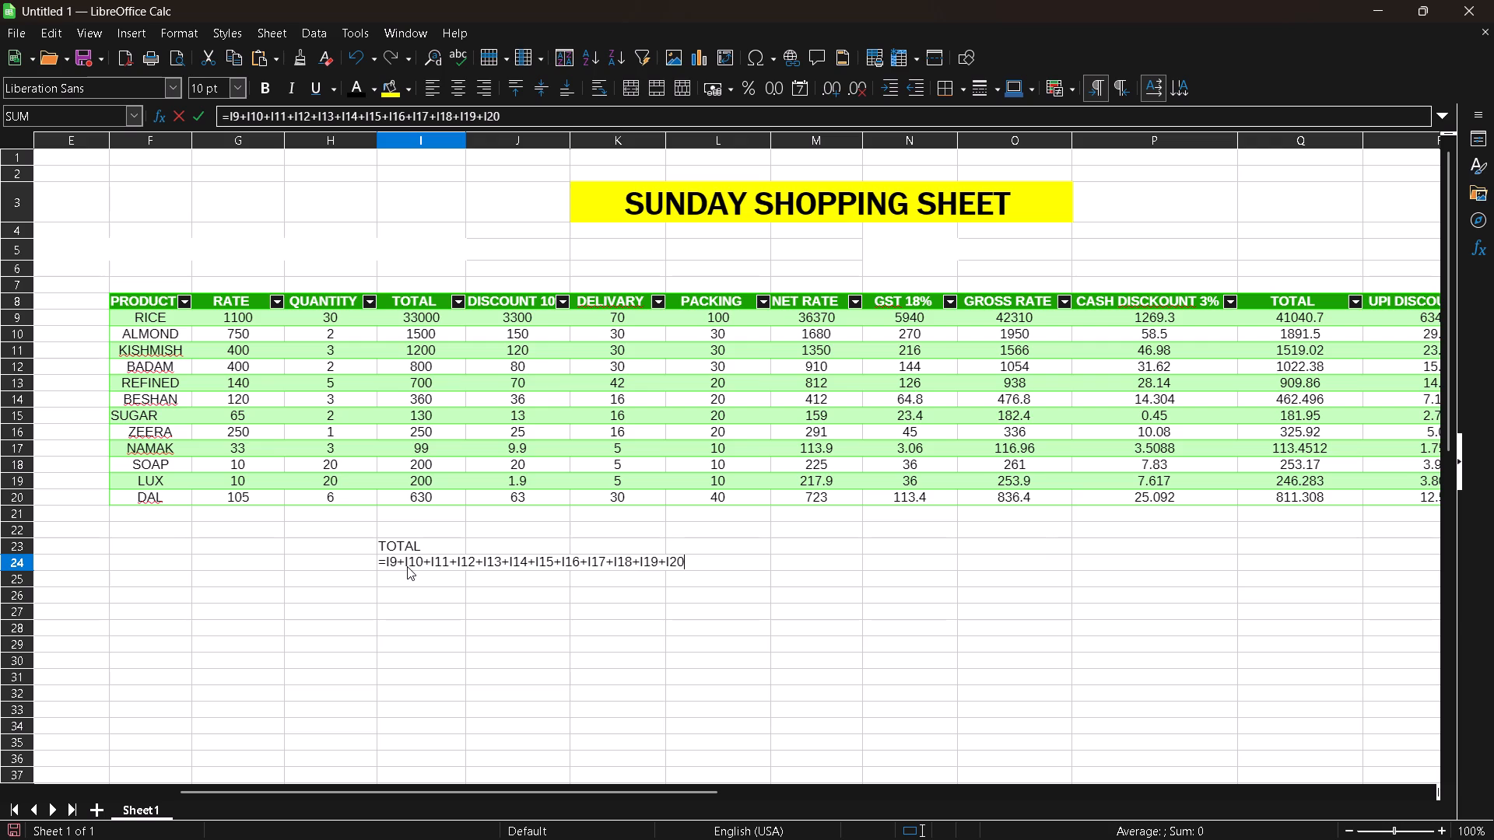
{"action": "key", "text": "plus"}
{"action": "type", "text": "I21"}
{"action": "key", "text": "Return"}
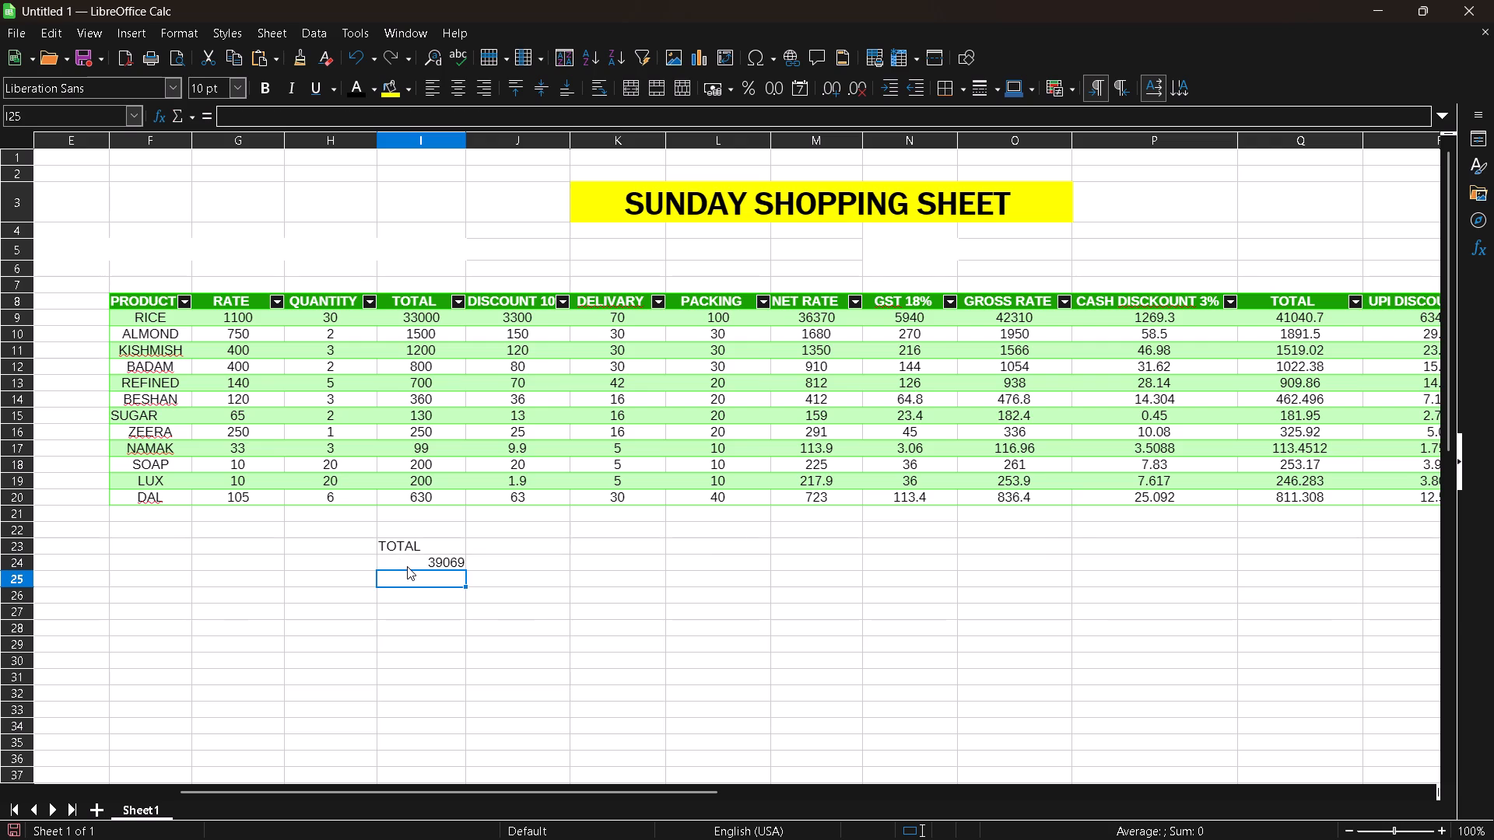
{"action": "double_click", "coordinate": [407, 566]}
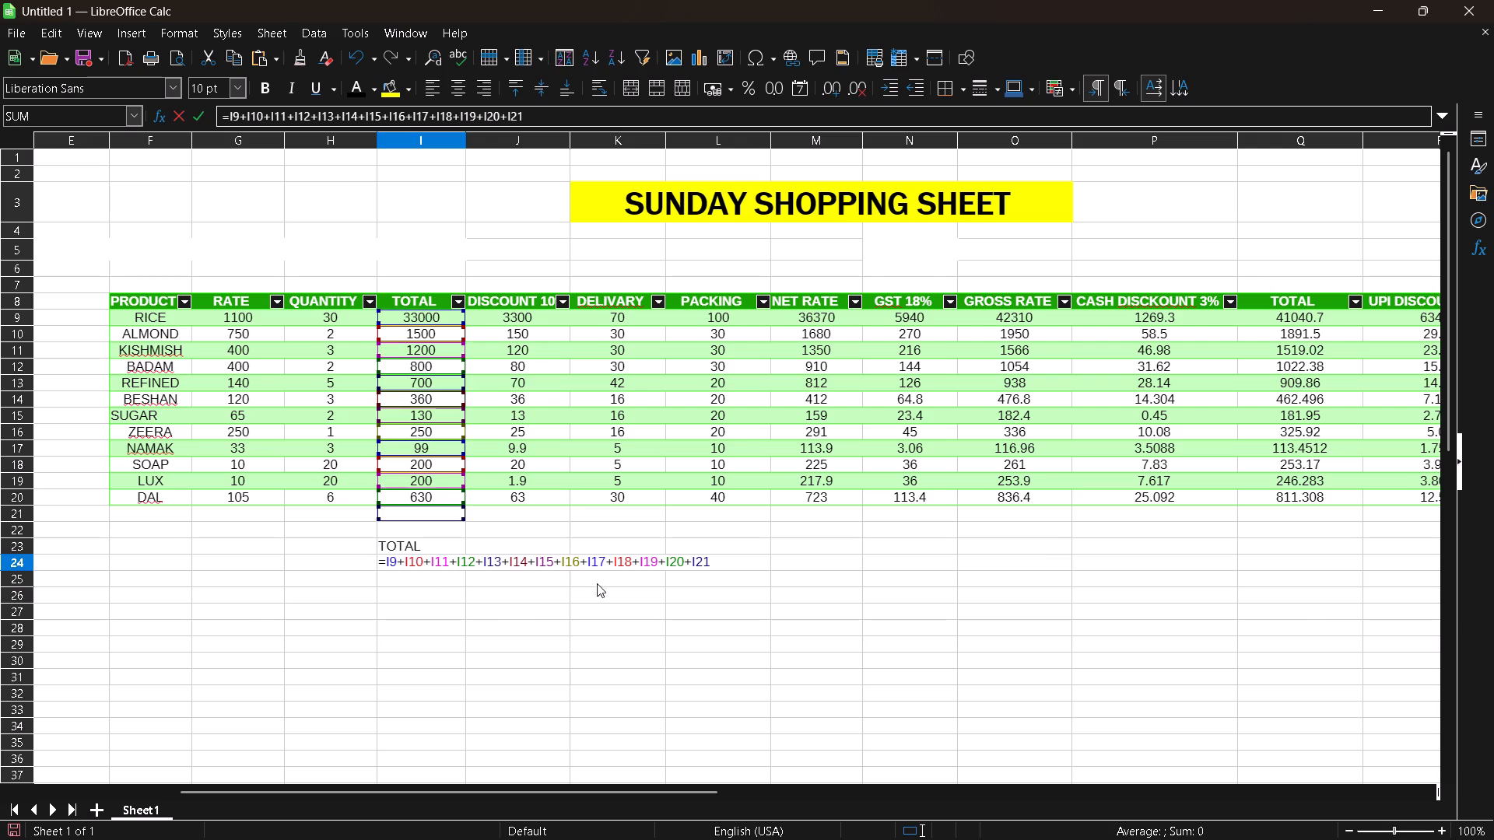
{"action": "key", "text": "Return"}
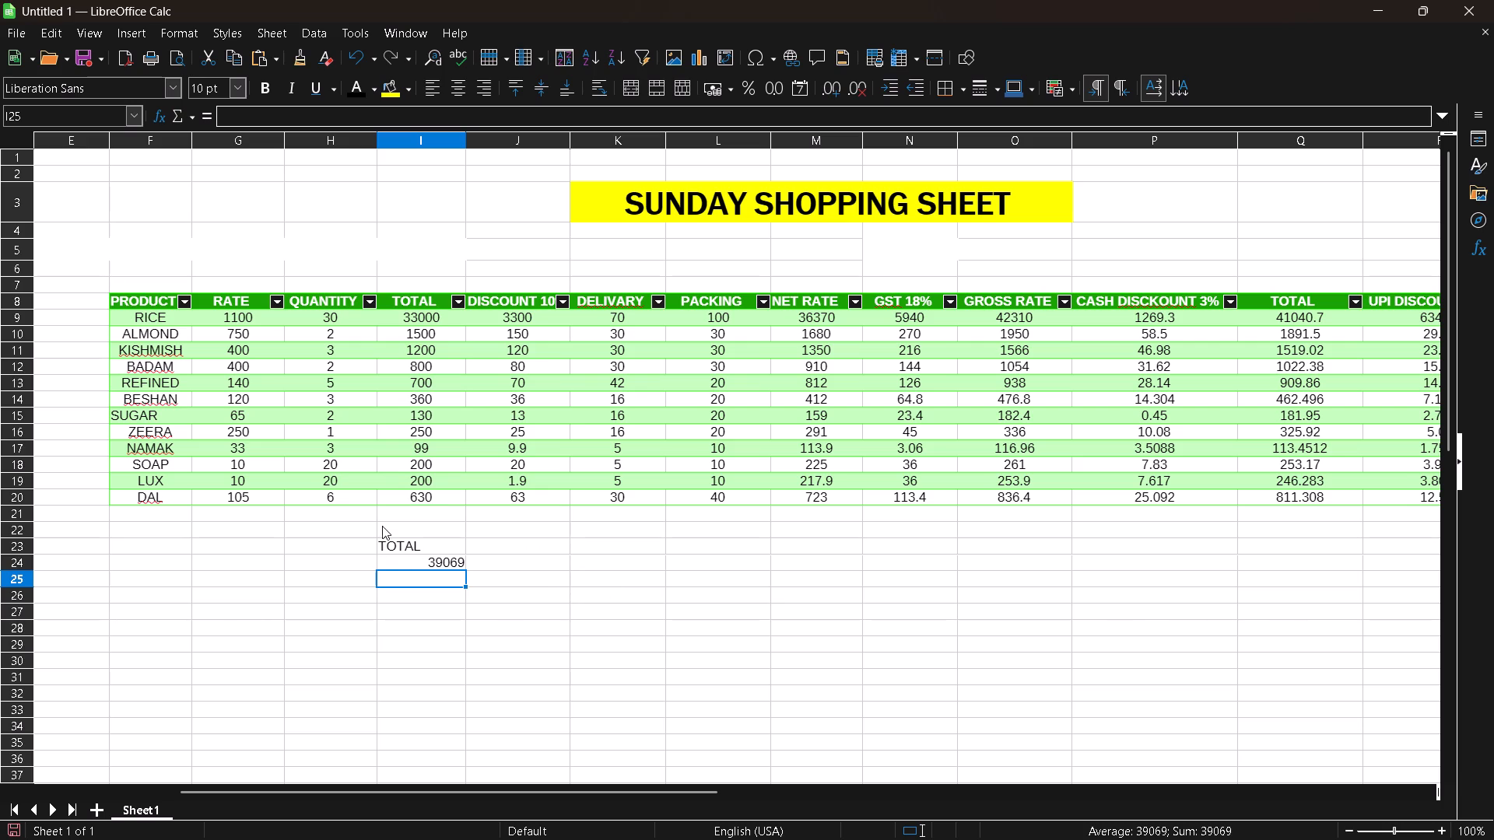
Format the label and sum in I23:I24 as a styled table matching the main one.
{"action": "left_click_drag", "start_coordinate": [386, 539], "coordinate": [457, 570]}
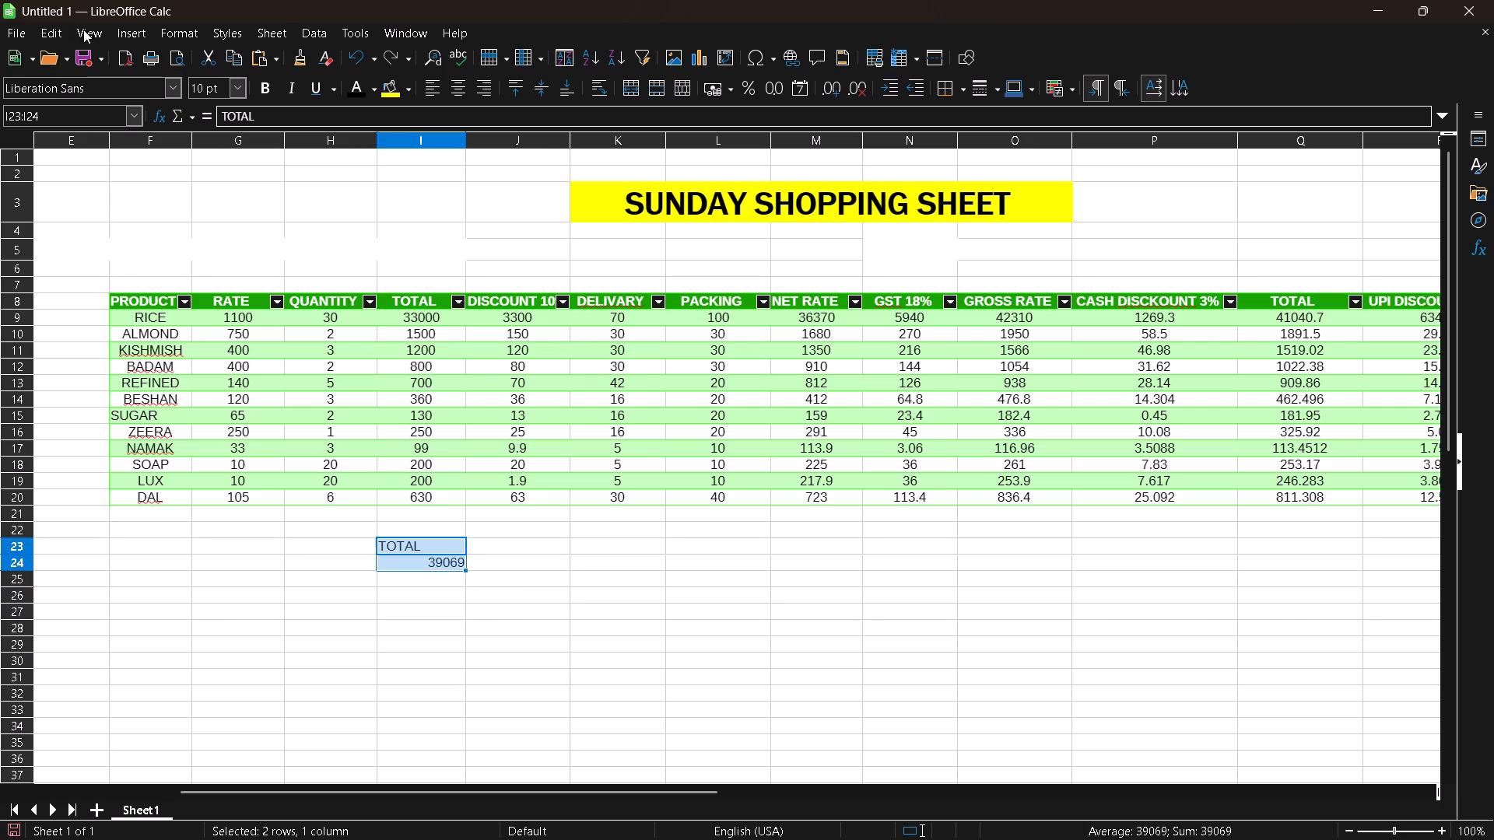
{"action": "left_click", "coordinate": [137, 33]}
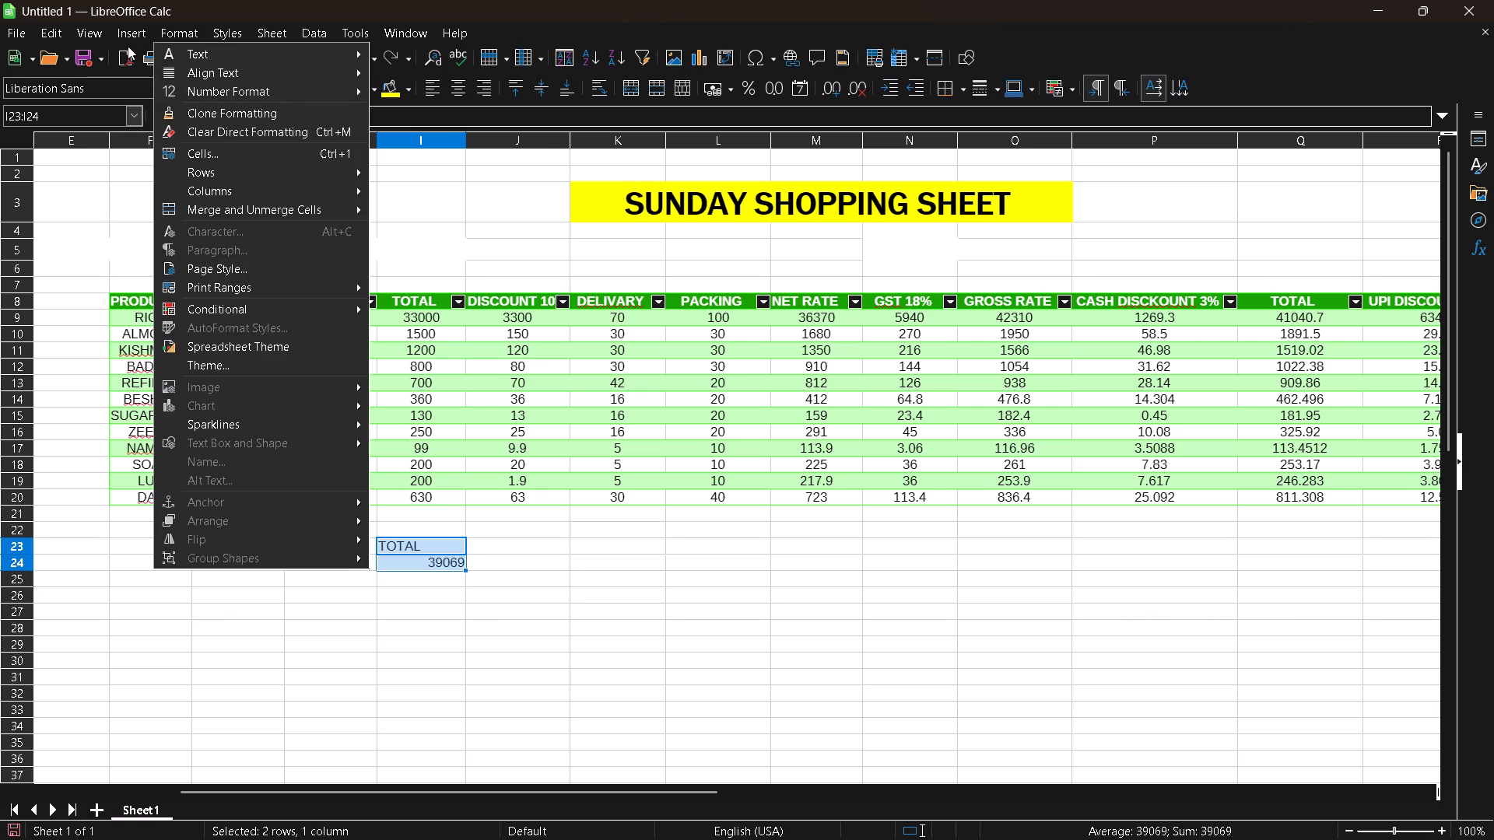
{"action": "left_click", "coordinate": [124, 36]}
{"action": "left_click", "coordinate": [124, 36]}
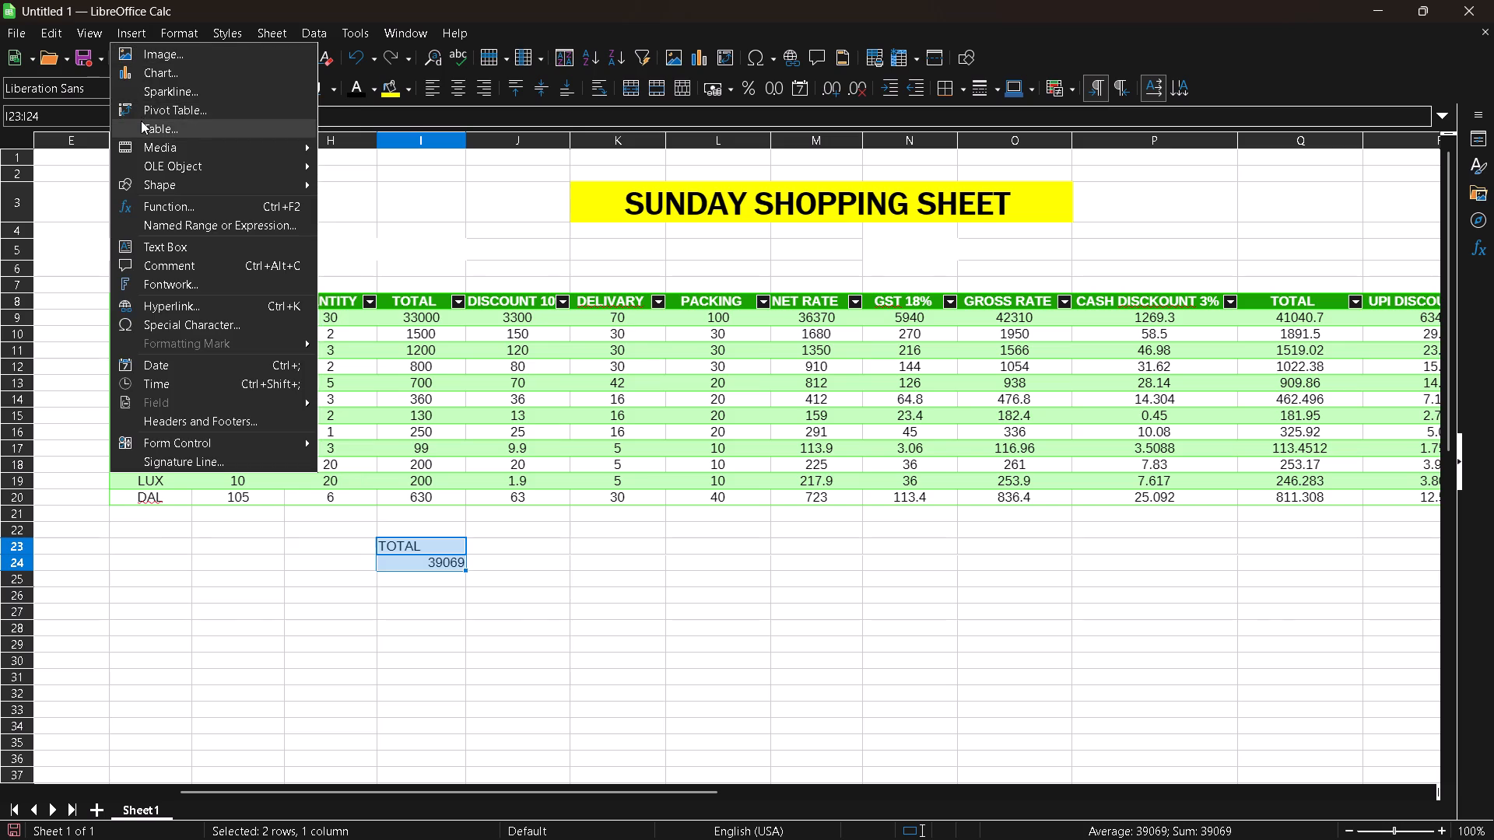
{"action": "left_click", "coordinate": [141, 121]}
{"action": "key", "text": "Return"}
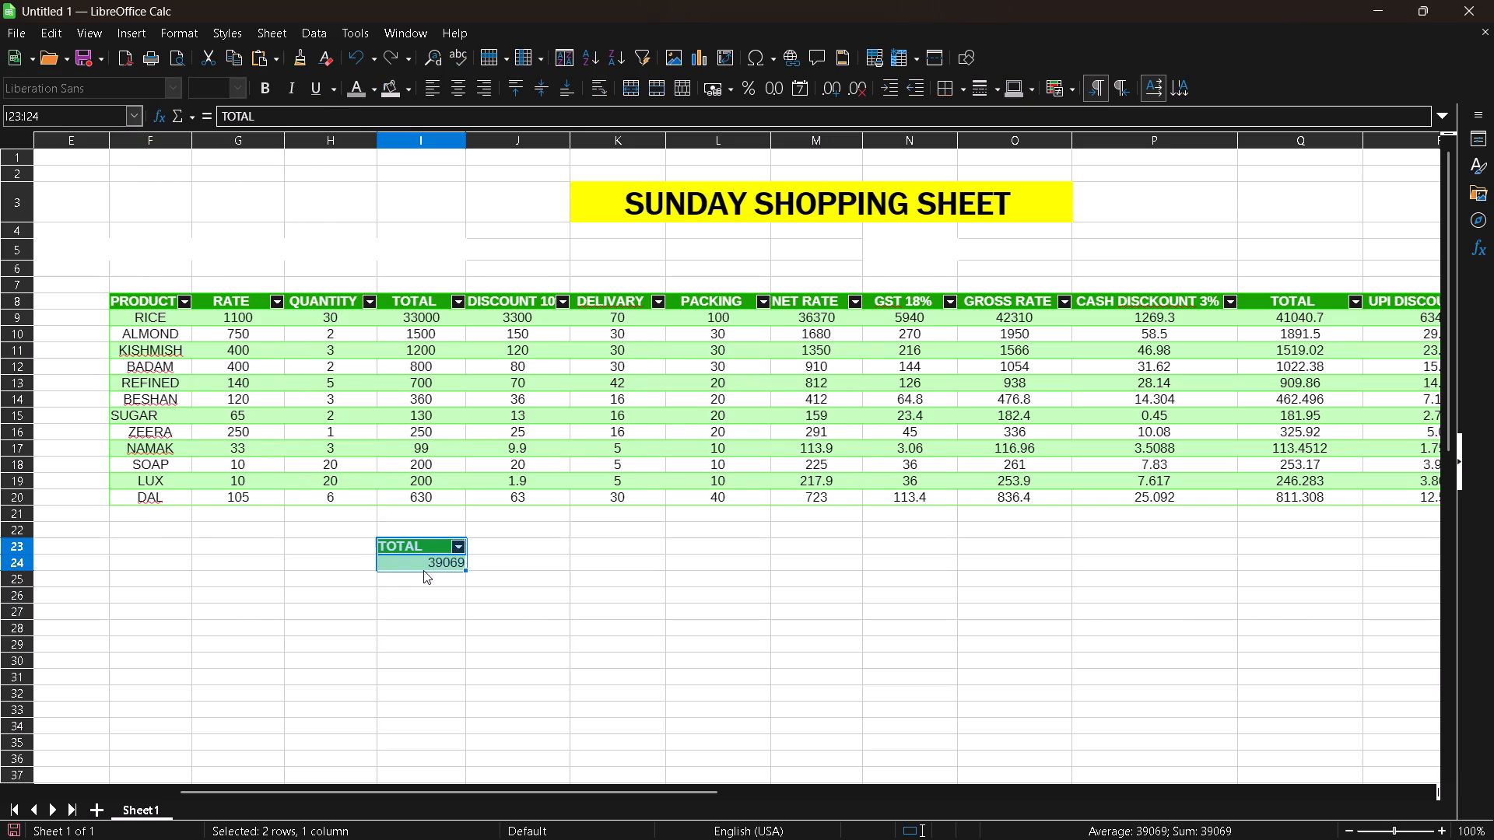
{"action": "triple_click", "coordinate": [420, 559]}
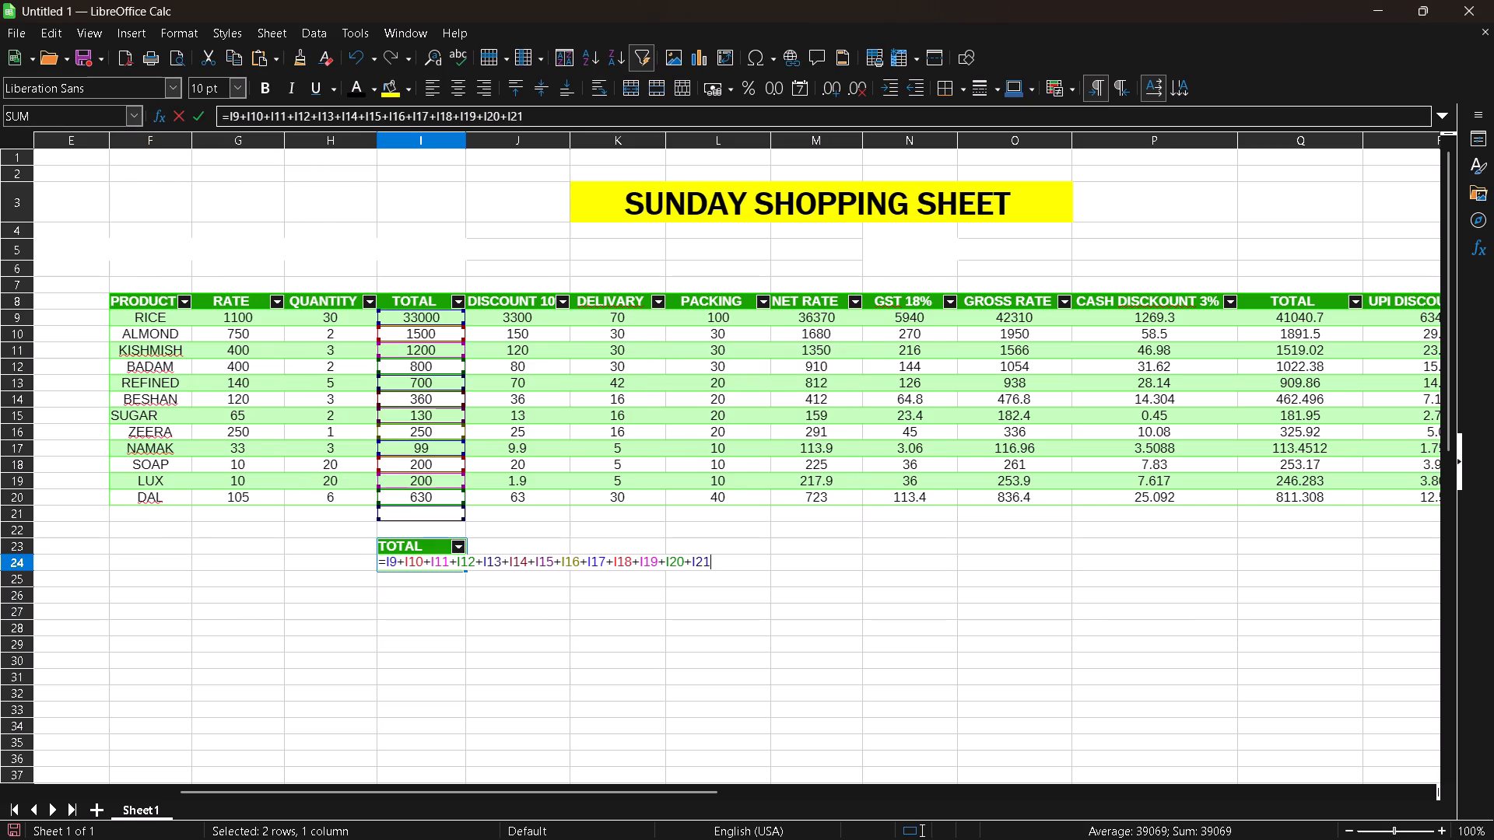
{"action": "key", "text": "Return"}
Center the TOTAL label in I23 and the sum in I24 horizontally.
{"action": "left_click", "coordinate": [413, 553]}
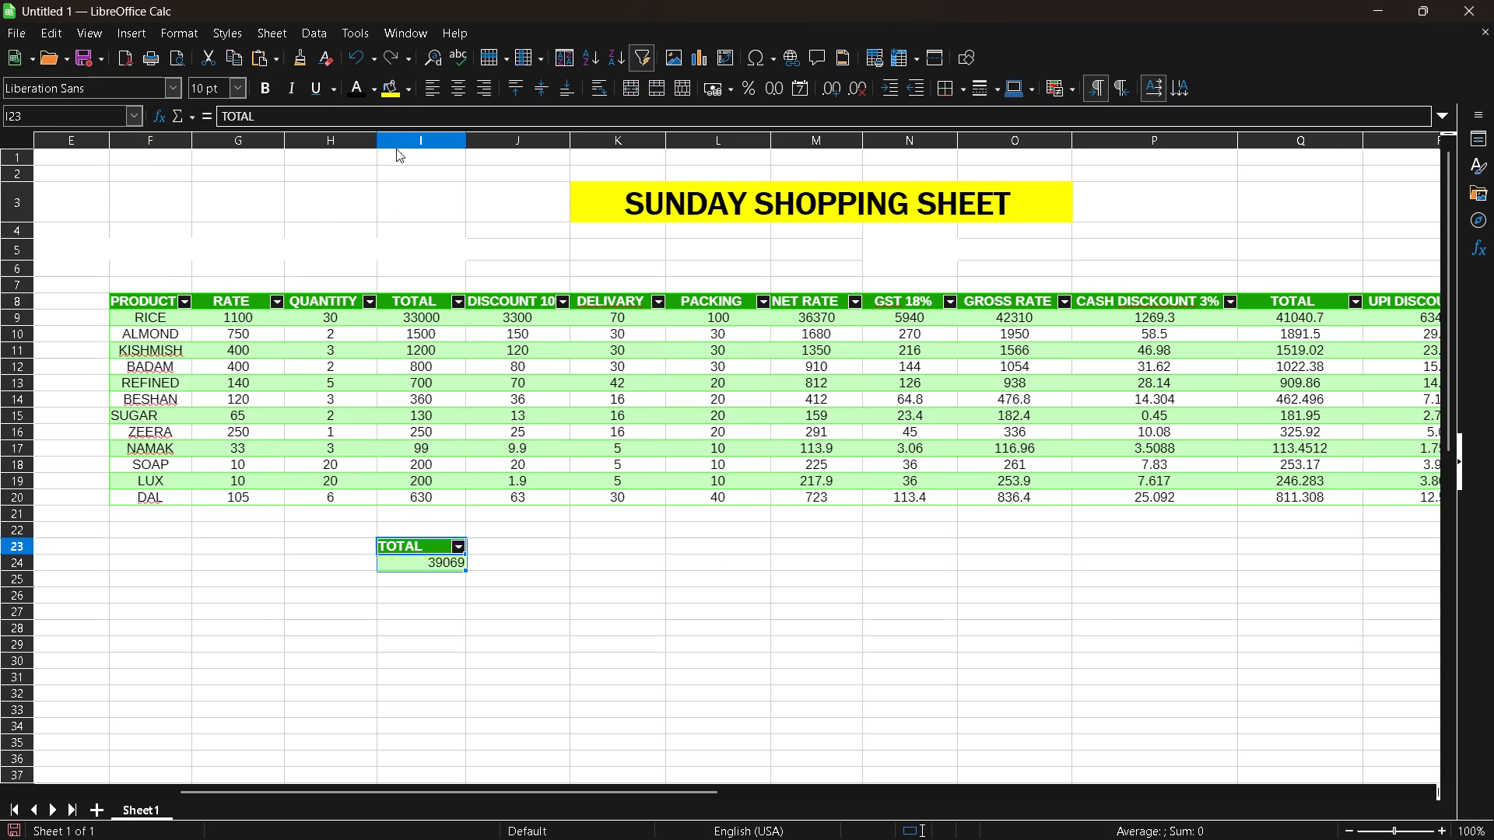
{"action": "left_click", "coordinate": [461, 90]}
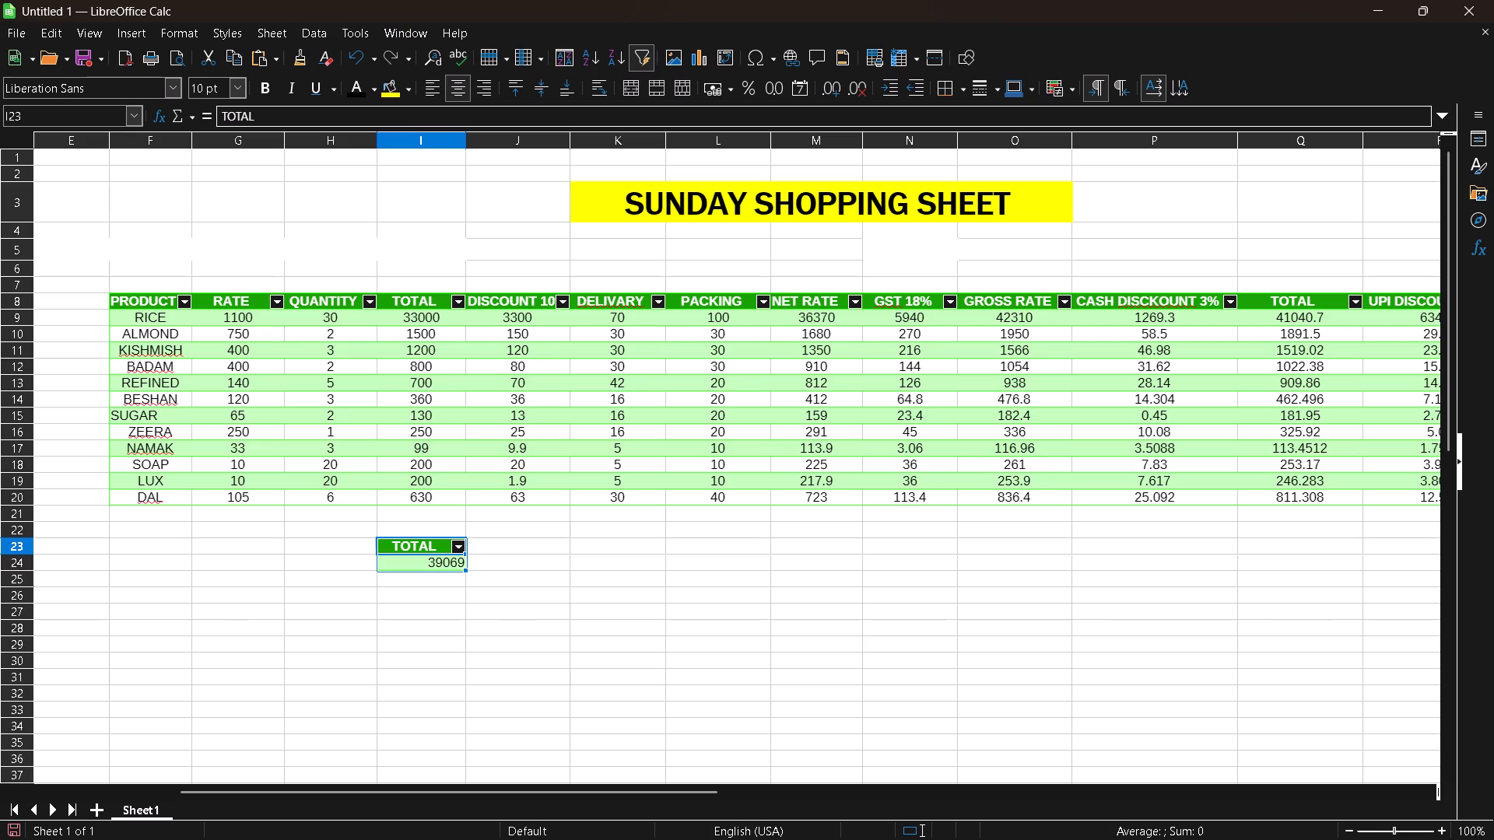
{"action": "key", "text": "Down"}
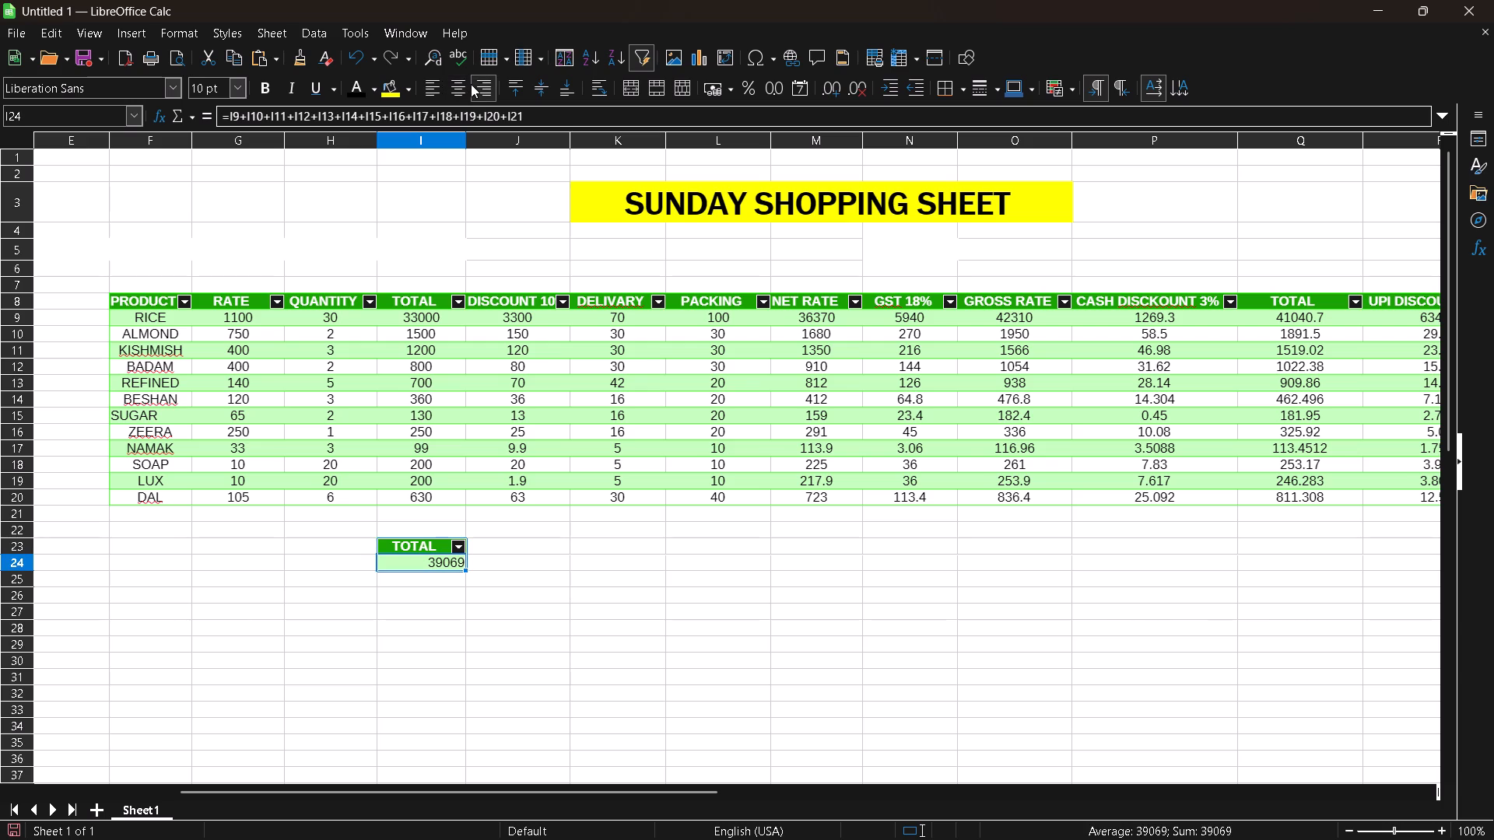
{"action": "left_click", "coordinate": [461, 89]}
Enter the label TOTAL in cell M23, below the NET RATE column.
{"action": "left_click", "coordinate": [808, 543]}
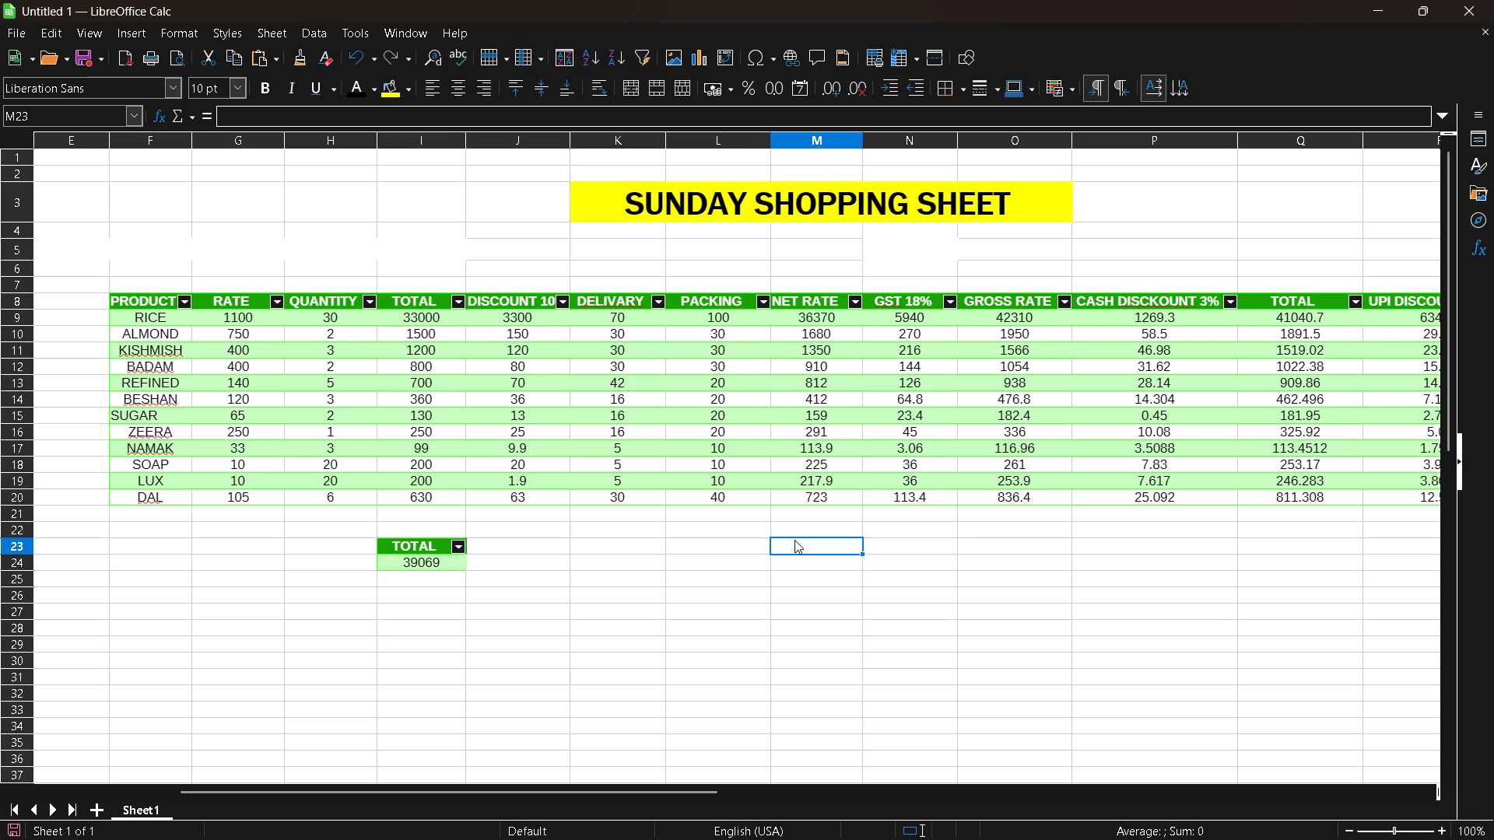
{"action": "type", "text": "TO"}
{"action": "key", "text": "t"}
{"action": "type", "text": "AL"}
{"action": "key", "text": "Down"}
Enter a formula in M24 that adds the individual cells M9 through M20 of the NET RATE column.
{"action": "key", "text": "equal"}
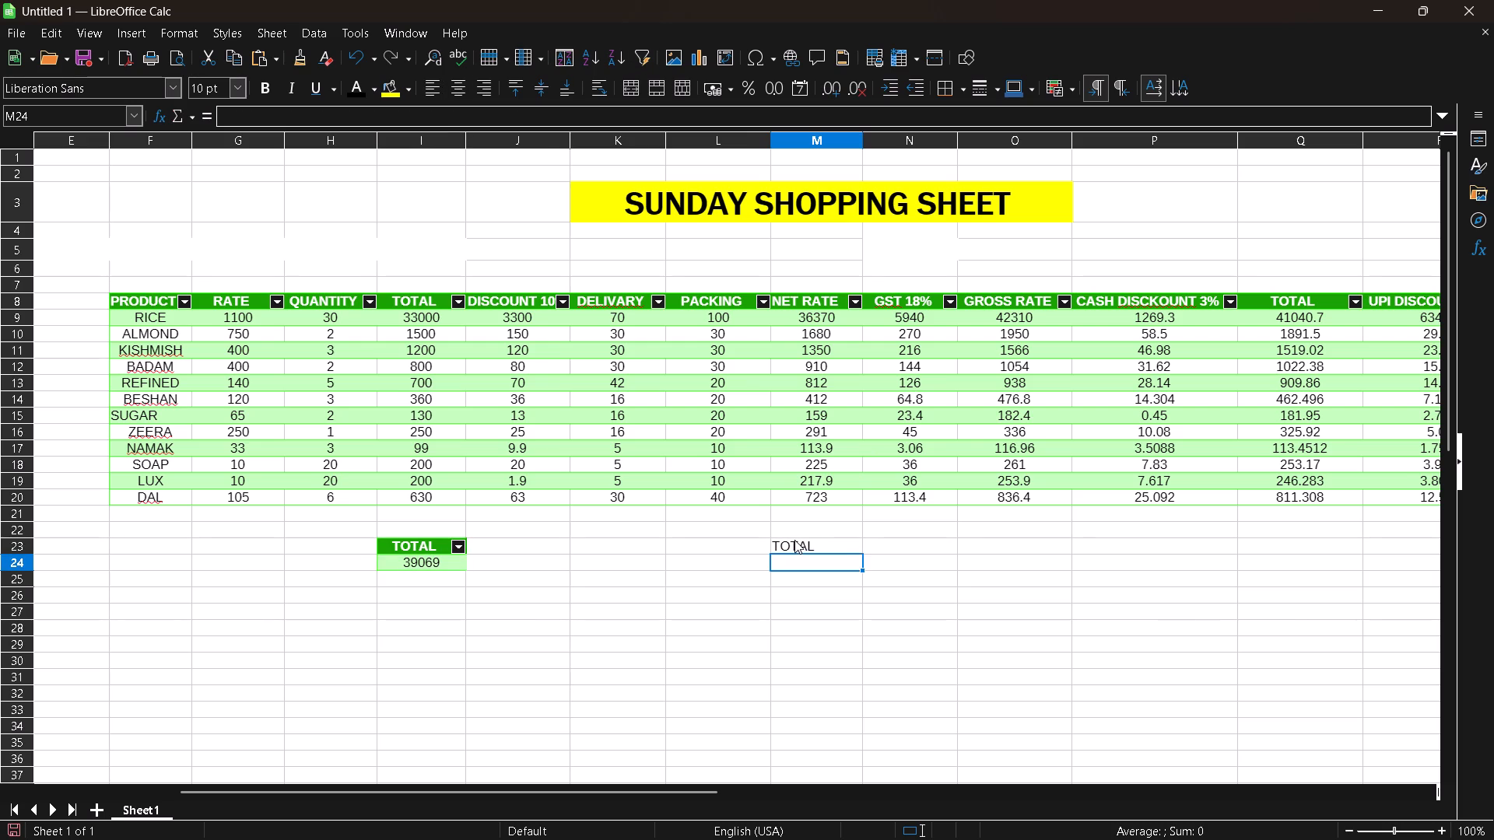
{"action": "key", "text": "m"}
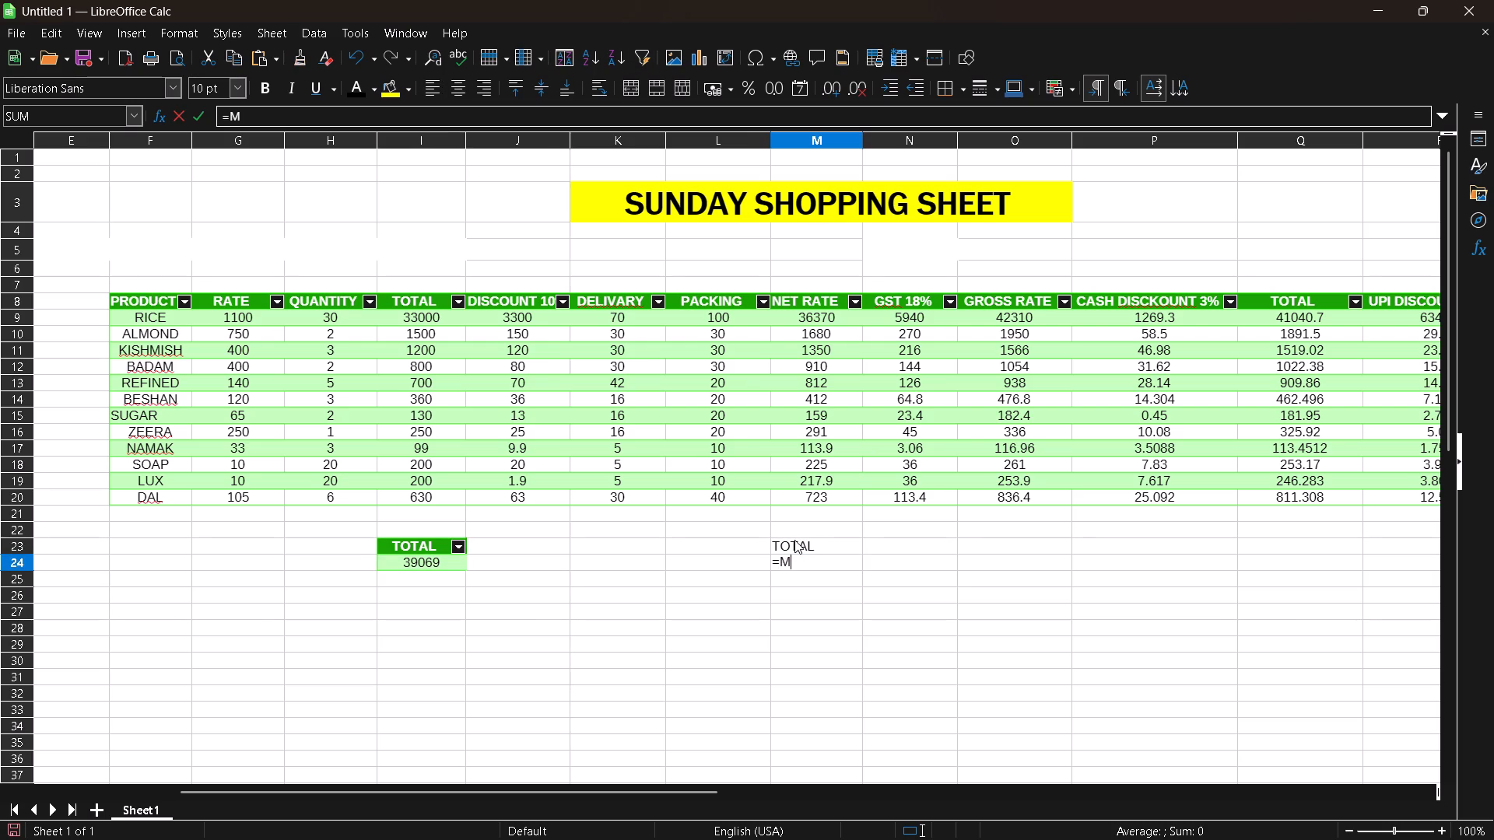
{"action": "type", "text": "9+"}
{"action": "type", "text": "M10+M11+M12+"}
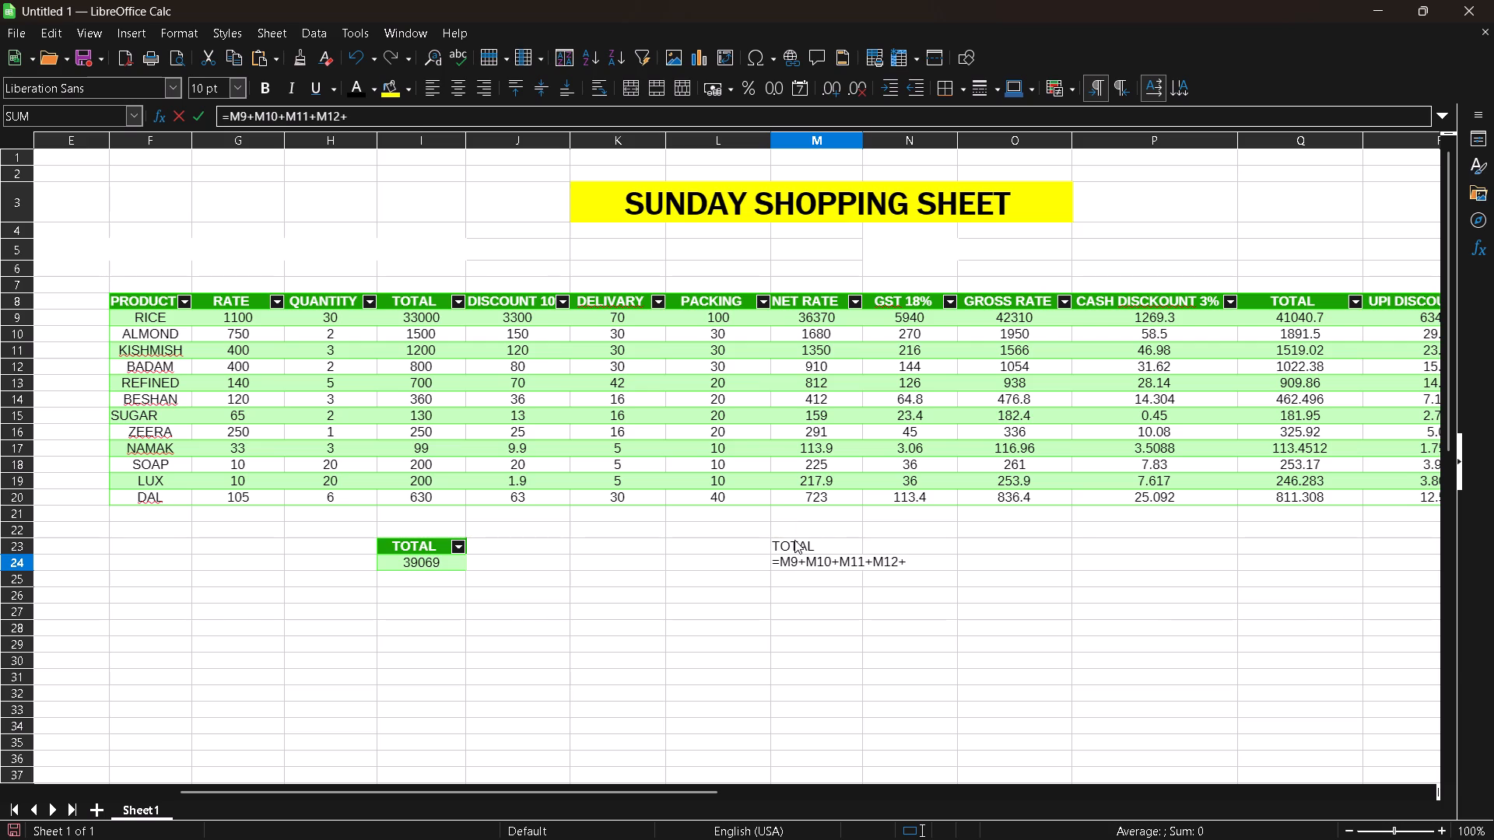
{"action": "type", "text": "M13+M14+M15+M16+"}
{"action": "type", "text": "M17+M18+M19+M1"}
{"action": "key", "text": "BackSpace"}
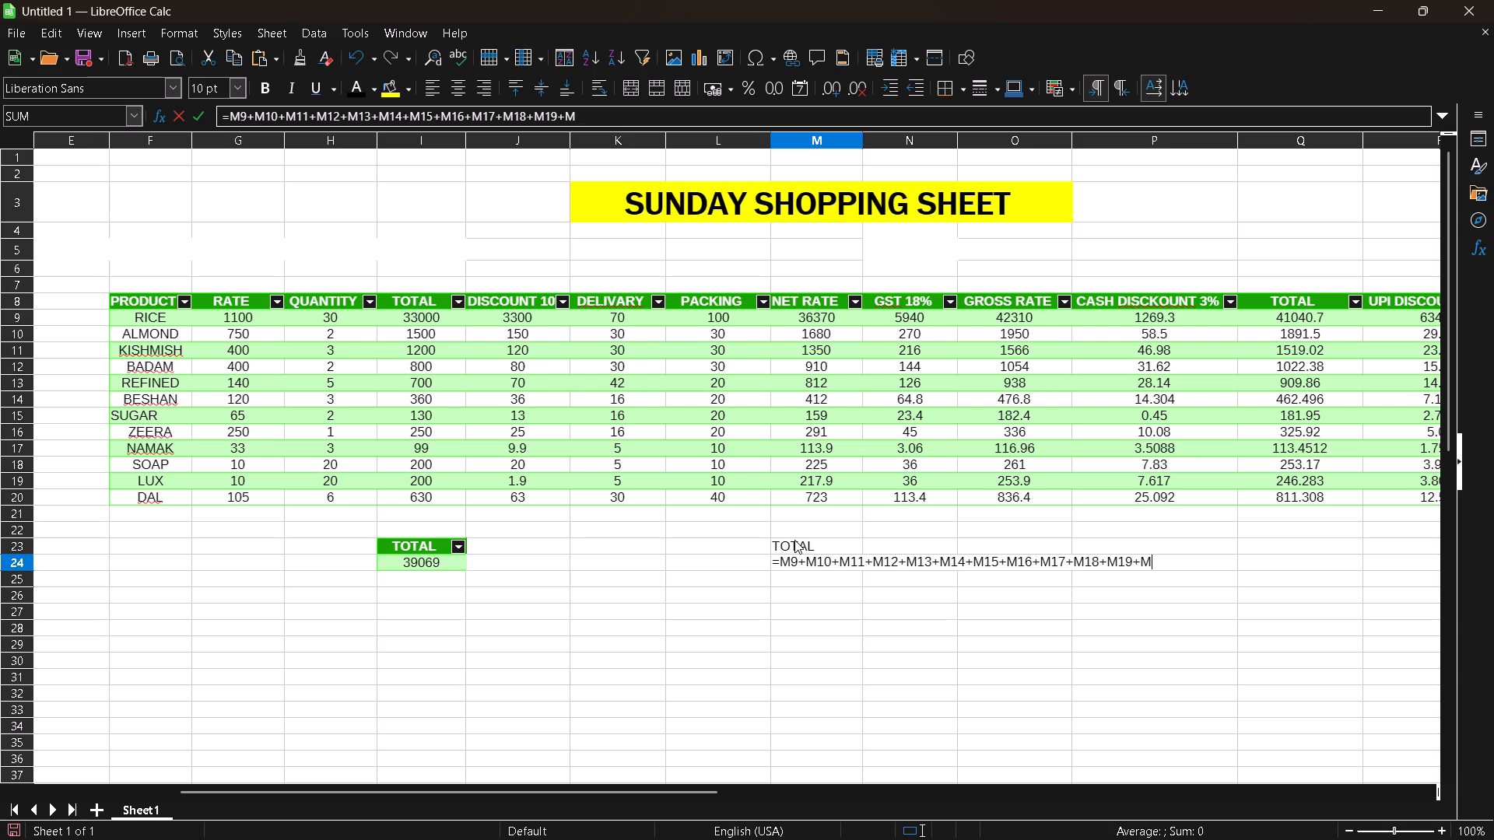
{"action": "type", "text": "20+"}
{"action": "key", "text": "BackSpace"}
{"action": "key", "text": "Return"}
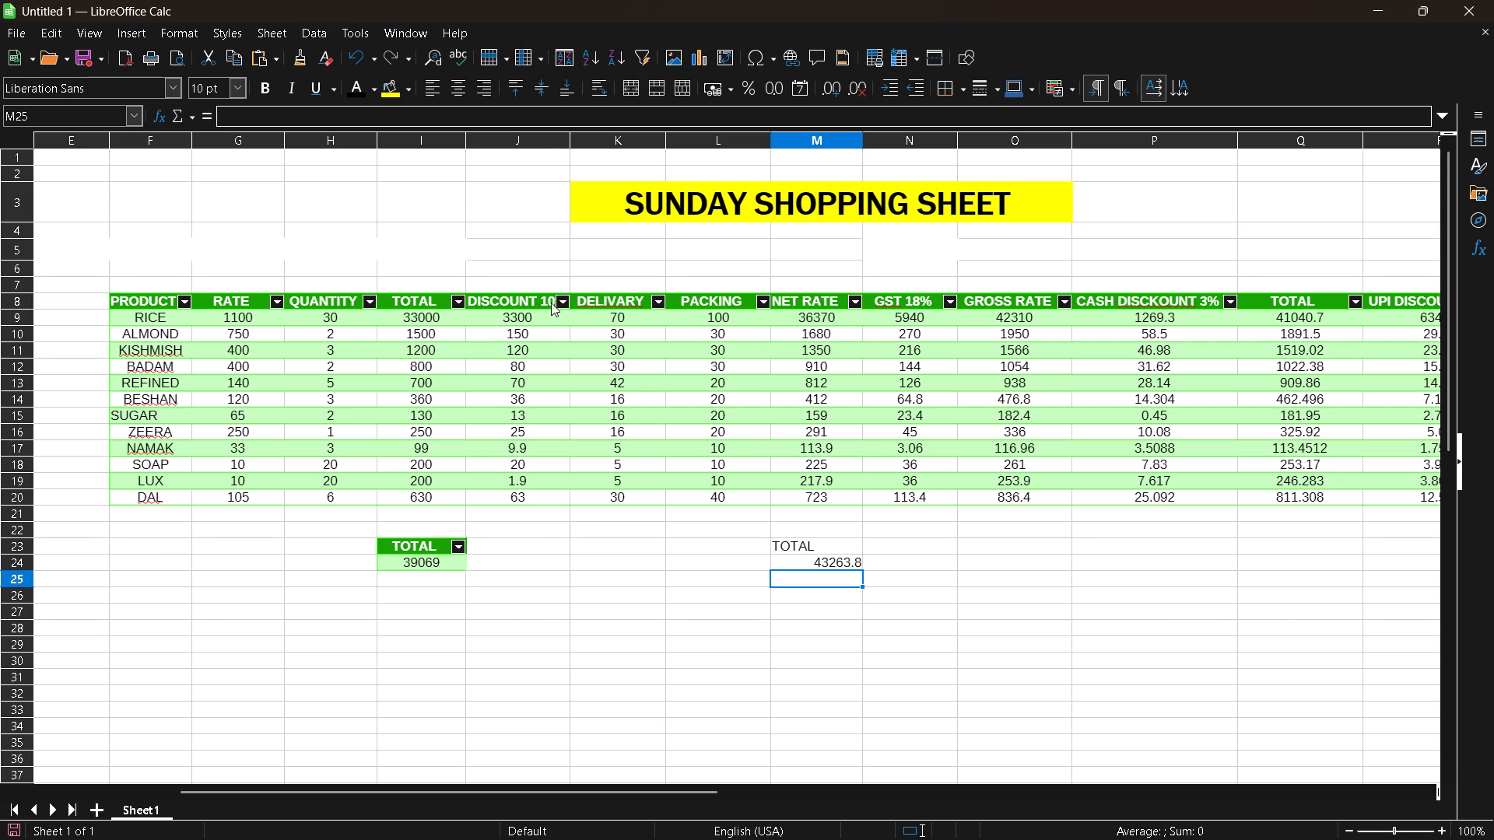
{"action": "scroll", "coordinate": [691, 380], "scroll_direction": "down", "scroll_amount": 1}
{"action": "scroll", "coordinate": [824, 470], "scroll_direction": "up", "scroll_amount": 1}
Center the label and sum in M23:M24 and format them as a styled table like the one in I23:I24.
{"action": "key", "text": "Up"}
{"action": "key", "text": "Up"}
{"action": "key", "text": "shift+Down"}
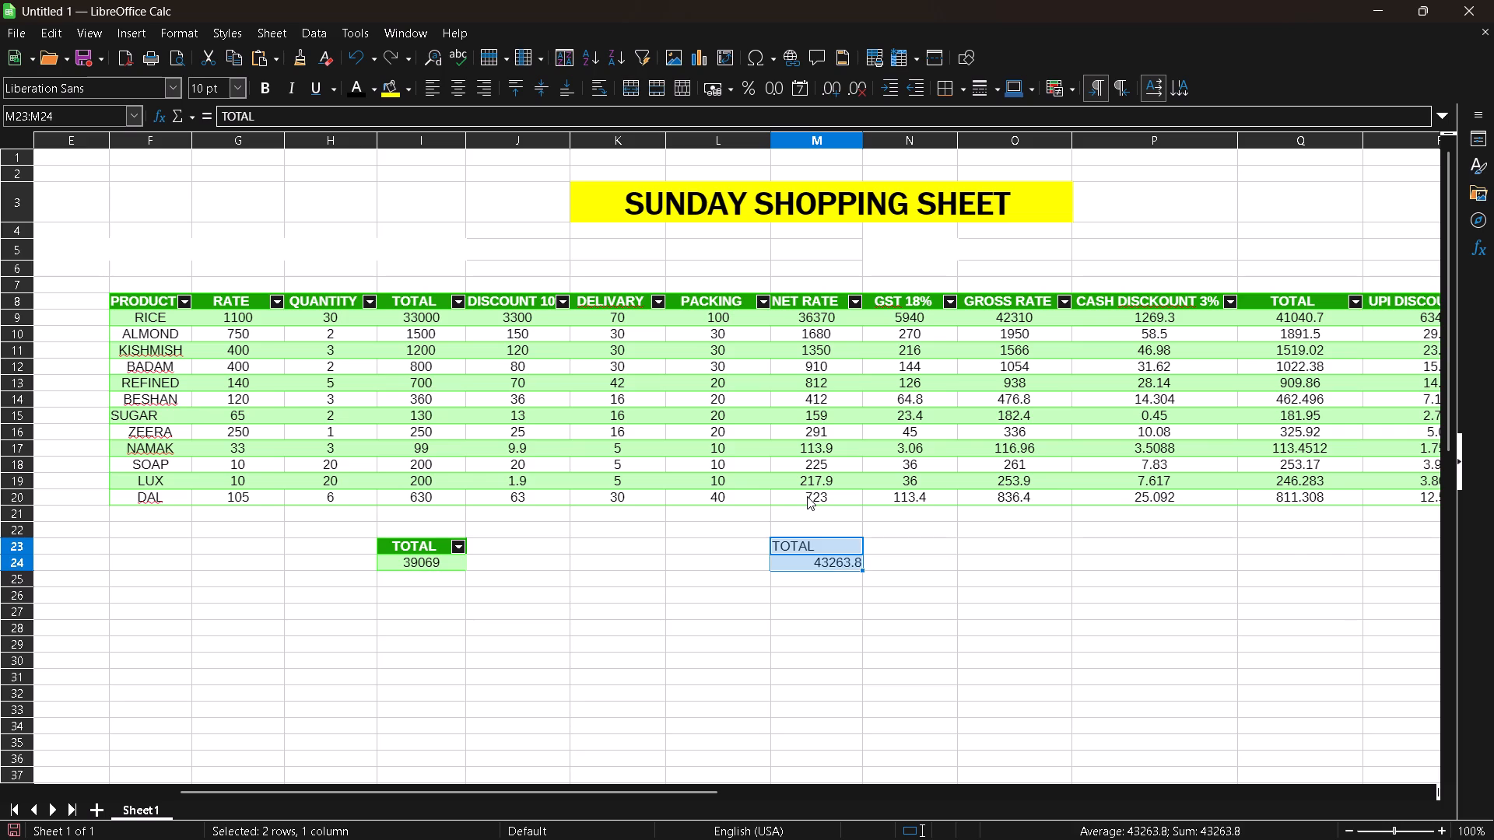
{"action": "key", "text": "shift+Down"}
{"action": "key", "text": "shift+Up"}
{"action": "left_click", "coordinate": [459, 86]}
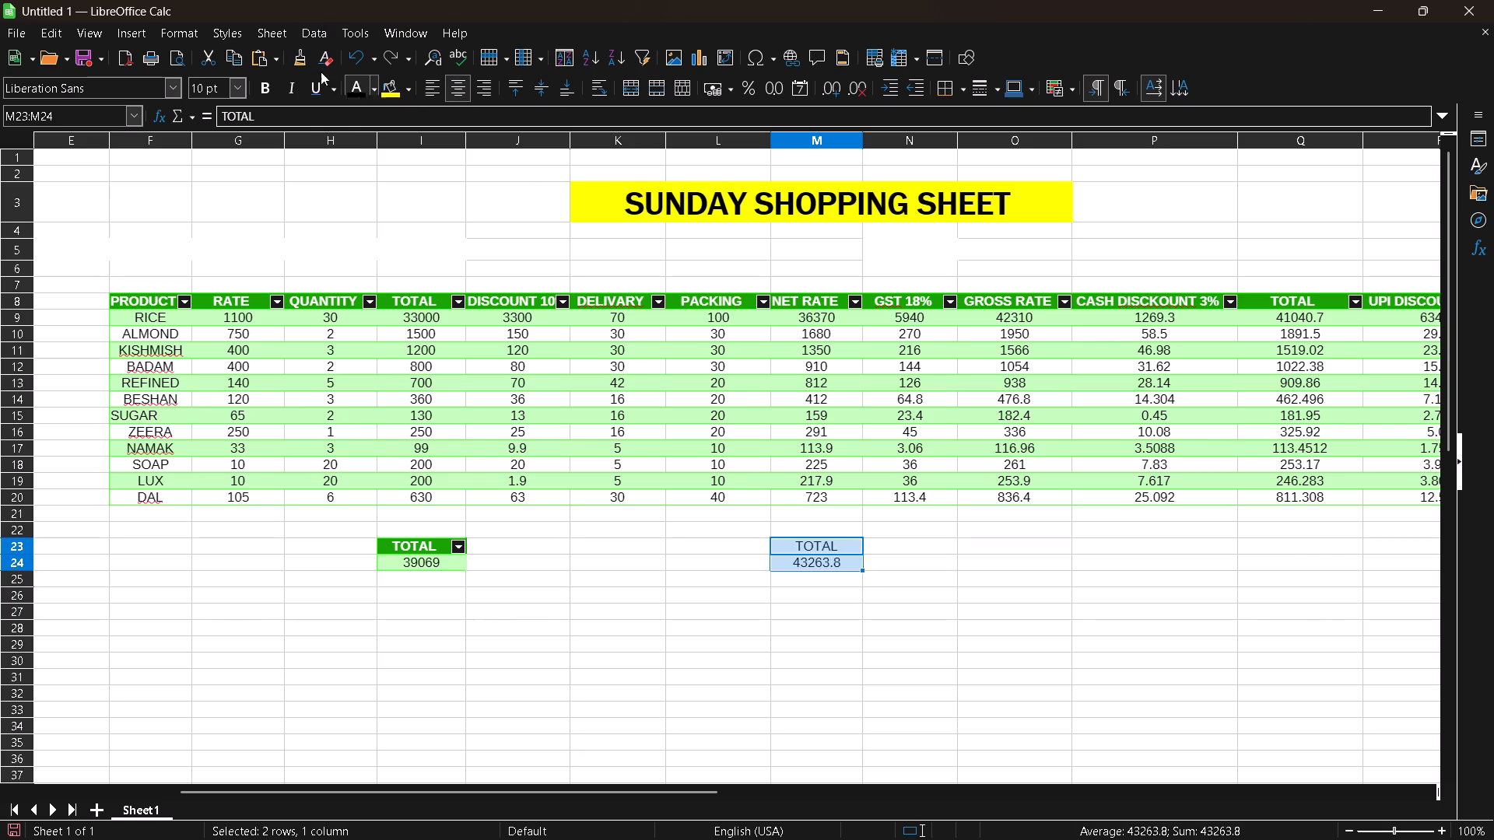
{"action": "left_click", "coordinate": [122, 27]}
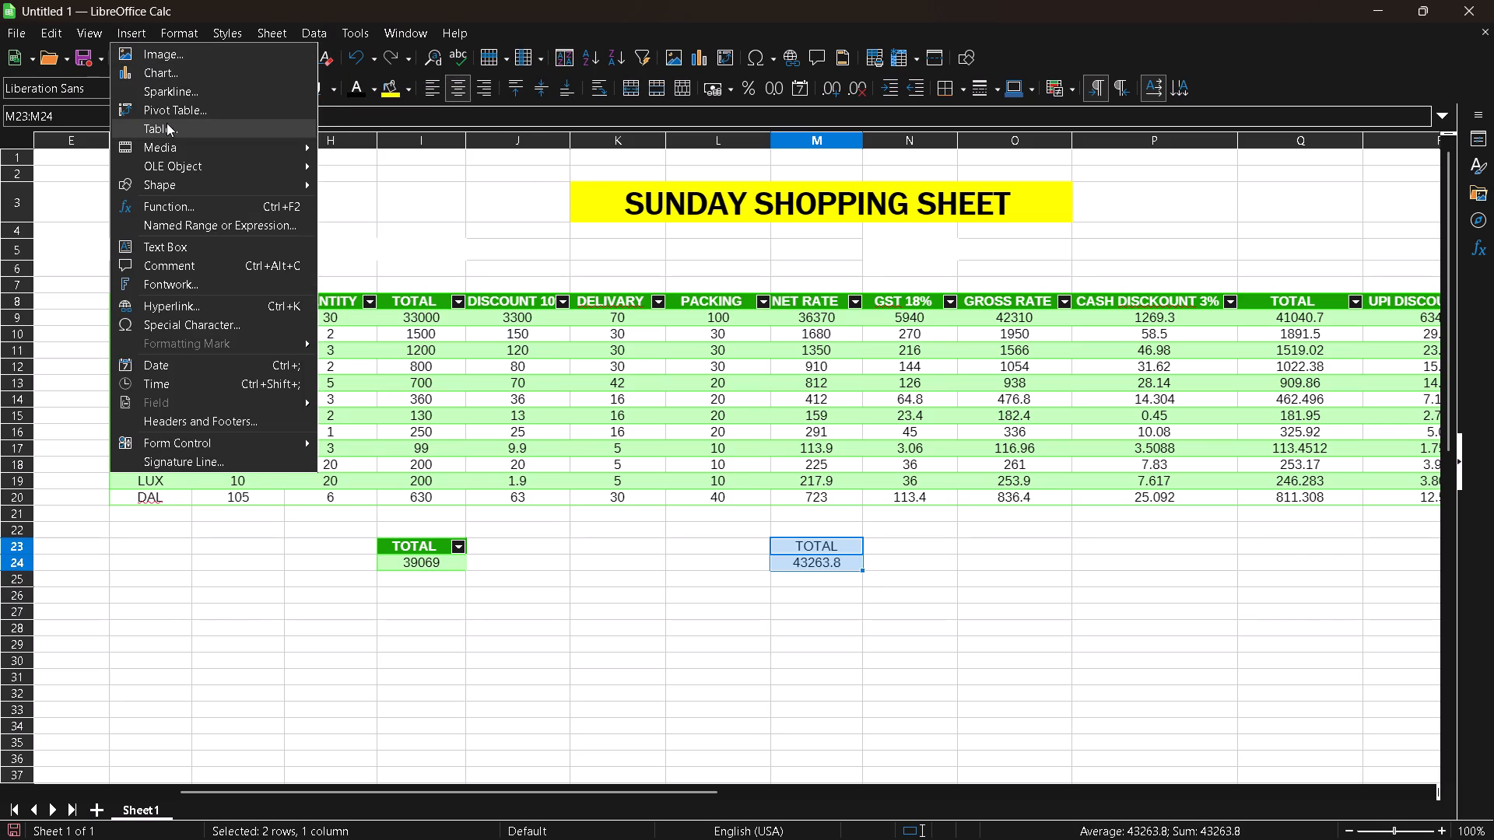
{"action": "left_click", "coordinate": [167, 123]}
{"action": "key", "text": "Return"}
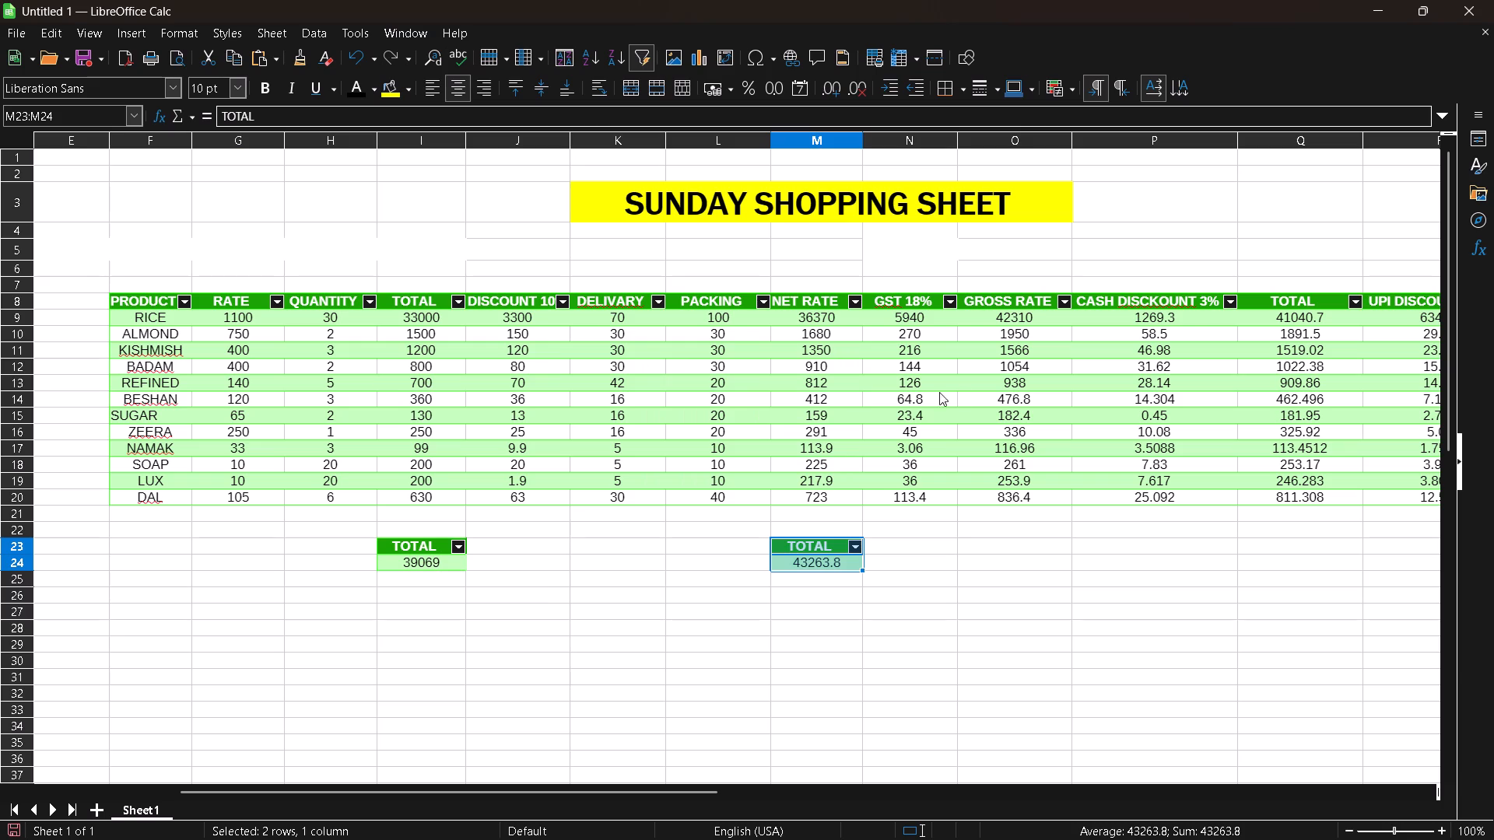
Enter the label TOTAL in cell Q23, below the TOTAL column that follows the cash discount.
{"action": "left_click", "coordinate": [1138, 541]}
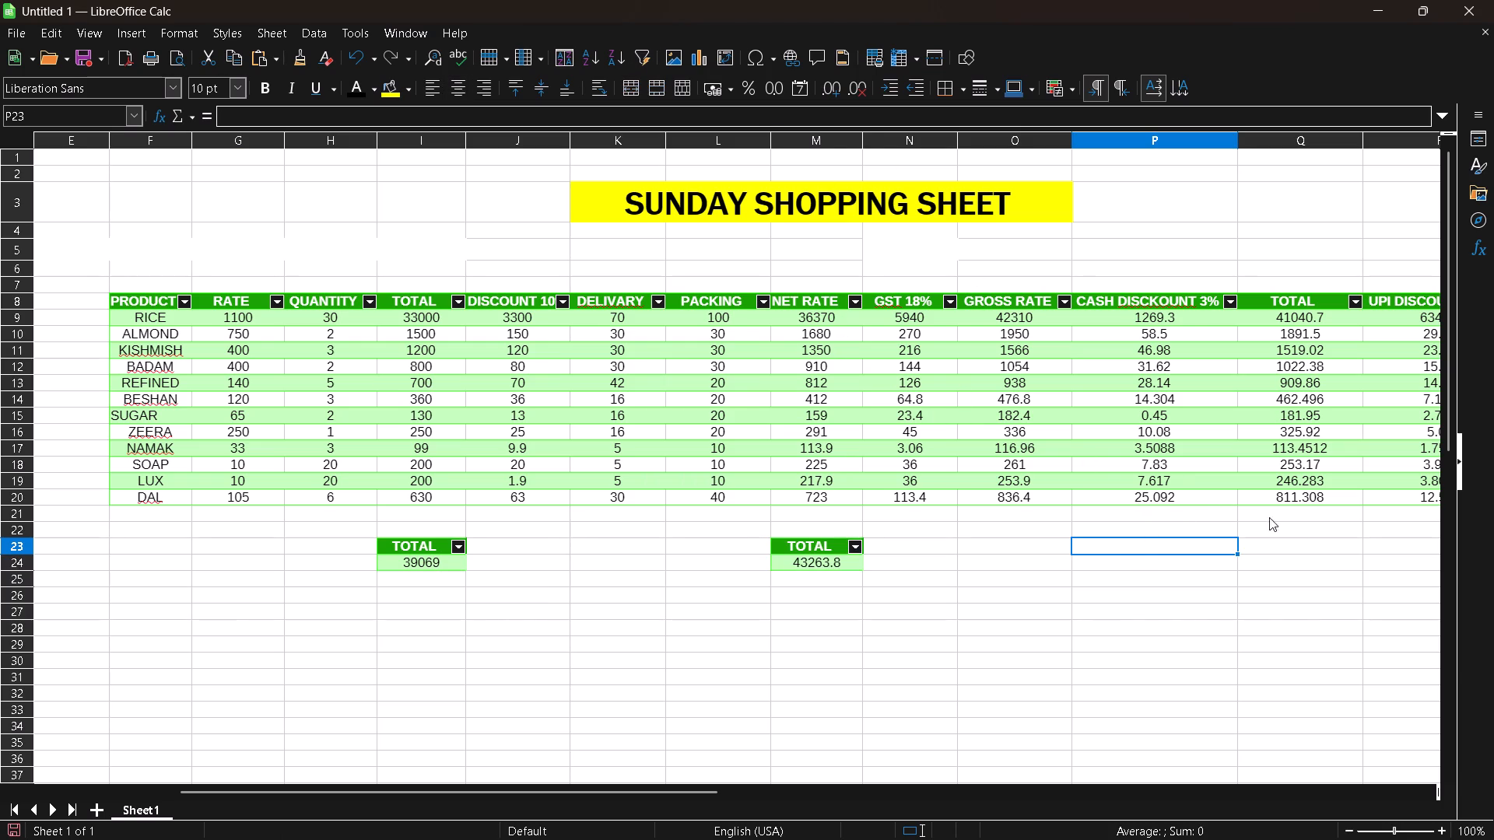
{"action": "left_click", "coordinate": [1307, 558]}
{"action": "left_click", "coordinate": [1294, 538]}
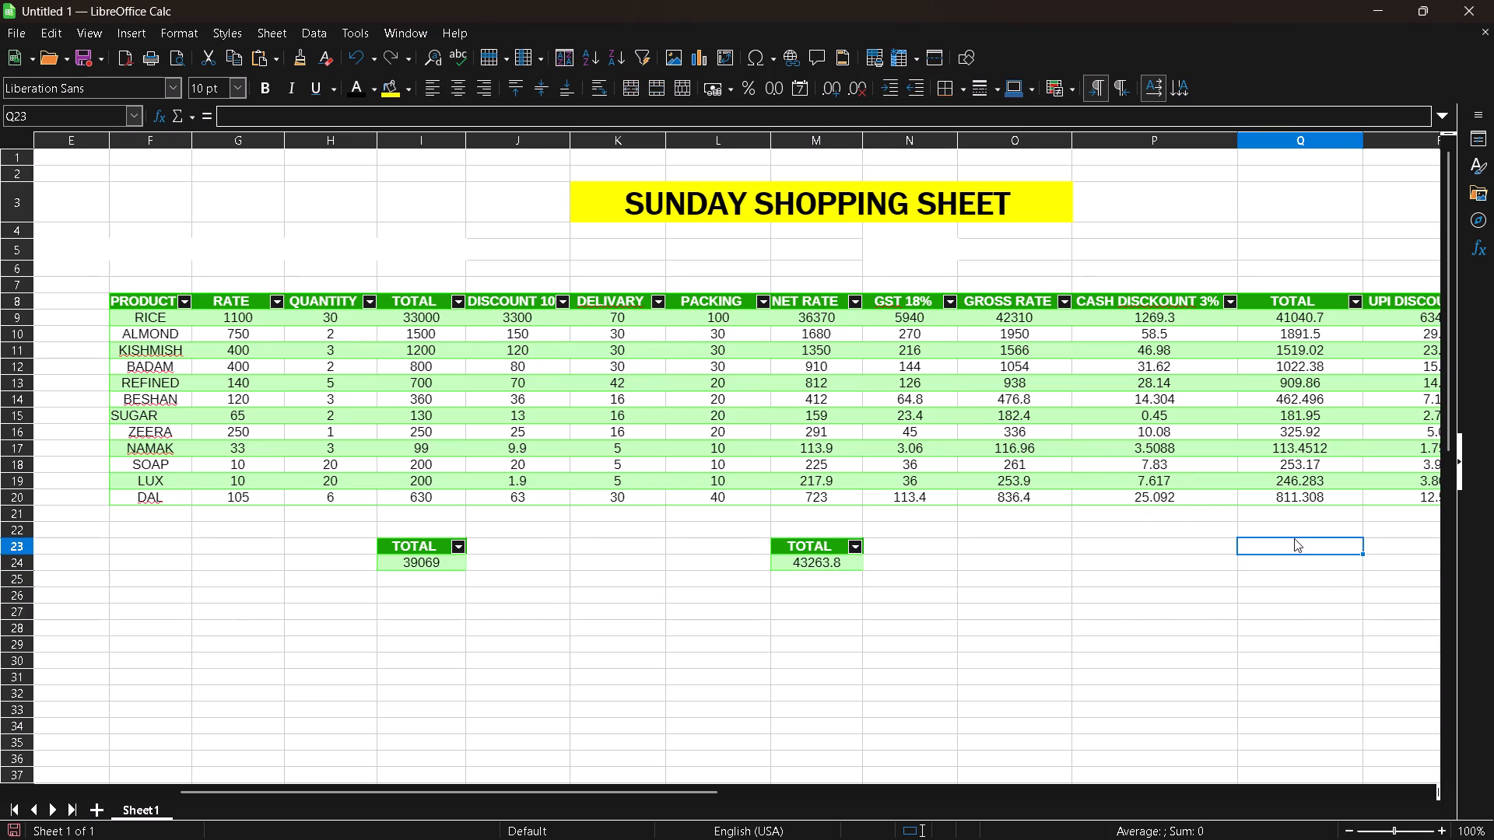
{"action": "type", "text": "TOT"}
{"action": "type", "text": "AL"}
{"action": "key", "text": "Return"}
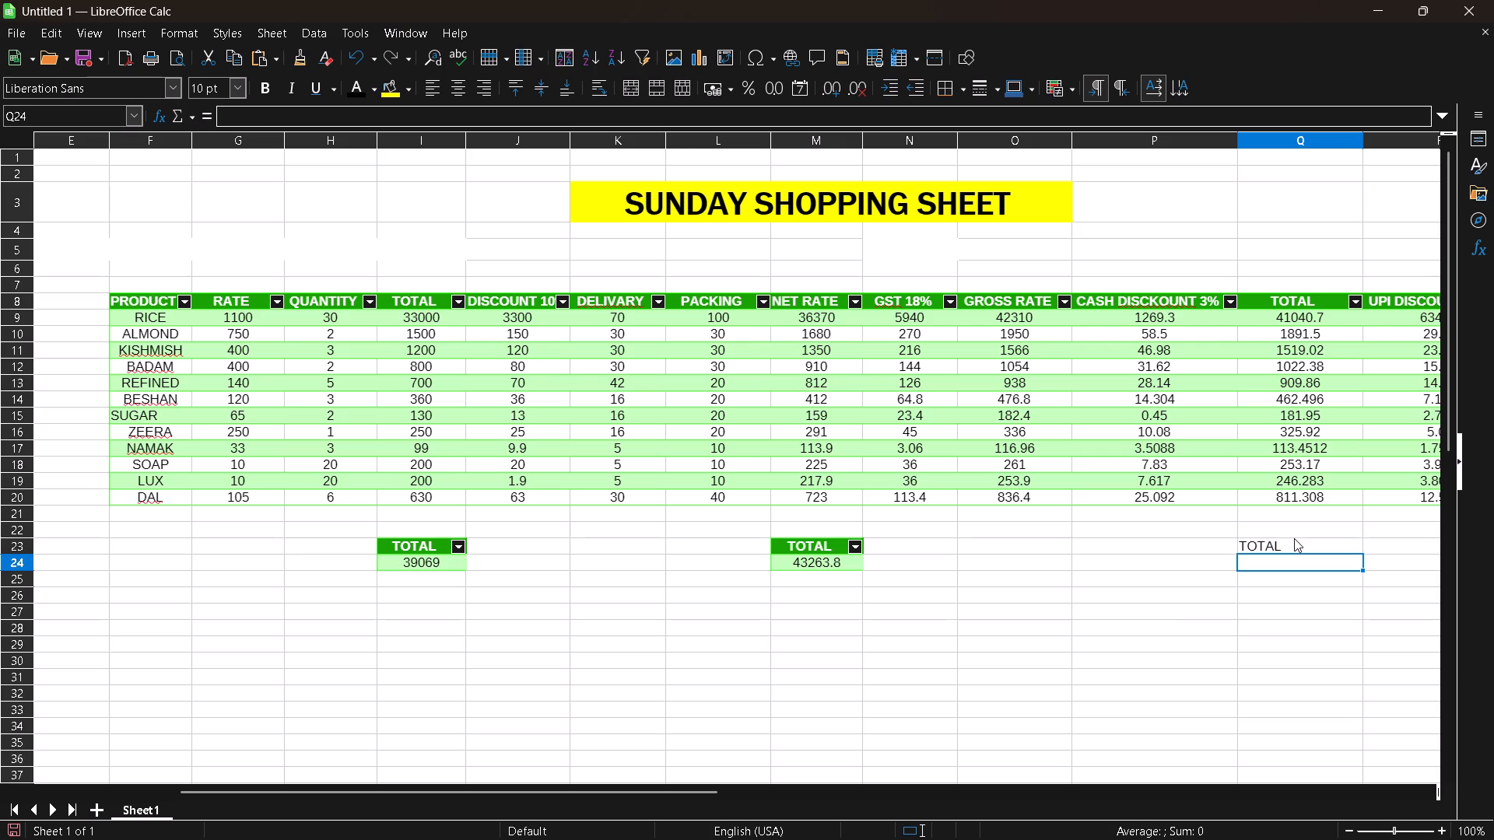
Enter a formula in Q24 that adds the individual cells Q9 through Q20 of that TOTAL column.
{"action": "key", "text": "equal"}
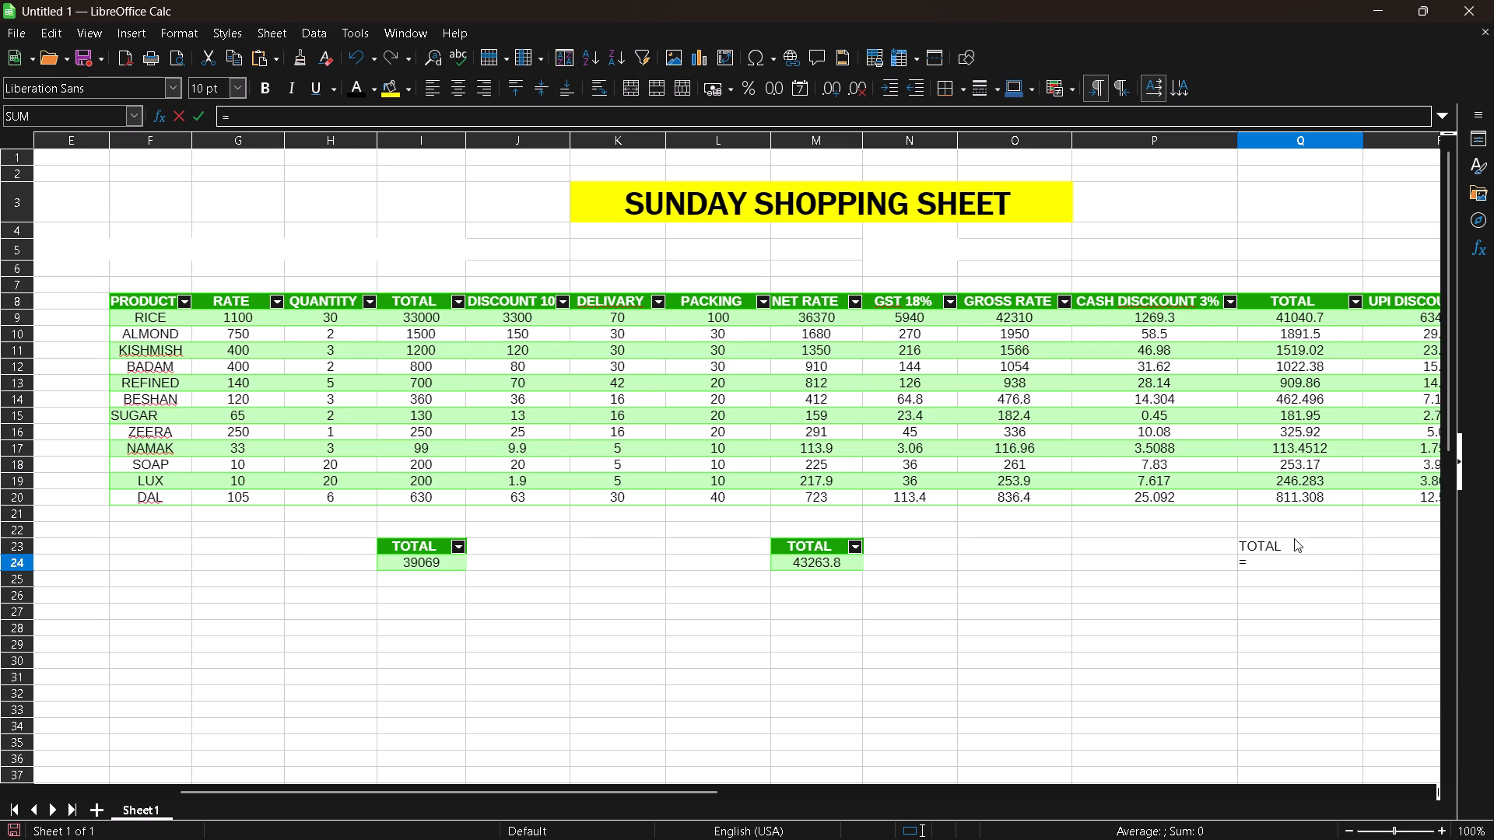
{"action": "type", "text": "G9+"}
{"action": "key", "text": "BackSpace"}
{"action": "key", "text": "BackSpace"}
{"action": "key", "text": "BackSpace"}
{"action": "type", "text": "Q9+Q10+Q11+Q12+Q13+Q14+"}
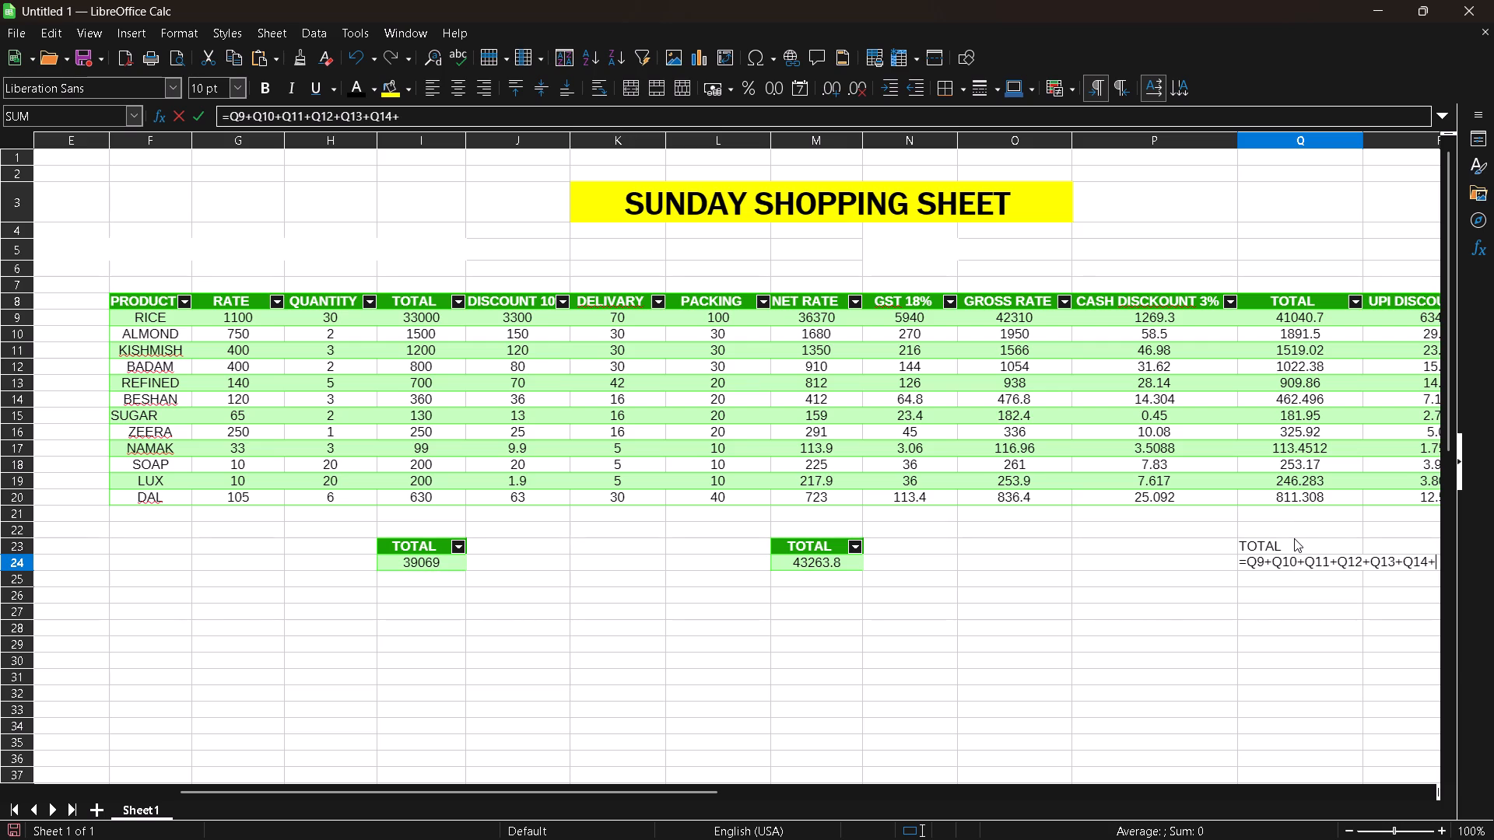
{"action": "type", "text": "Q15"}
{"action": "key", "text": "plus"}
{"action": "type", "text": "Q19"}
{"action": "key", "text": "BackSpace"}
{"action": "type", "text": "6+Q17+Q18+Q19+"}
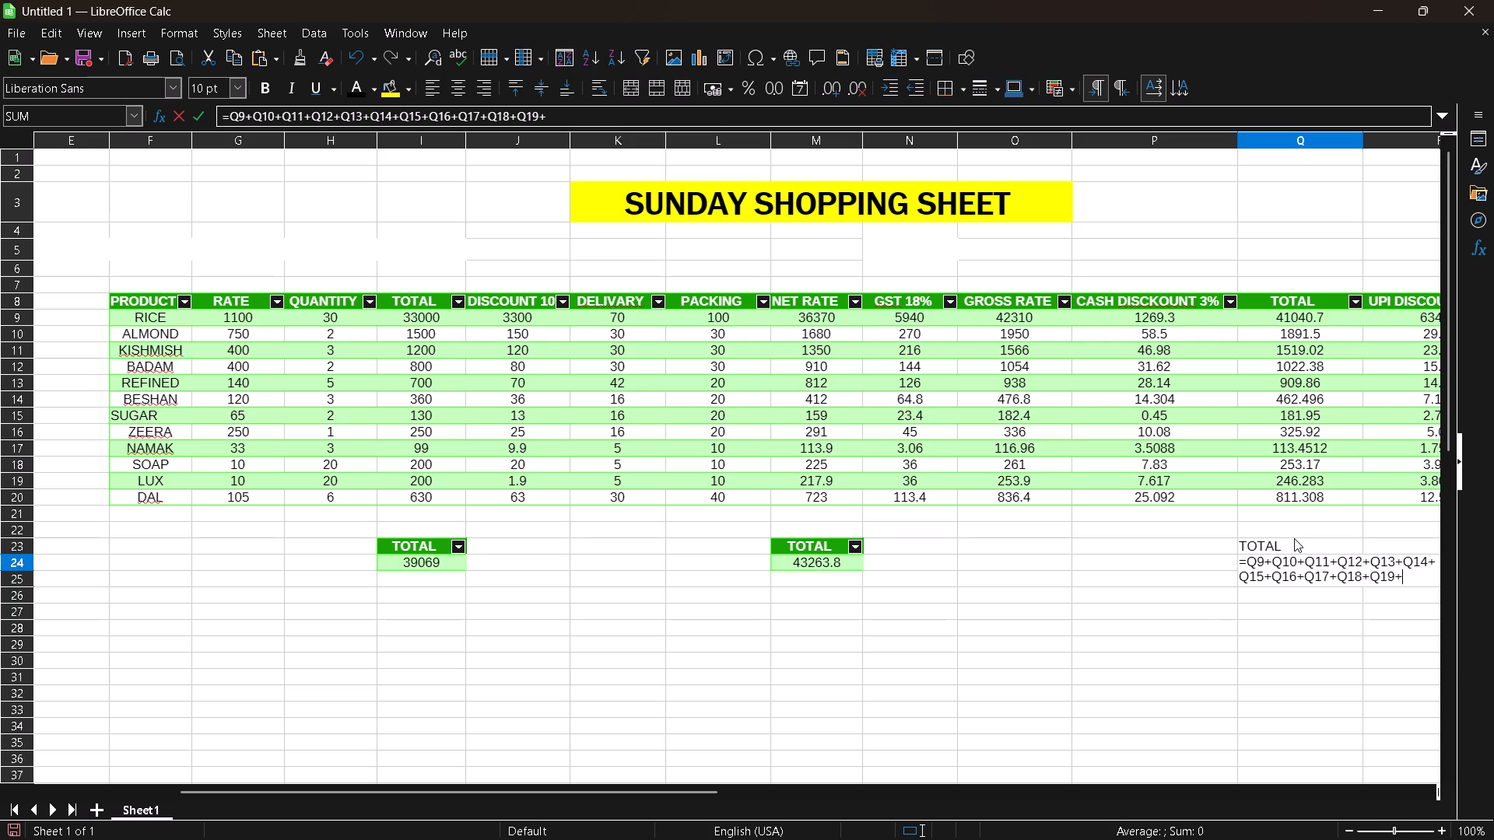
{"action": "type", "text": "Q20"}
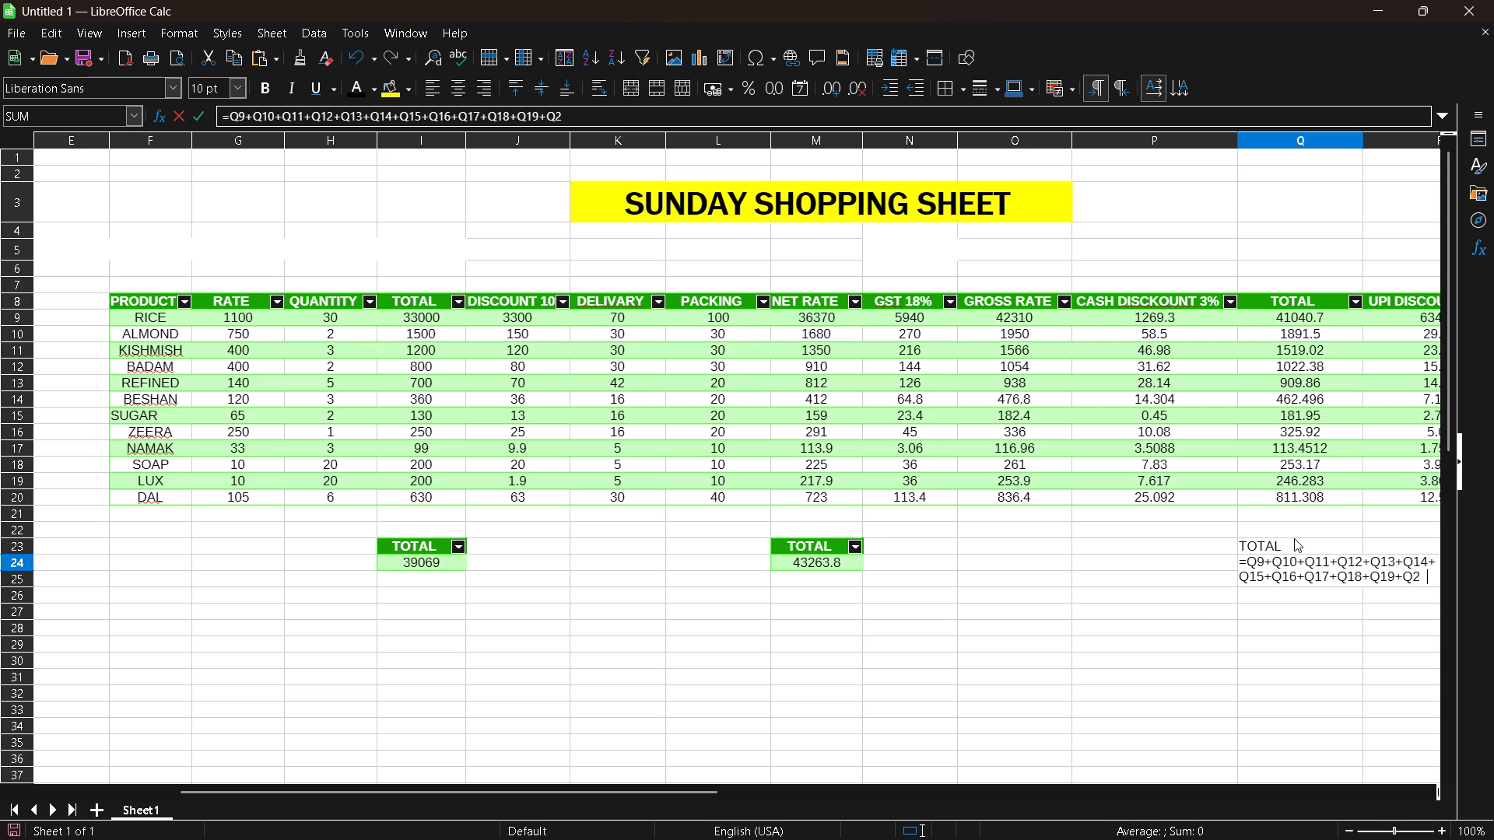
{"action": "key", "text": "Return"}
Center the label and sum in Q23:Q24 and format them as a styled table matching the other totals.
{"action": "left_click", "coordinate": [1294, 538]}
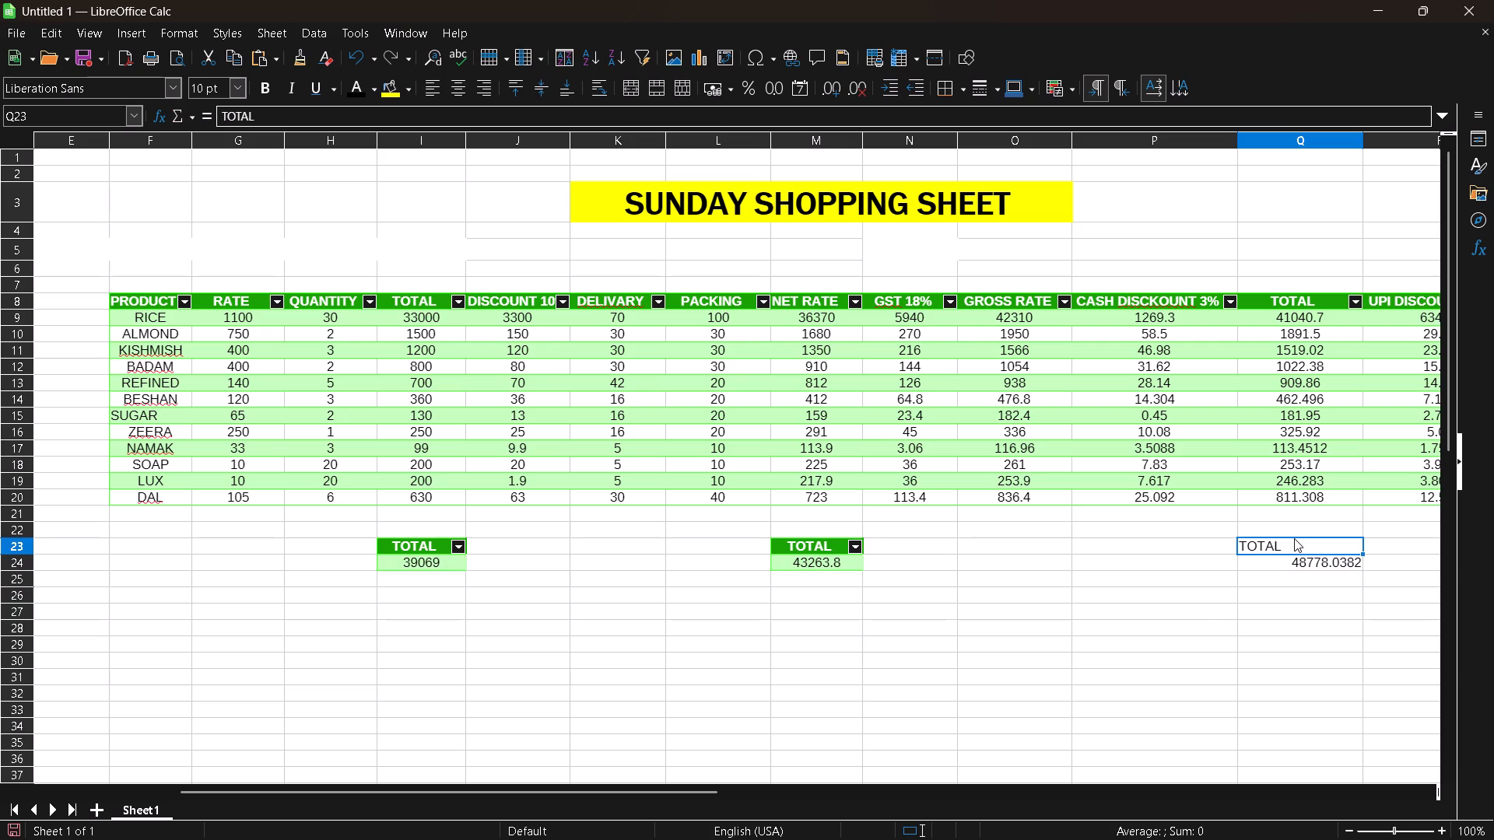
{"action": "key", "text": "shift+Down"}
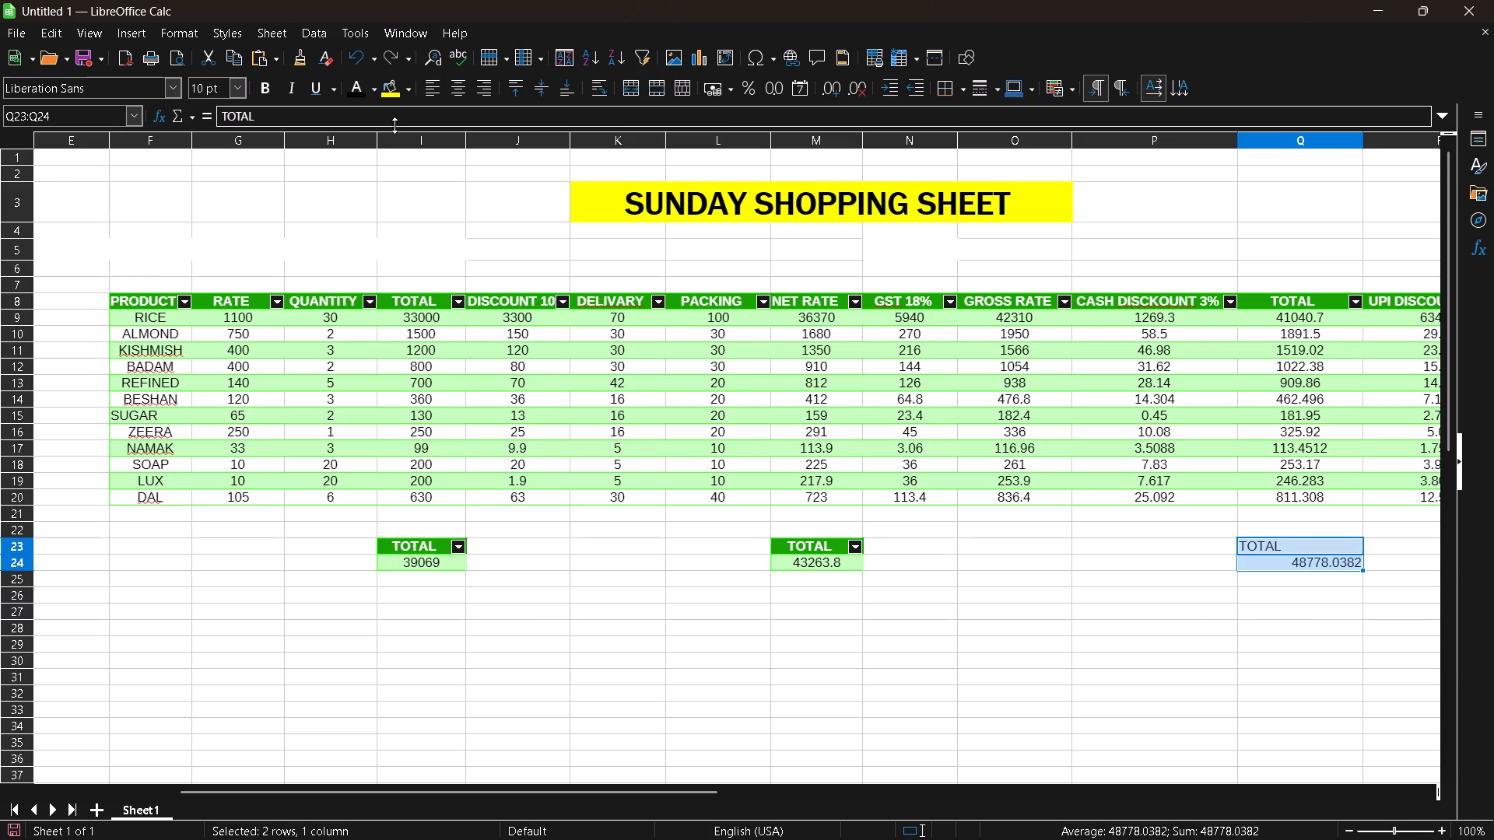
{"action": "left_click", "coordinate": [455, 85]}
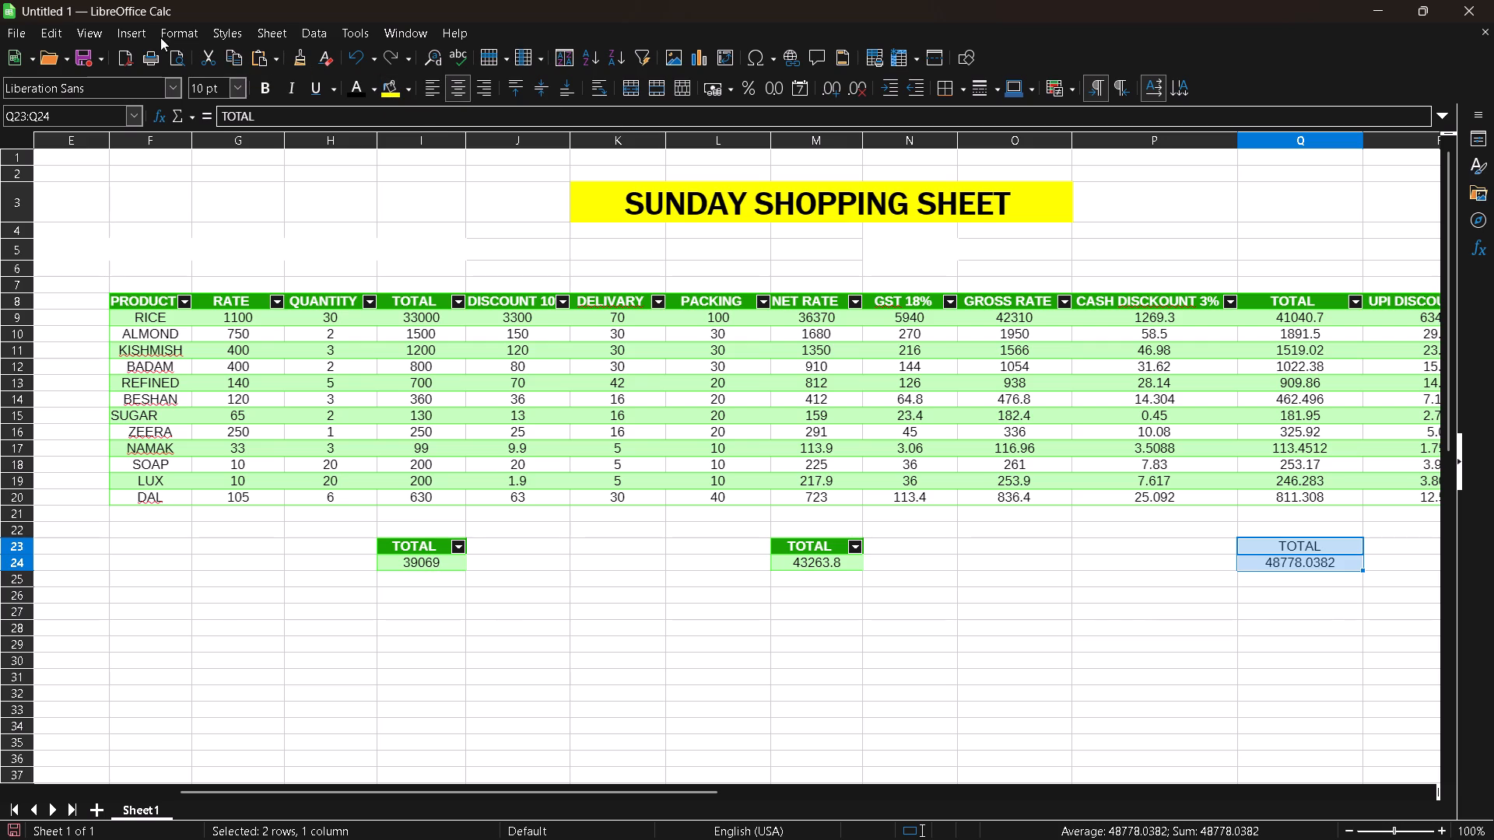
{"action": "left_click", "coordinate": [123, 37]}
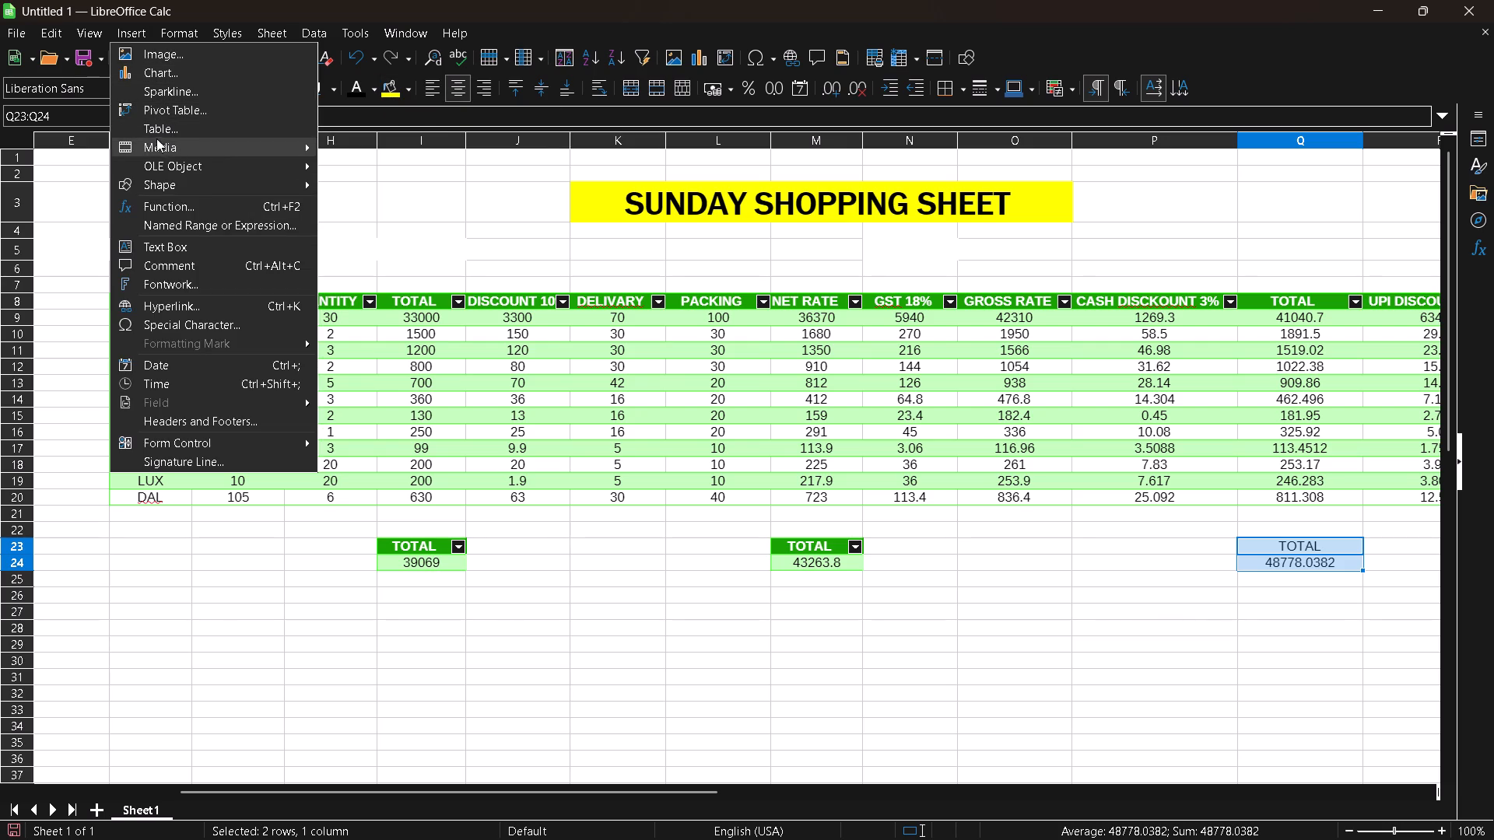
{"action": "left_click", "coordinate": [177, 132]}
{"action": "key", "text": "Return"}
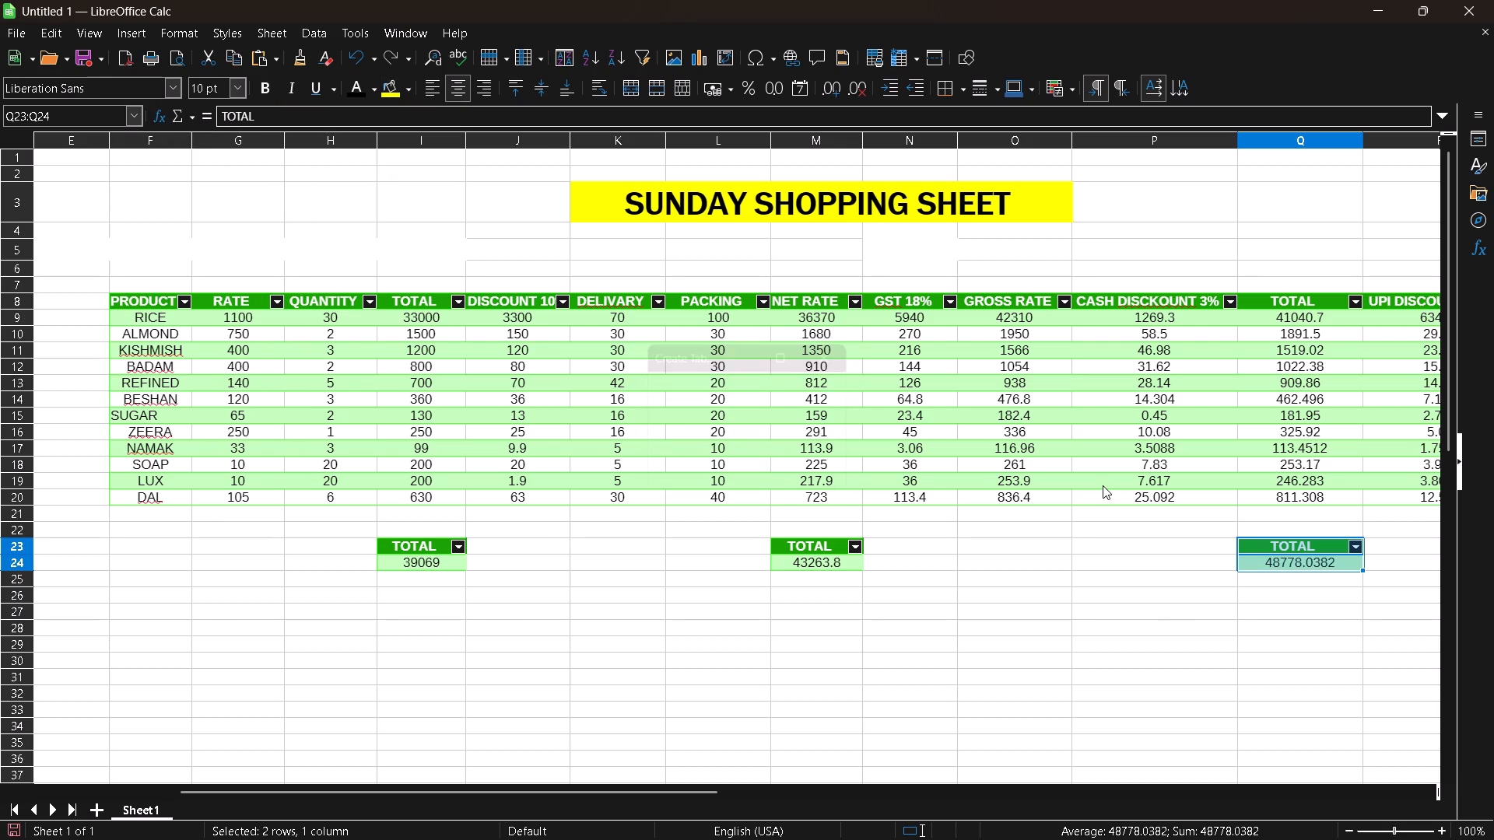
Enter the label TOTAL in cell S23, below the TOTAL column that follows the UPI discount.
{"action": "key", "text": "Right"}
{"action": "key", "text": "Right"}
{"action": "key", "text": "Right"}
{"action": "key", "text": "Right"}
{"action": "key", "text": "Right"}
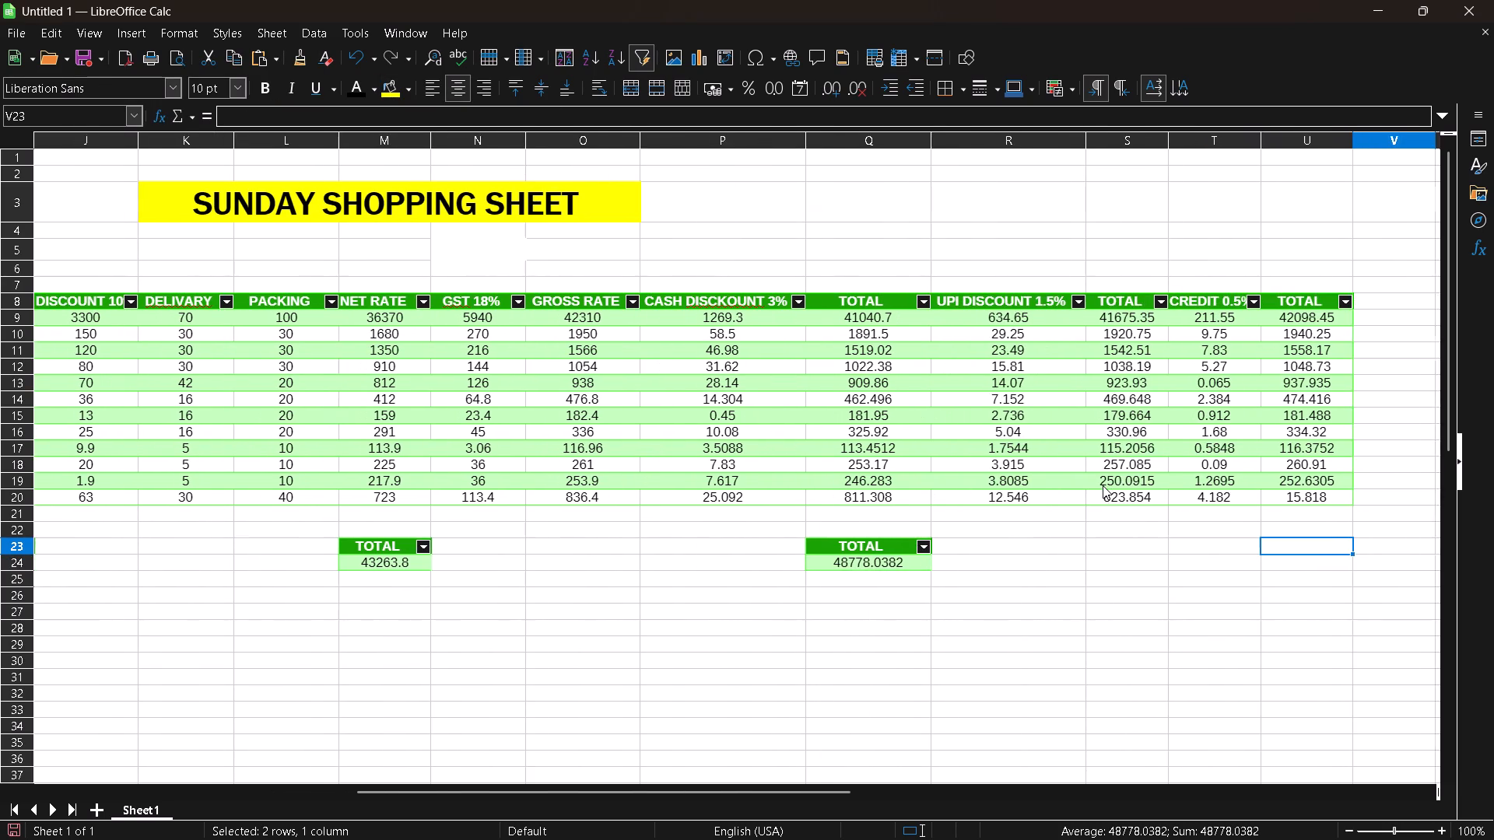
{"action": "key", "text": "Right"}
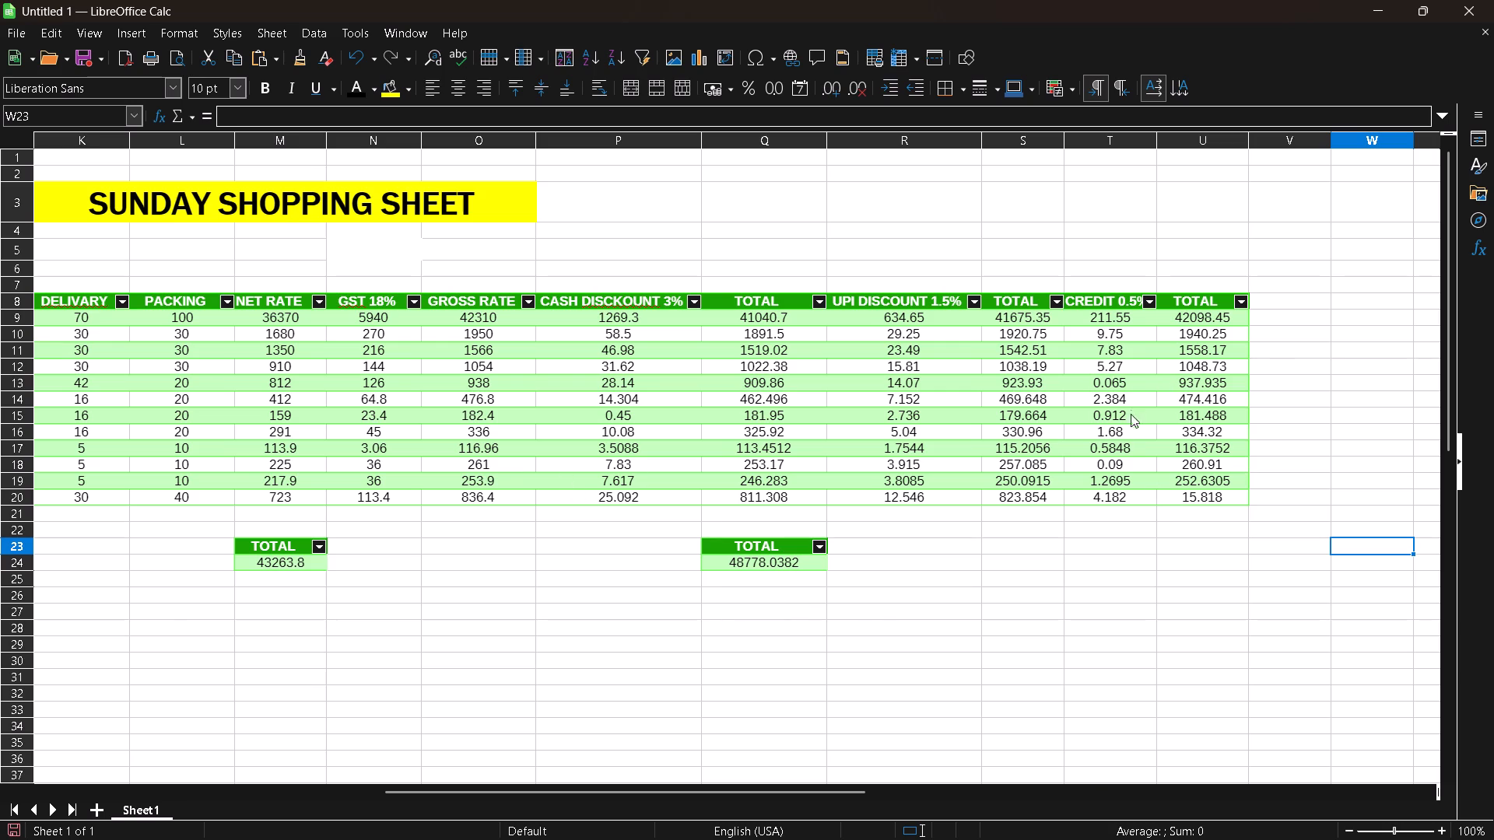
{"action": "left_click", "coordinate": [1011, 544]}
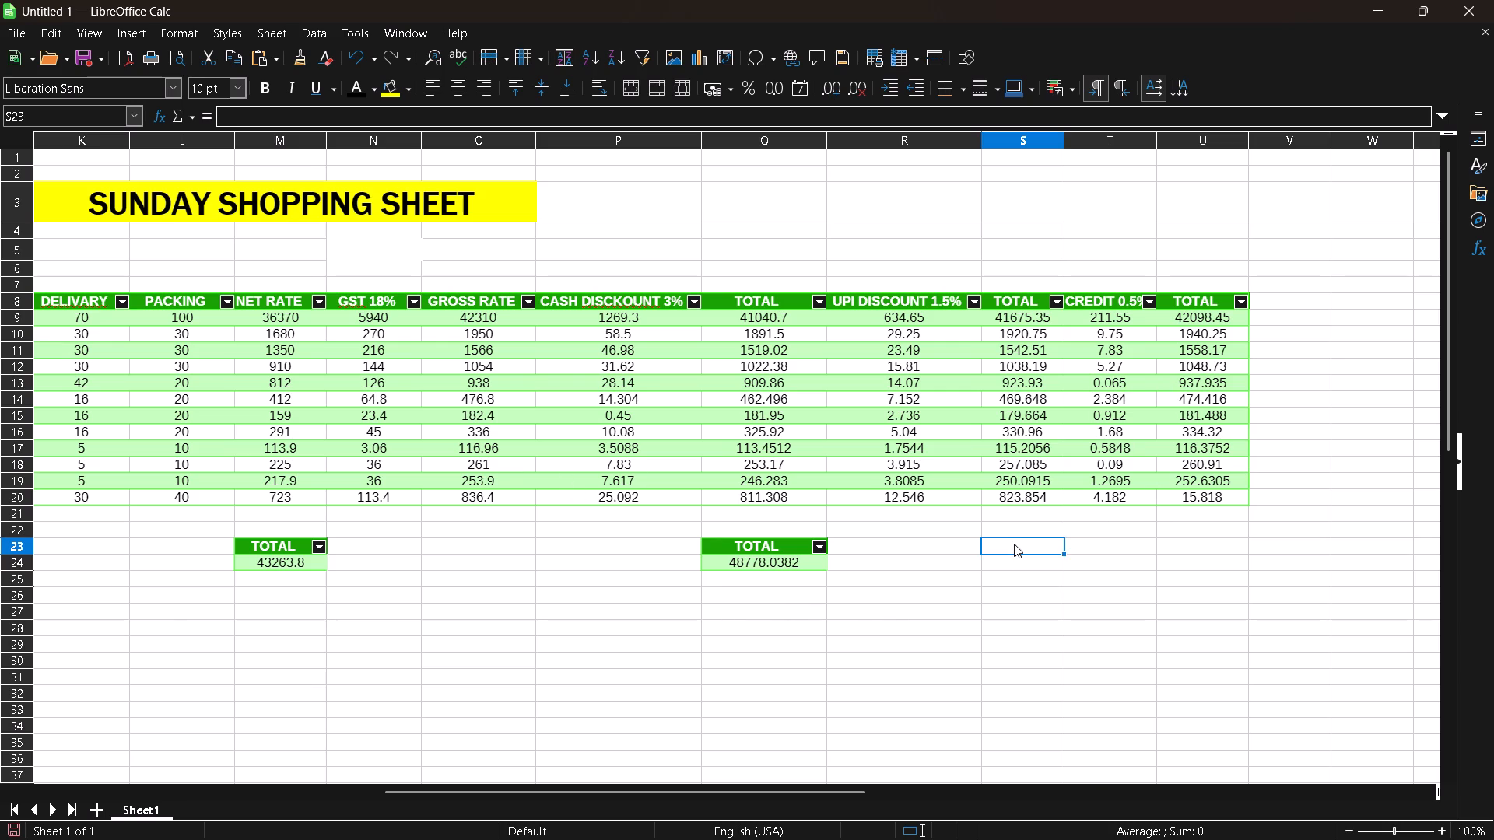
{"action": "type", "text": "TOT"}
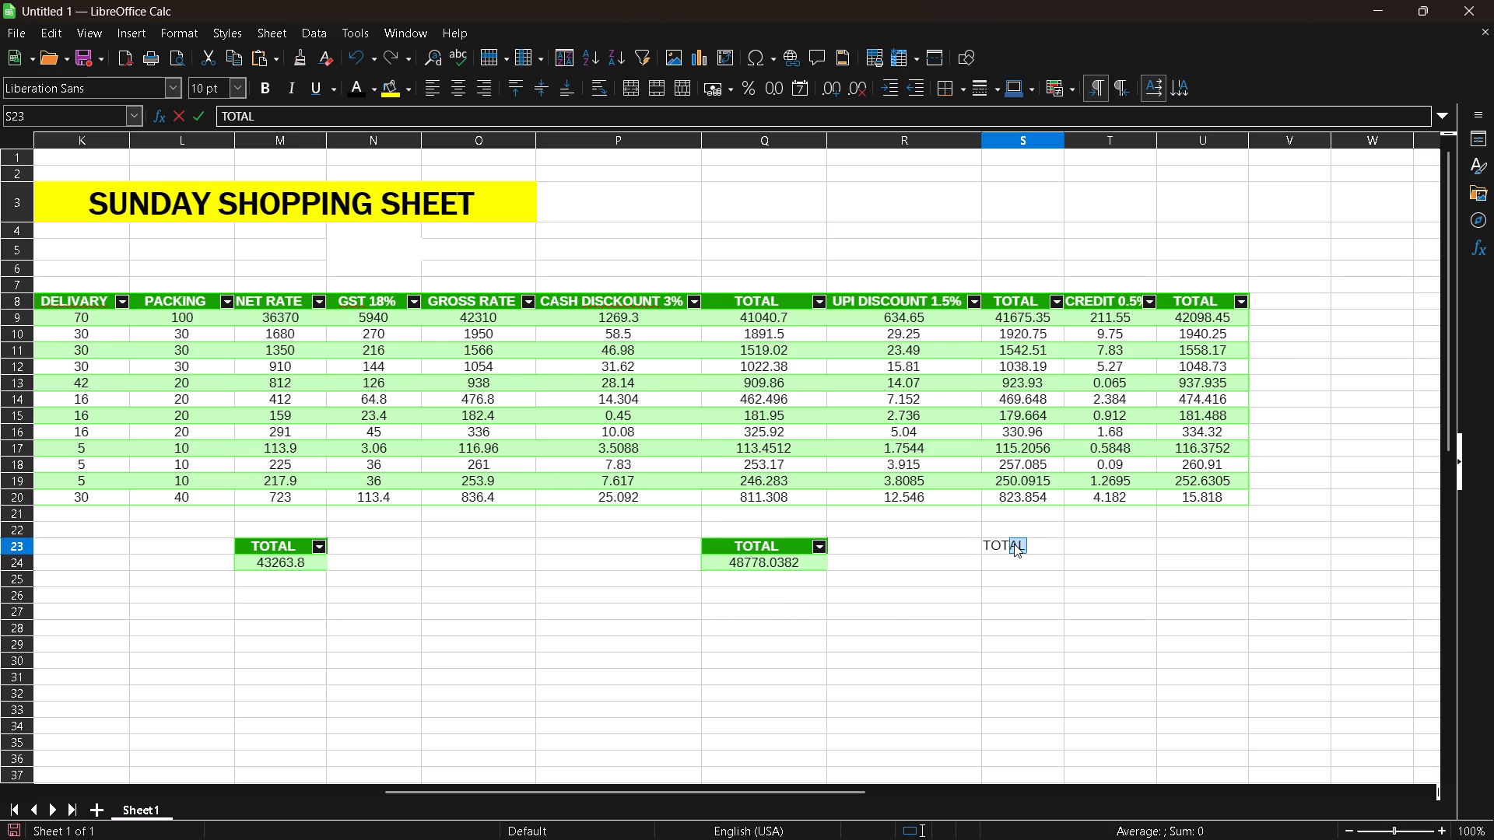
{"action": "type", "text": "LA"}
{"action": "key", "text": "BackSpace"}
{"action": "key", "text": "BackSpace"}
{"action": "type", "text": "AL"}
{"action": "key", "text": "Return"}
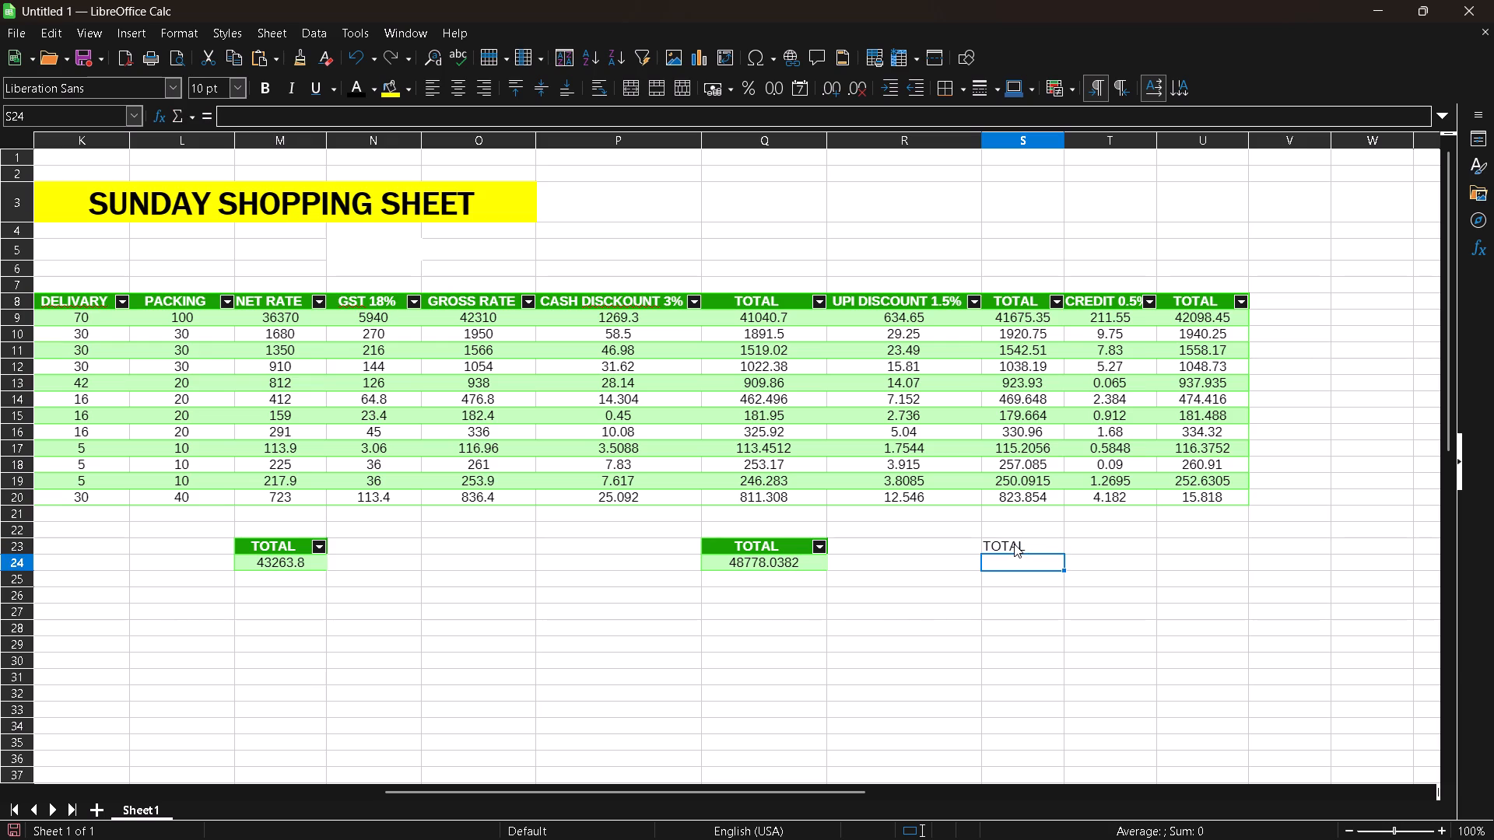
Enter a formula in S24 that adds the individual cells S9 through S20 of that TOTAL column.
{"action": "key", "text": "equal"}
{"action": "type", "text": "S9+"}
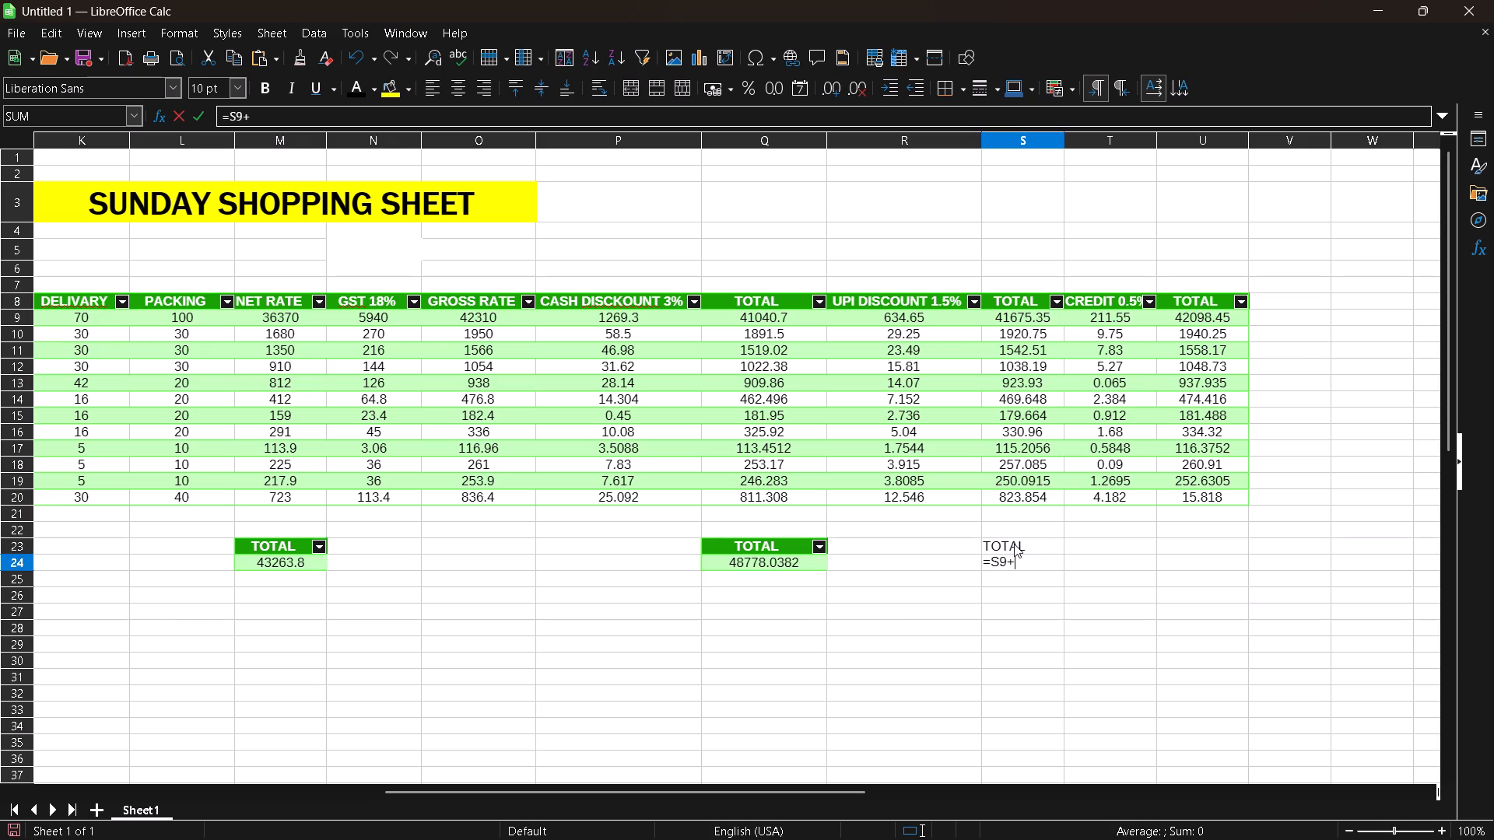
{"action": "type", "text": "S10+"}
{"action": "type", "text": "S11+S12+S13+S14+S15+S16+S17+S18+1S8+"}
{"action": "key", "text": "BackSpace"}
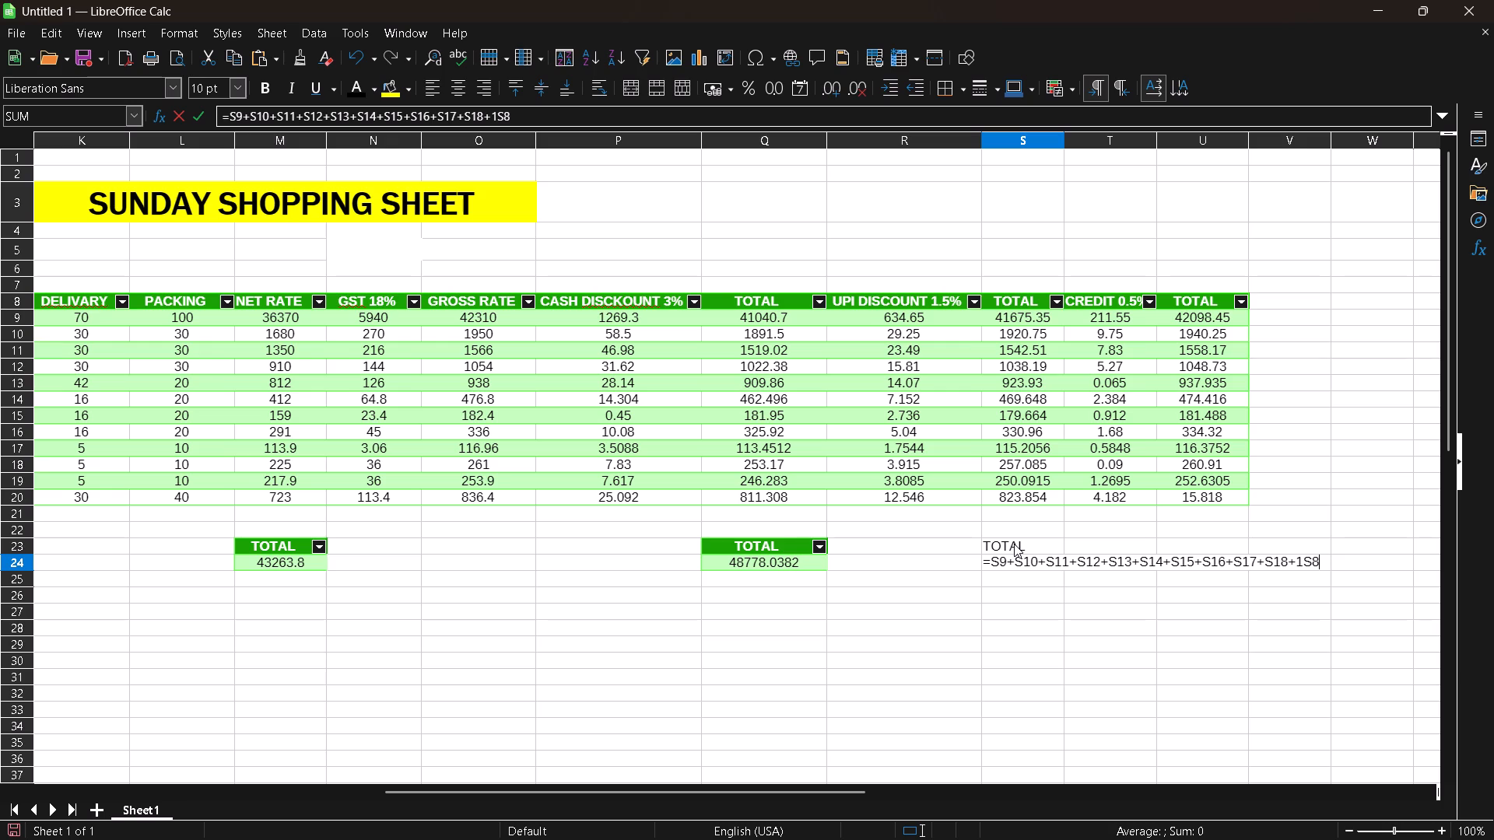
{"action": "key", "text": "9"}
{"action": "key", "text": "BackSpace"}
{"action": "key", "text": "BackSpace"}
{"action": "key", "text": "BackSpace"}
{"action": "key", "text": "BackSpace"}
{"action": "key", "text": "s"}
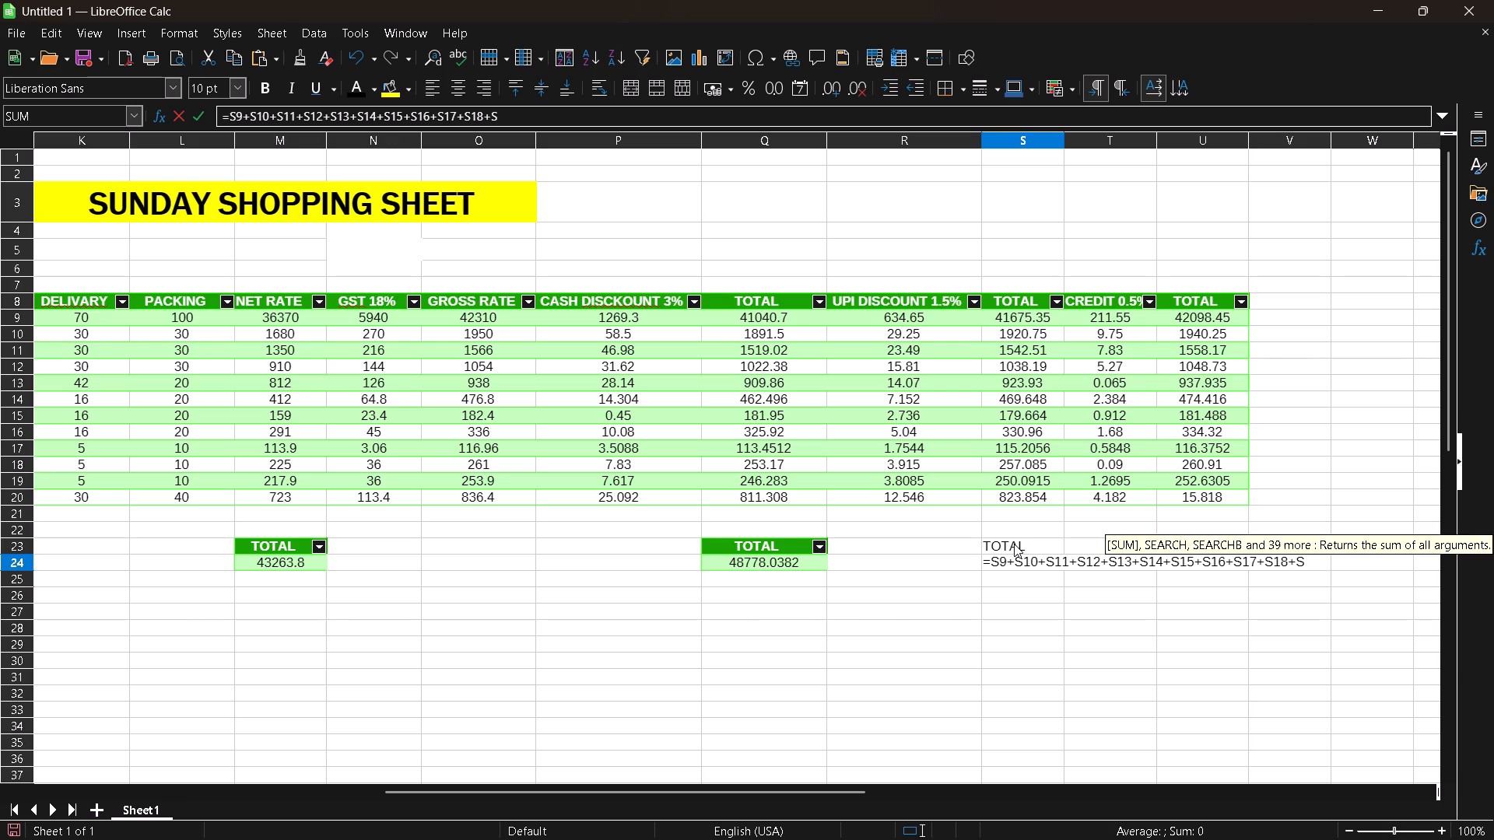
{"action": "type", "text": "19+"}
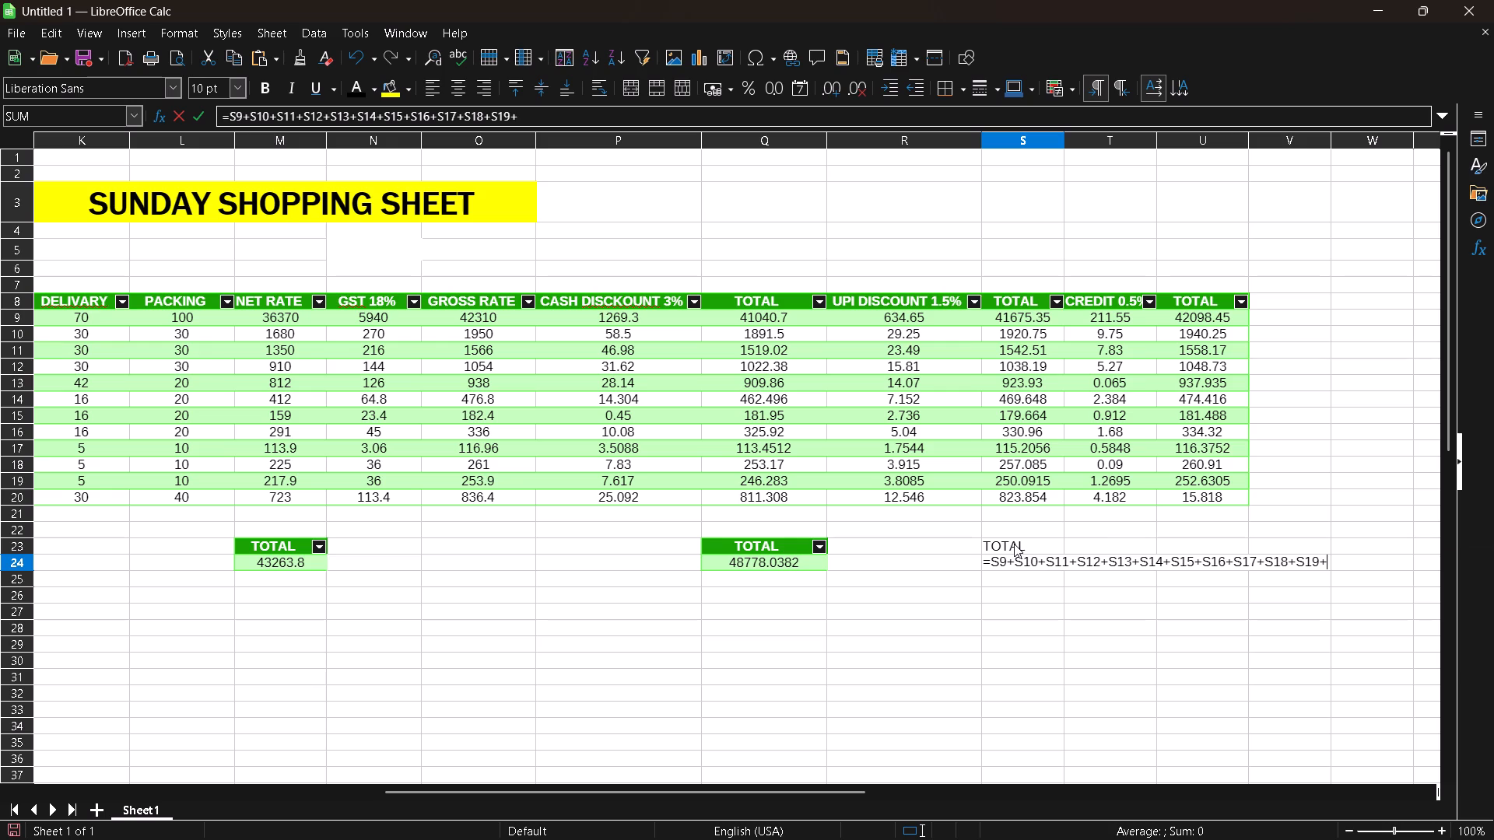
{"action": "type", "text": "S20"}
{"action": "key", "text": "Return"}
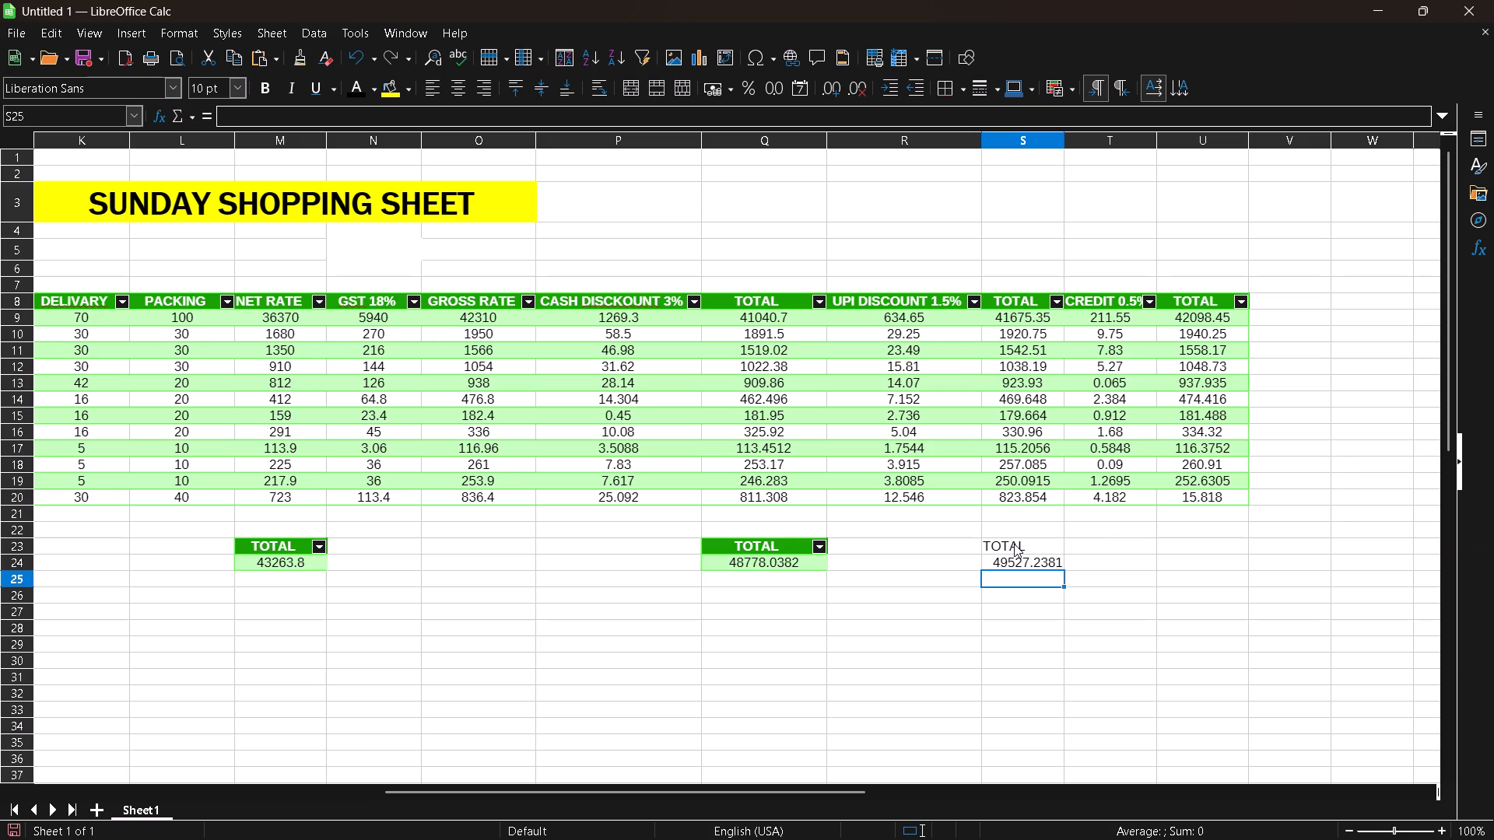
Center the label and sum in S23:S24 and format them as a styled table matching the other totals.
{"action": "left_click", "coordinate": [1014, 544]}
{"action": "key", "text": "shift+Down"}
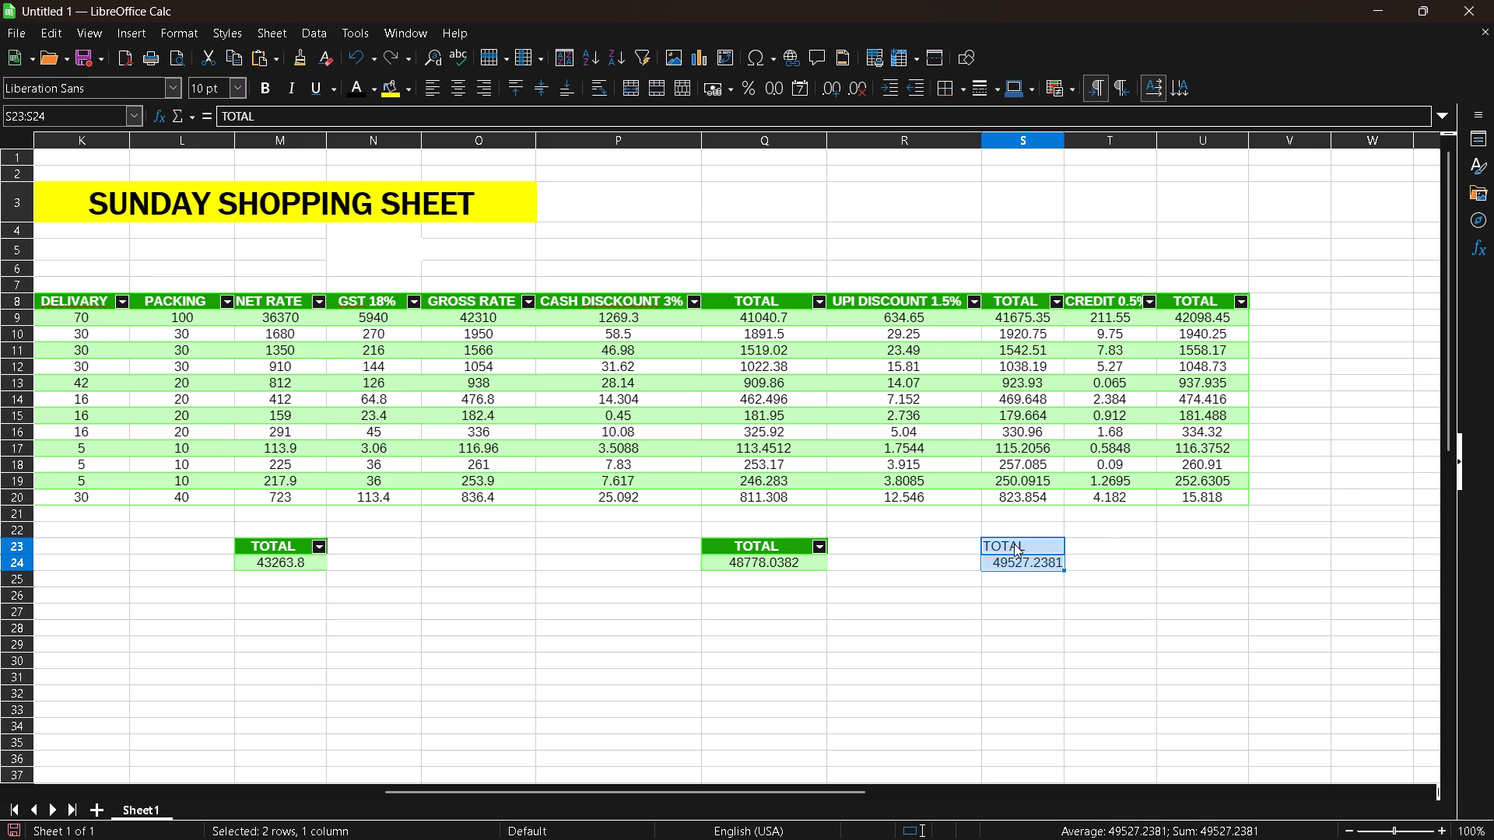
{"action": "left_click", "coordinate": [452, 102]}
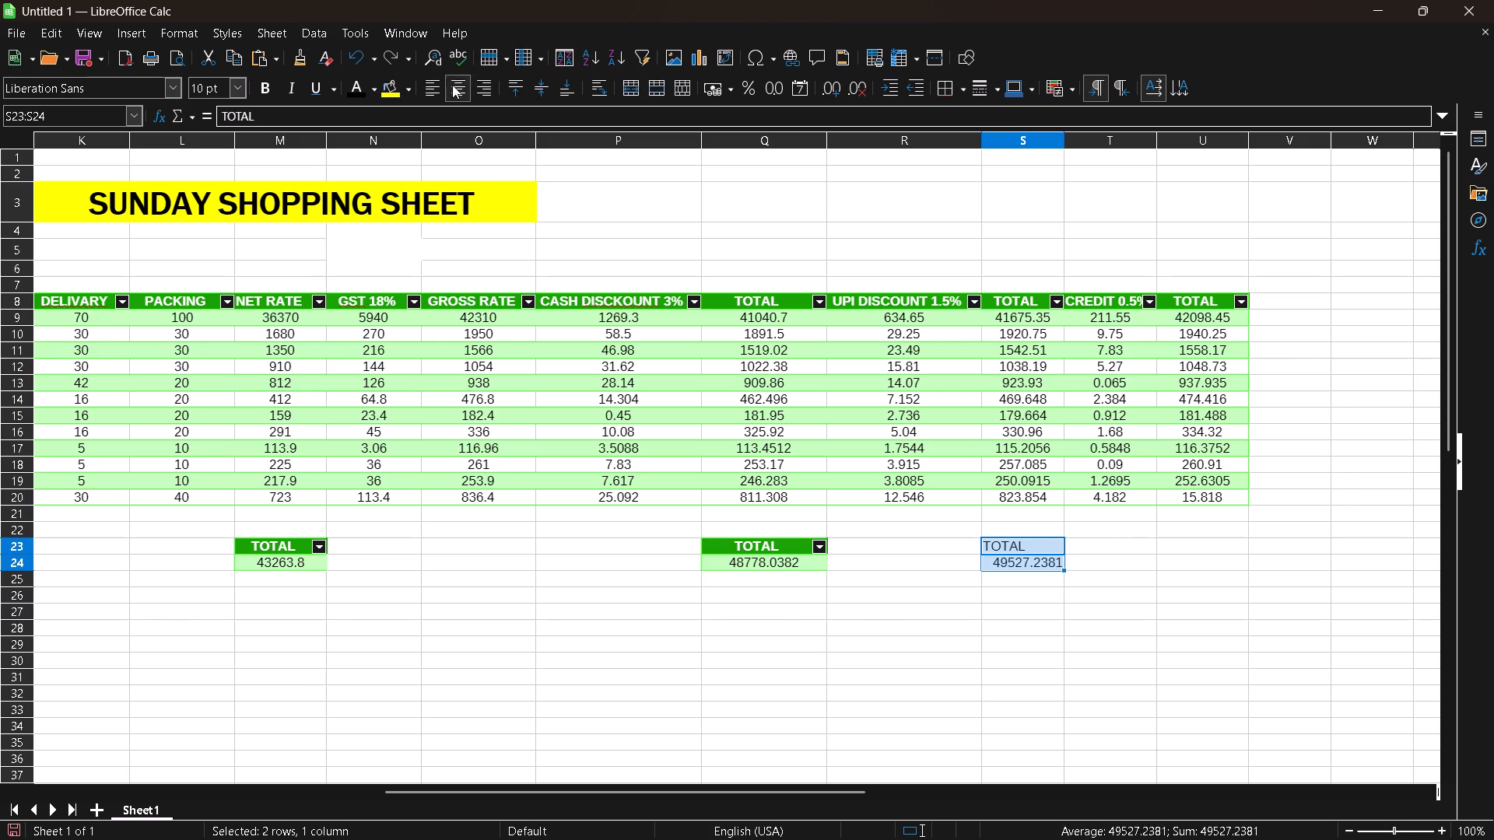
{"action": "left_click", "coordinate": [452, 72]}
{"action": "left_click", "coordinate": [452, 79]}
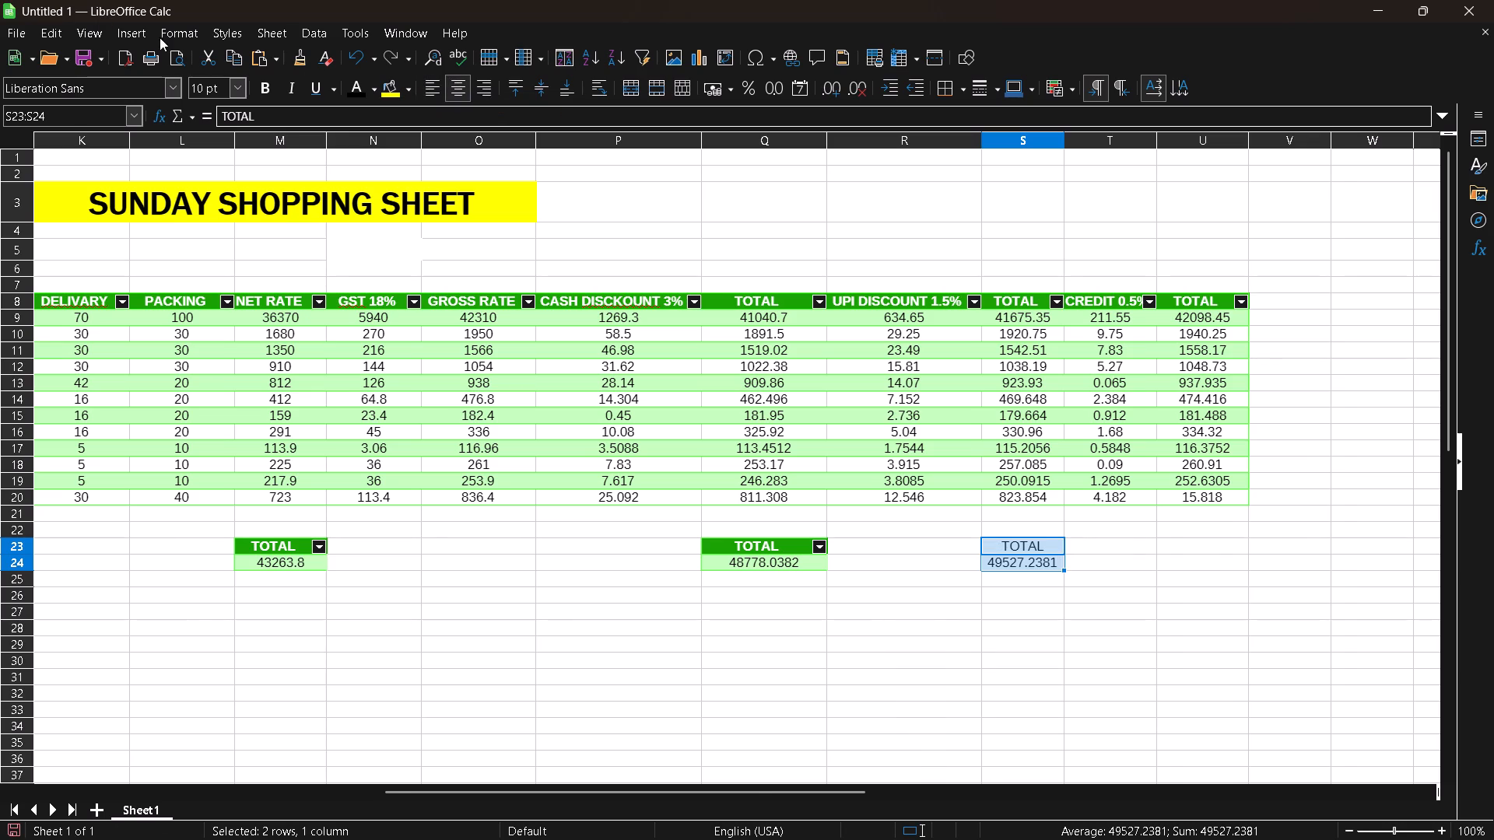
{"action": "left_click", "coordinate": [128, 33]}
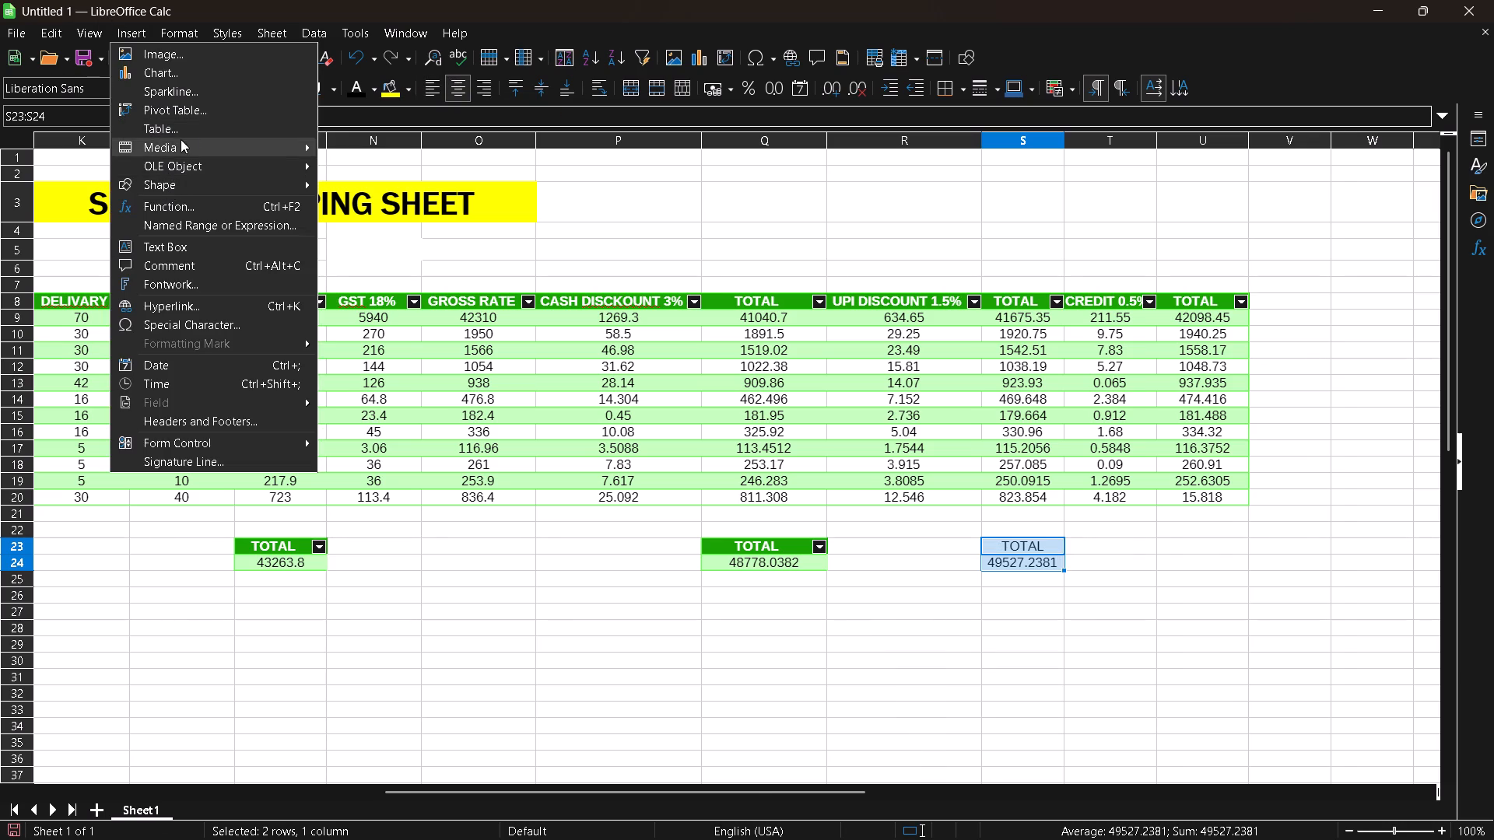
{"action": "left_click", "coordinate": [194, 136]}
{"action": "key", "text": "Return"}
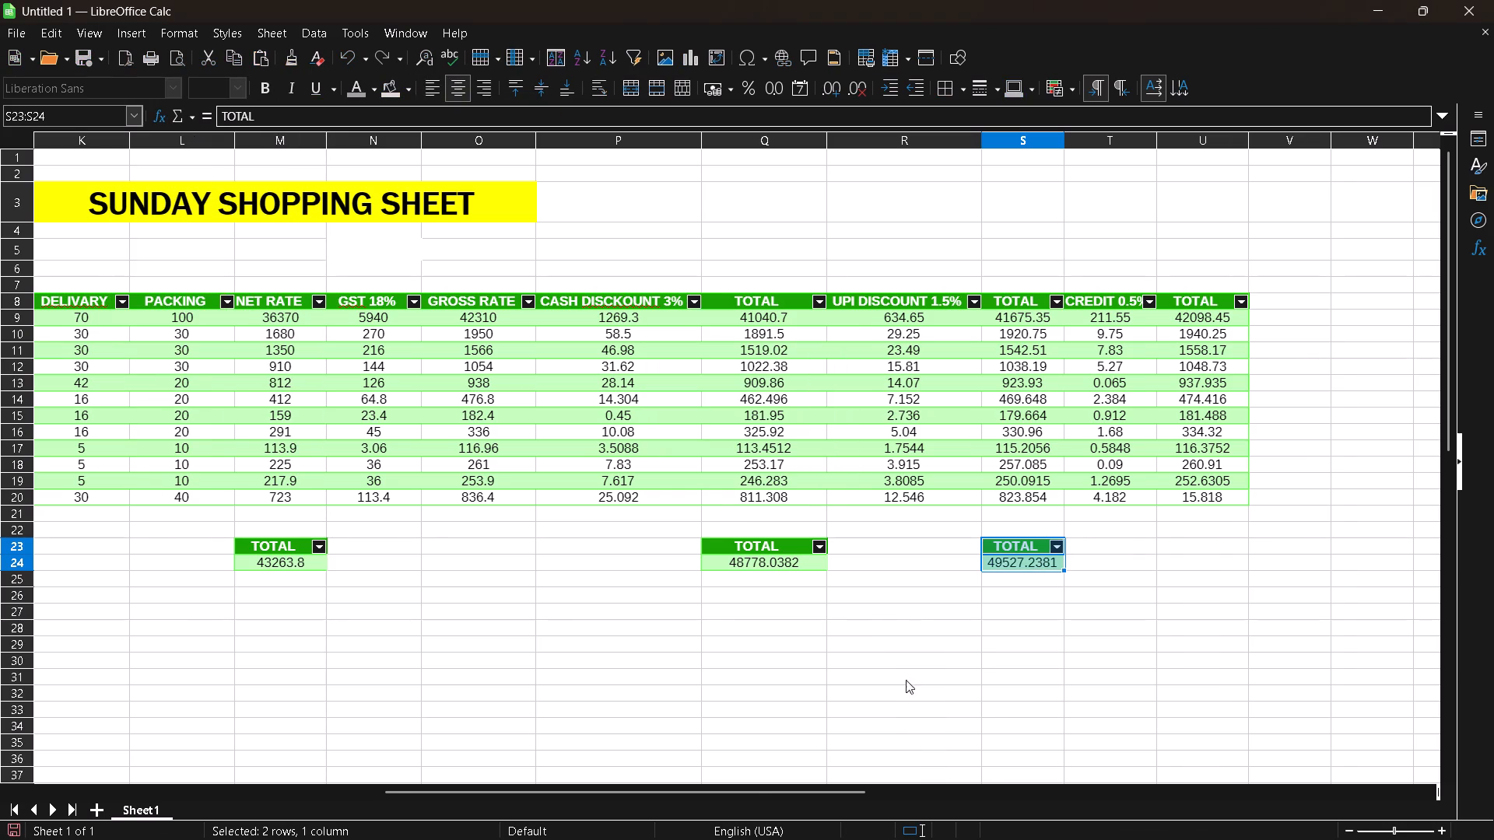
Enter the label TOTAL in cell U23, below the final TOTAL column that follows the credit column.
{"action": "left_click", "coordinate": [836, 548]}
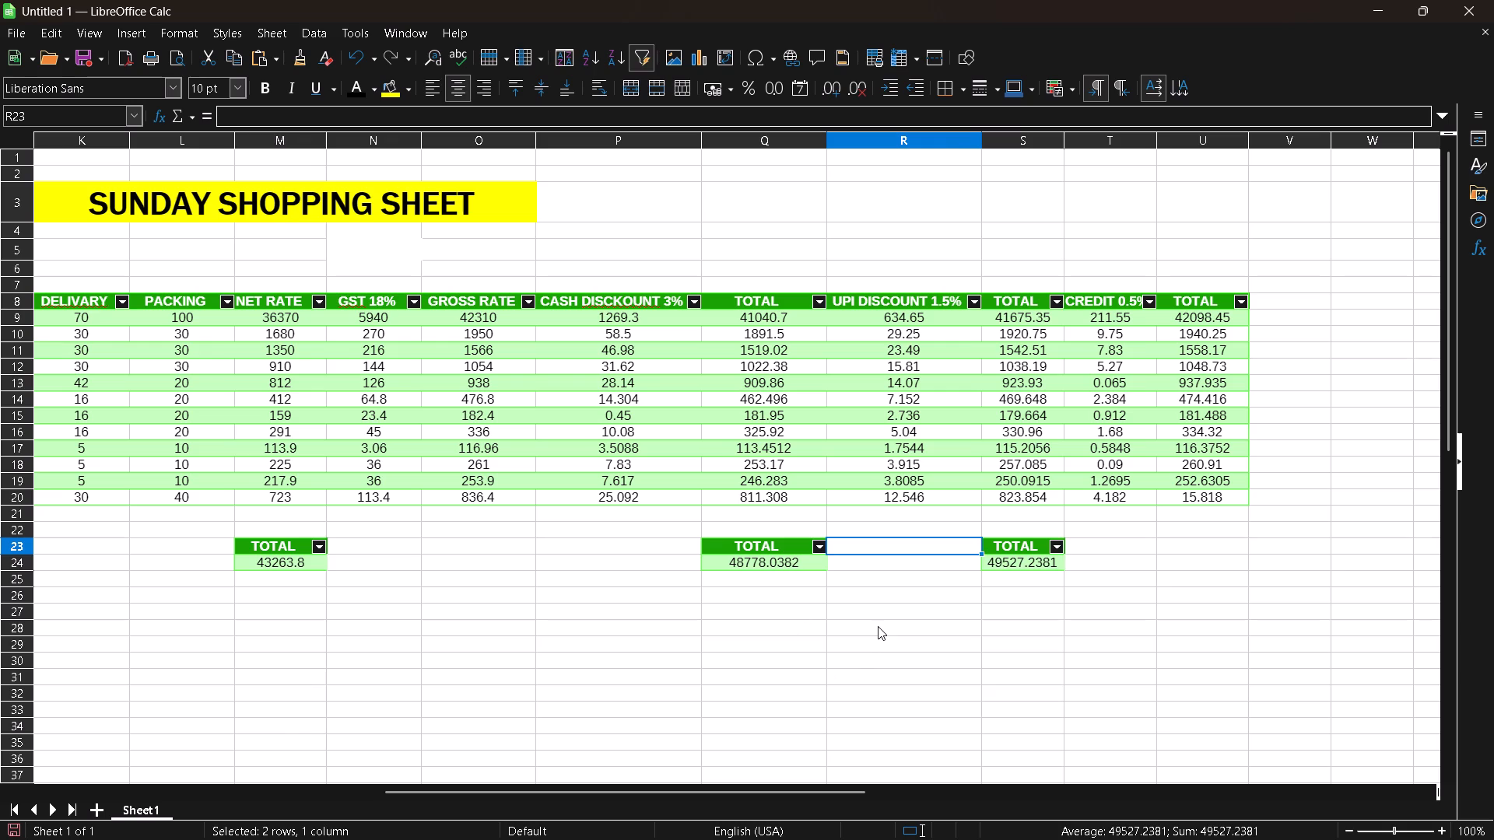
{"action": "key", "text": "Right"}
{"action": "key", "text": "Right"}
{"action": "key", "text": "Right"}
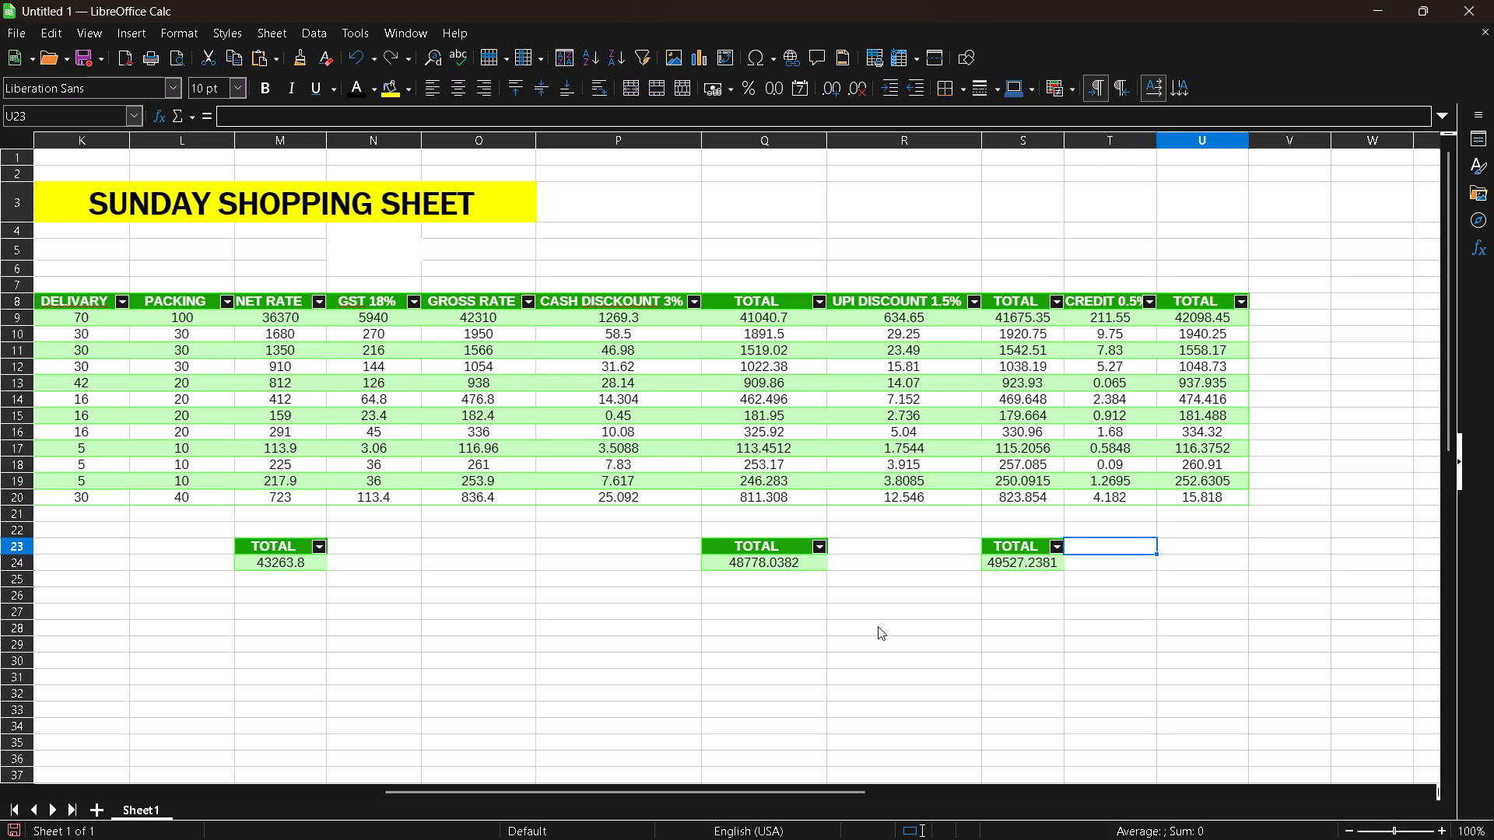
{"action": "type", "text": "TOTAL"}
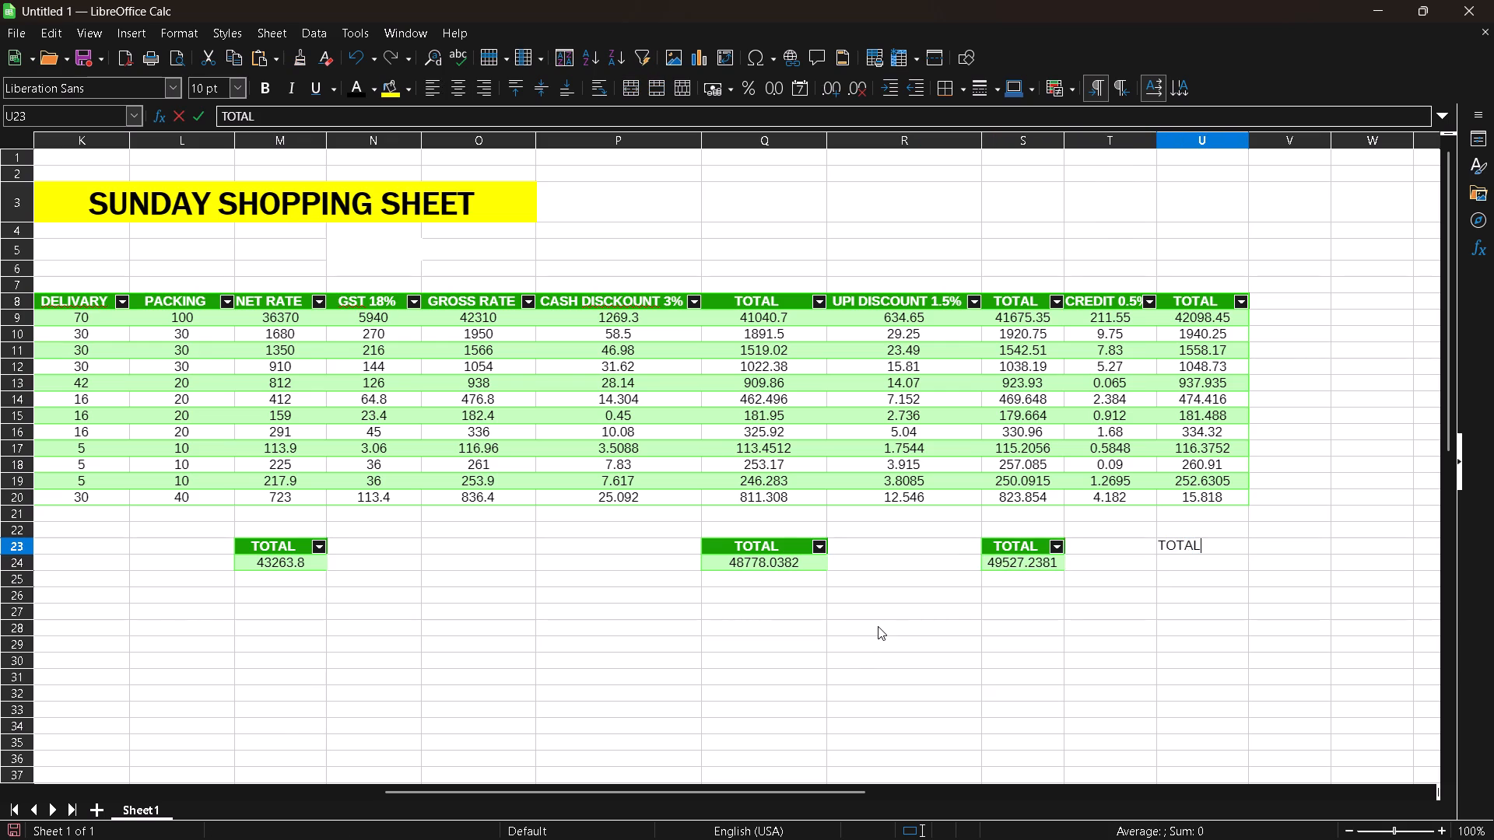
{"action": "key", "text": "Down"}
Enter a formula in U24 that adds the individual cells U9 through U20 of the final TOTAL column.
{"action": "key", "text": "equal"}
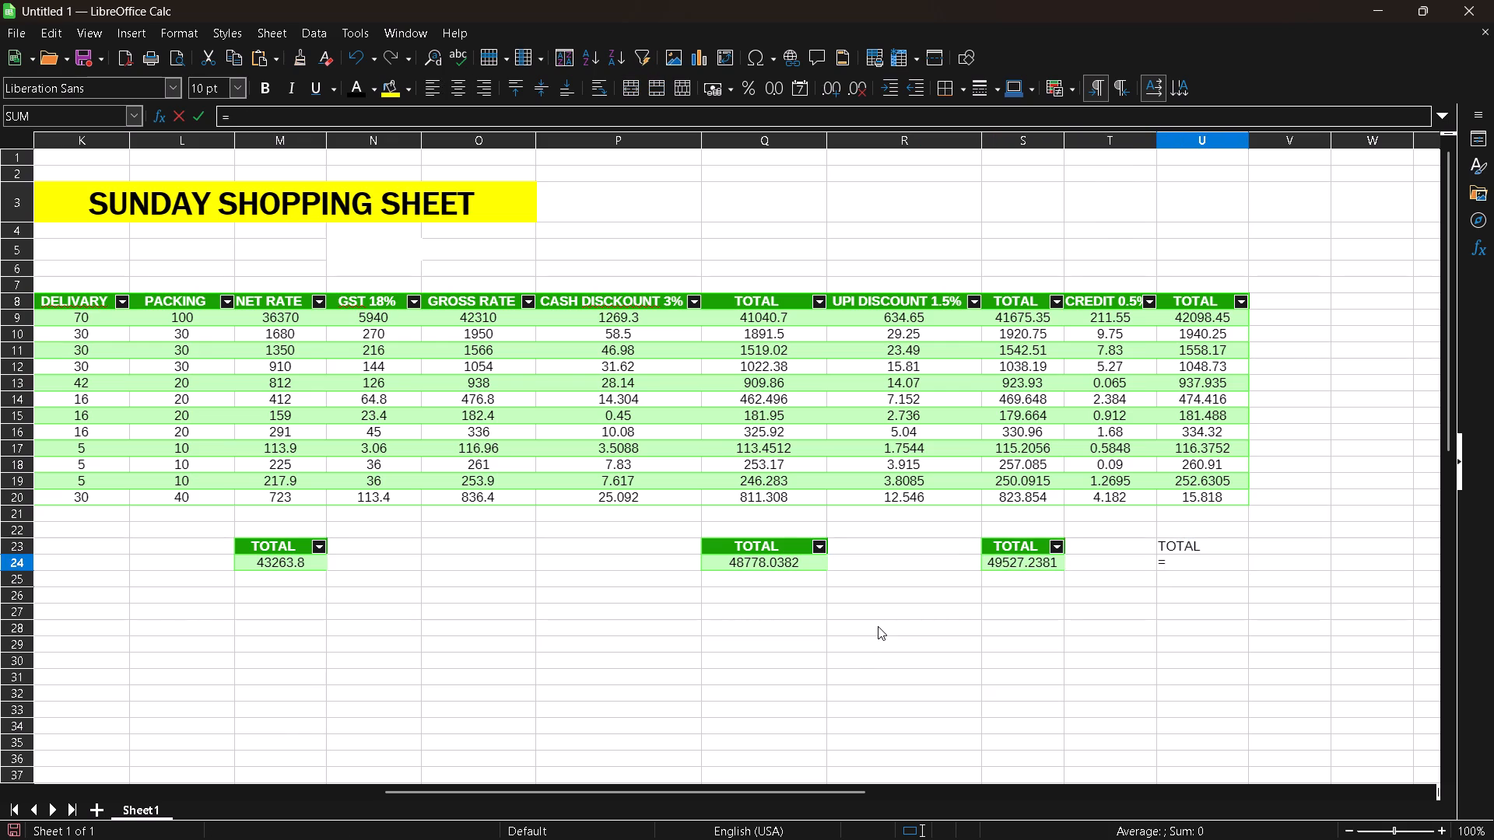
{"action": "key", "text": "u"}
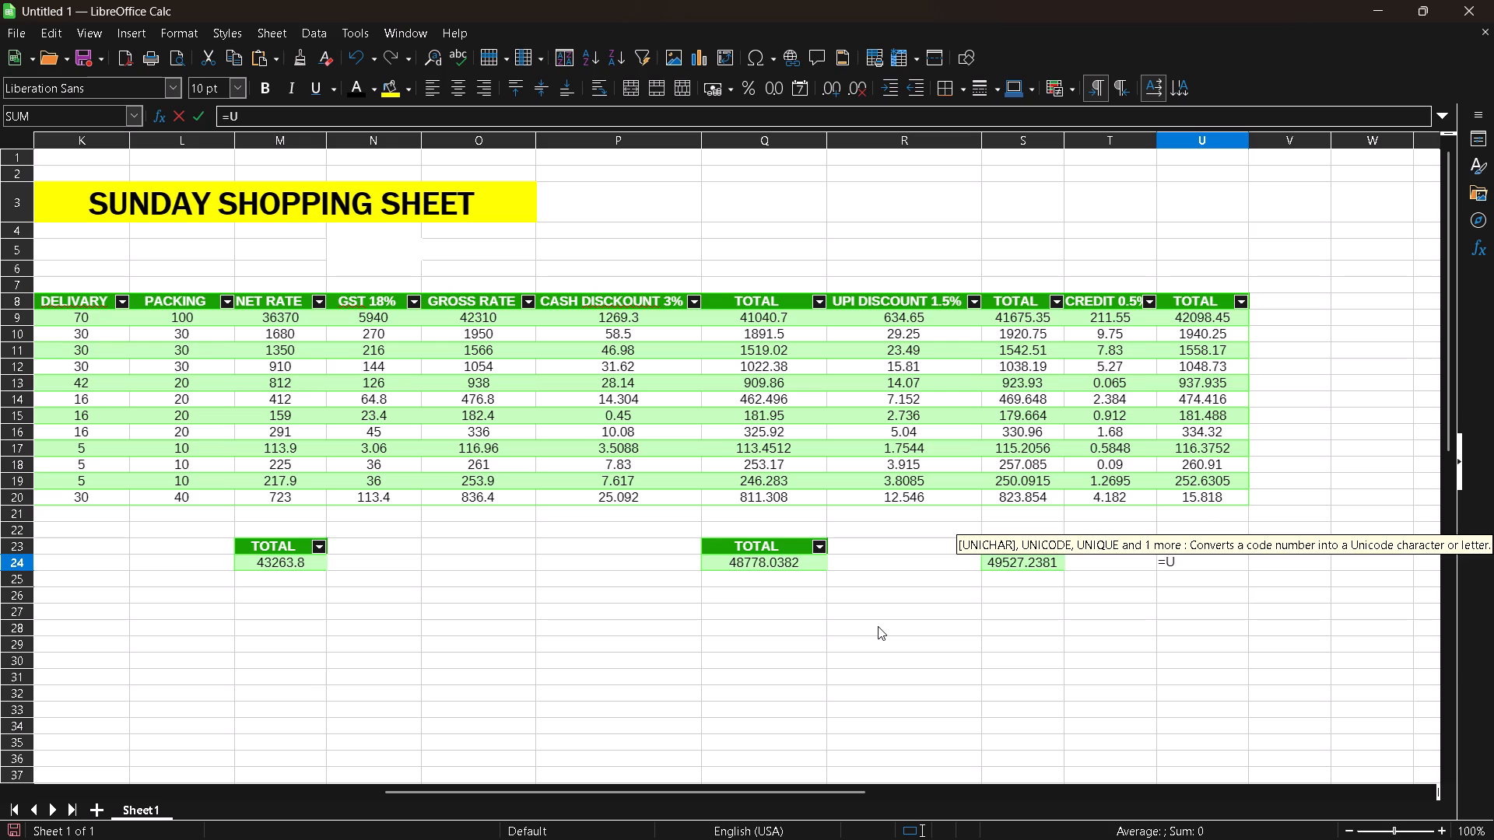
{"action": "type", "text": "9+"}
{"action": "type", "text": "U10+U11+U12+U13+U14+U15+U16+17U+"}
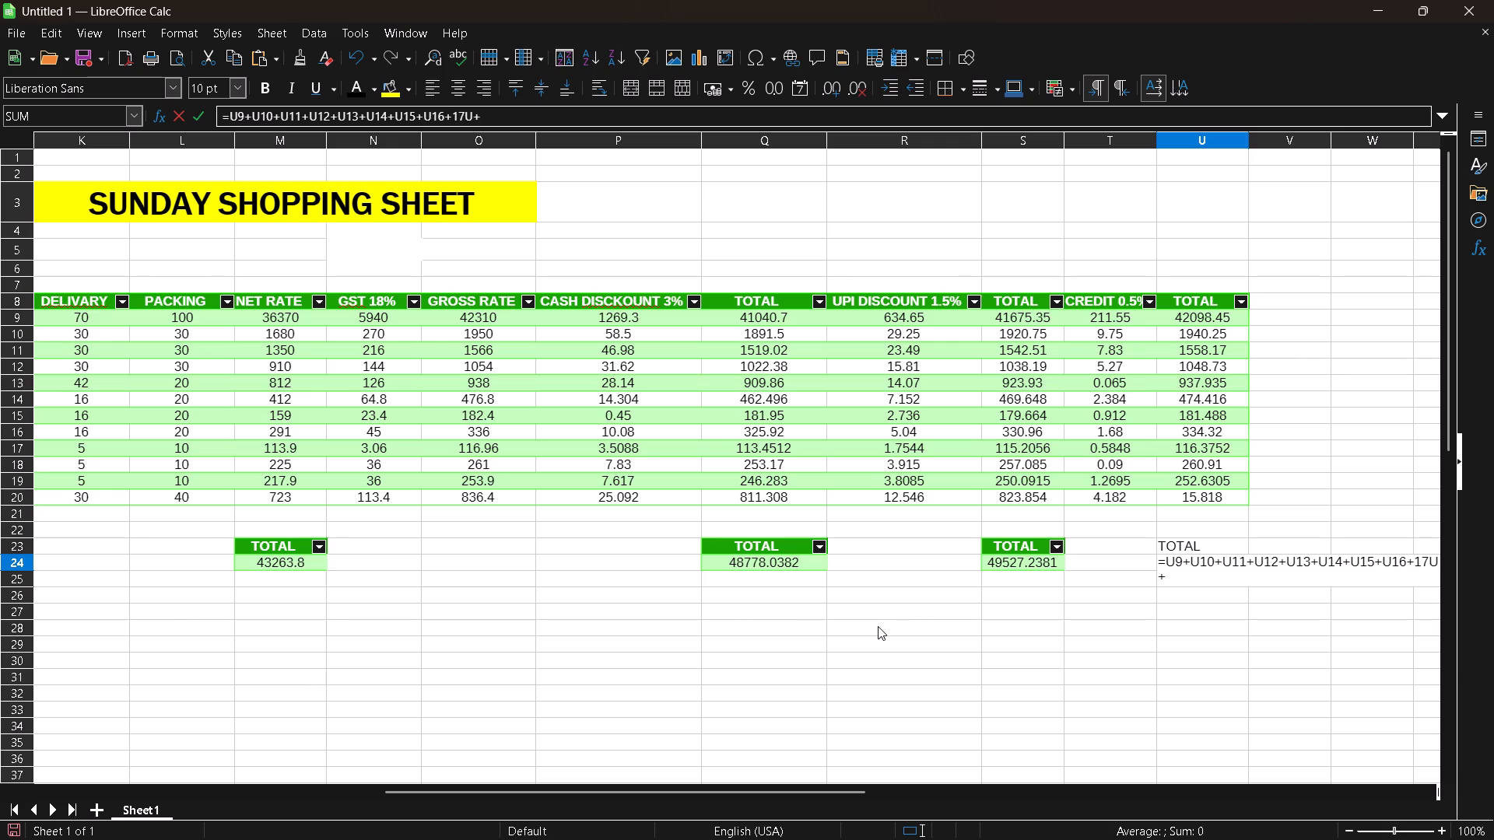
{"action": "type", "text": "18+"}
{"action": "key", "text": "F12"}
{"action": "key", "text": "F12"}
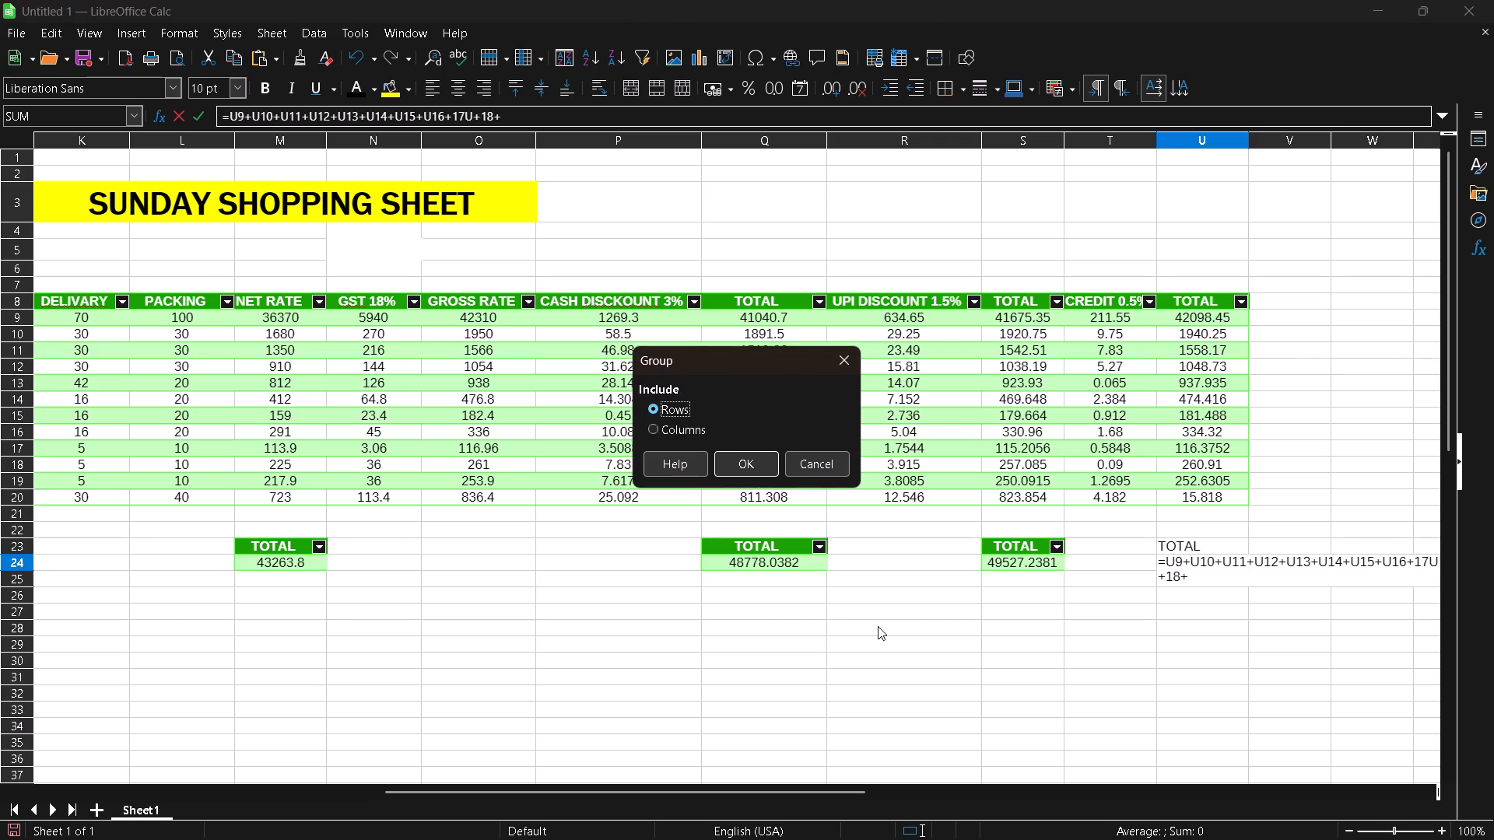
{"action": "key", "text": "BackSpace"}
{"action": "key", "text": "Return"}
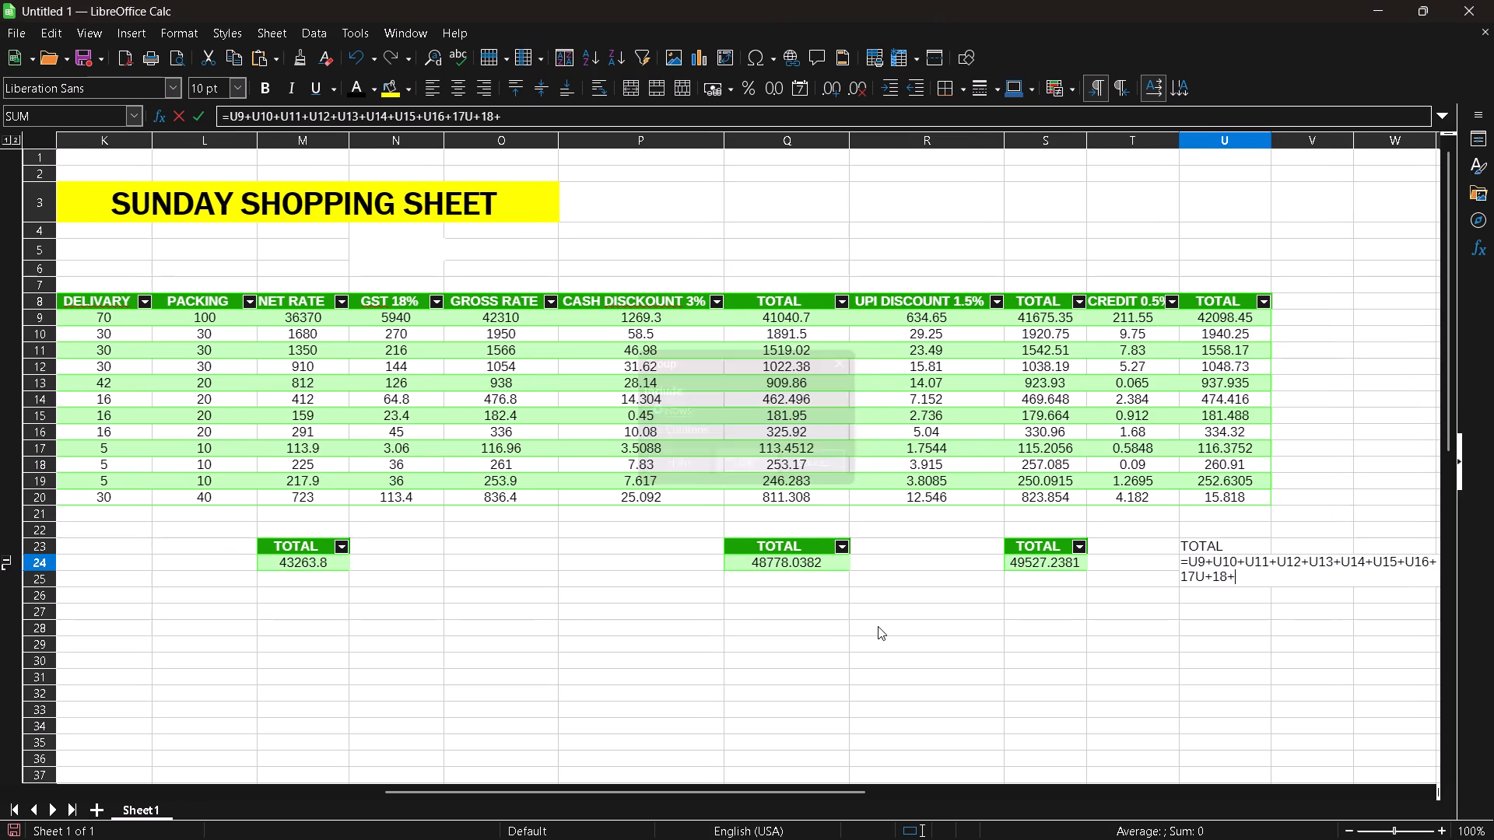
{"action": "key", "text": "BackSpace"}
{"action": "key", "text": "BackSpace"}
{"action": "key", "text": "BackSpace"}
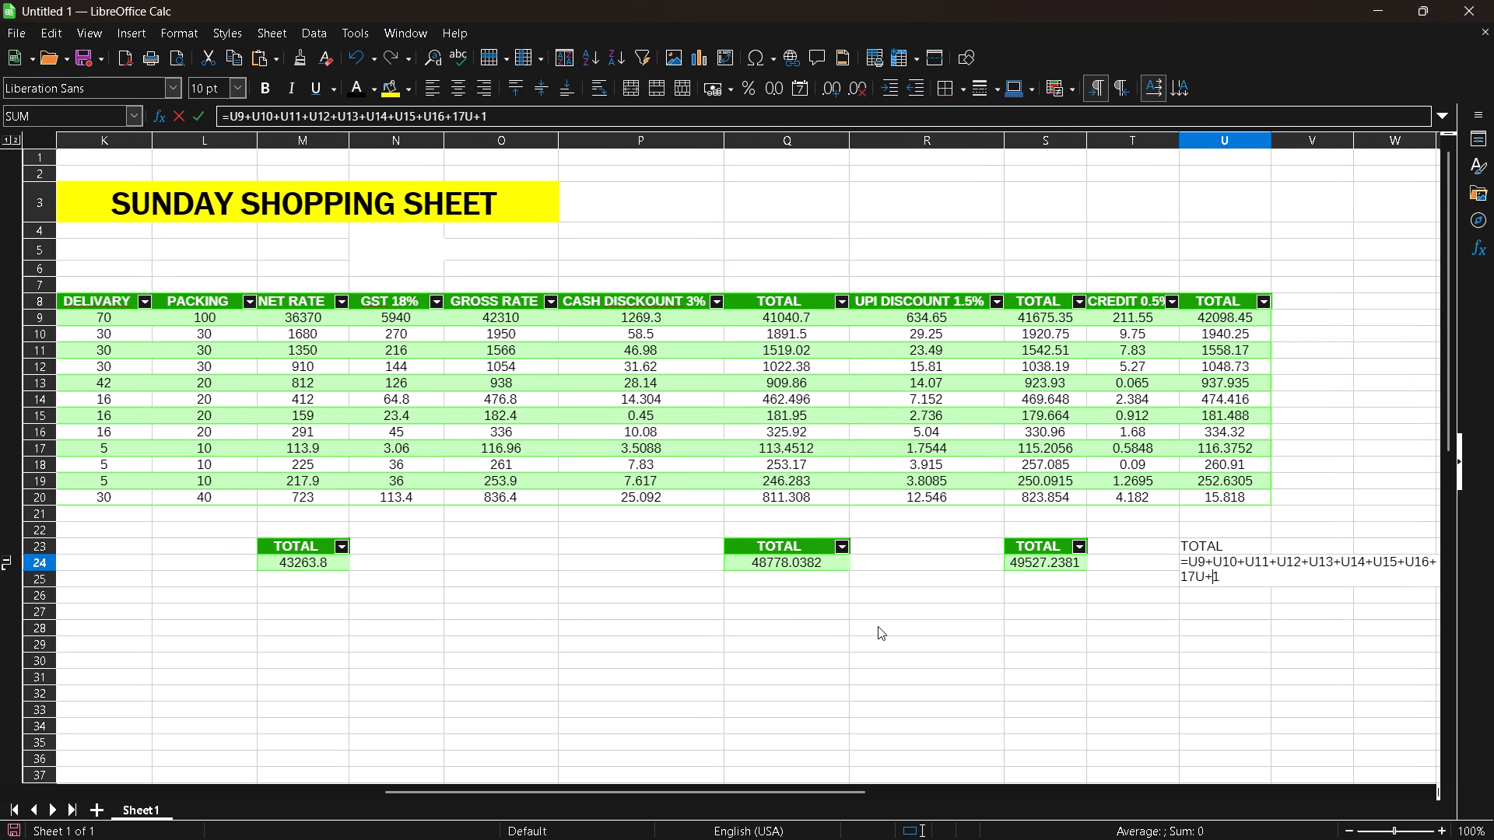
{"action": "type", "text": "U18+"}
{"action": "type", "text": "U19+"}
{"action": "type", "text": "U20"}
{"action": "key", "text": "Return"}
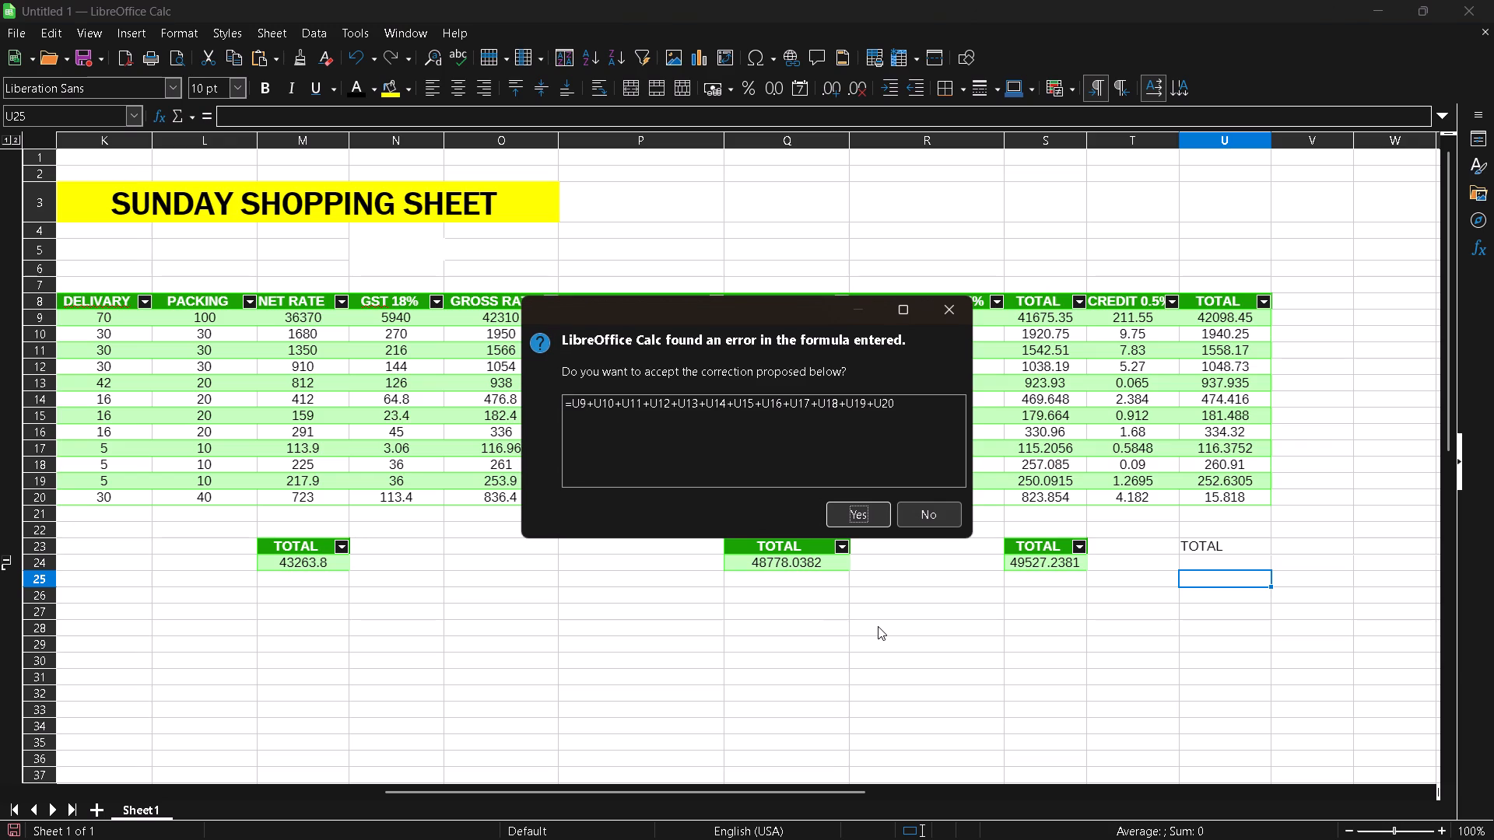
{"action": "key", "text": "Return"}
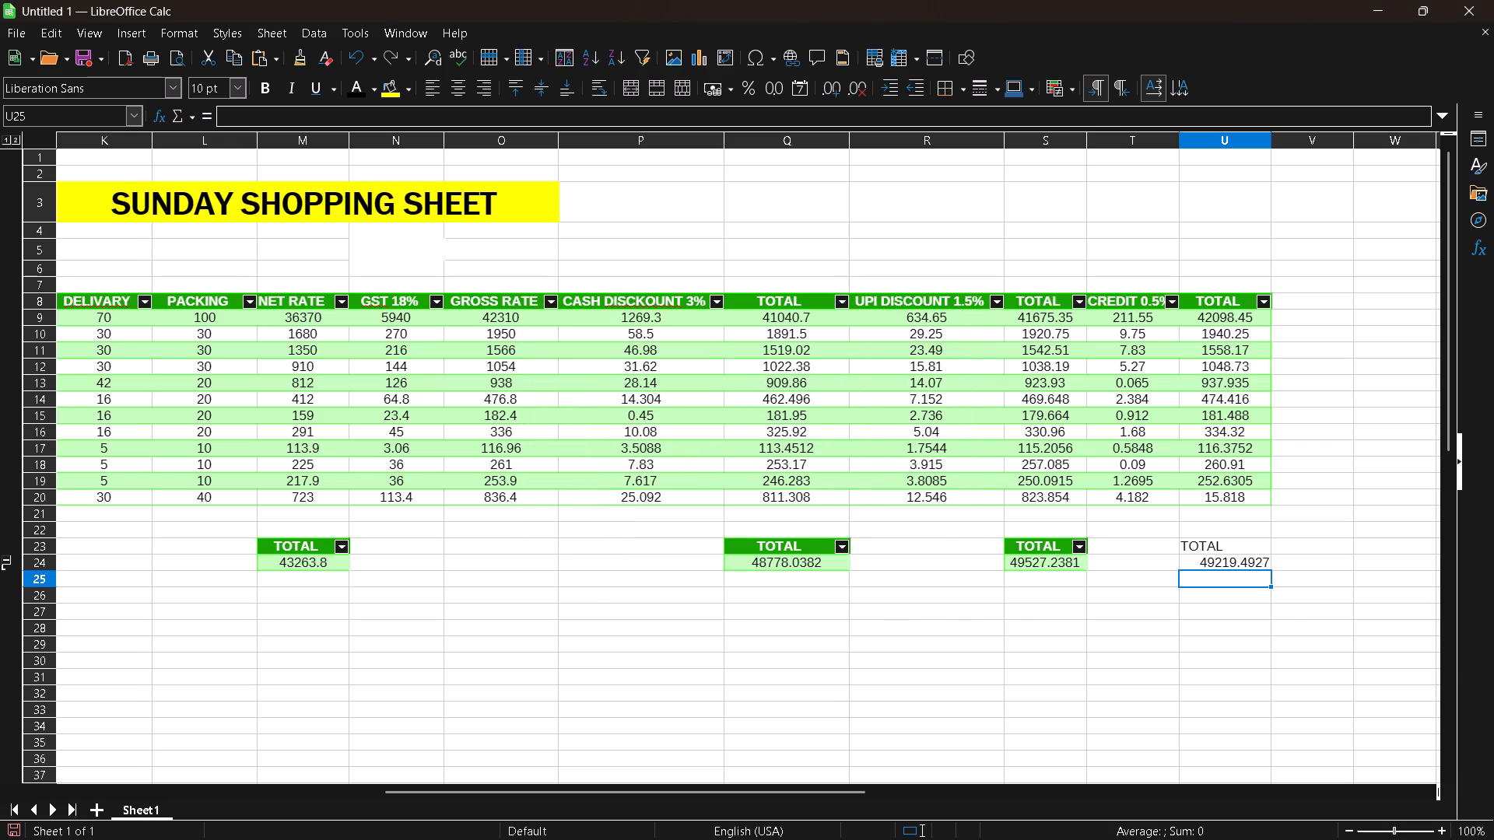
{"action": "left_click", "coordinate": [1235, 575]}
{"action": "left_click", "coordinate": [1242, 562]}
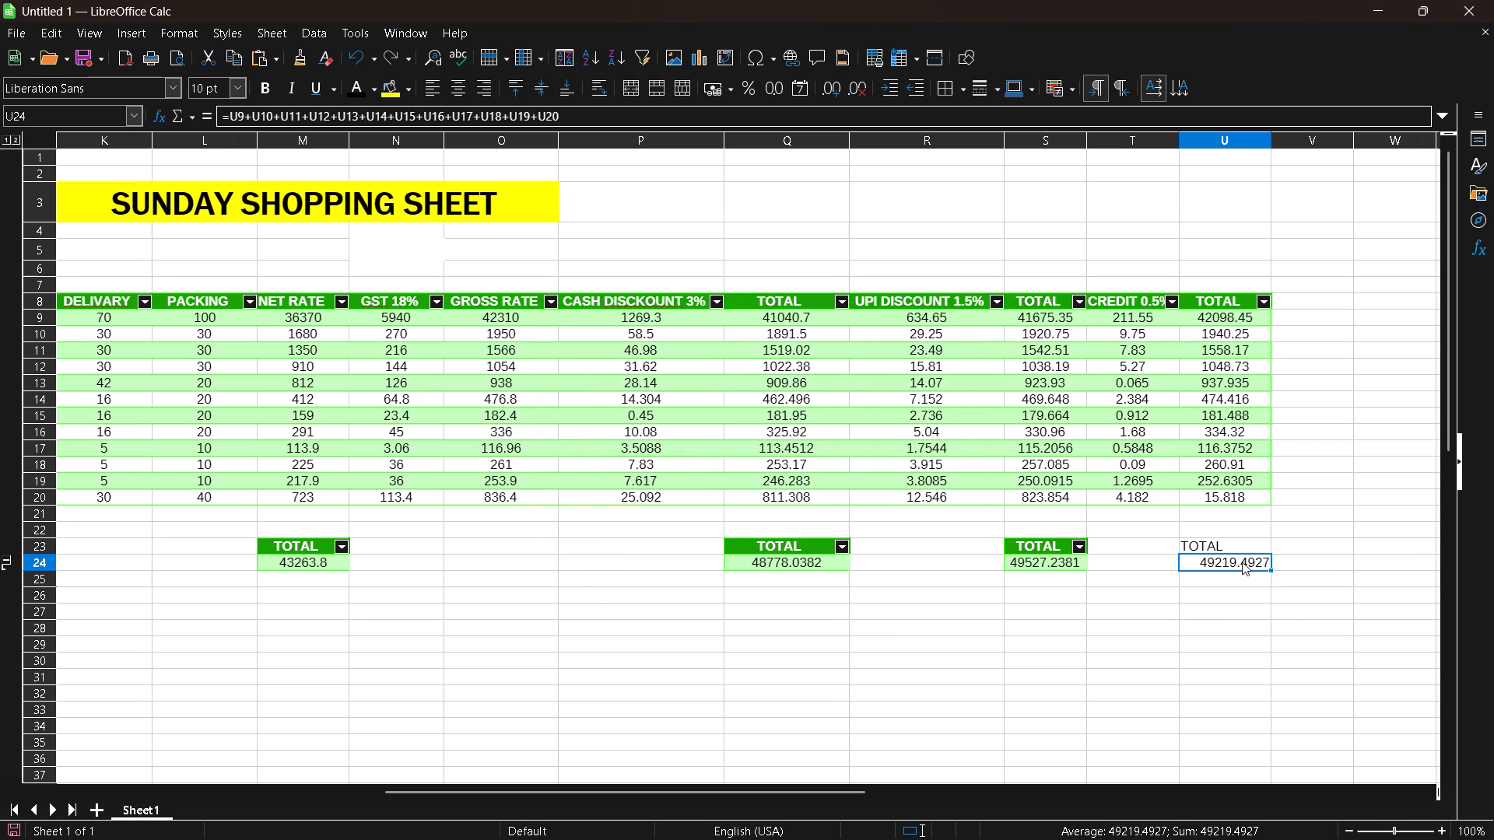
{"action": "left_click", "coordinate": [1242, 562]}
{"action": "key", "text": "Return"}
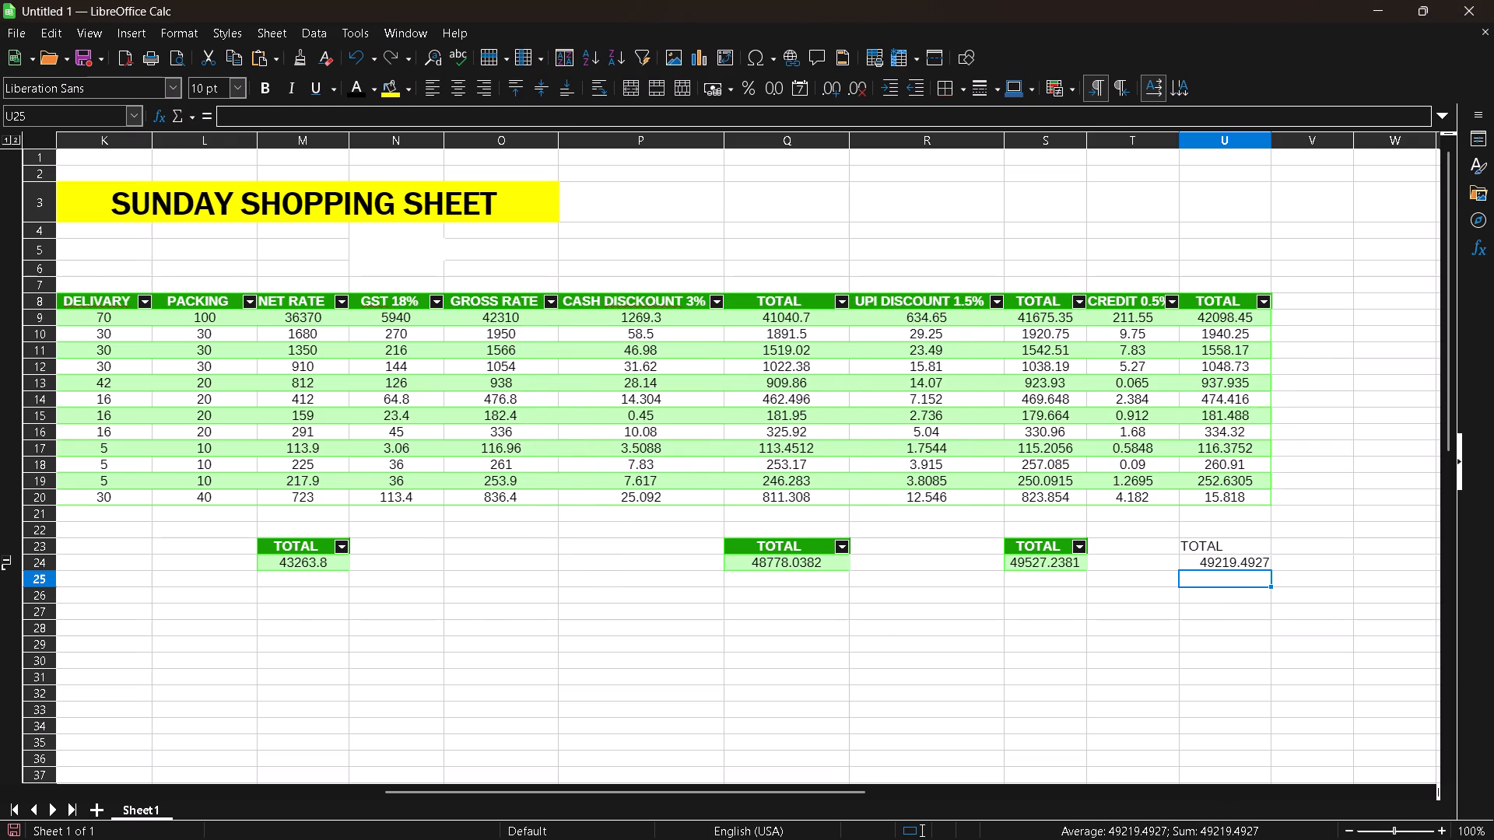
Center the label and sum in U23:U24 and format them as a styled table matching the other totals.
{"action": "left_click", "coordinate": [1198, 551]}
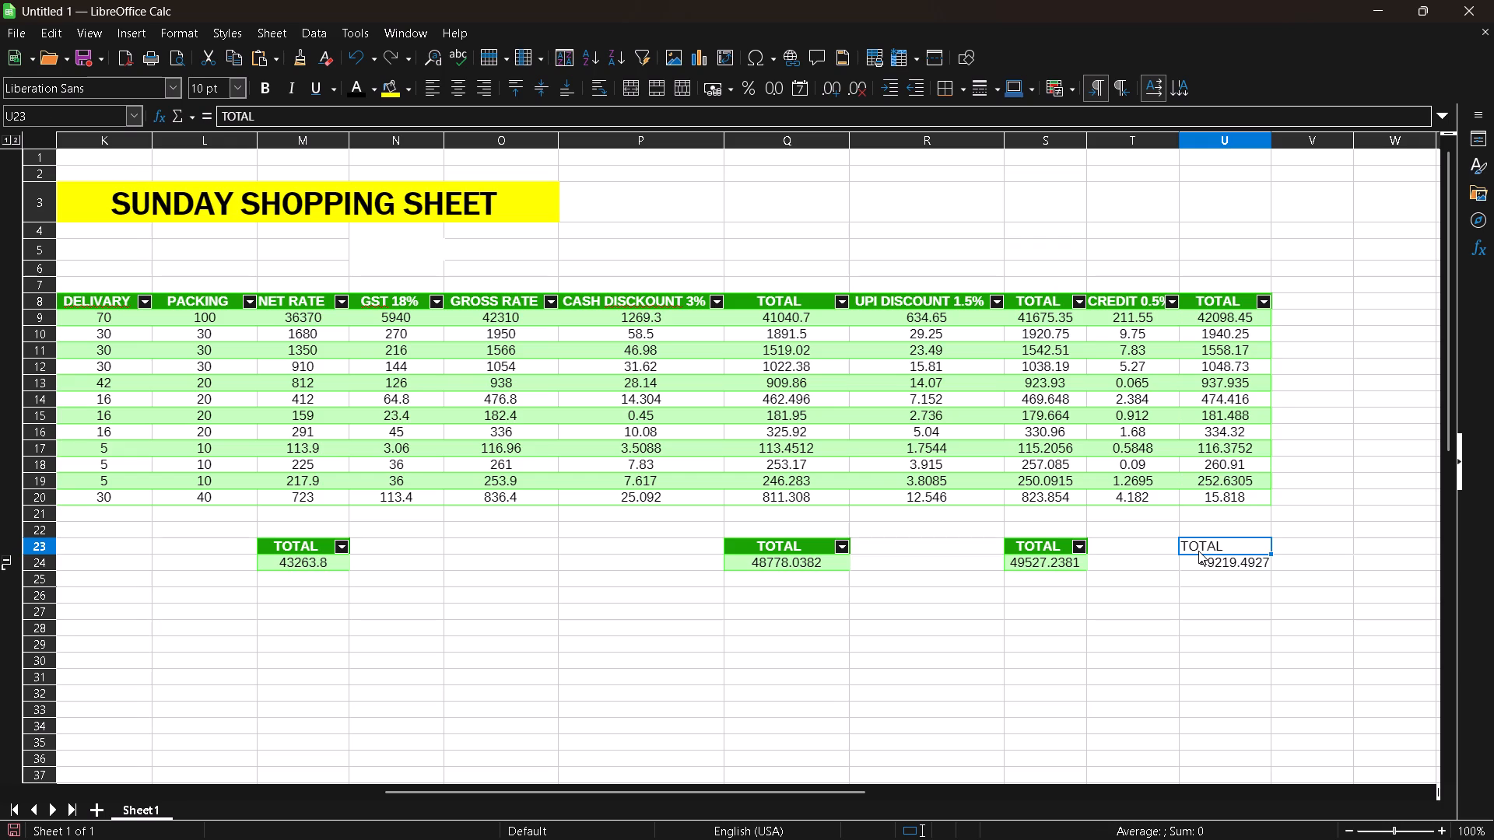
{"action": "key", "text": "shift+Down"}
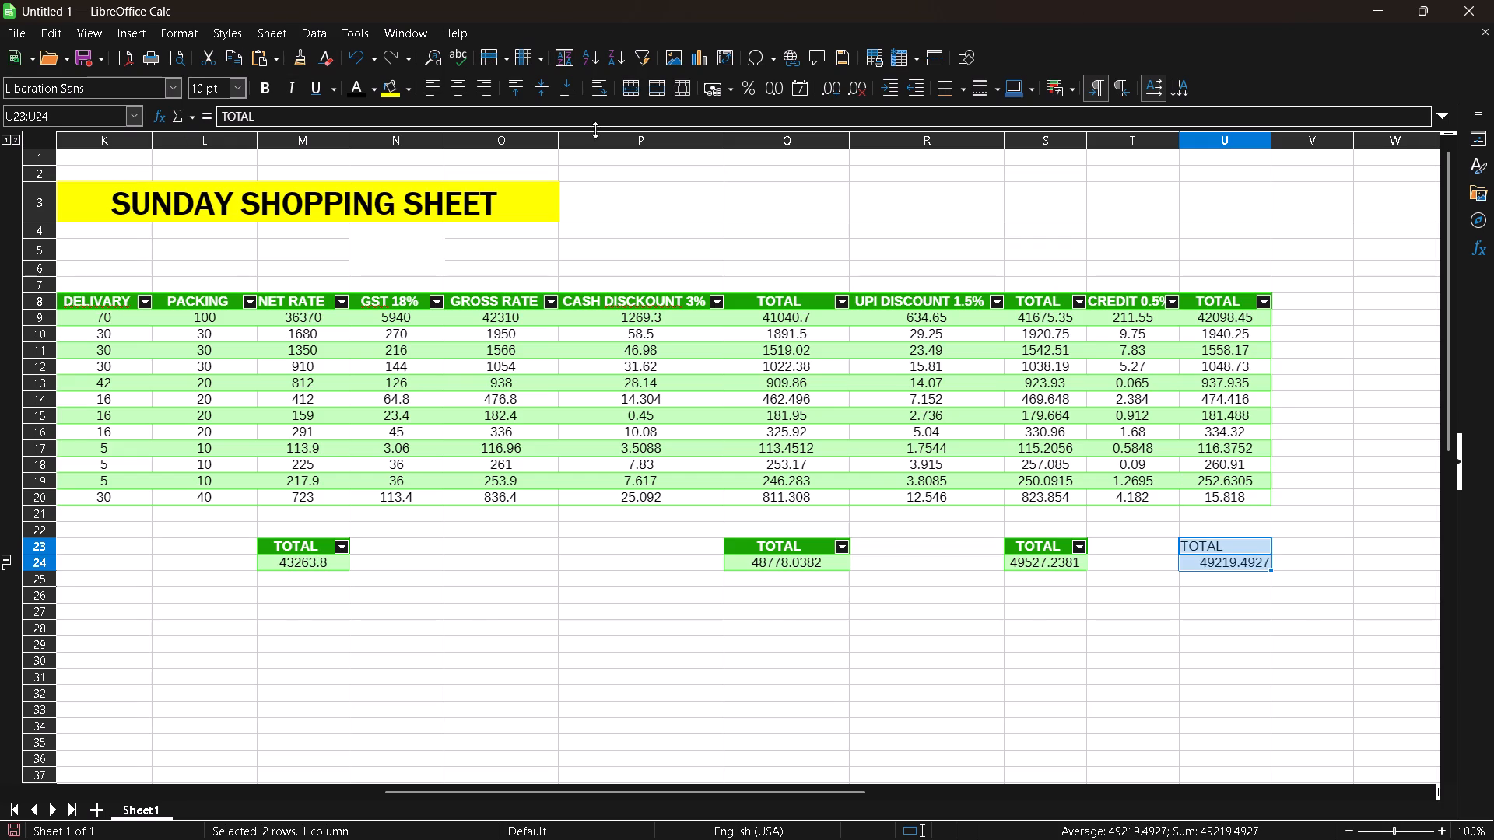
{"action": "left_click", "coordinate": [456, 78]}
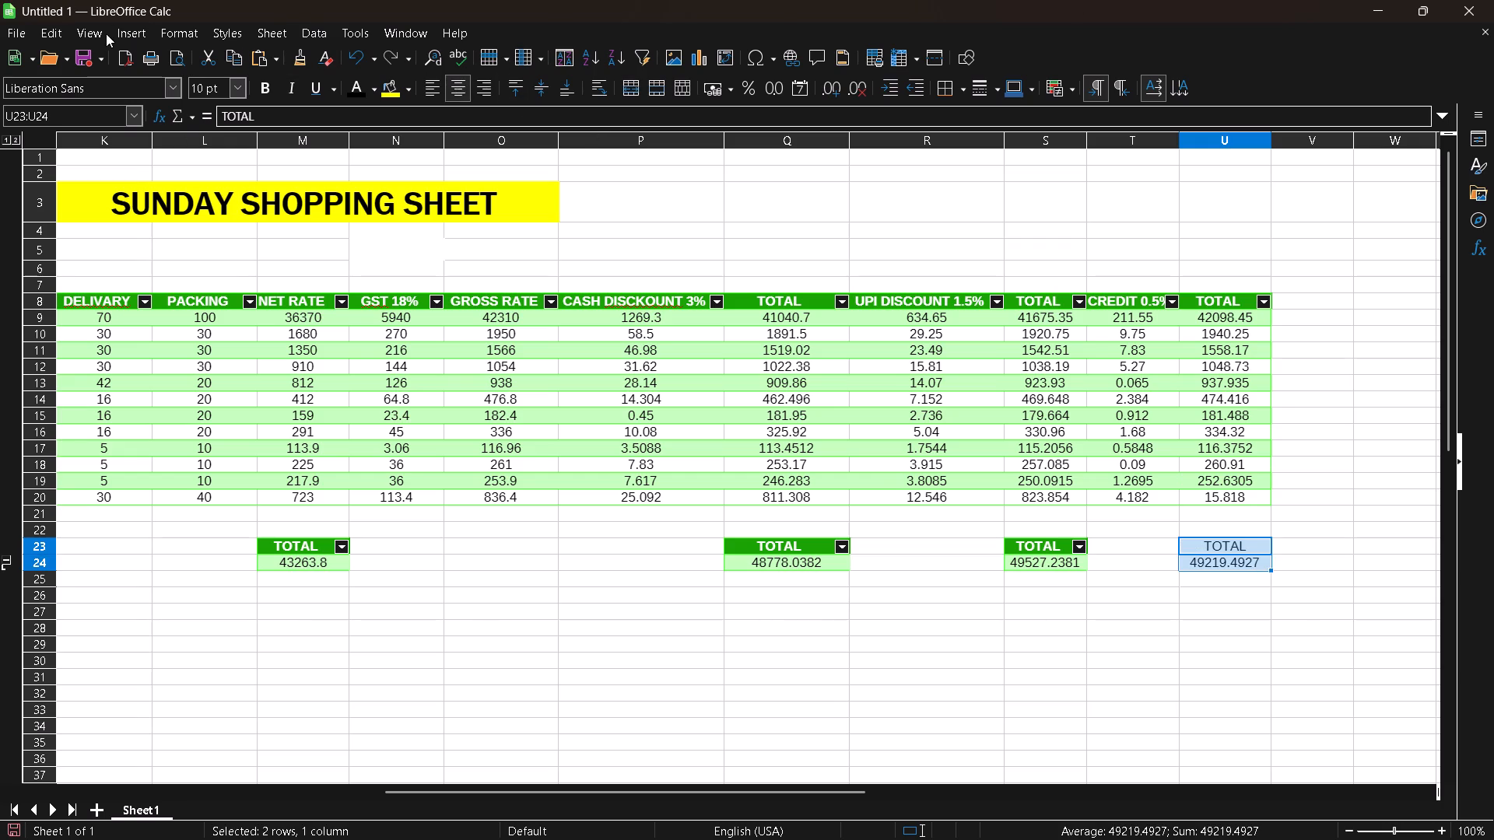
{"action": "left_click", "coordinate": [135, 27]}
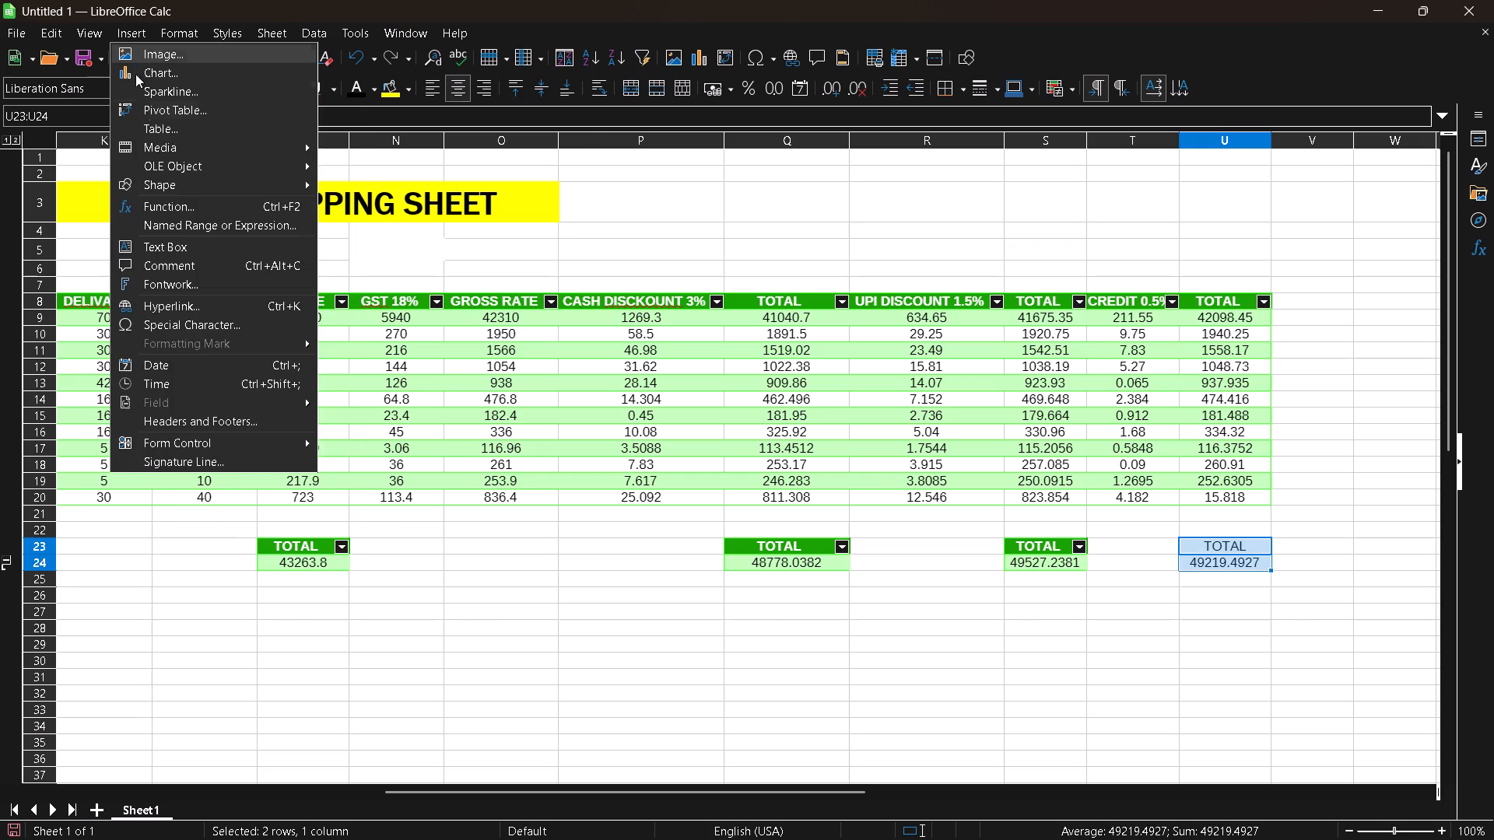
{"action": "left_click", "coordinate": [173, 126]}
{"action": "key", "text": "Return"}
Delete cell Q24, the sum below the TOTAL column that follows the cash discount column.
{"action": "left_click", "coordinate": [824, 558]}
{"action": "key", "text": "ctrl+minus"}
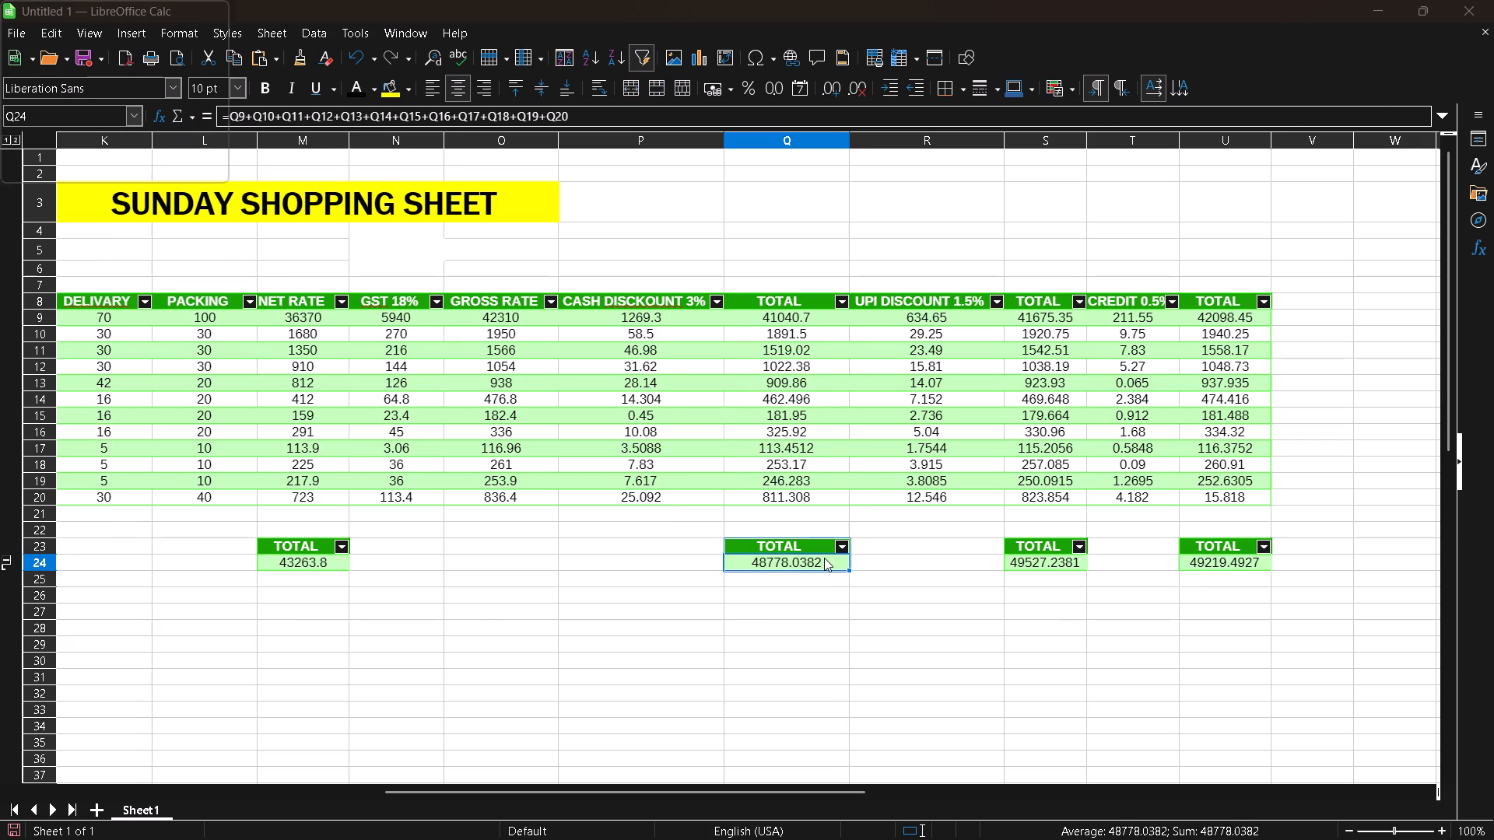
{"action": "key", "text": "ctrl+minus"}
{"action": "key", "text": "ctrl+minus"}
{"action": "key", "text": "Return"}
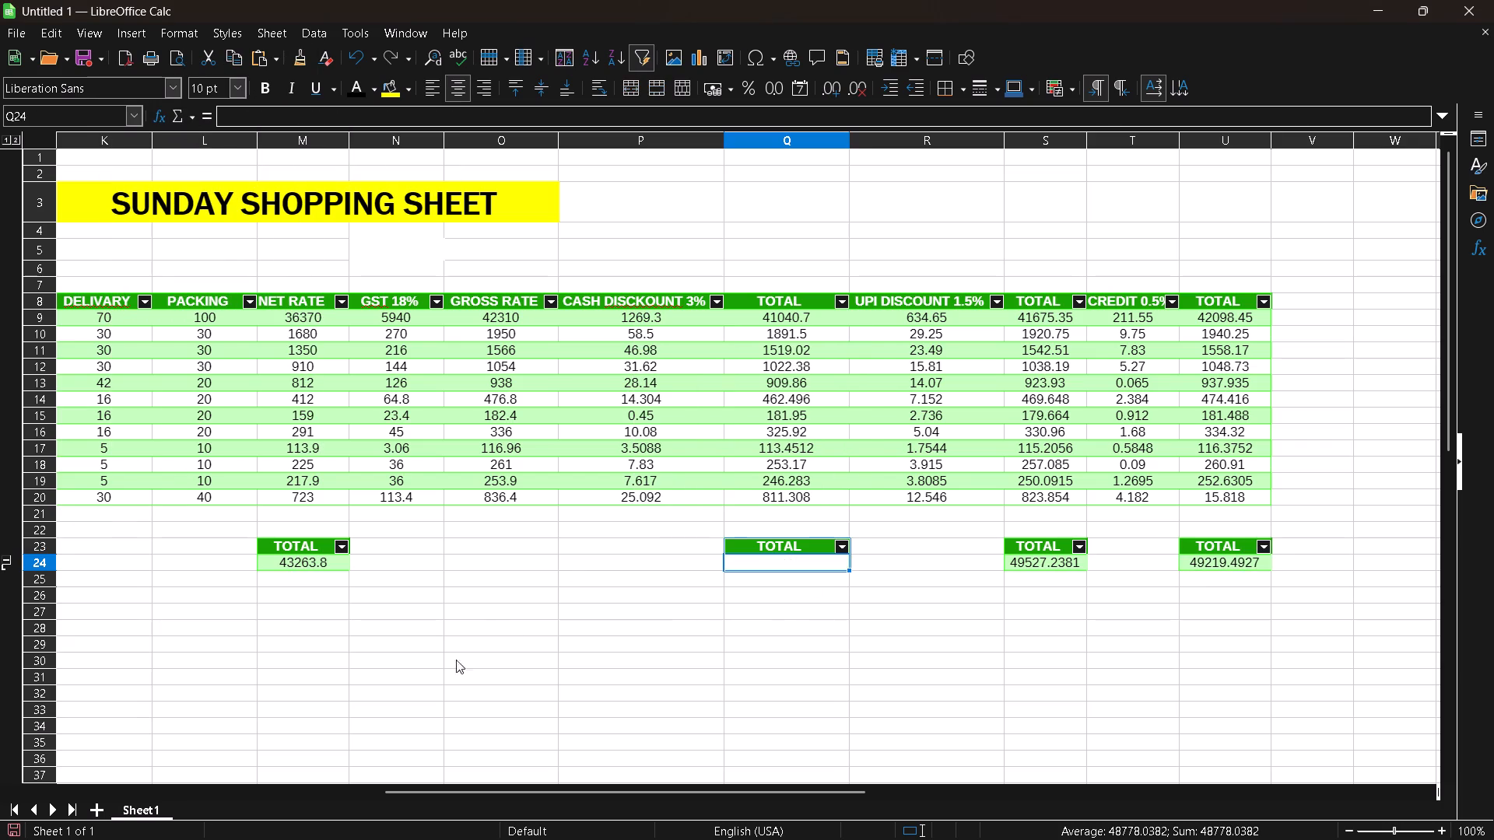
Look over the Sunday Shopping Sheet at 90% zoom, from the product columns to the totals below the table.
{"action": "scroll", "coordinate": [810, 691], "scroll_direction": "down", "scroll_amount": 2, "text": "ctrl"}
{"action": "scroll", "coordinate": [777, 687], "scroll_direction": "up", "scroll_amount": 1, "text": "ctrl"}
{"action": "scroll", "coordinate": [749, 684], "scroll_direction": "down", "scroll_amount": 1, "text": "ctrl"}
{"action": "scroll", "coordinate": [735, 681], "scroll_direction": "up", "scroll_amount": 6}
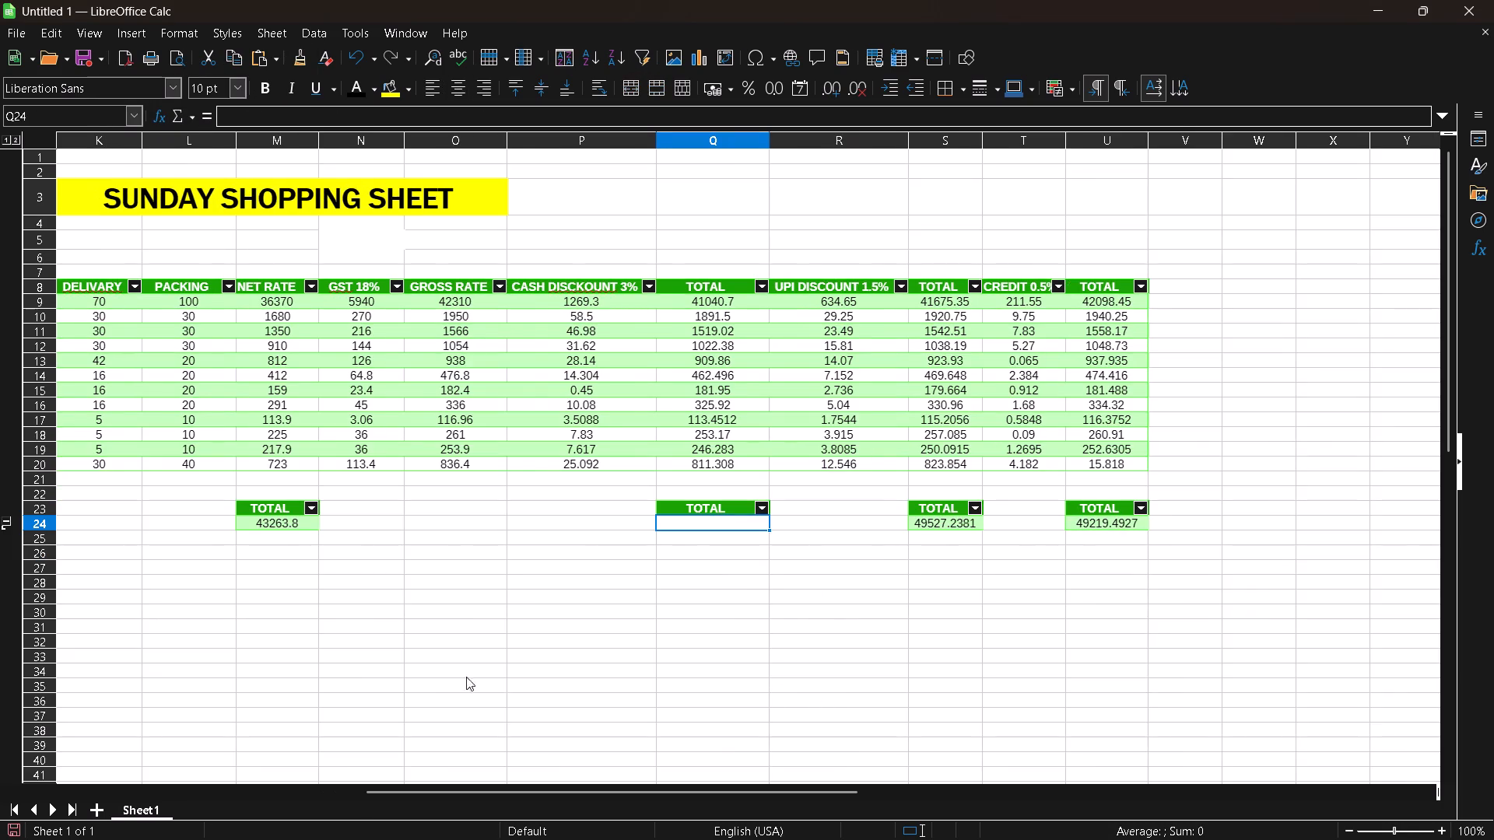
{"action": "scroll", "coordinate": [466, 677], "scroll_direction": "up", "scroll_amount": 7}
{"action": "scroll", "coordinate": [429, 677], "scroll_direction": "right", "scroll_amount": 1}
{"action": "scroll", "coordinate": [517, 663], "scroll_direction": "up", "scroll_amount": 2}
{"action": "scroll", "coordinate": [517, 663], "scroll_direction": "down", "scroll_amount": 1}
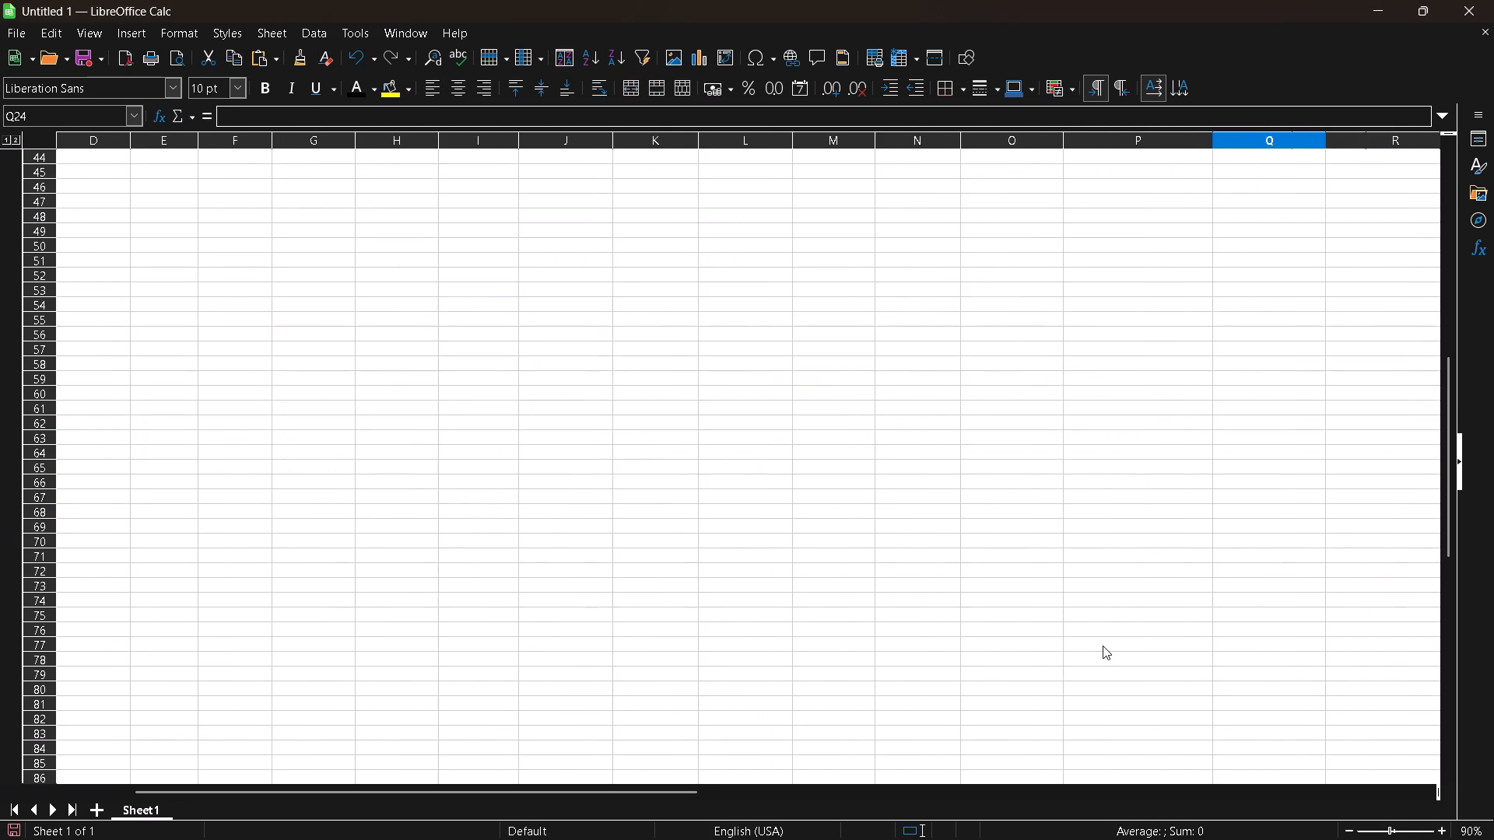
{"action": "scroll", "coordinate": [1103, 646], "scroll_direction": "down", "scroll_amount": 1}
{"action": "scroll", "coordinate": [1103, 646], "scroll_direction": "up", "scroll_amount": 12}
{"action": "scroll", "coordinate": [1103, 646], "scroll_direction": "left", "scroll_amount": 1}
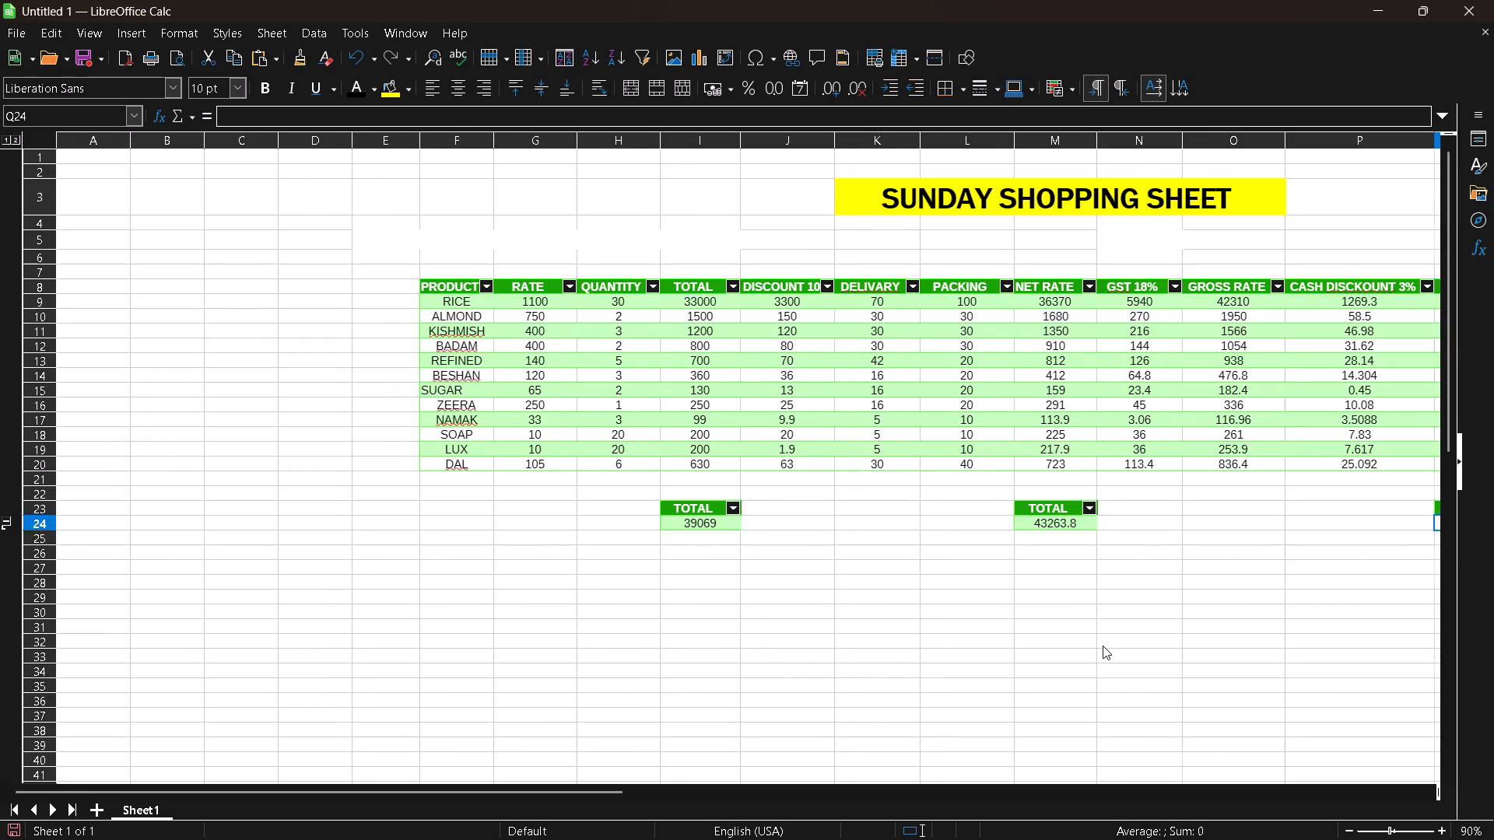
{"action": "scroll", "coordinate": [1103, 646], "scroll_direction": "left", "scroll_amount": 1}
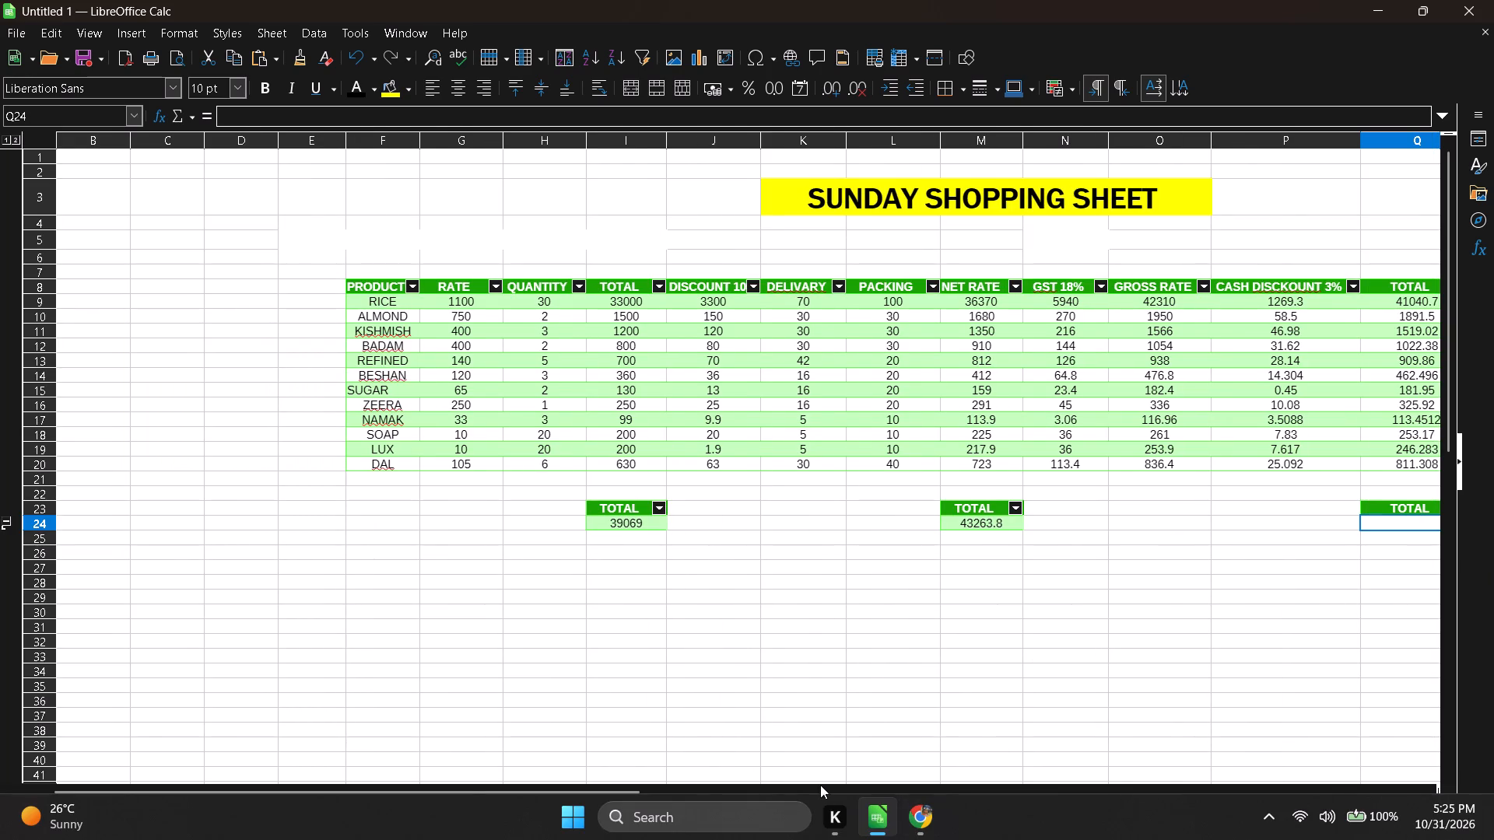